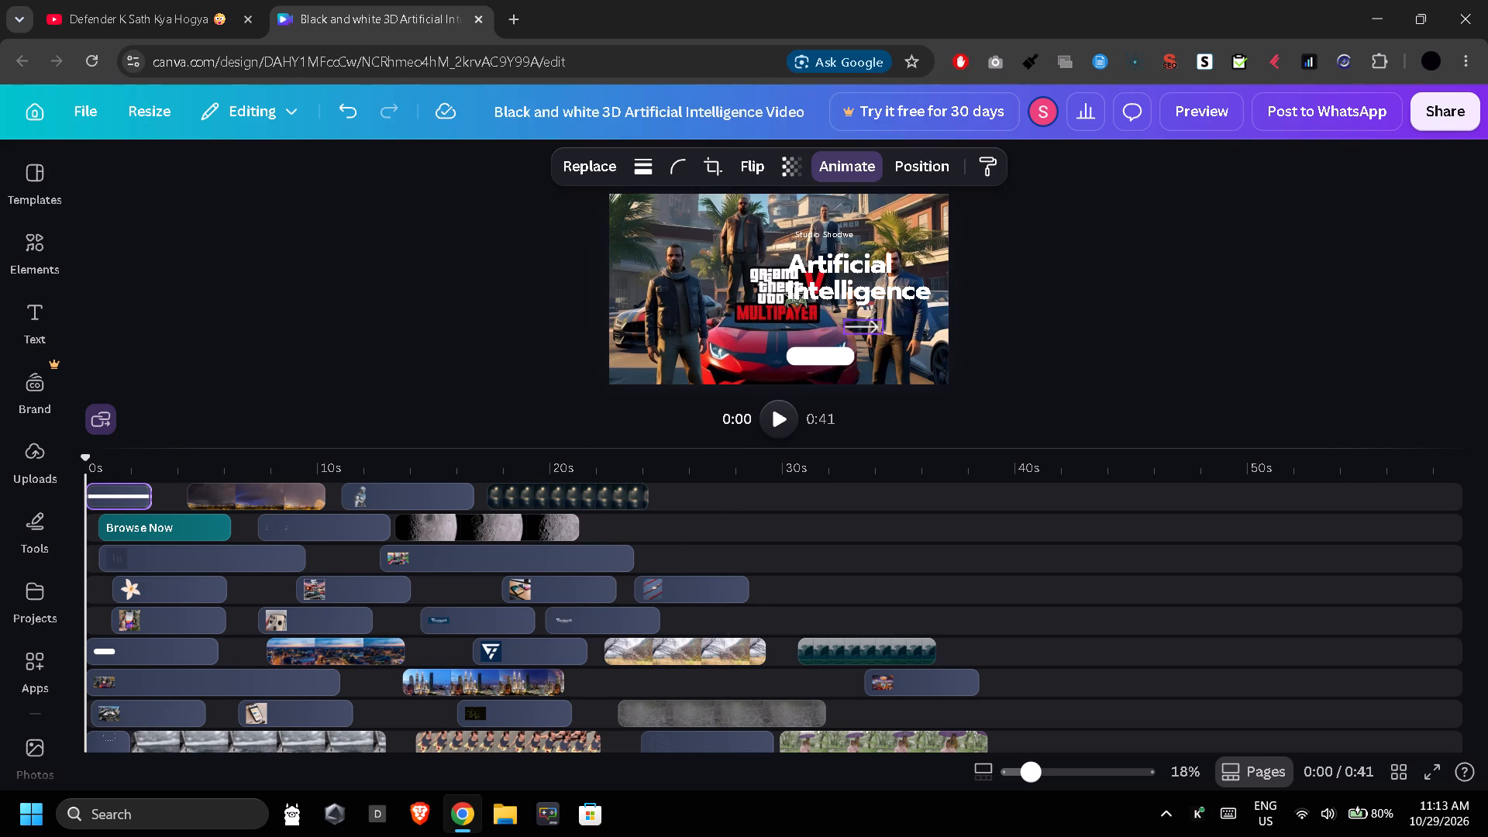
Move the white arrow in the opening scene to the lower-right corner, beside the blank white button shape.
left_click_drag(864, 279, 881, 367)
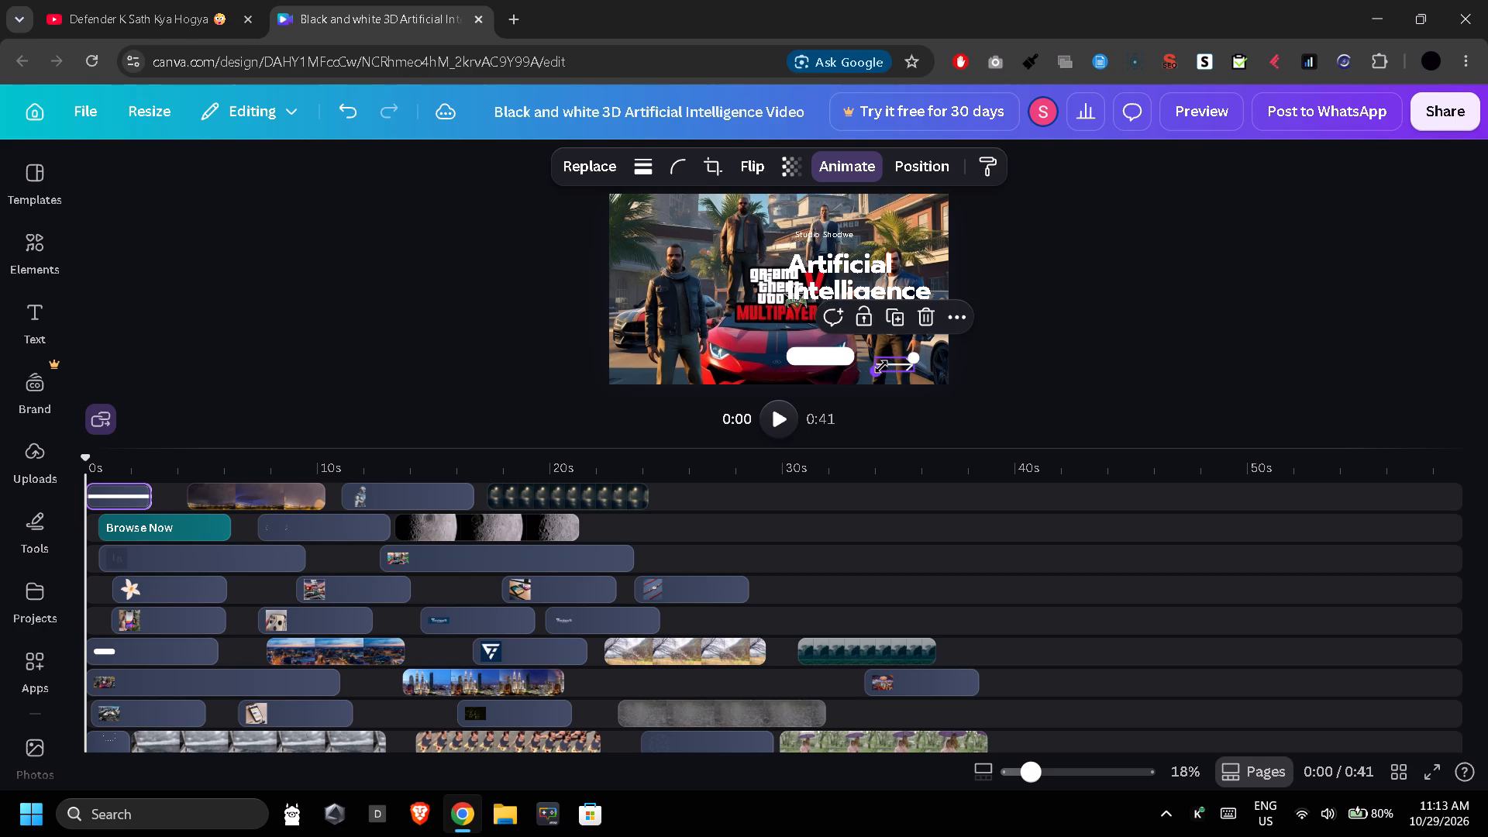
left_click(437, 340)
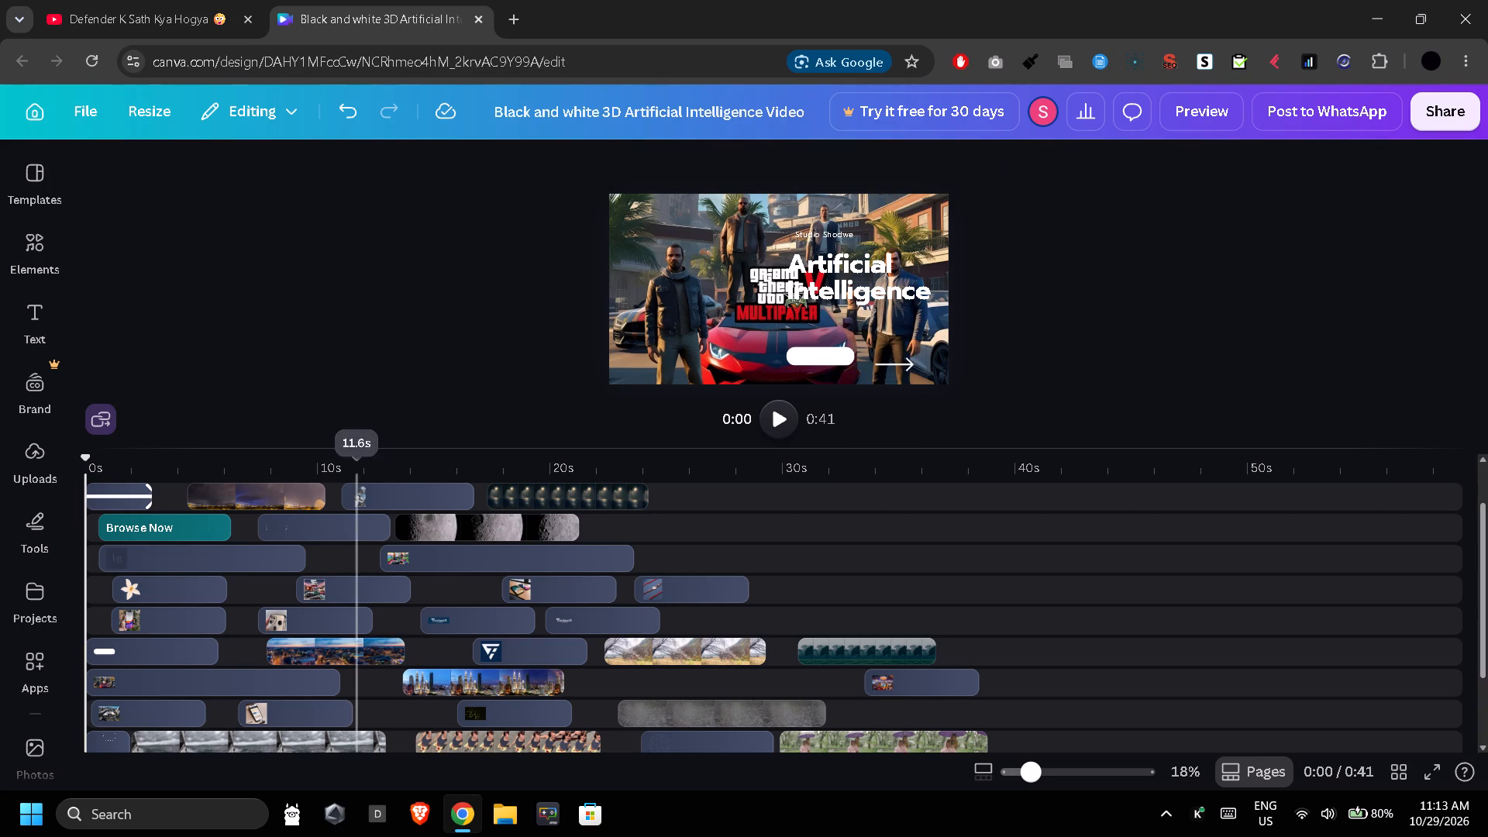
Open the stock photo library for adding media after the last clip in the timeline.
scroll(455, 702, "down", 5)
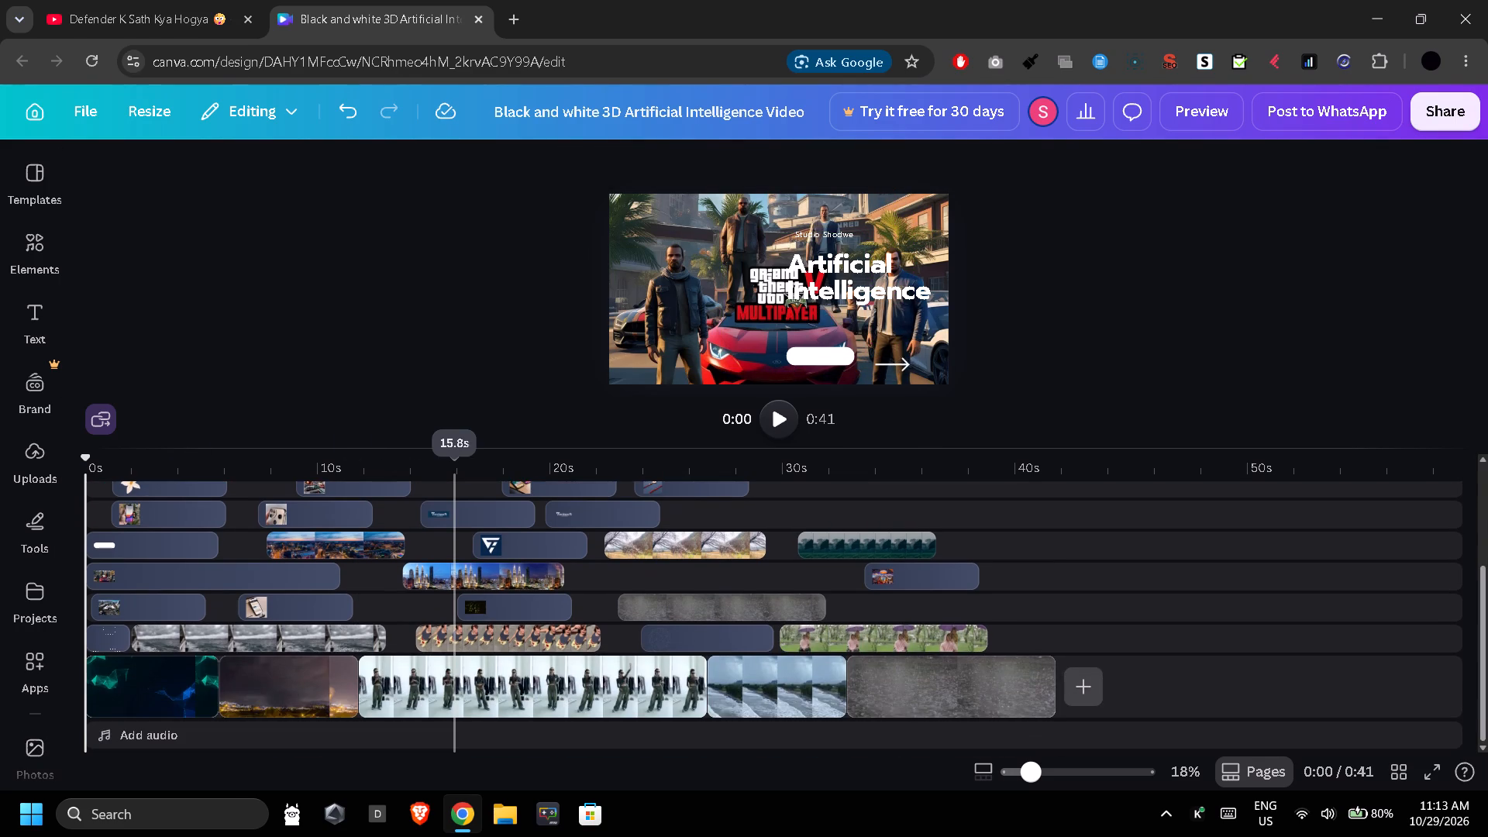
scroll(455, 702, "down", 2)
scroll(455, 702, "up", 7)
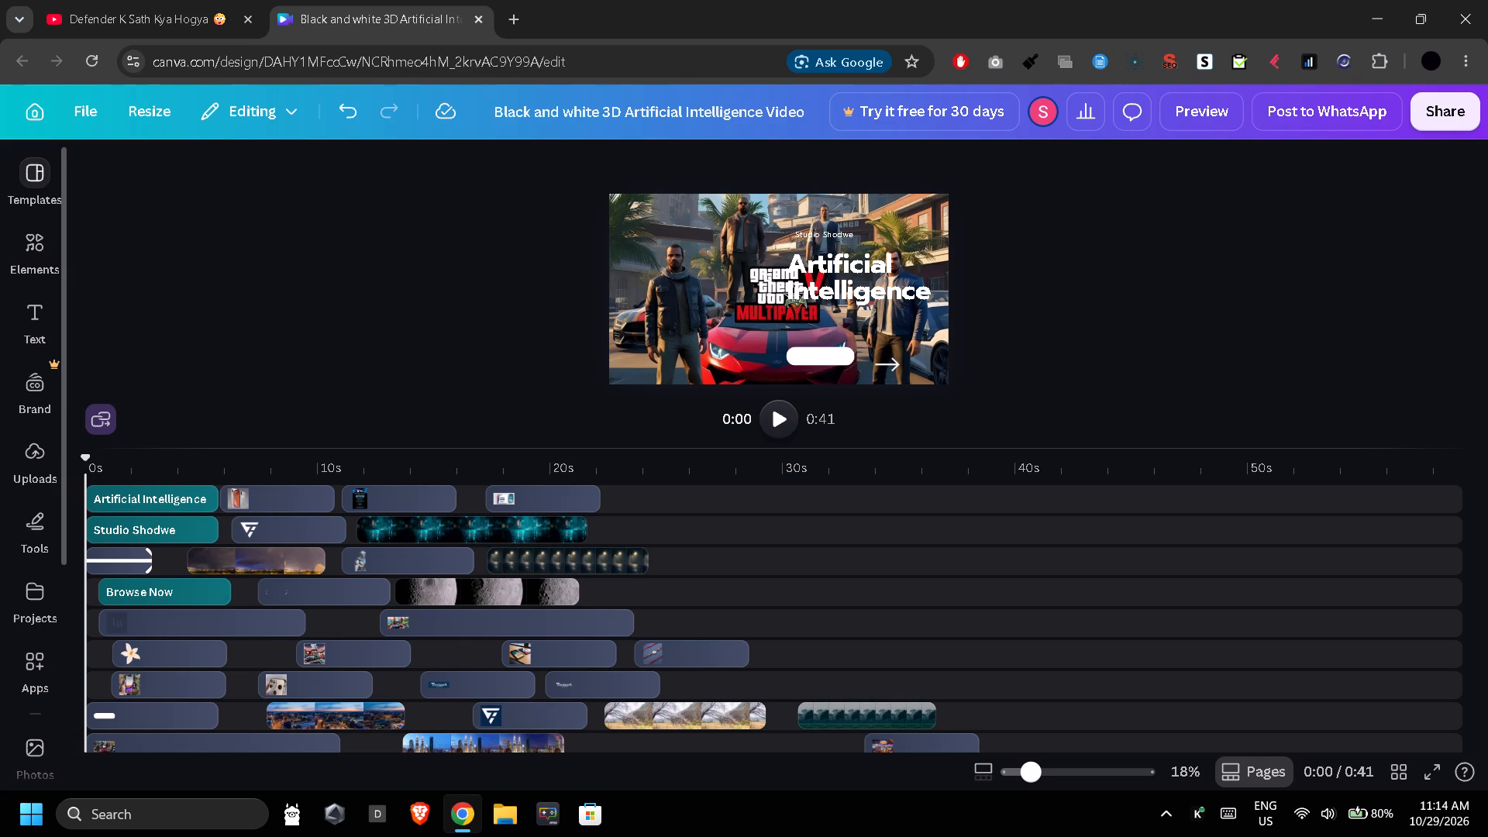
scroll(539, 625, "down", 3)
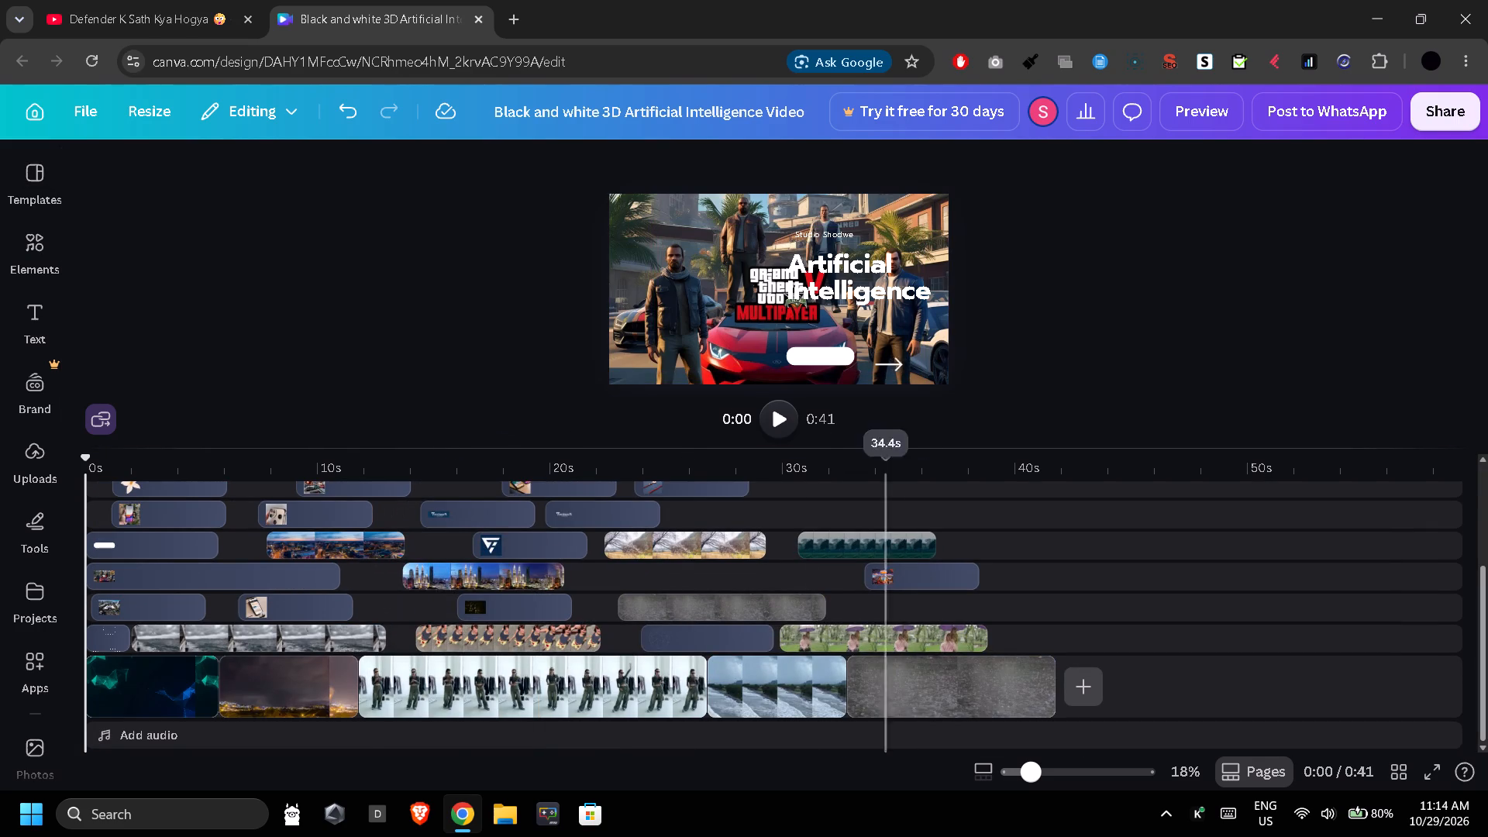
left_click(336, 541)
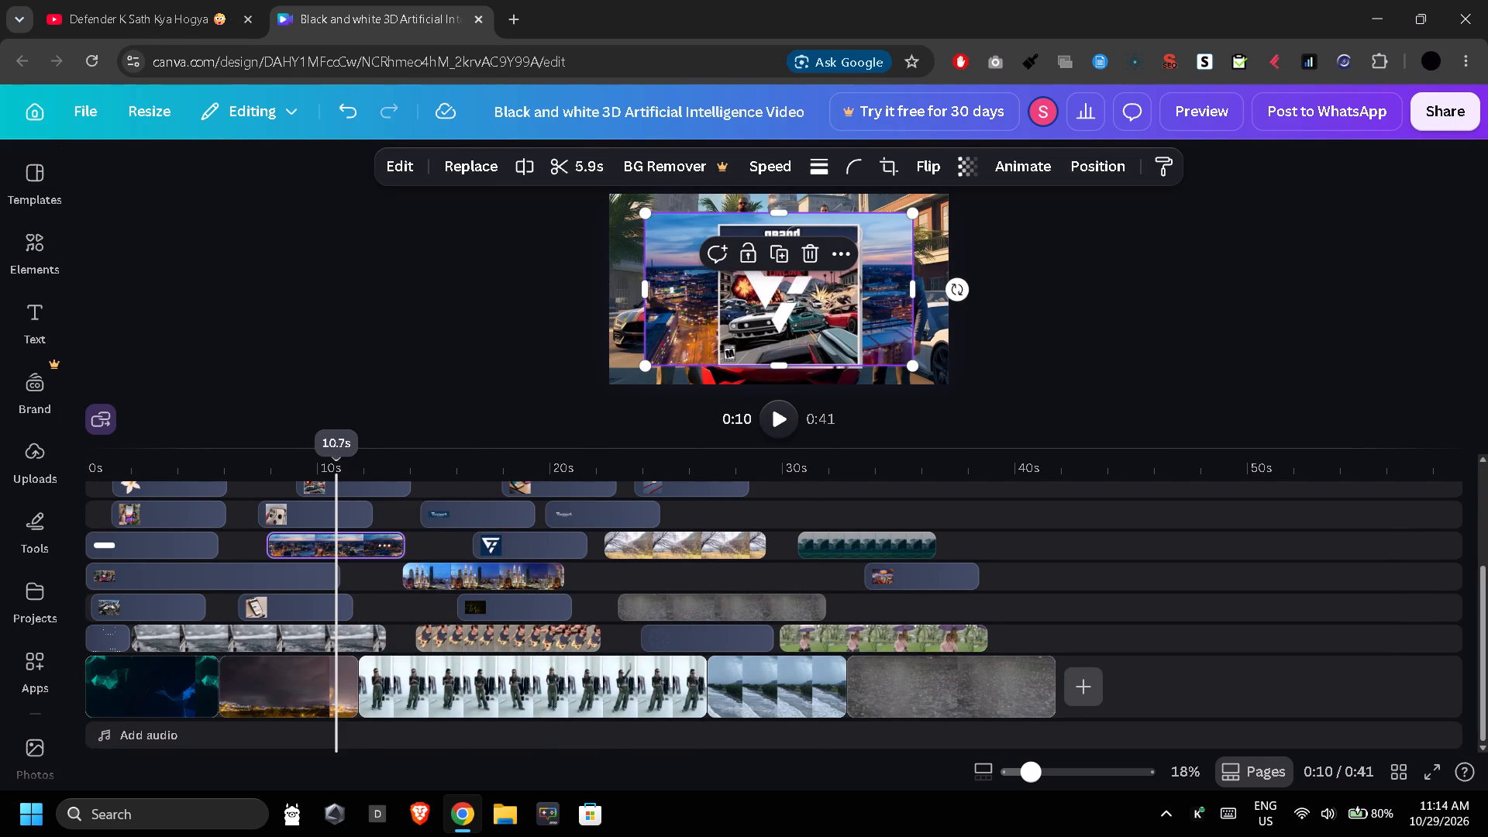
left_click(1087, 690)
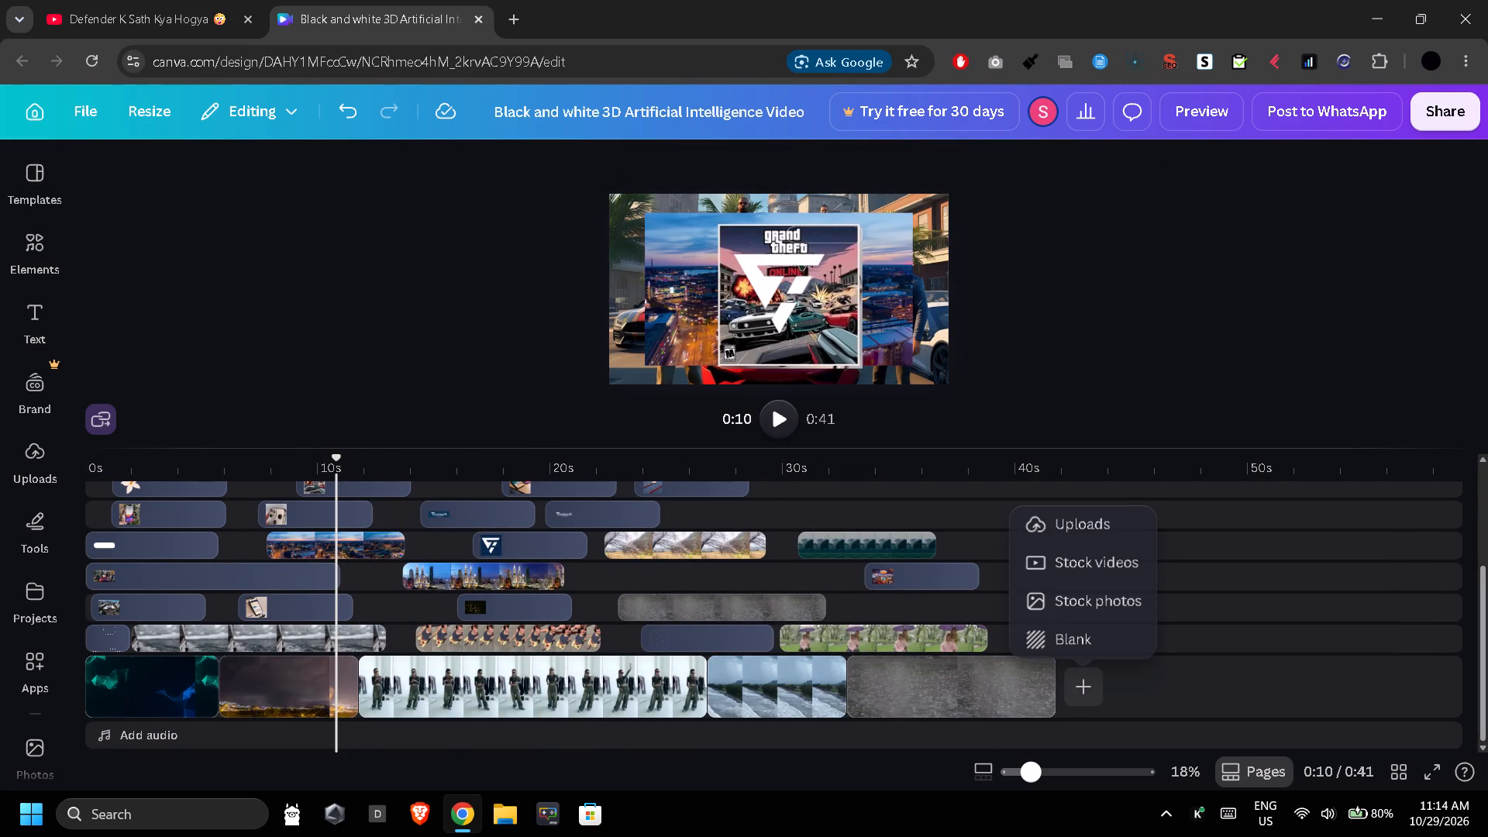
left_click(1082, 590)
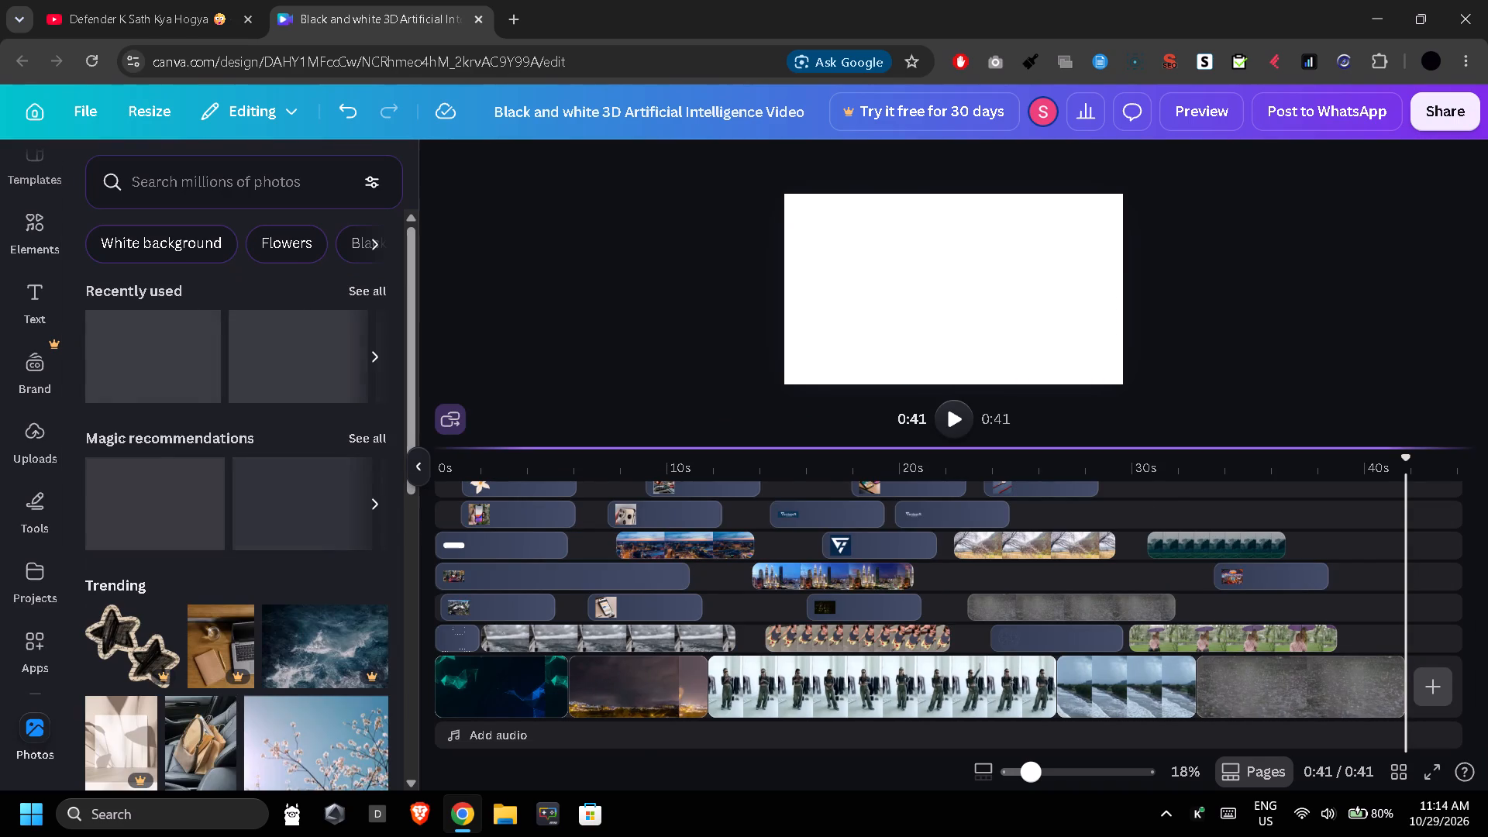
Enlarge the timeline area upward so that more tracks fit below a smaller video preview.
left_click_drag(623, 453, 631, 429)
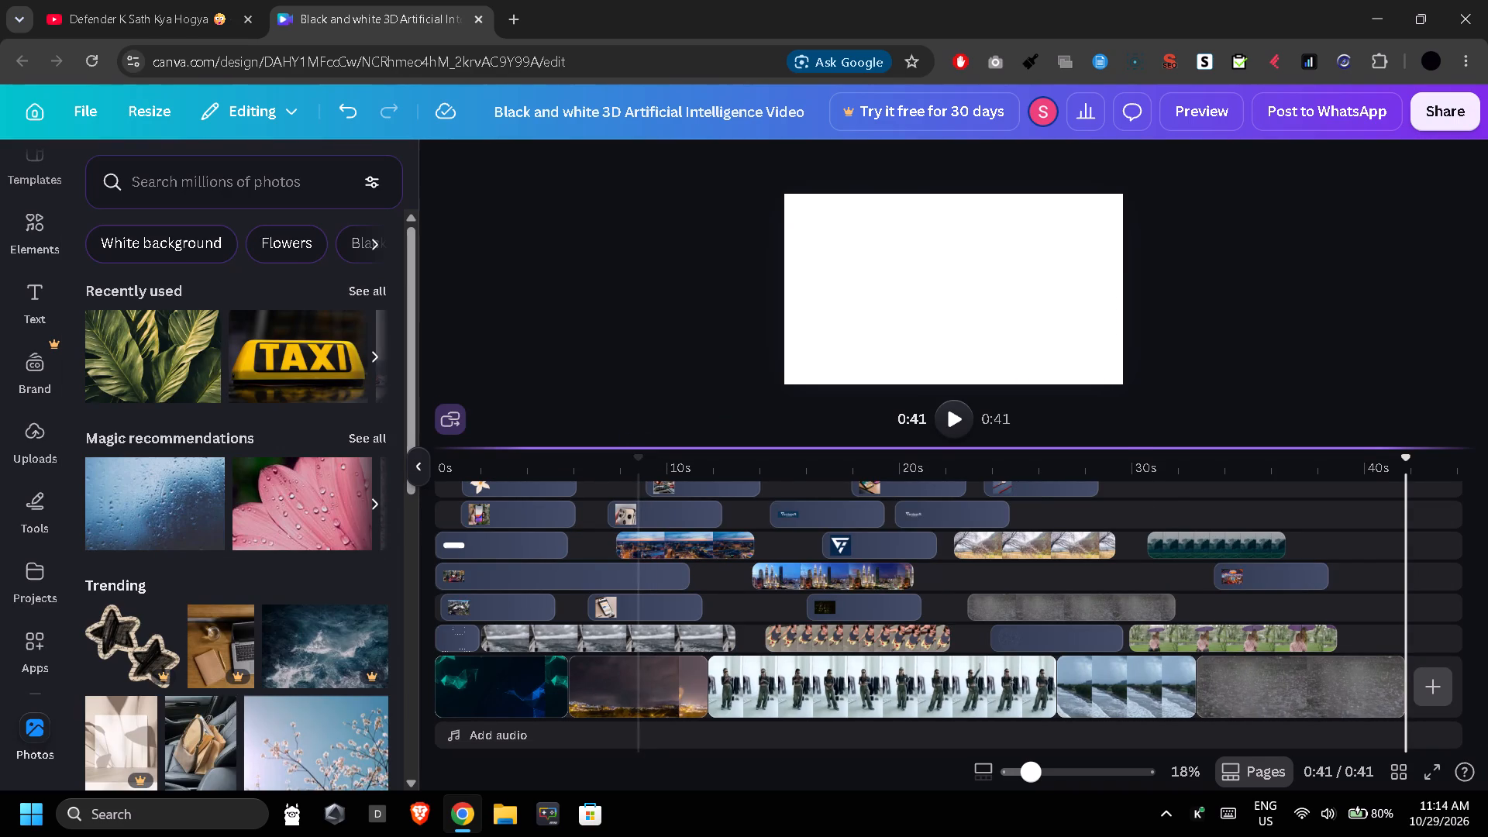
left_click_drag(631, 429, 720, 213)
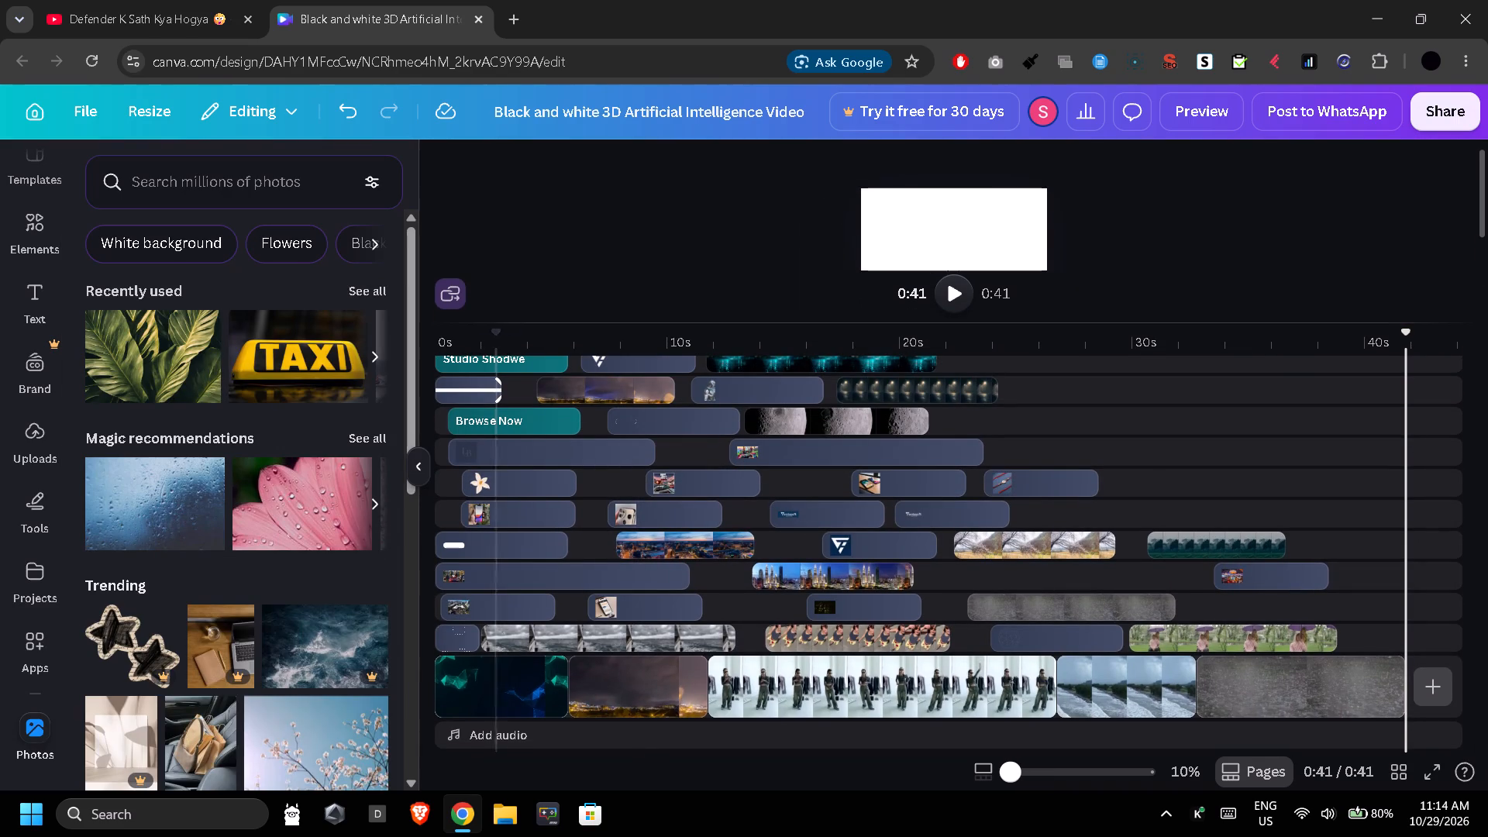
Add the pink petal photo to the timeline at about 4 s and put the green leaves photo on the existing clip at about 9 s.
left_click_drag(255, 478, 546, 418)
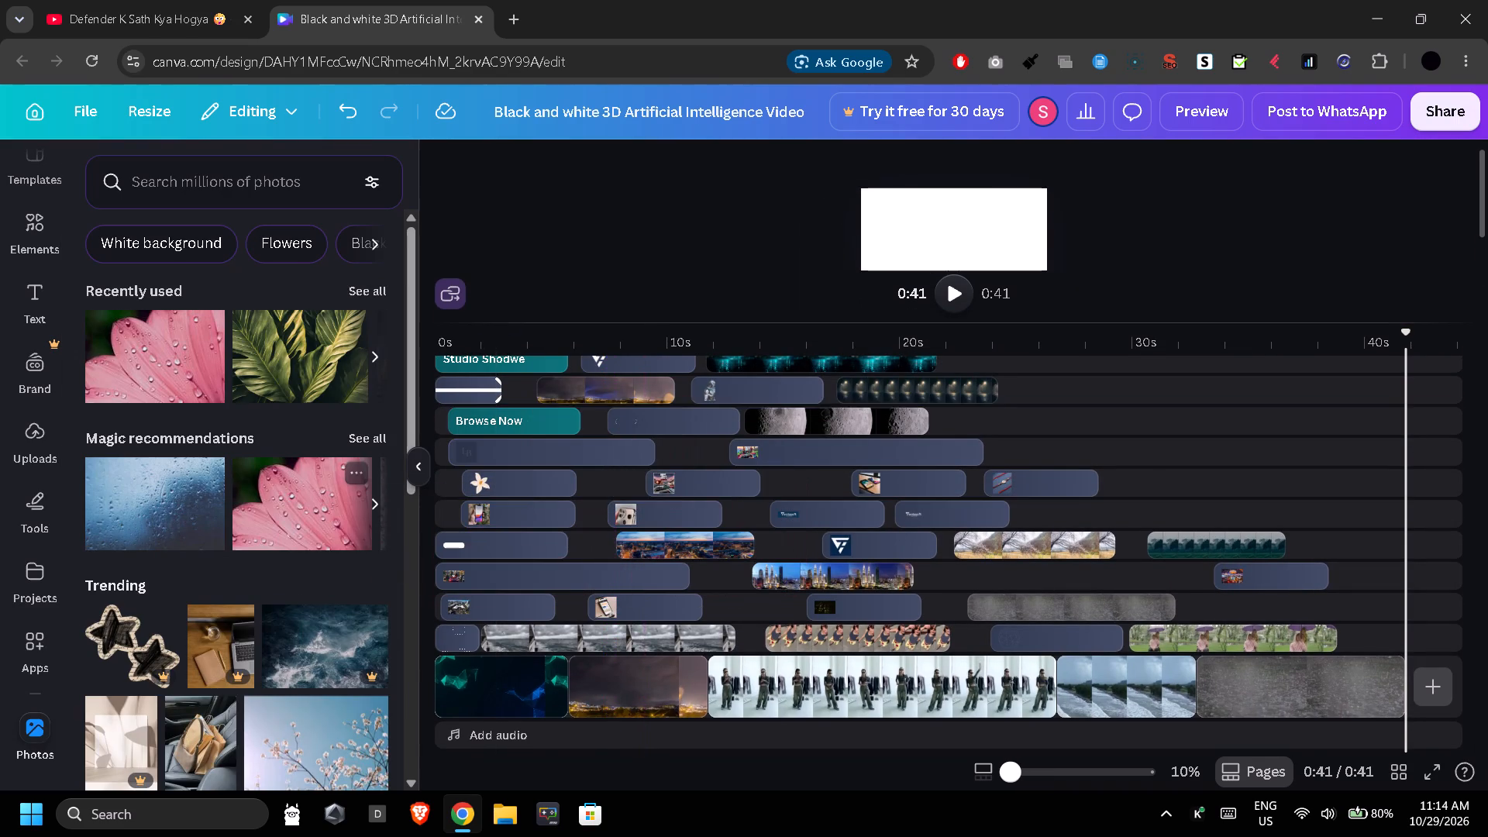
left_click_drag(157, 501, 661, 477)
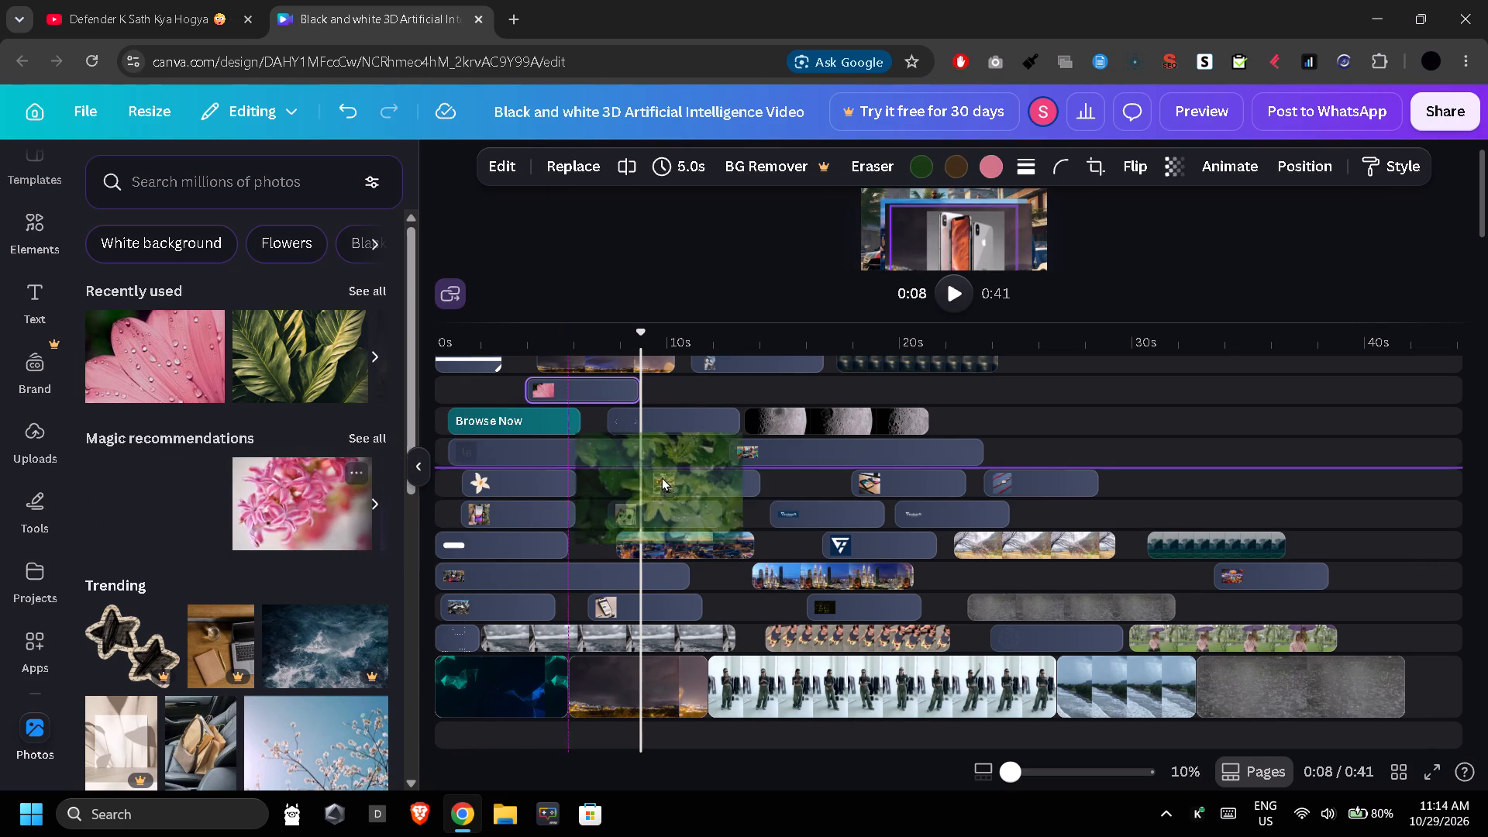
left_click_drag(661, 477, 677, 480)
Add the laptop-and-notebook desk photo on a new track at about 9 s and replace it with the dark ocean waves photo.
left_click_drag(216, 631, 664, 498)
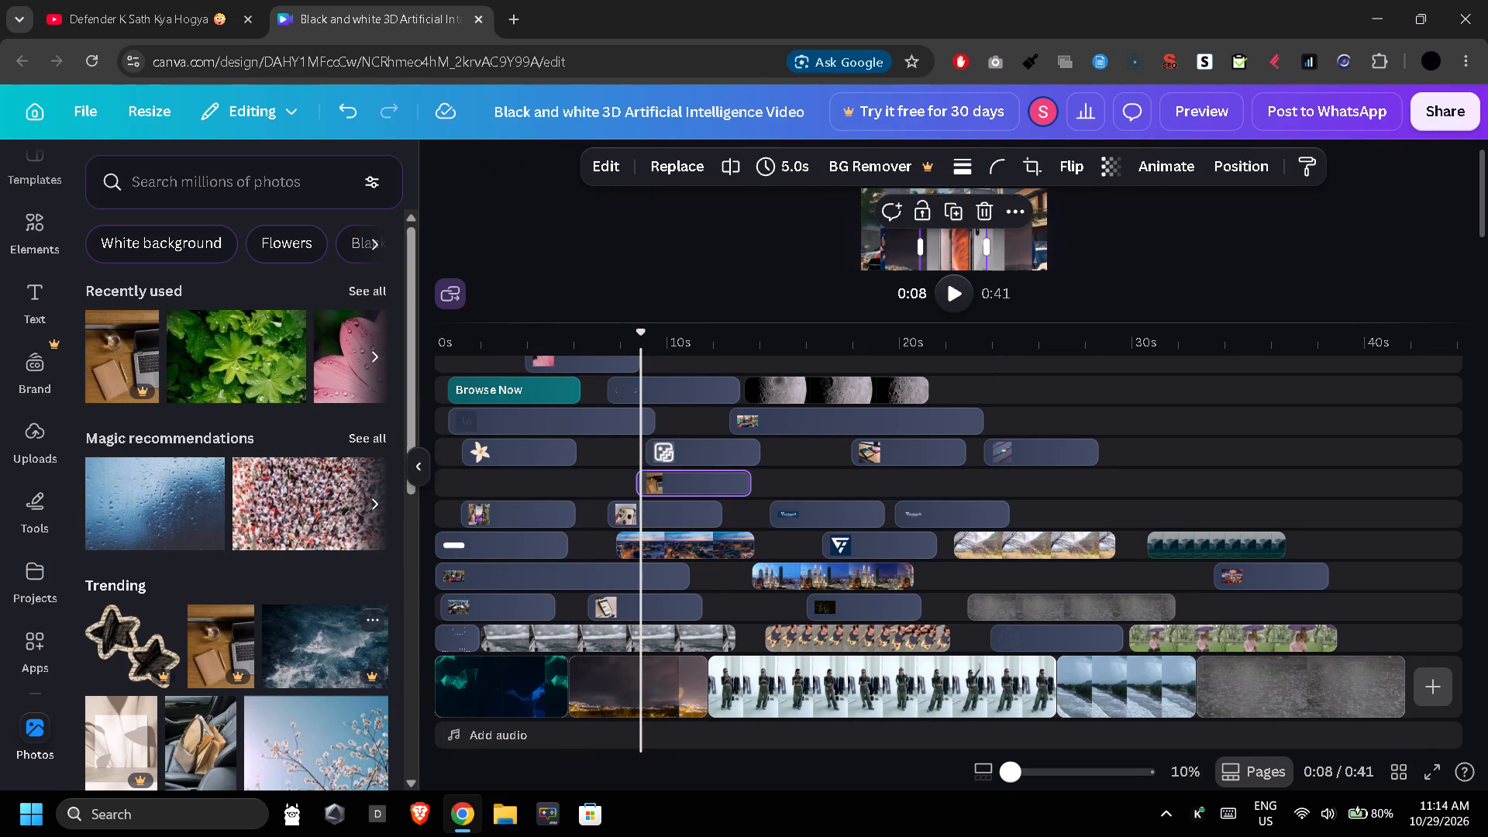
left_click_drag(332, 657, 742, 489)
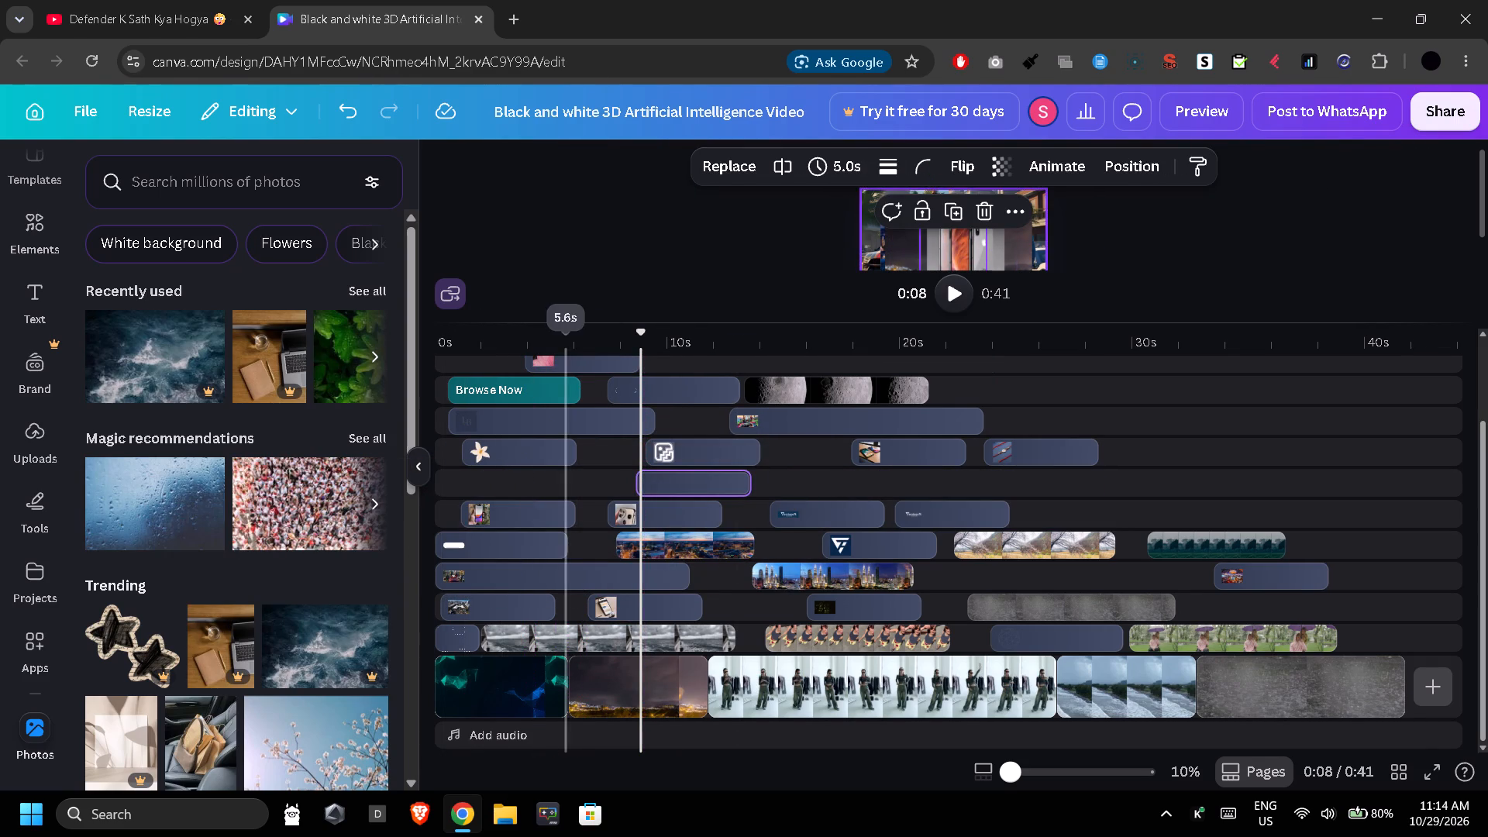
Add the car-seat parcel photo on a new track at about 16 s and the ocean waves photo on that track at about 7 s.
left_click_drag(185, 751, 824, 447)
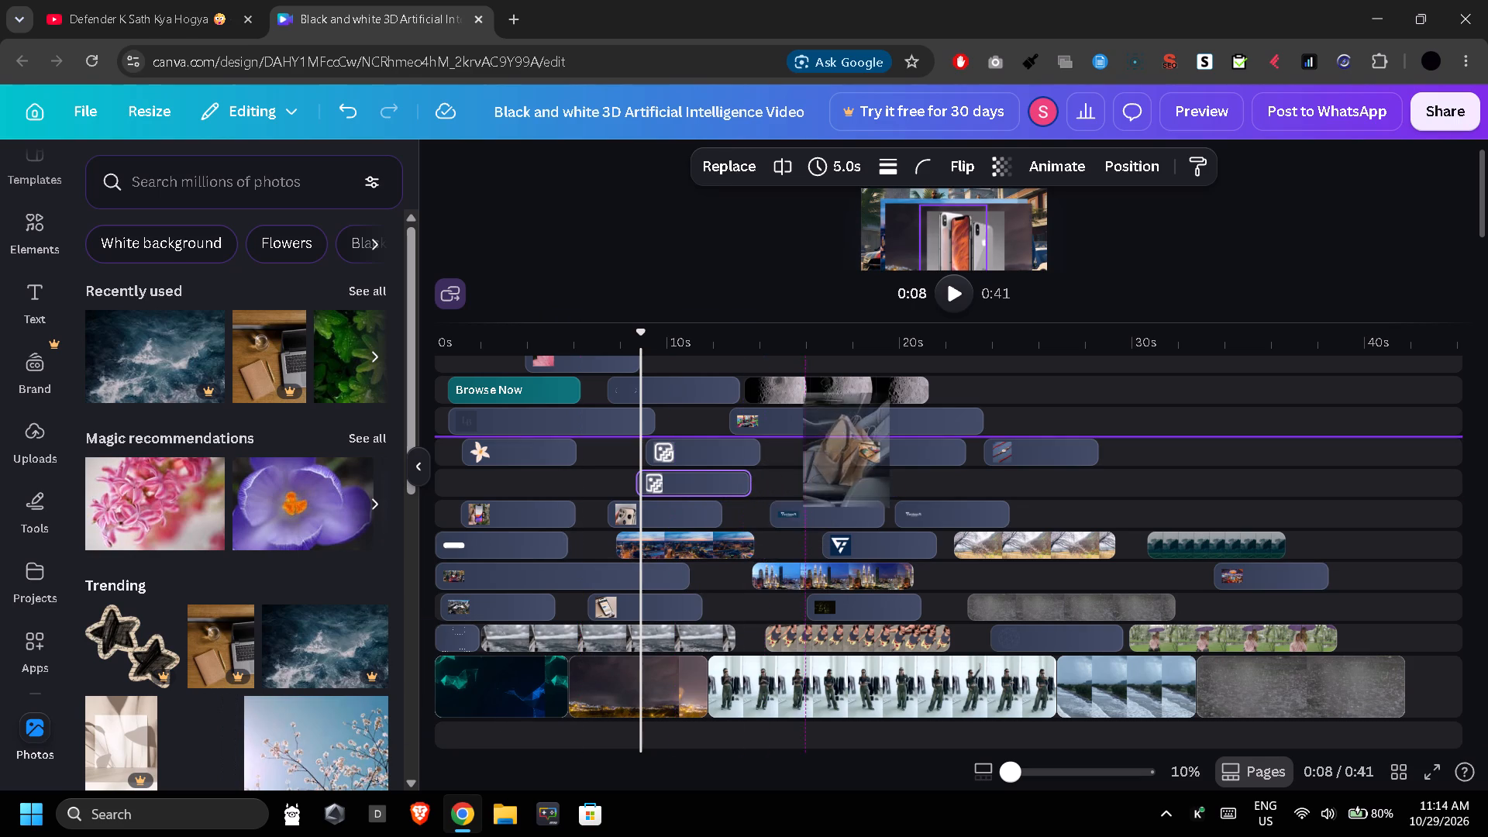
left_click_drag(183, 436, 617, 458)
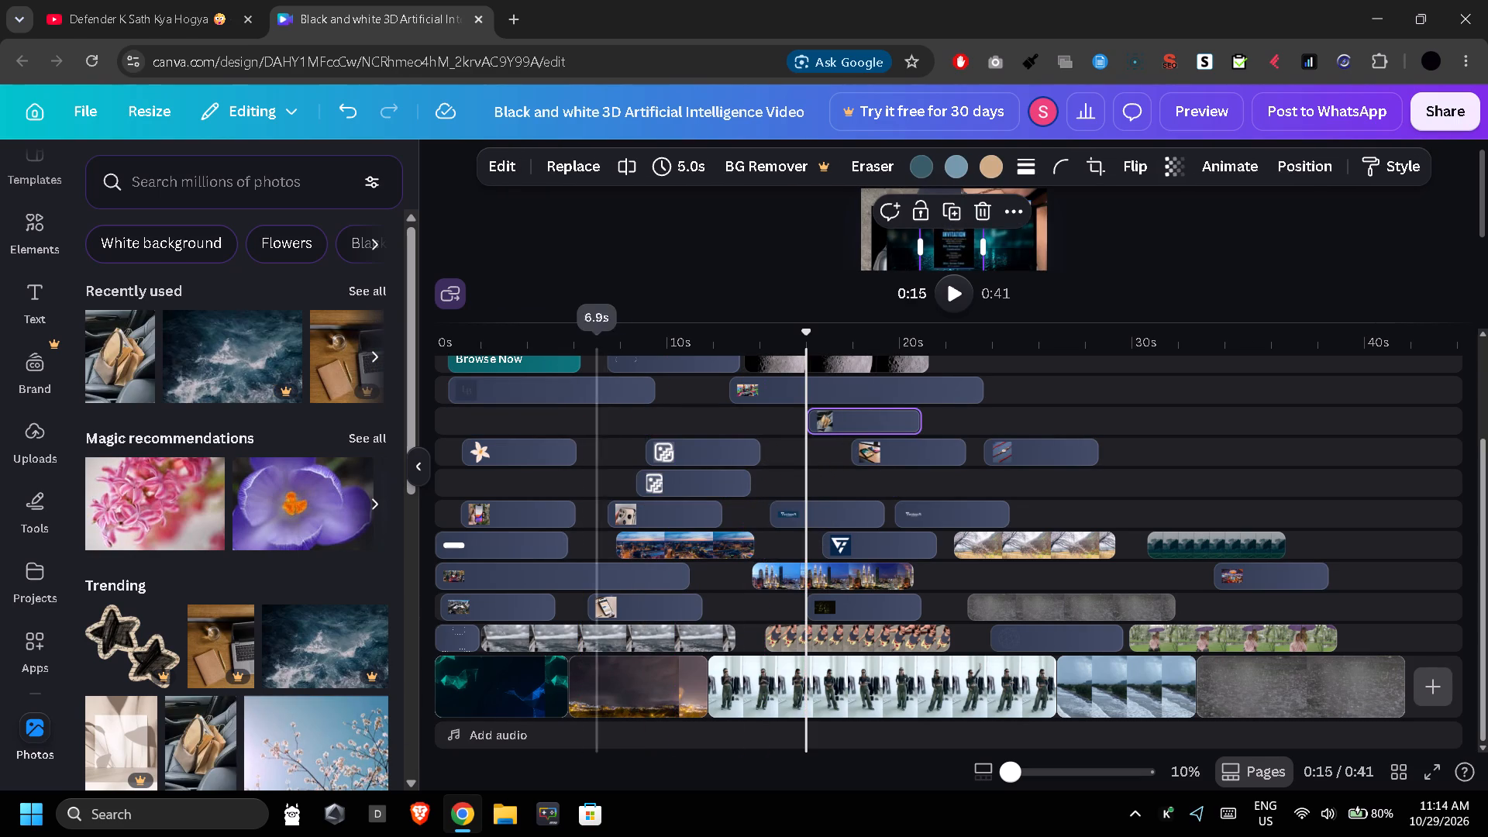
left_click_drag(617, 458, 618, 456)
left_click_drag(226, 336, 653, 439)
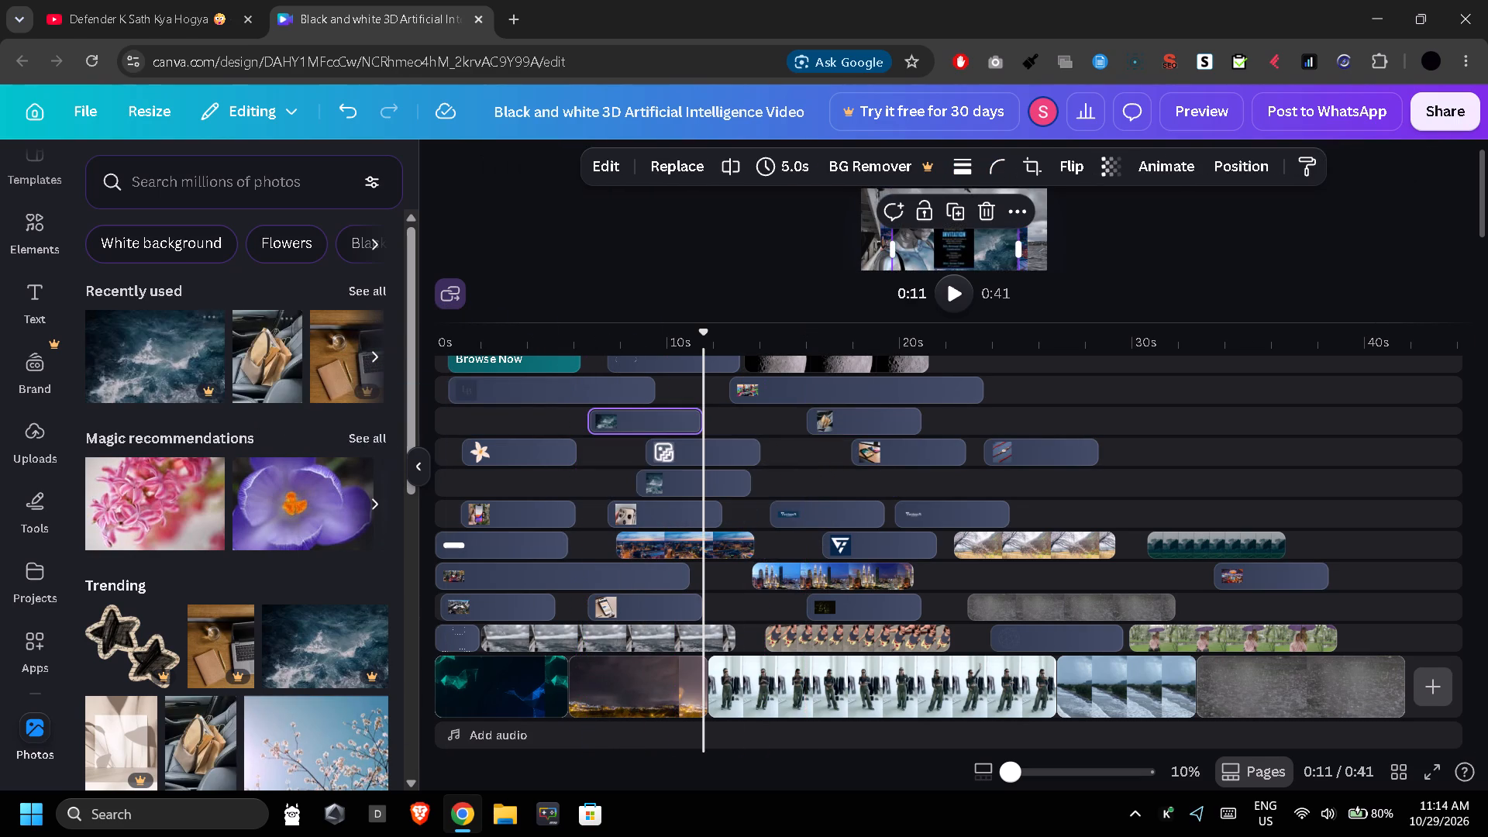
Add the building facade photo at about 5 s and the newspaper butterfly at about 9 s, each on a new track.
scroll(212, 567, "down", 3)
left_click_drag(232, 473, 601, 505)
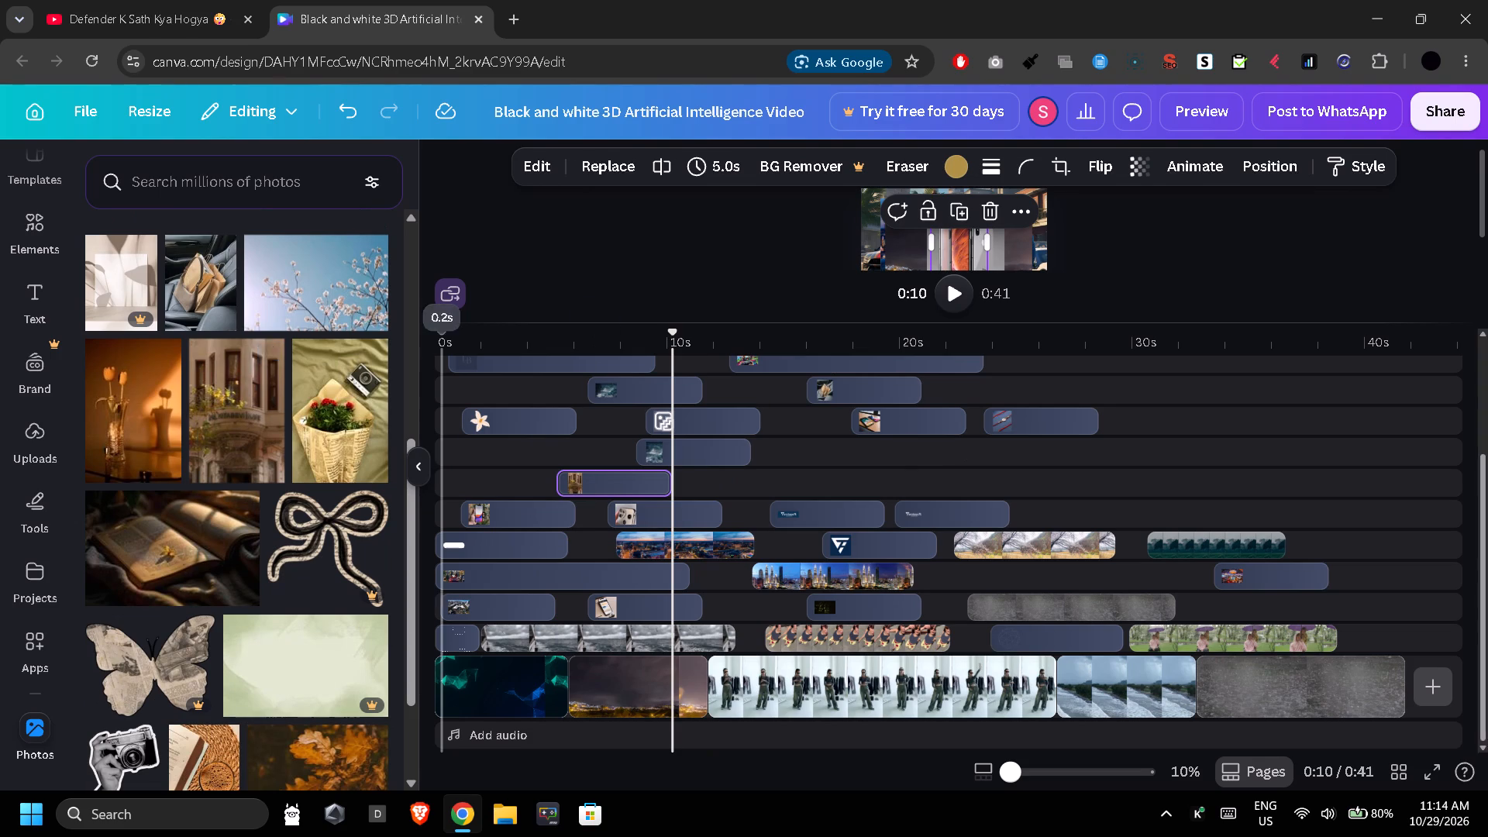
left_click_drag(205, 633, 761, 474)
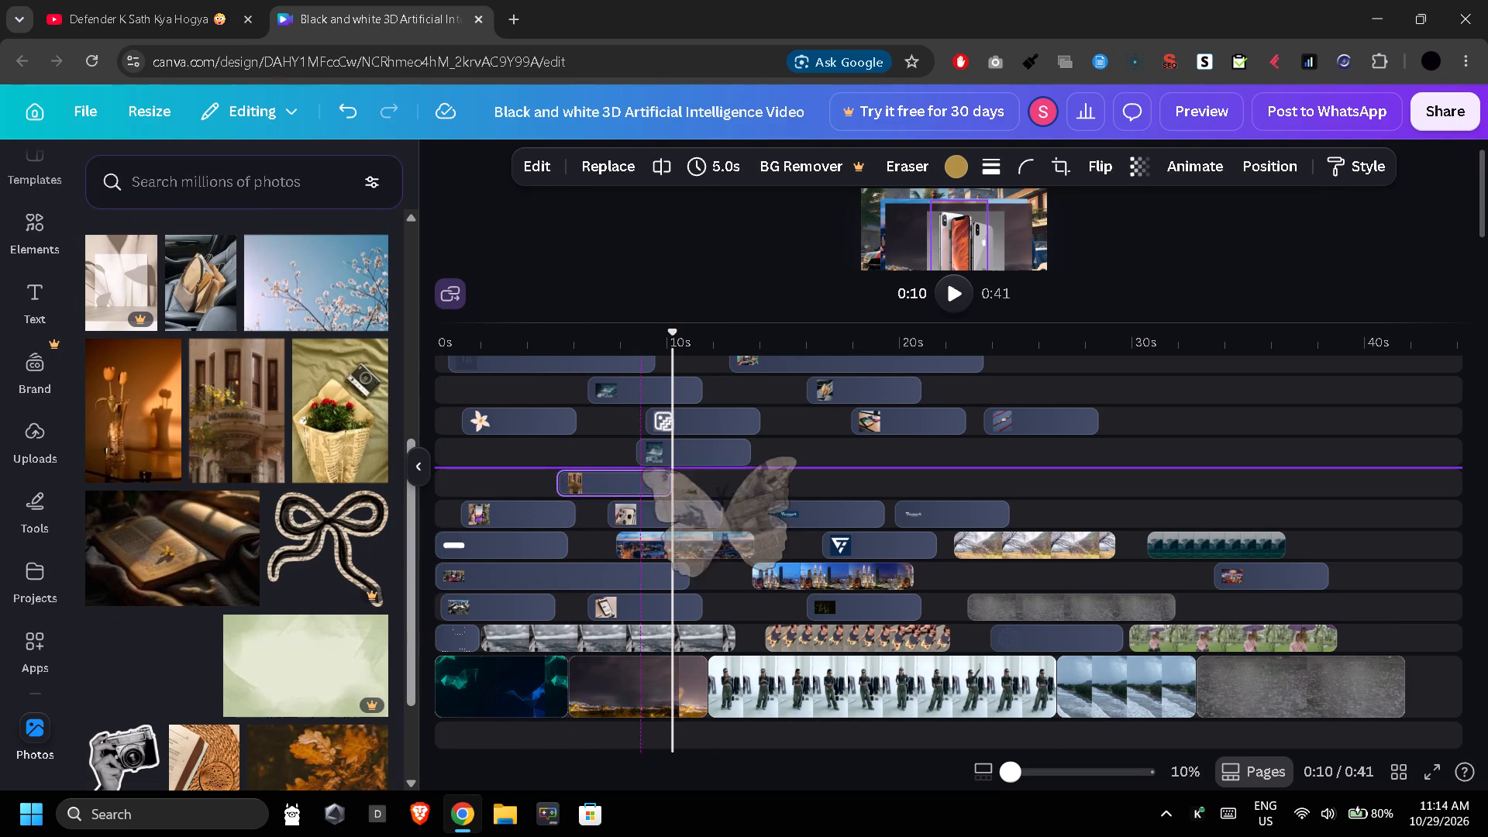
Add the rope bow photo at about 3 s on the butterfly's track and replace it with the newspaper butterfly.
left_click_drag(328, 537, 572, 490)
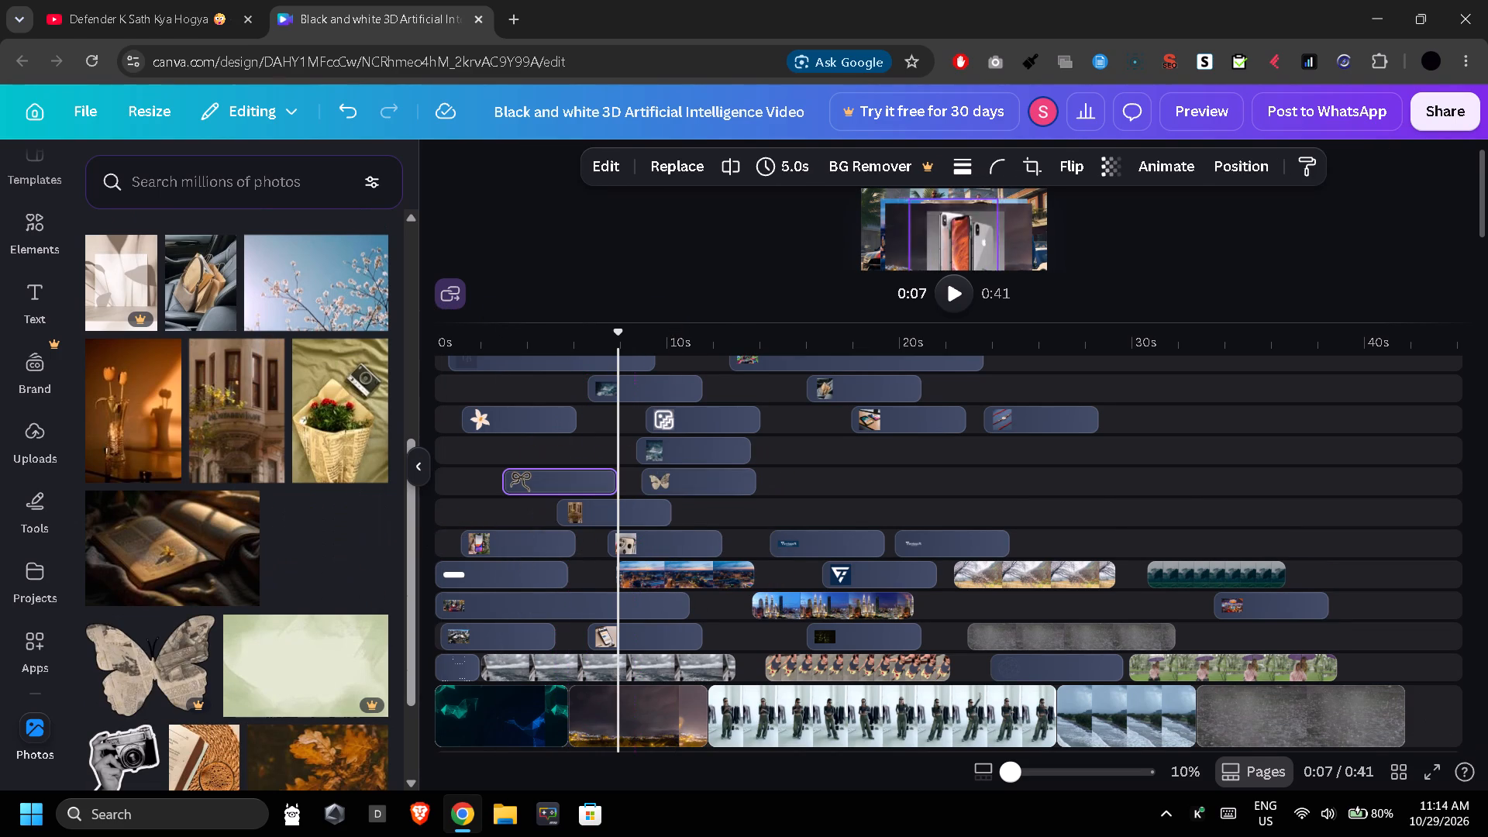
left_click_drag(167, 654, 518, 489)
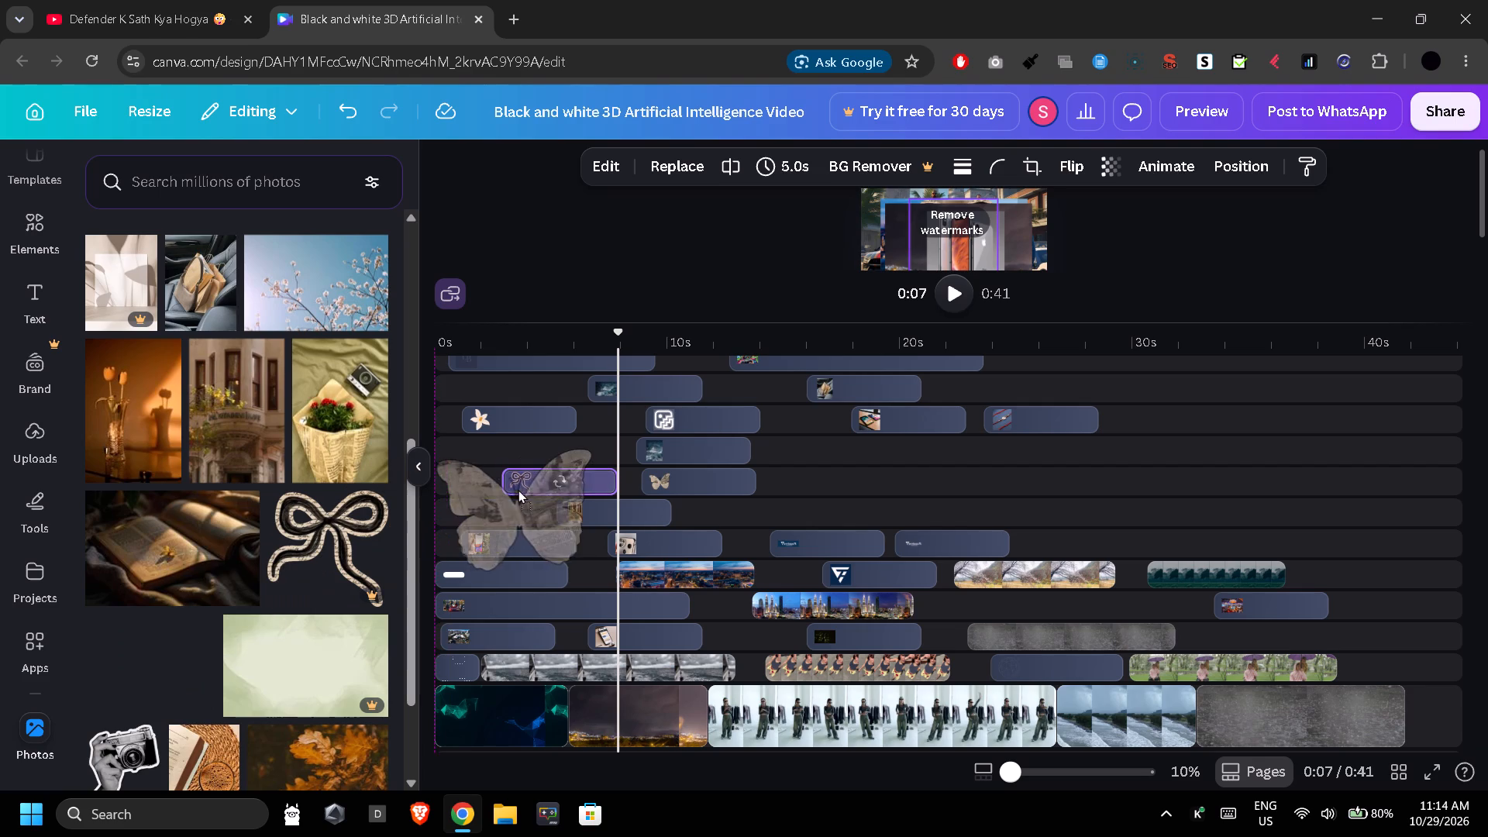
left_click_drag(518, 489, 517, 494)
Add the pale green watercolour background at about 2 s beside the ocean clip and the brown notebook photo at about 13 s beside the building clip.
left_click_drag(307, 663, 530, 435)
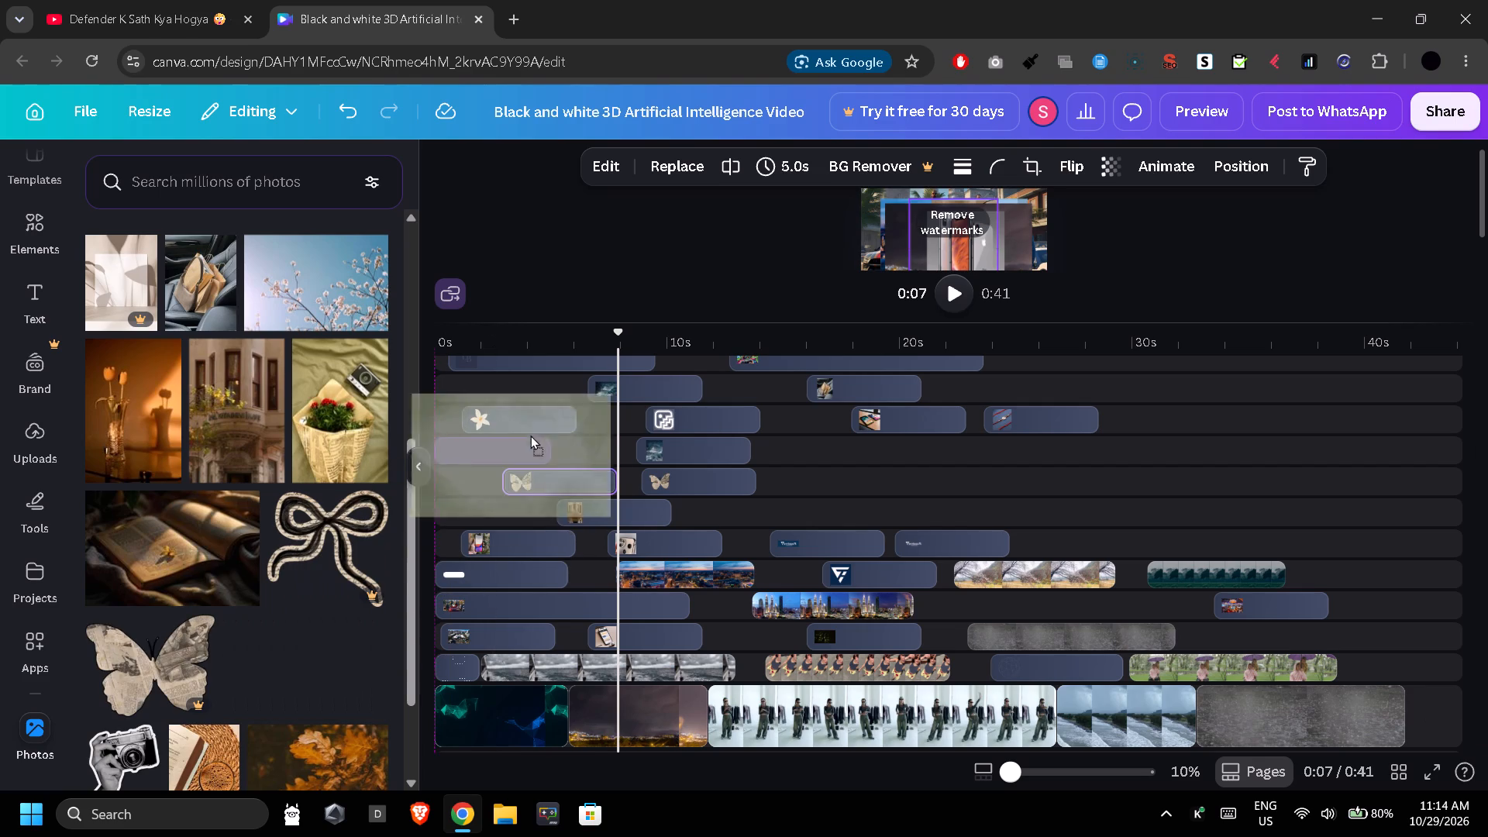
left_click_drag(530, 435, 566, 434)
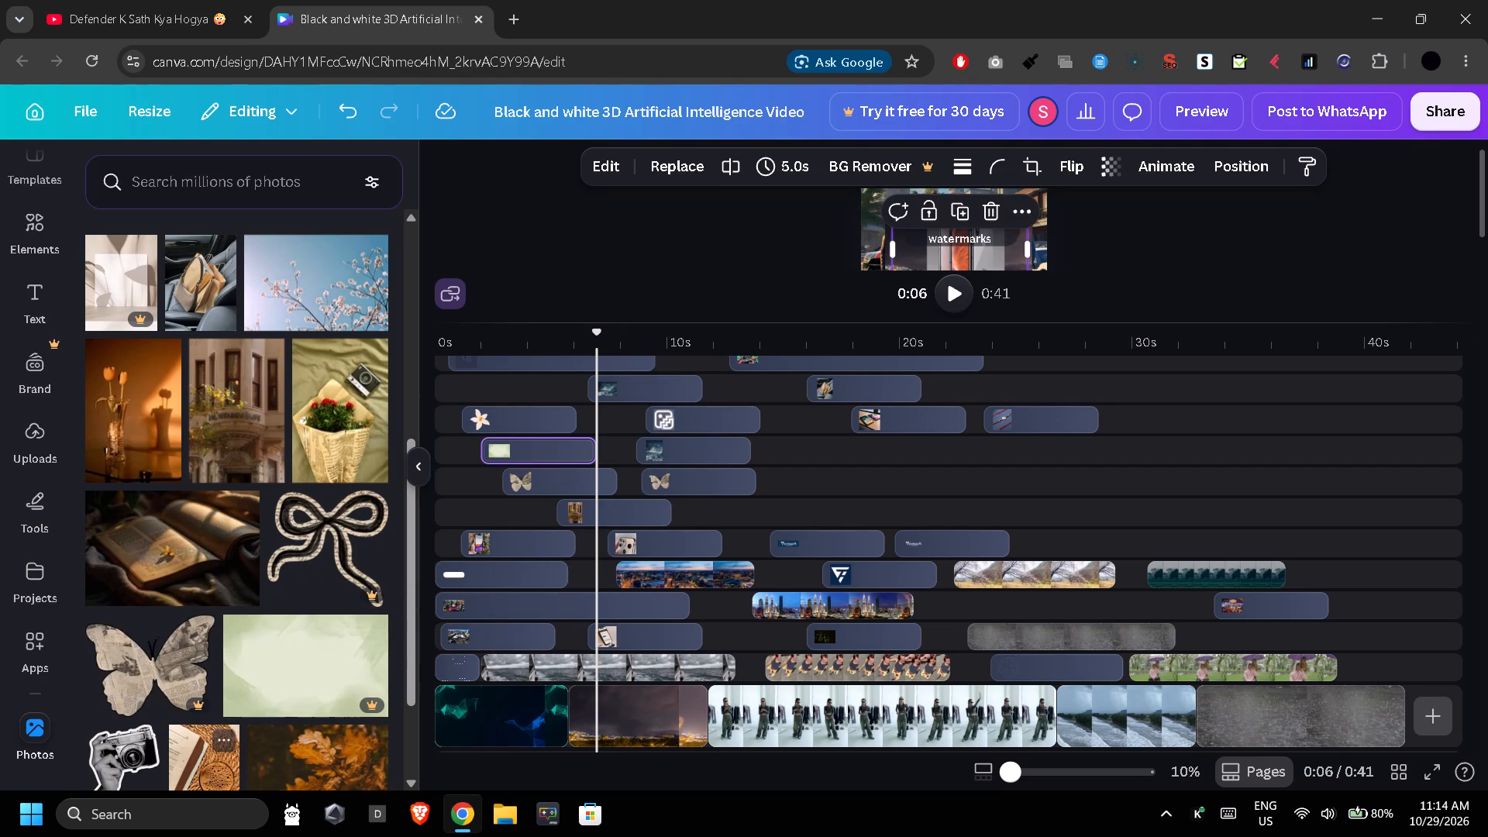
left_click_drag(184, 747, 742, 511)
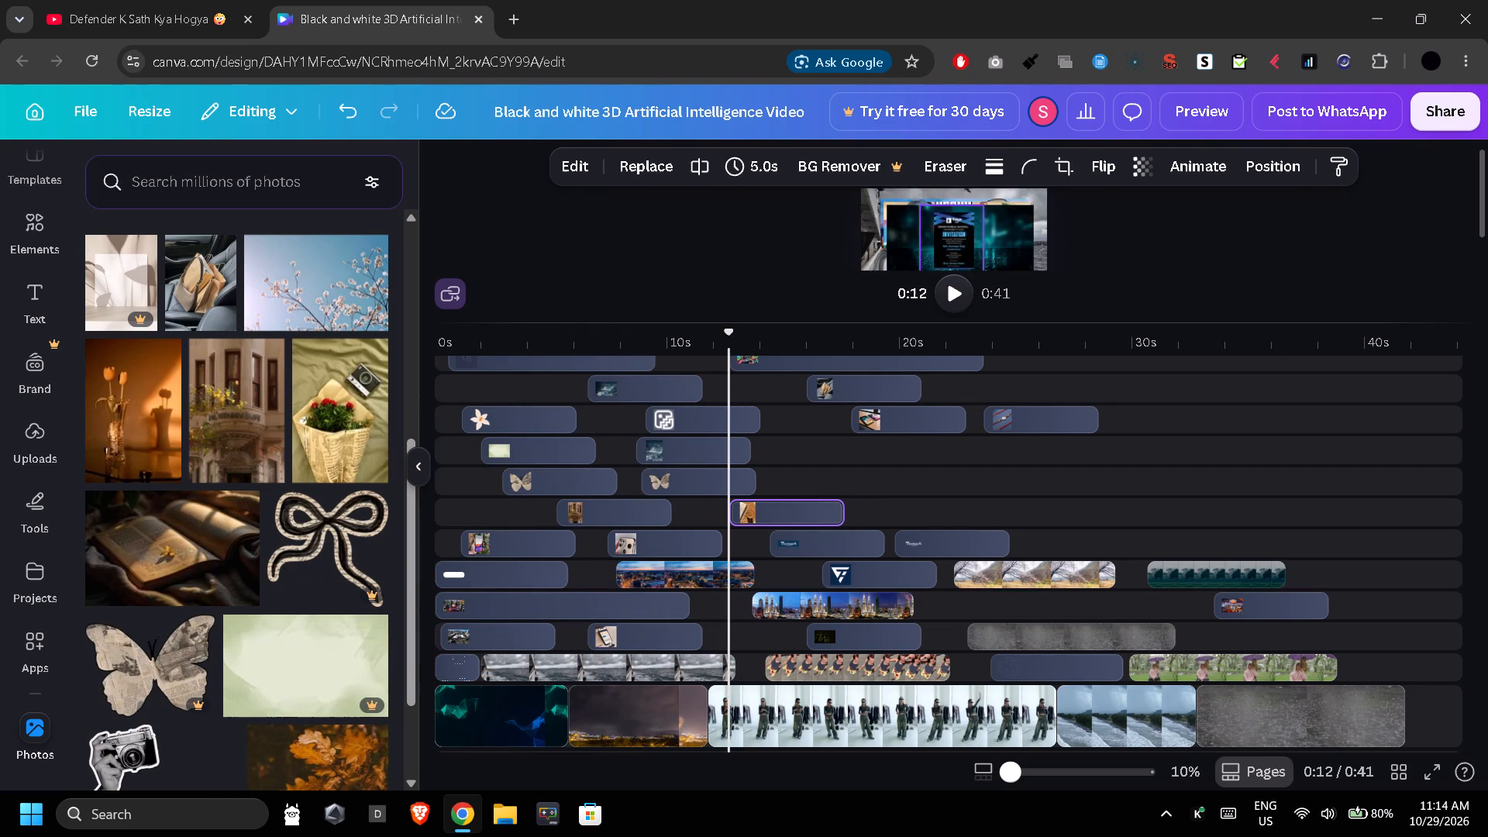
Add the autumn leaves photo at about 17 s on the butterfly track and the red-dress photo at about 14 s on the track above.
scroll(280, 603, "down", 2)
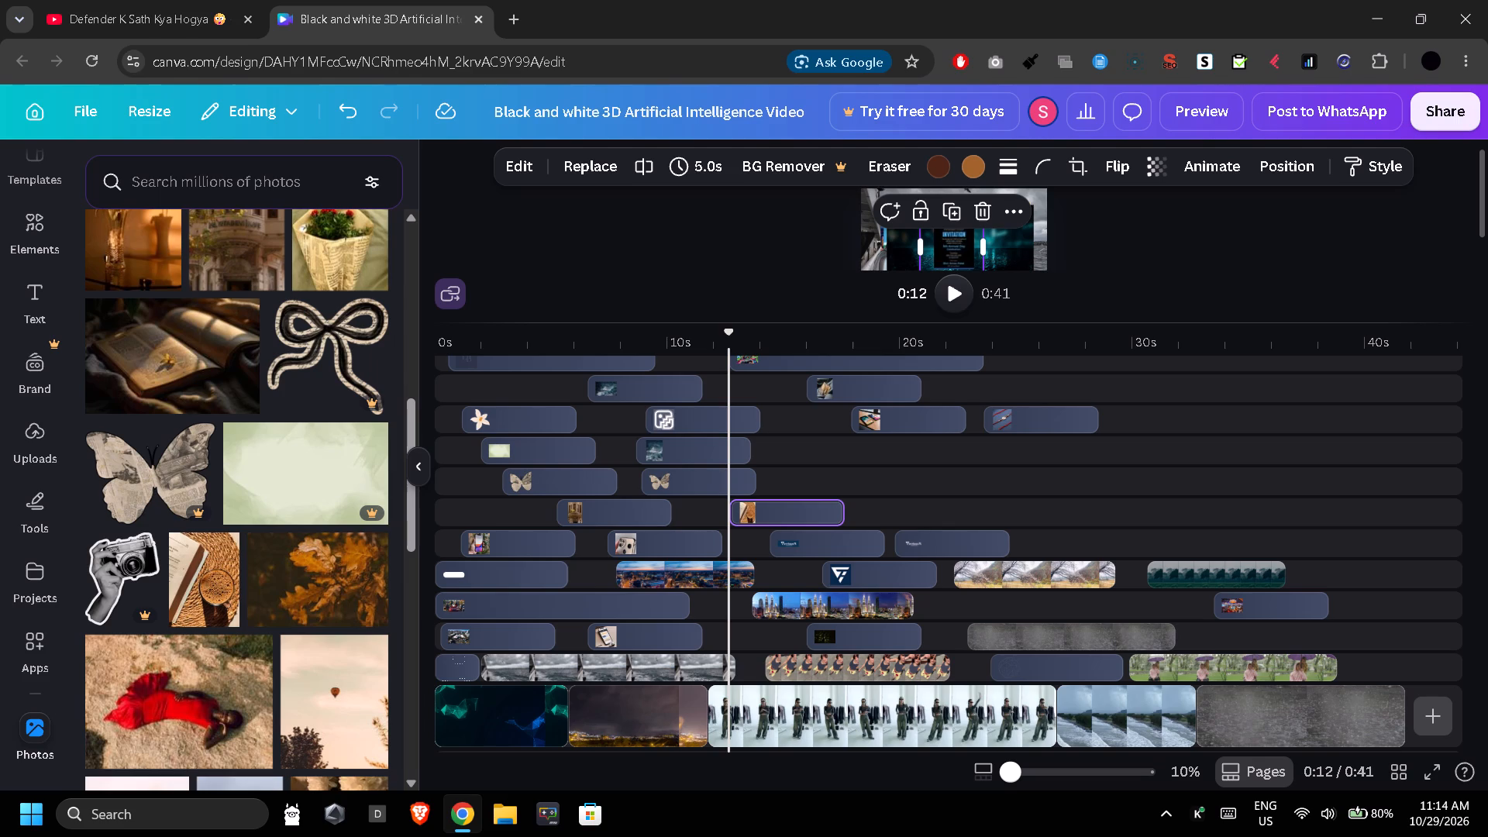
left_click_drag(161, 583, 512, 539)
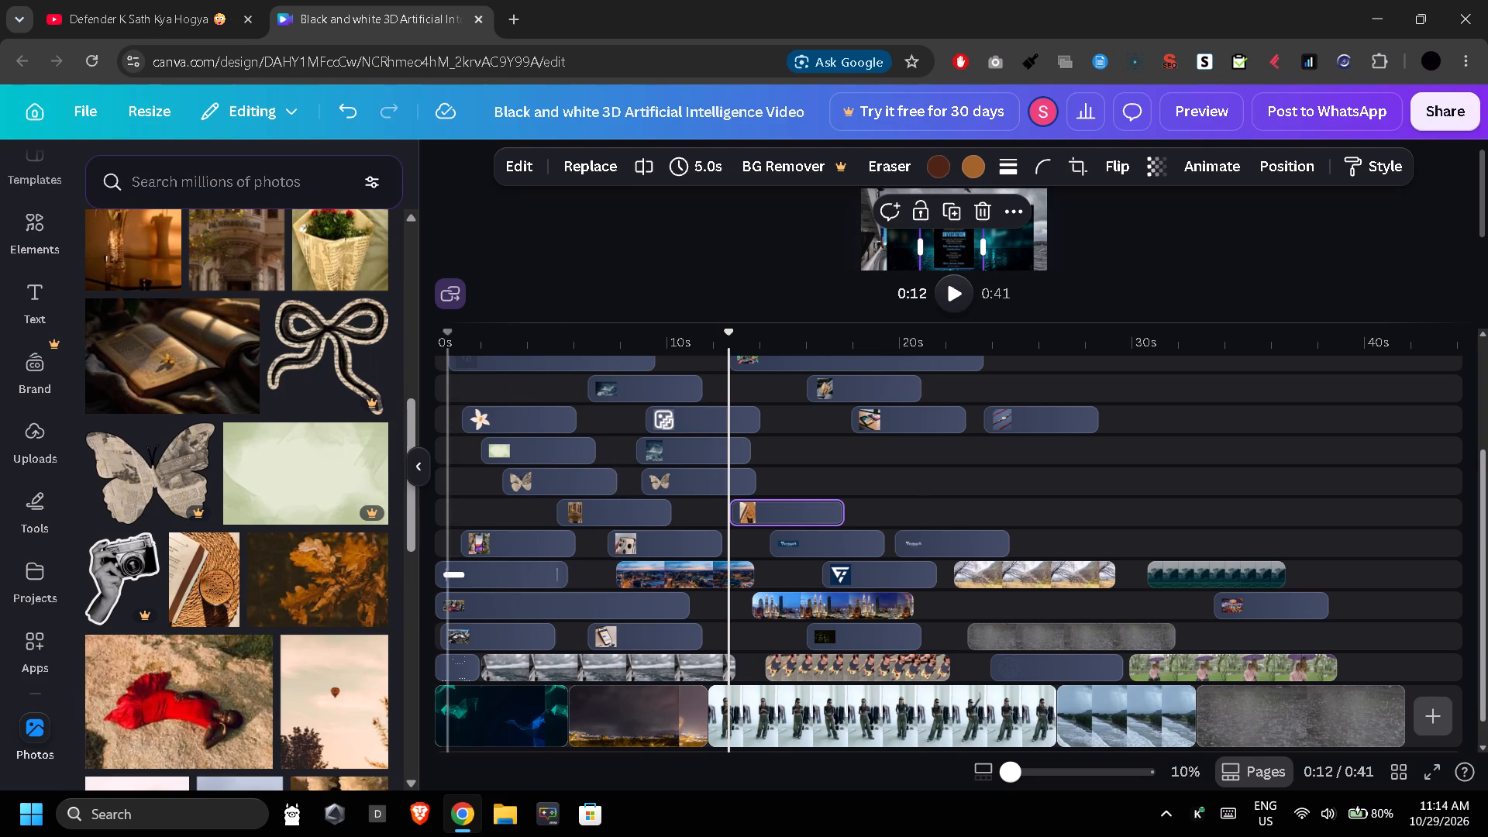
left_click_drag(283, 581, 494, 511)
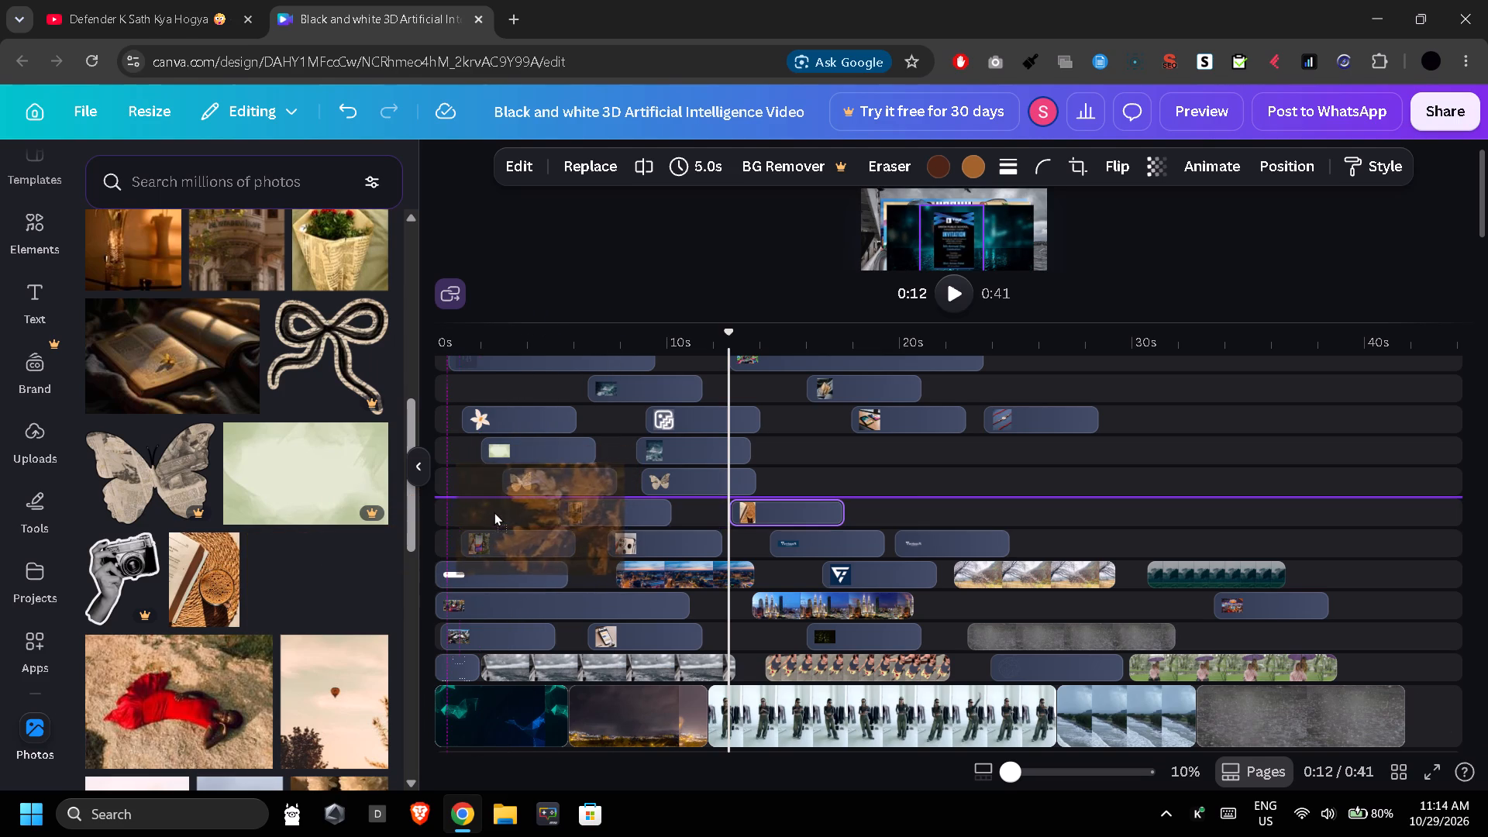
left_click_drag(494, 511, 968, 479)
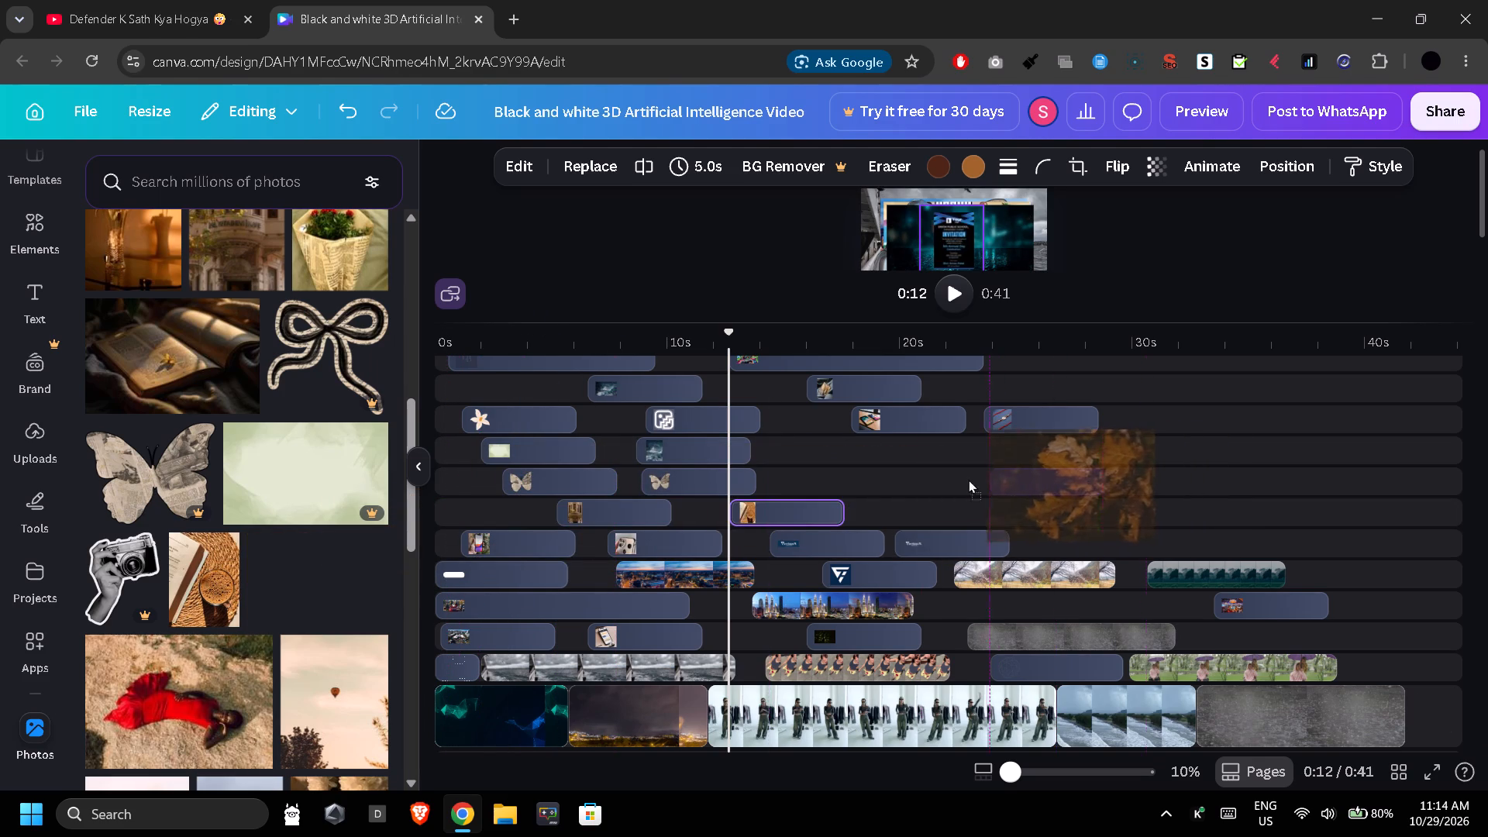
left_click_drag(968, 479, 865, 470)
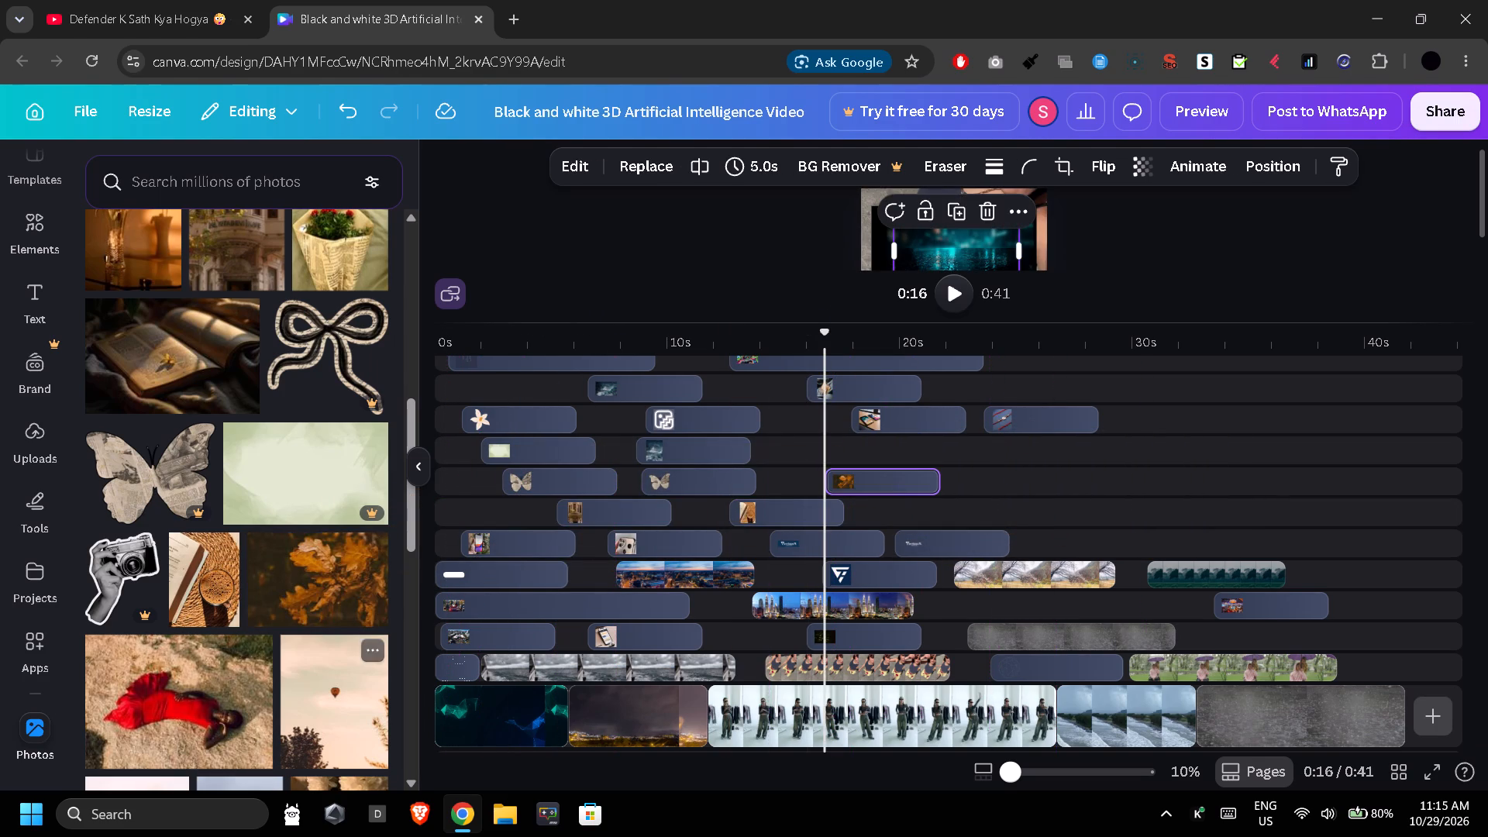
left_click_drag(182, 685, 846, 434)
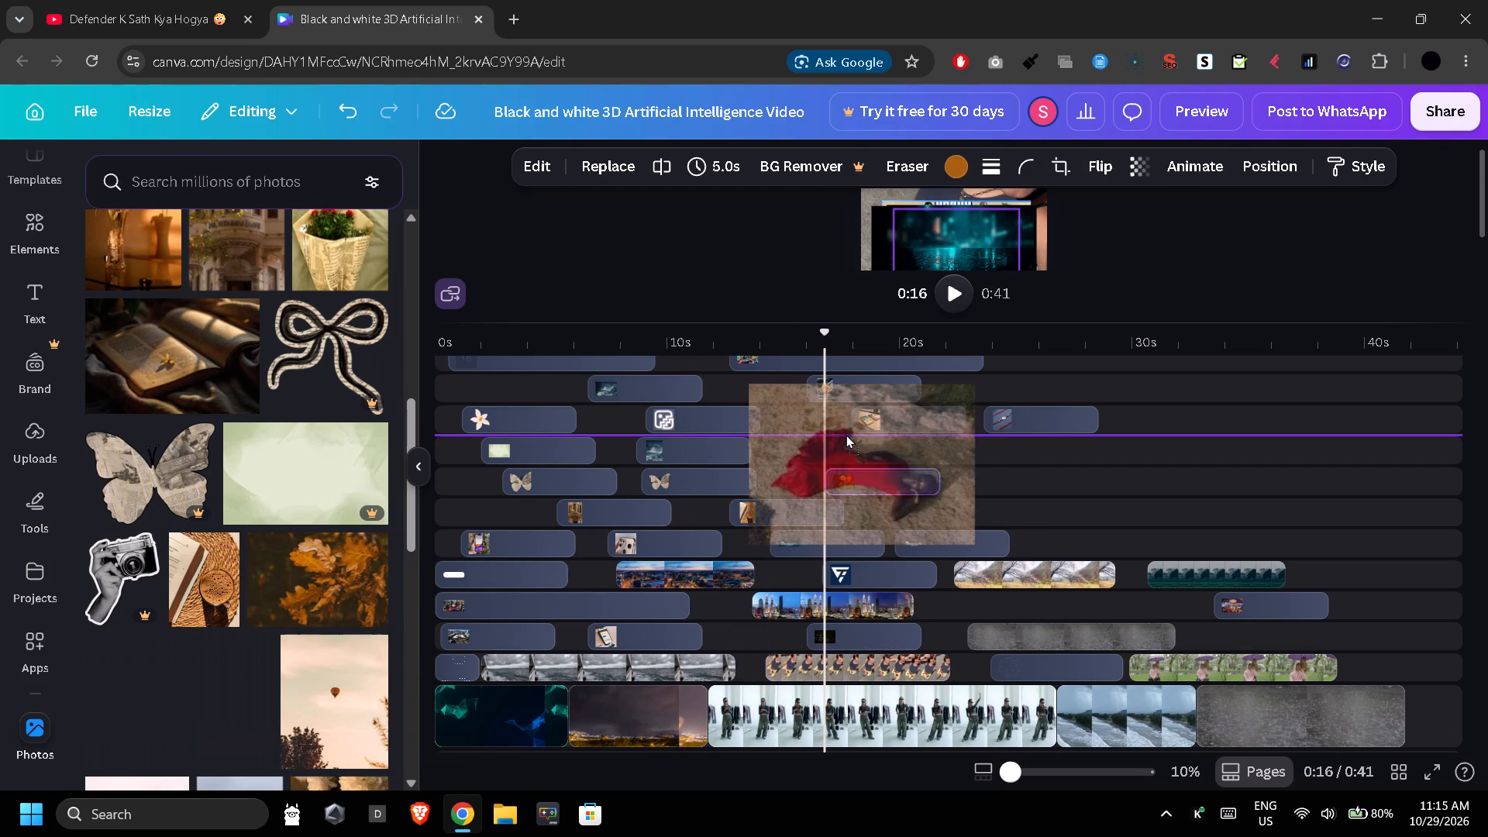
left_click_drag(846, 434, 870, 451)
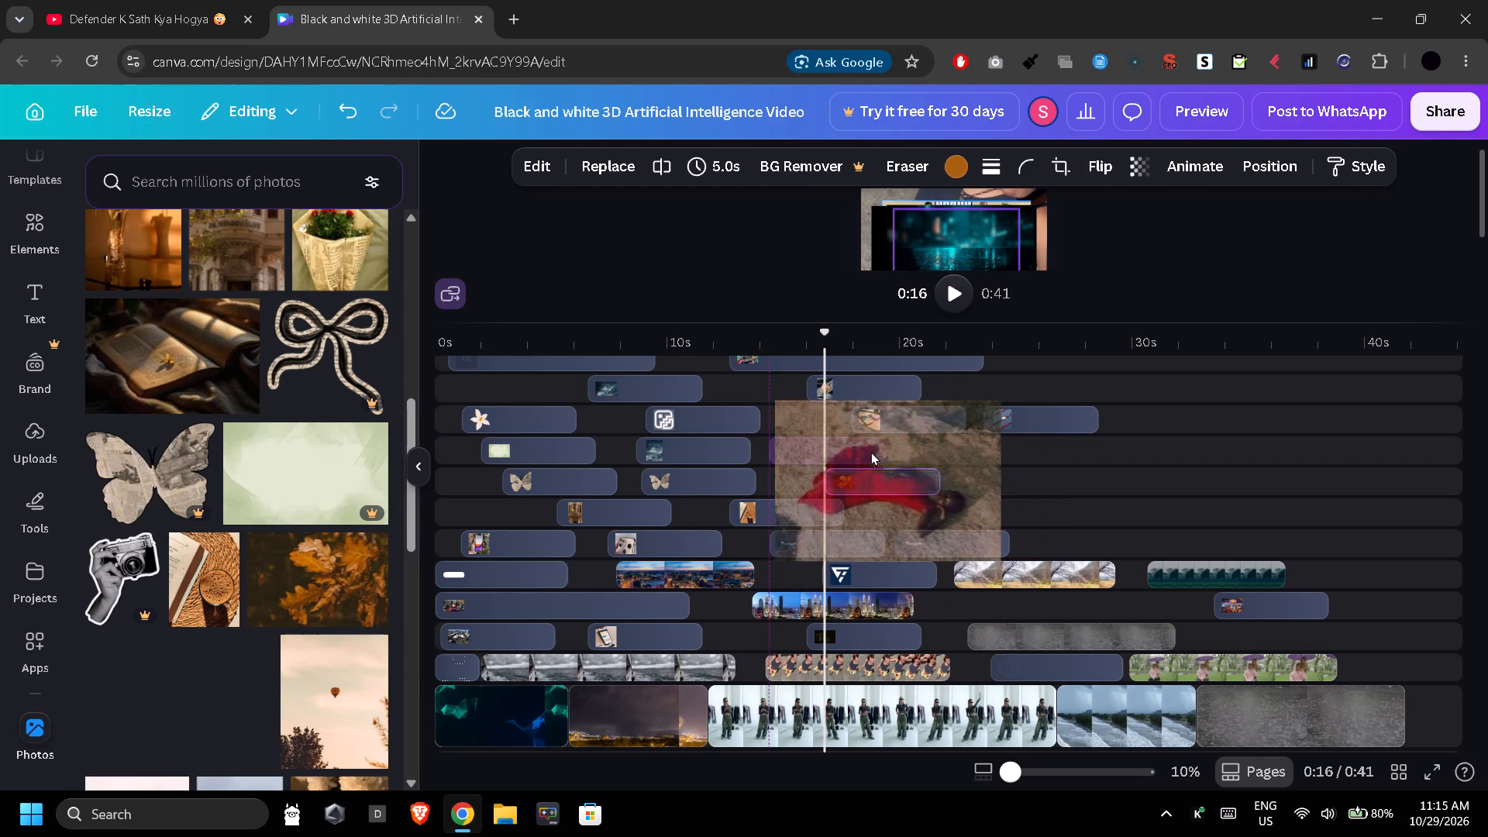
left_click_drag(870, 451, 870, 449)
Add the wildflower field photo at the start of the ocean-and-parcel track and again near the start of the building-and-notebook track.
scroll(305, 736, "down", 1)
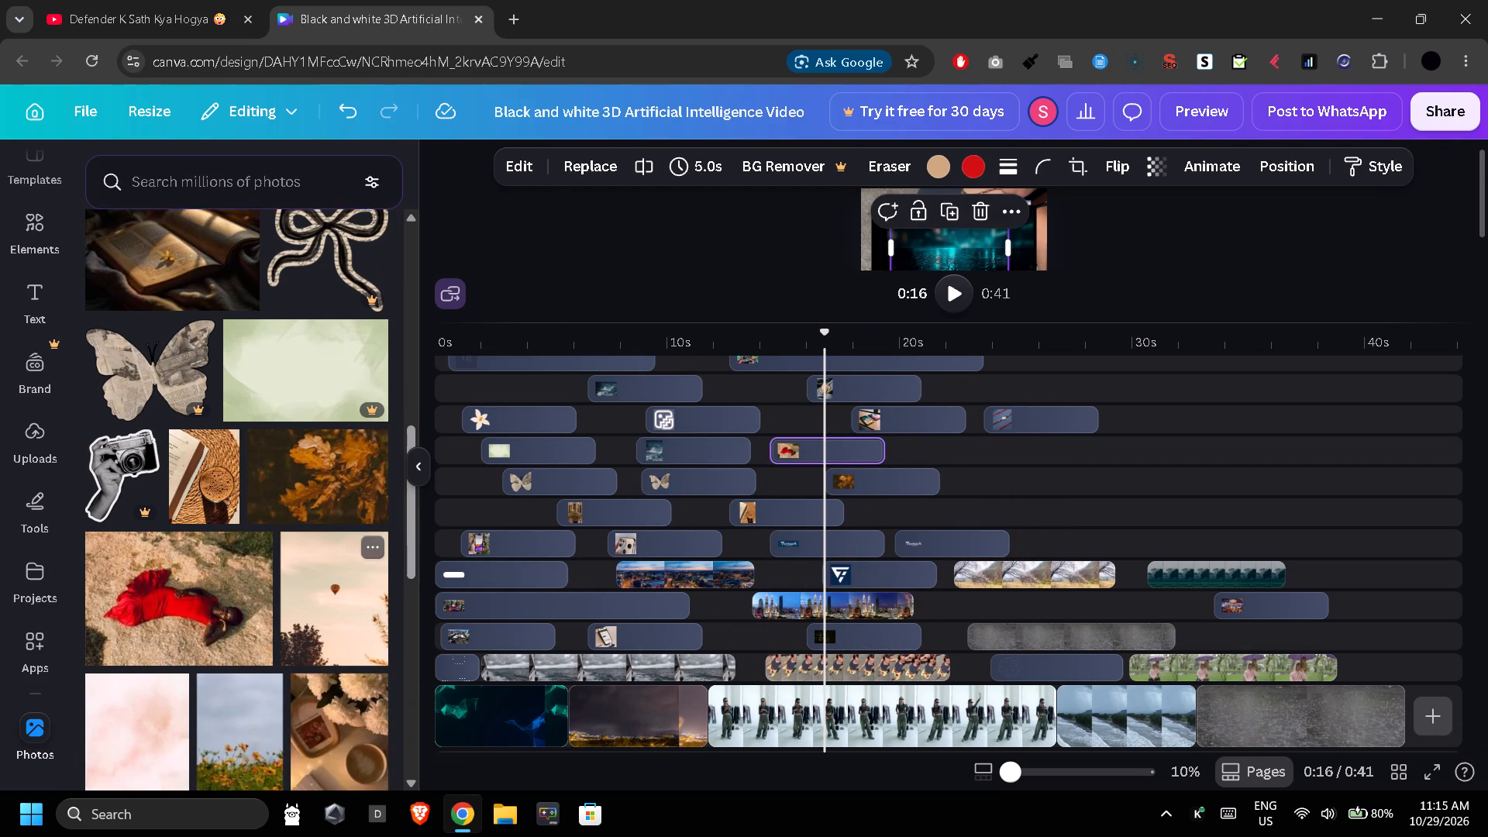
scroll(305, 736, "down", 1)
left_click_drag(246, 743, 494, 398)
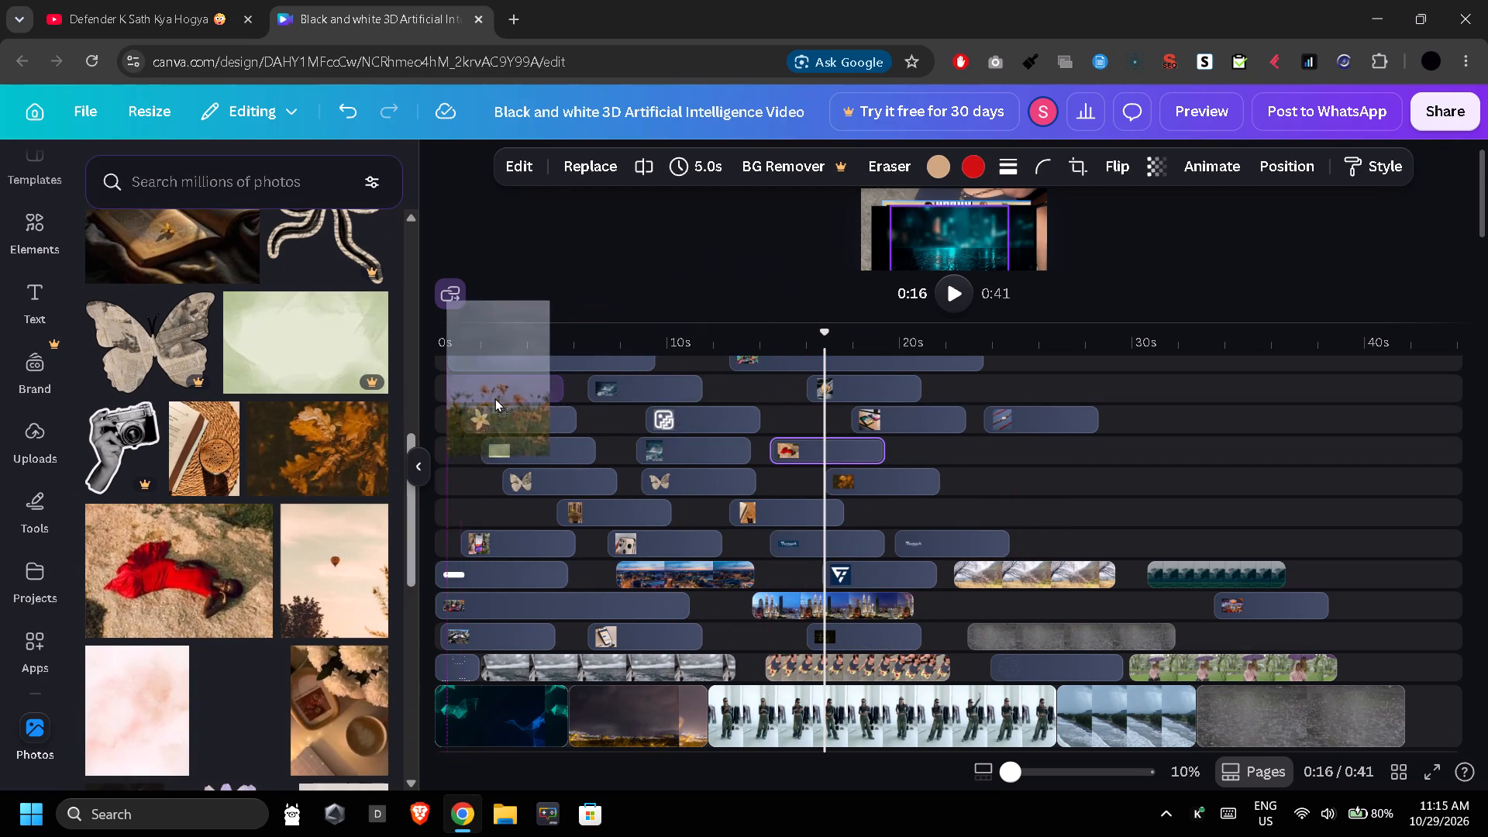
left_click_drag(494, 398, 487, 381)
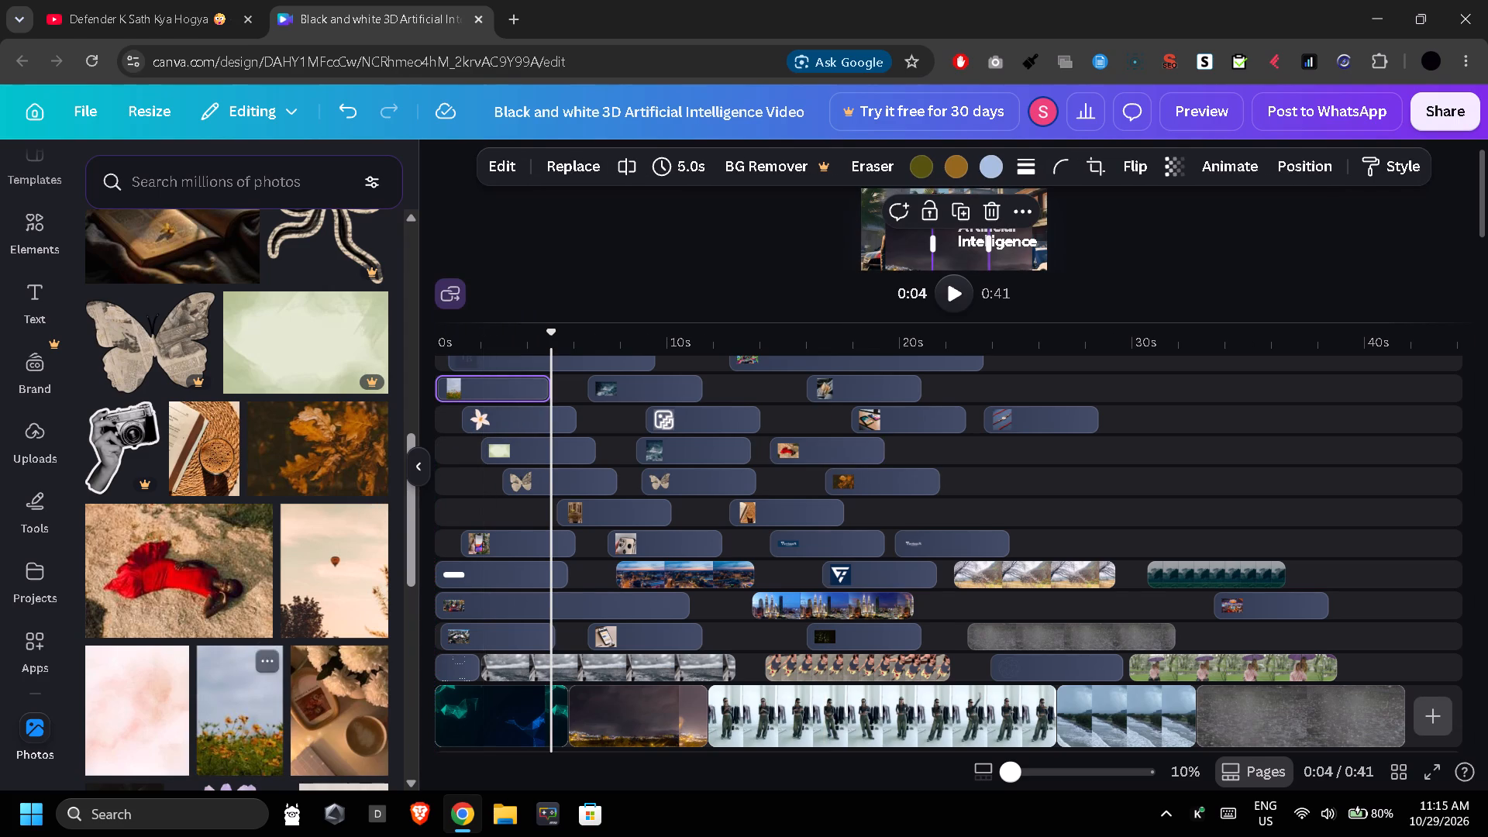
left_click_drag(235, 698, 476, 508)
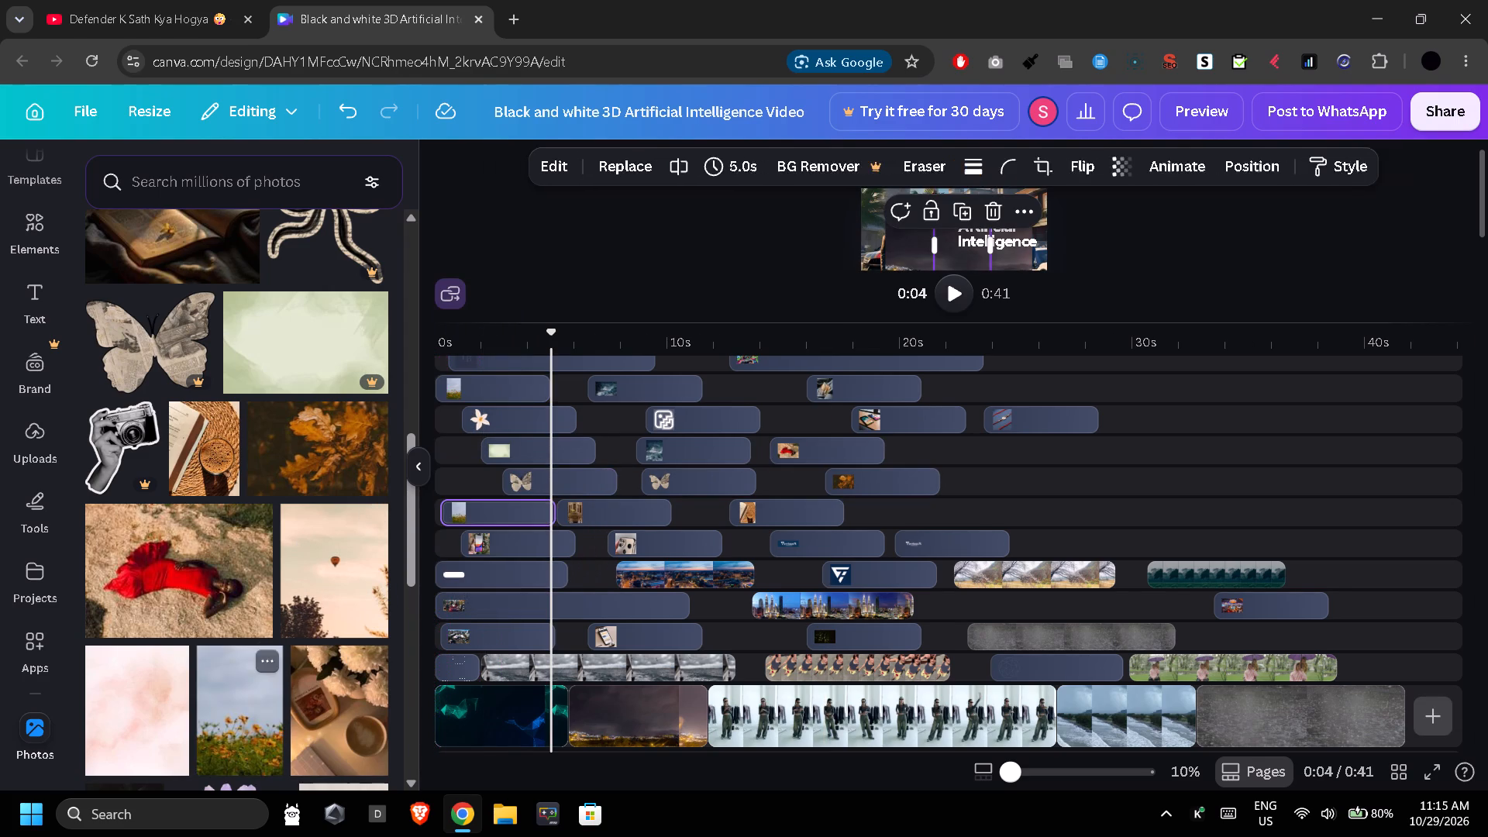
Add the pale pink watercolour background at about 18 s beside the brown notebook photo.
left_click_drag(139, 697, 605, 514)
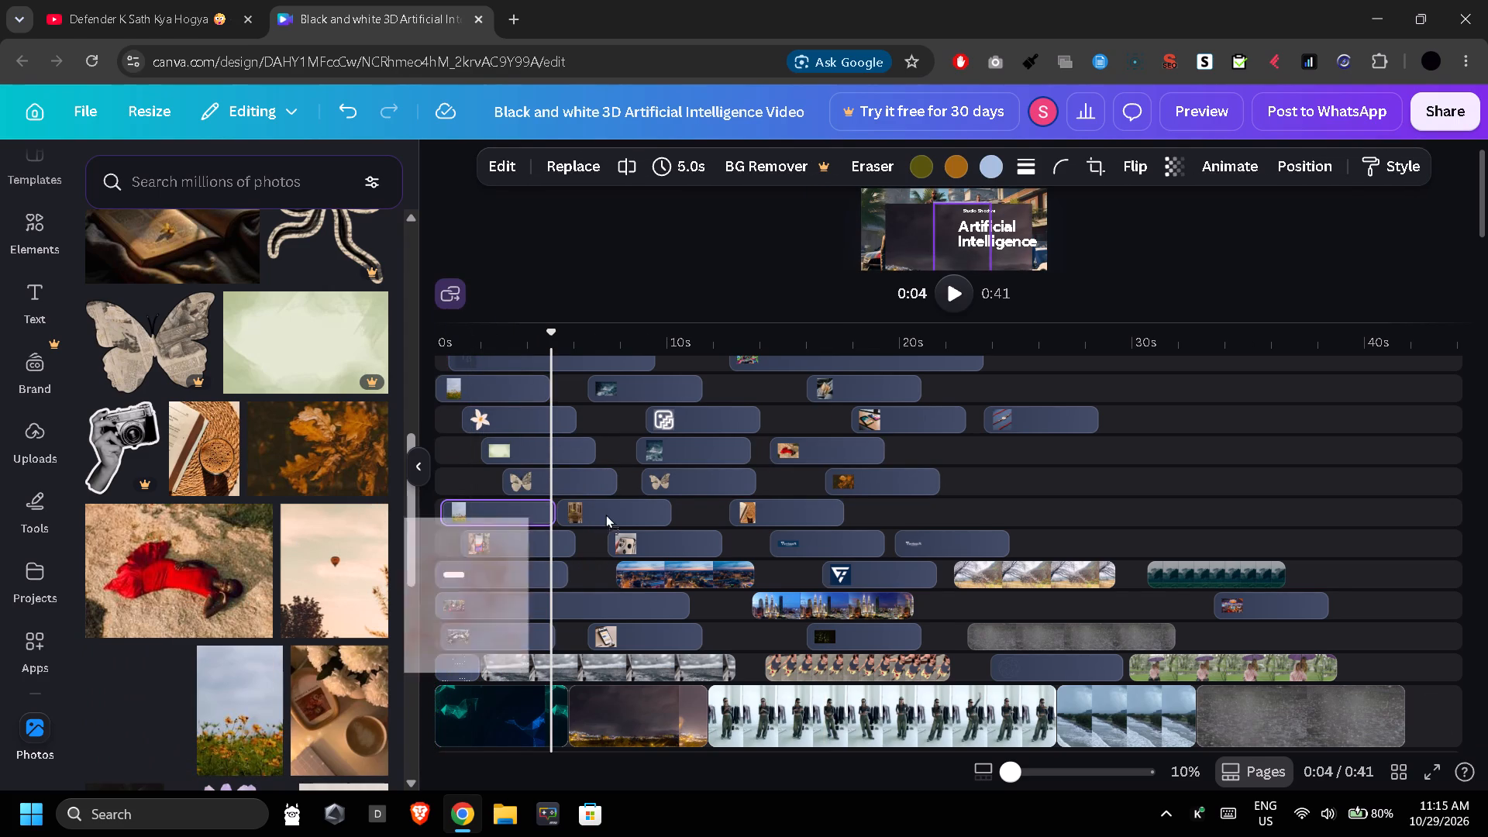
left_click_drag(605, 514, 810, 406)
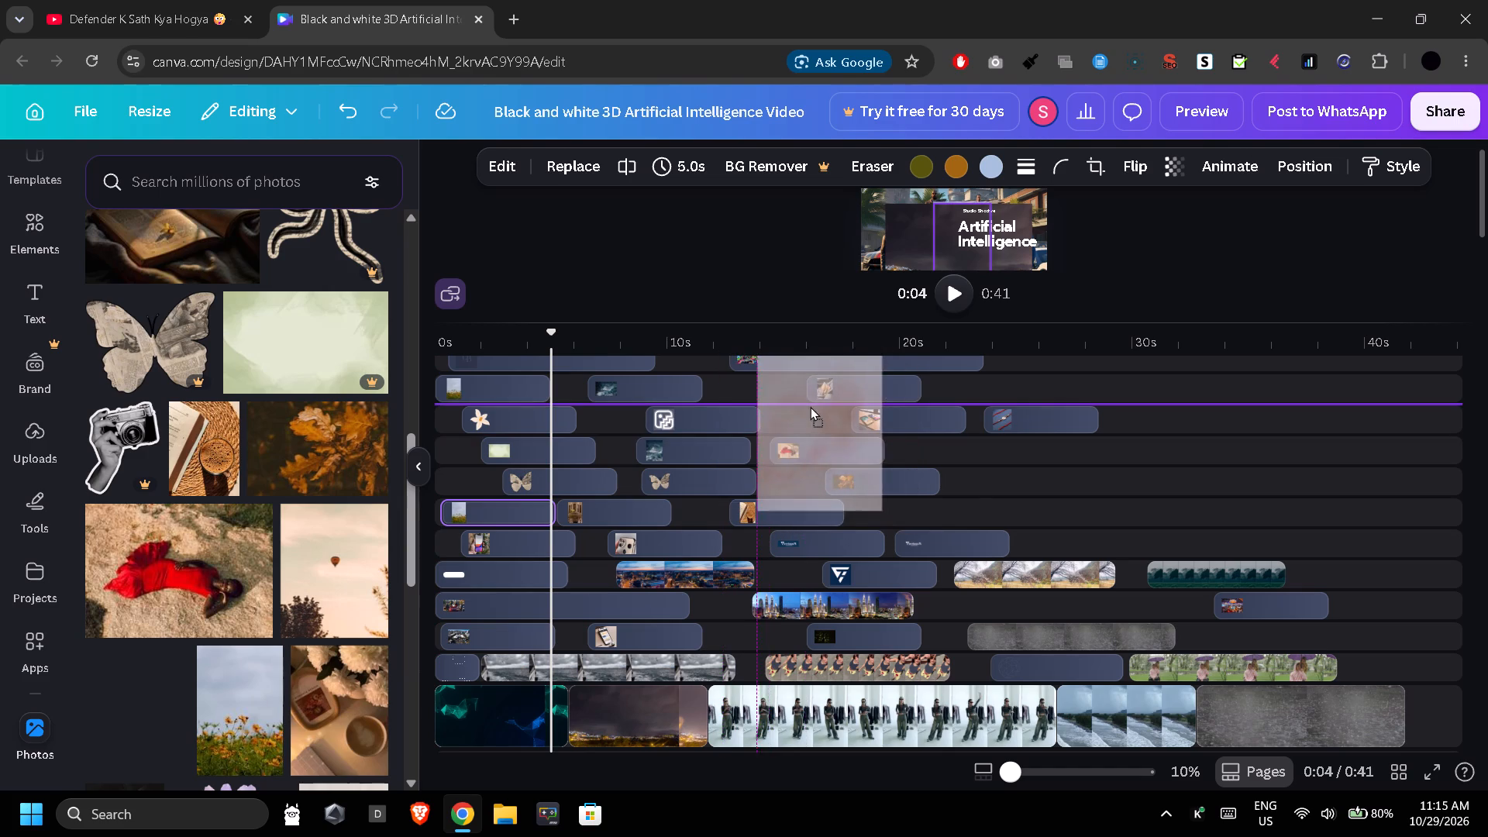
left_click_drag(810, 406, 928, 507)
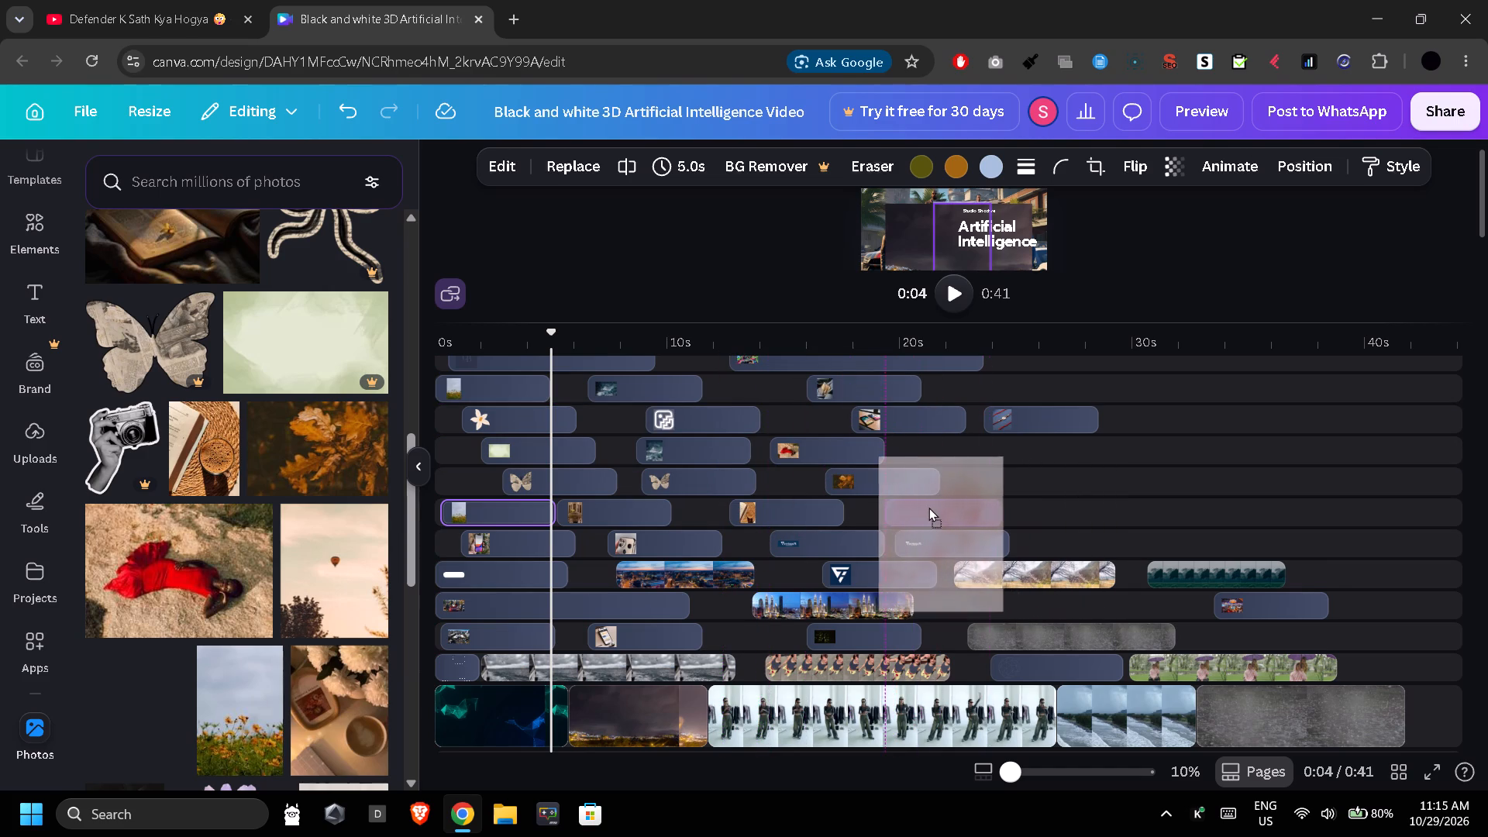
left_click_drag(928, 507, 905, 507)
Add the rainbow sky photo at about 22 s beside the night skyline clip and the dark amber-lit photo at about 23 s on the butterfly track.
scroll(308, 676, "down", 3)
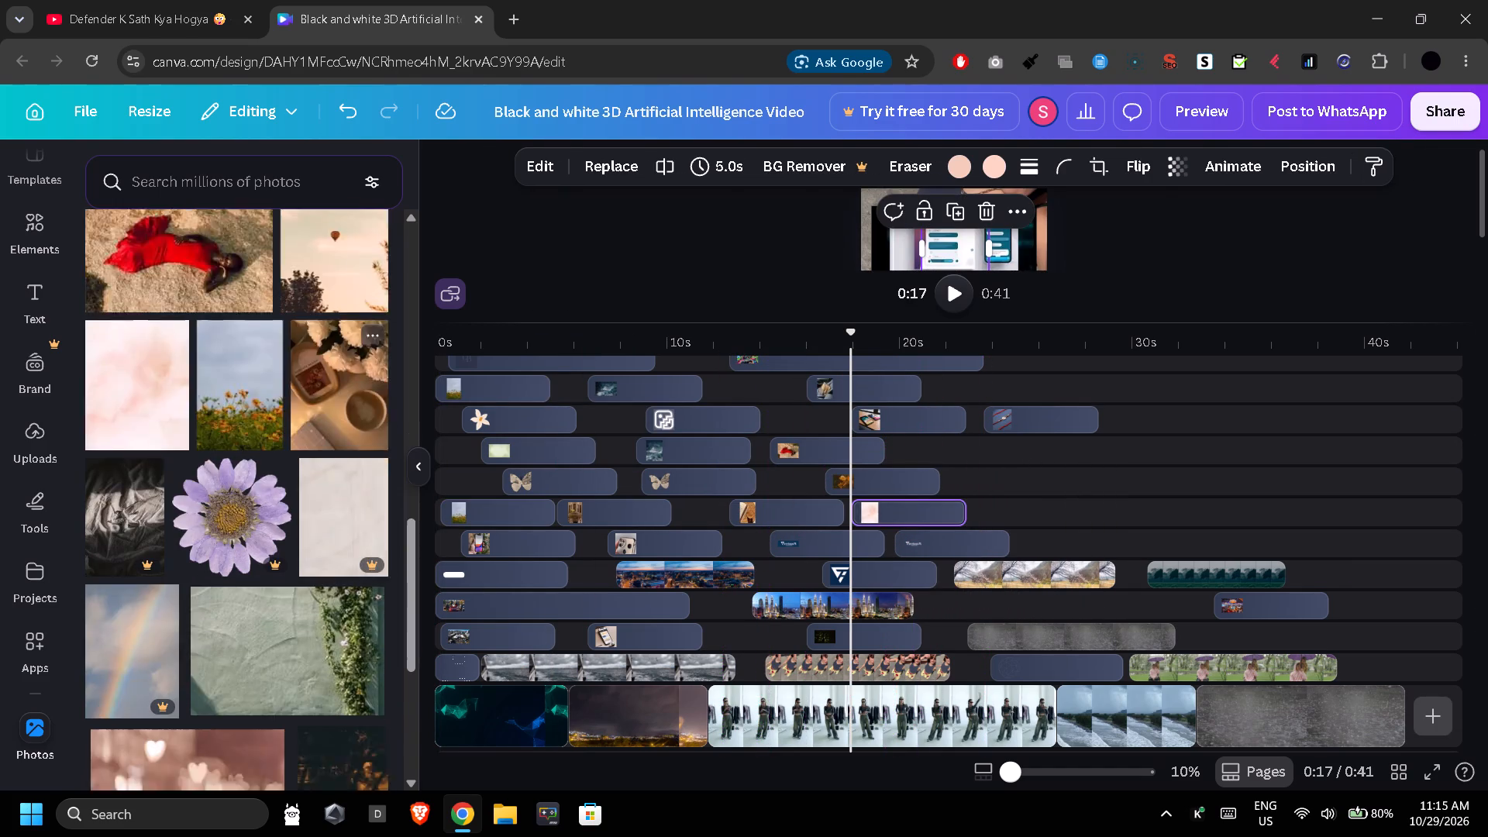
scroll(308, 676, "down", 1)
left_click_drag(139, 346, 758, 380)
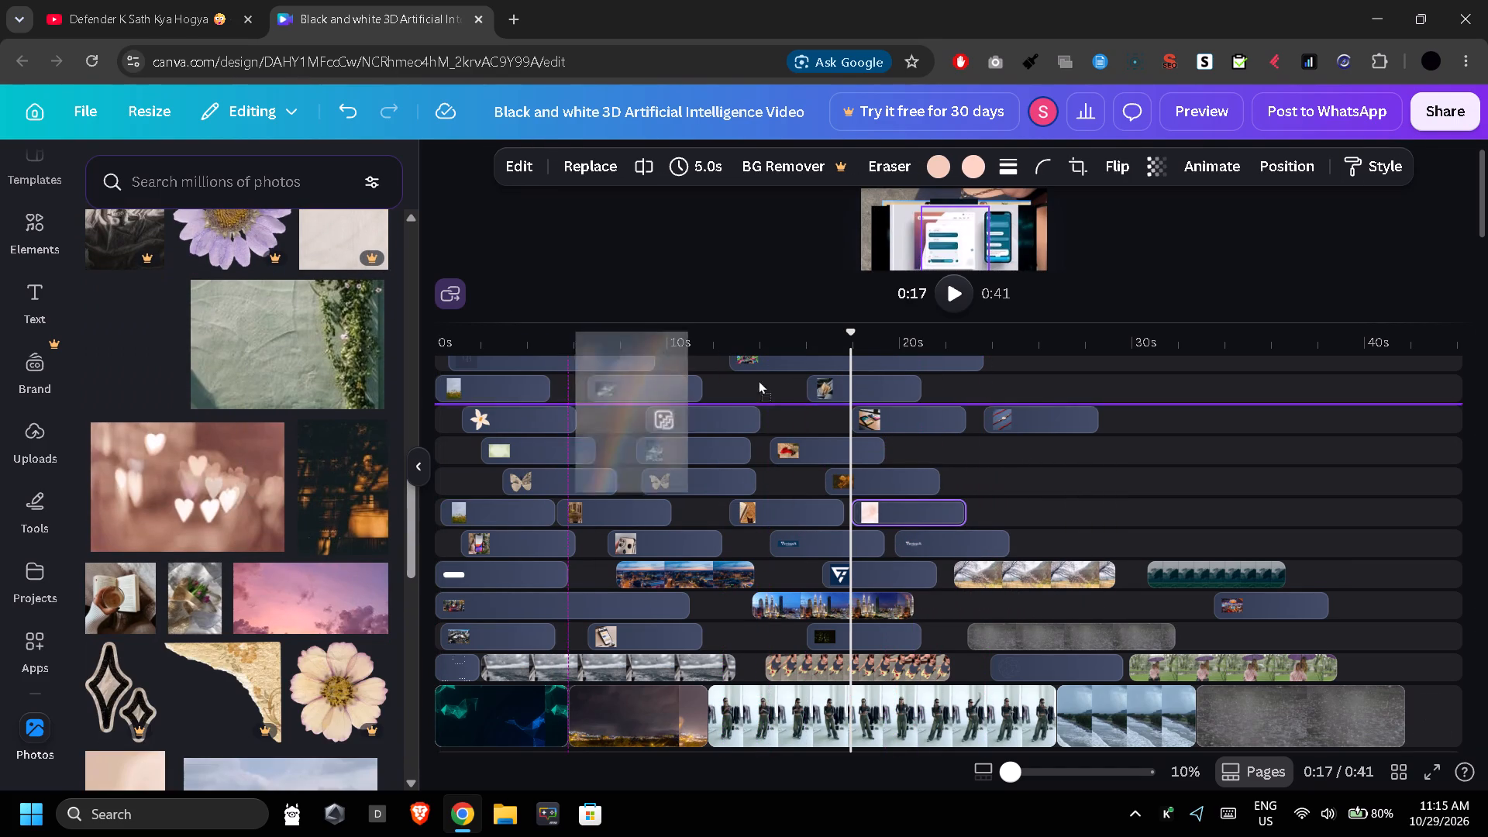
left_click_drag(758, 380, 714, 436)
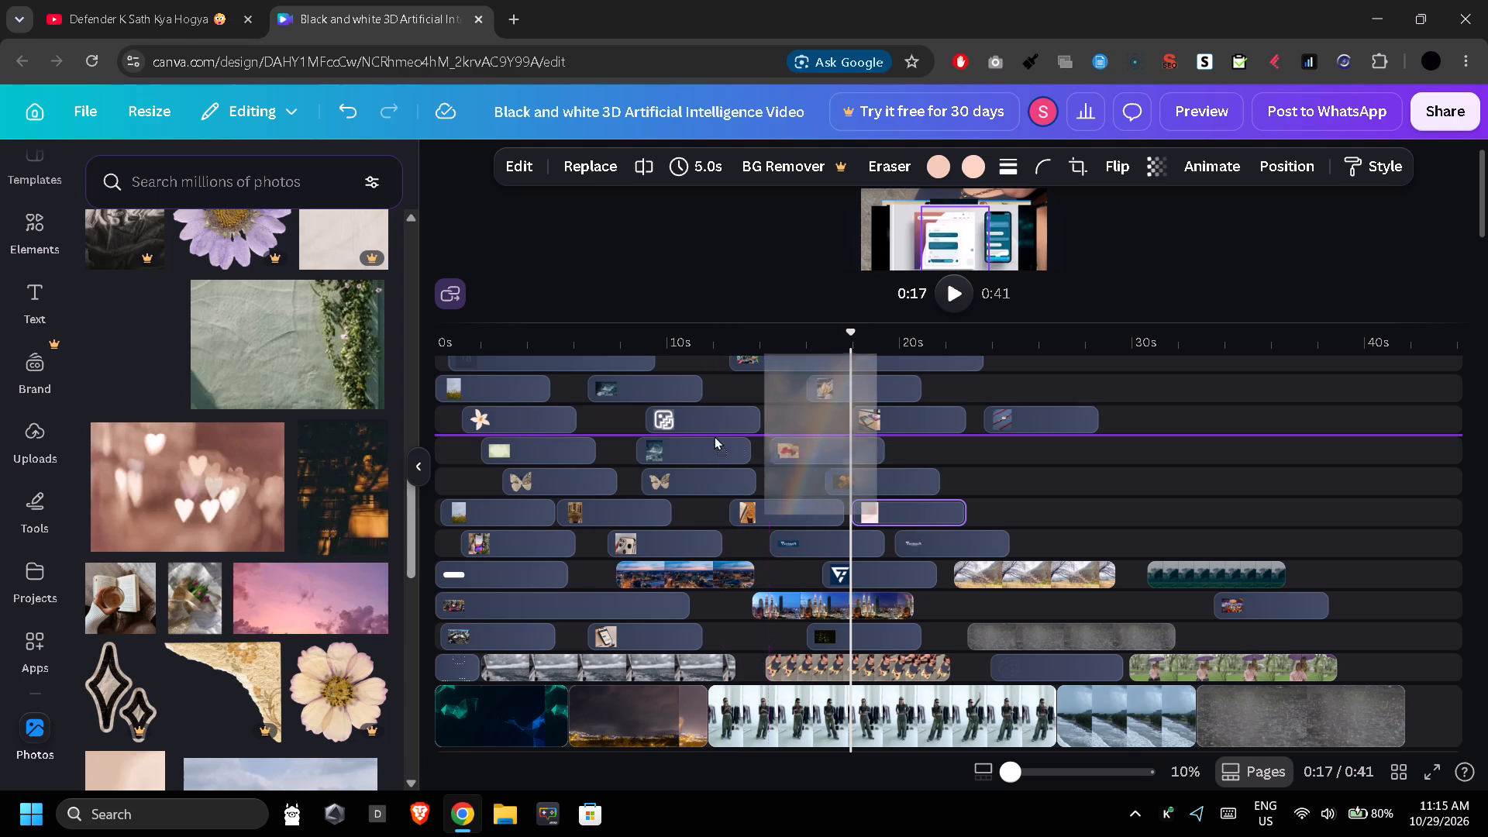
left_click_drag(714, 436, 800, 634)
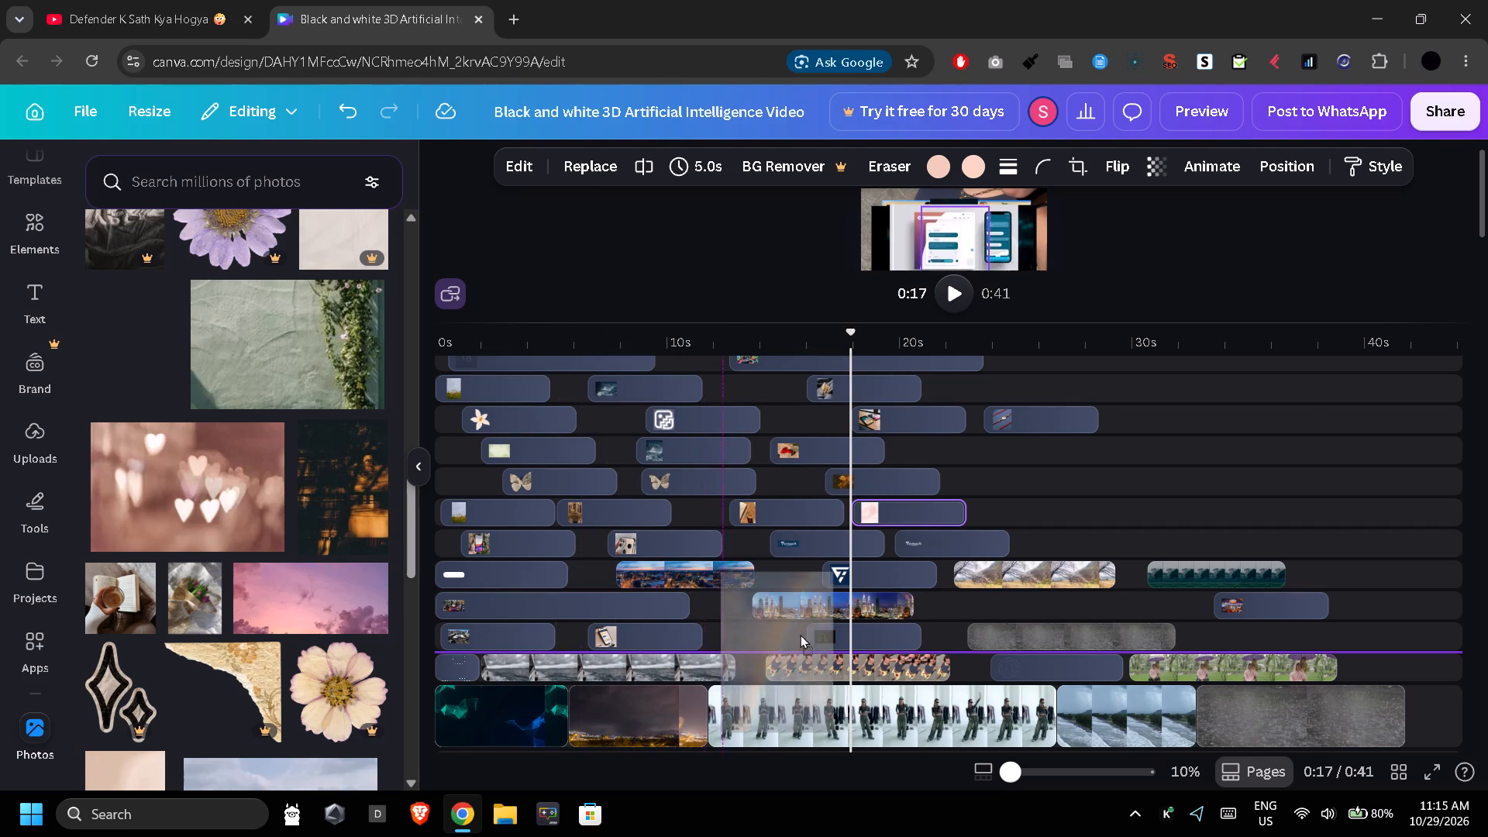
left_click_drag(800, 634, 1014, 590)
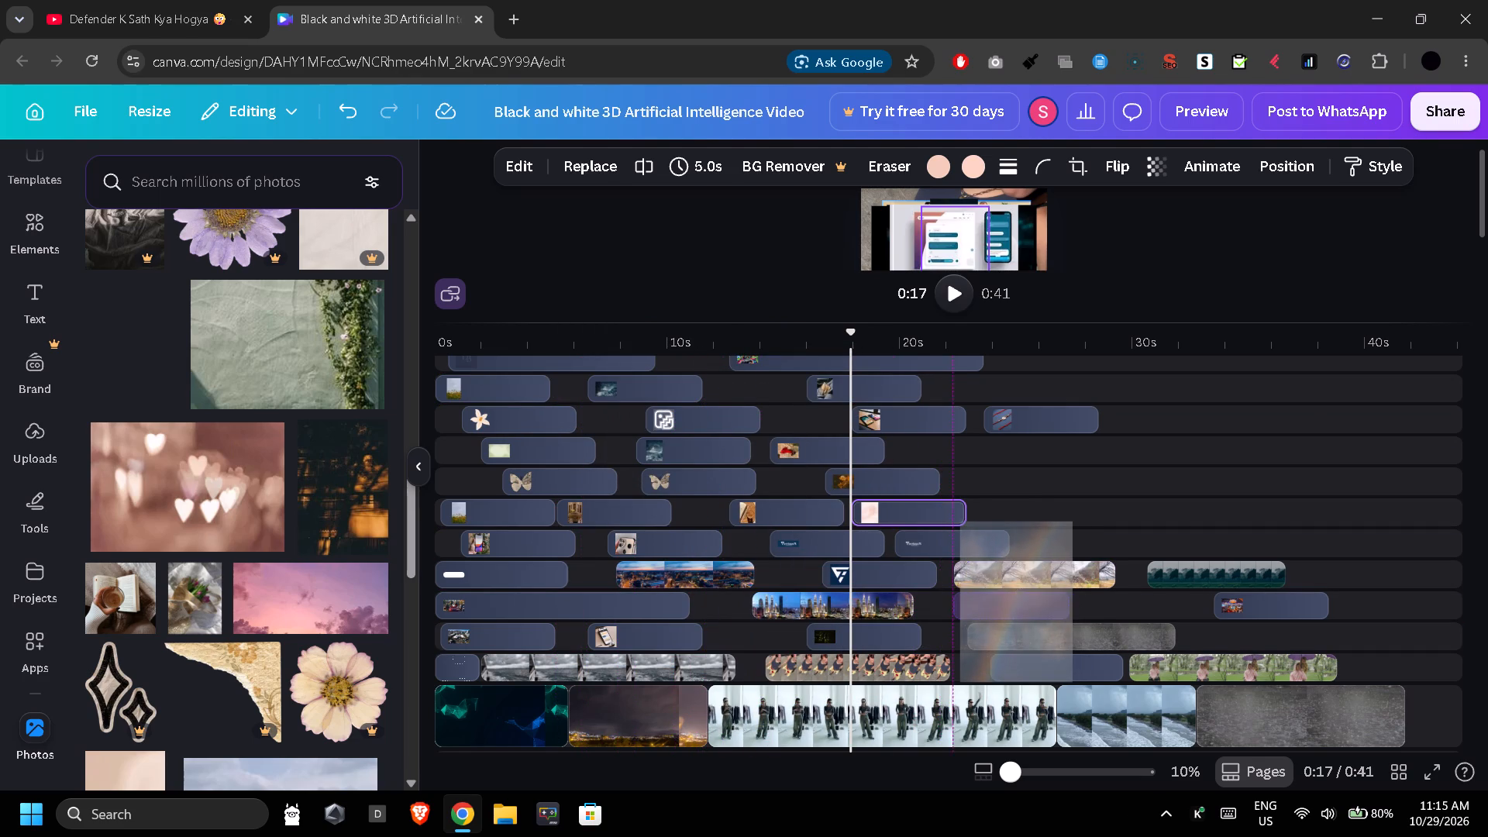
left_click_drag(362, 538, 1028, 477)
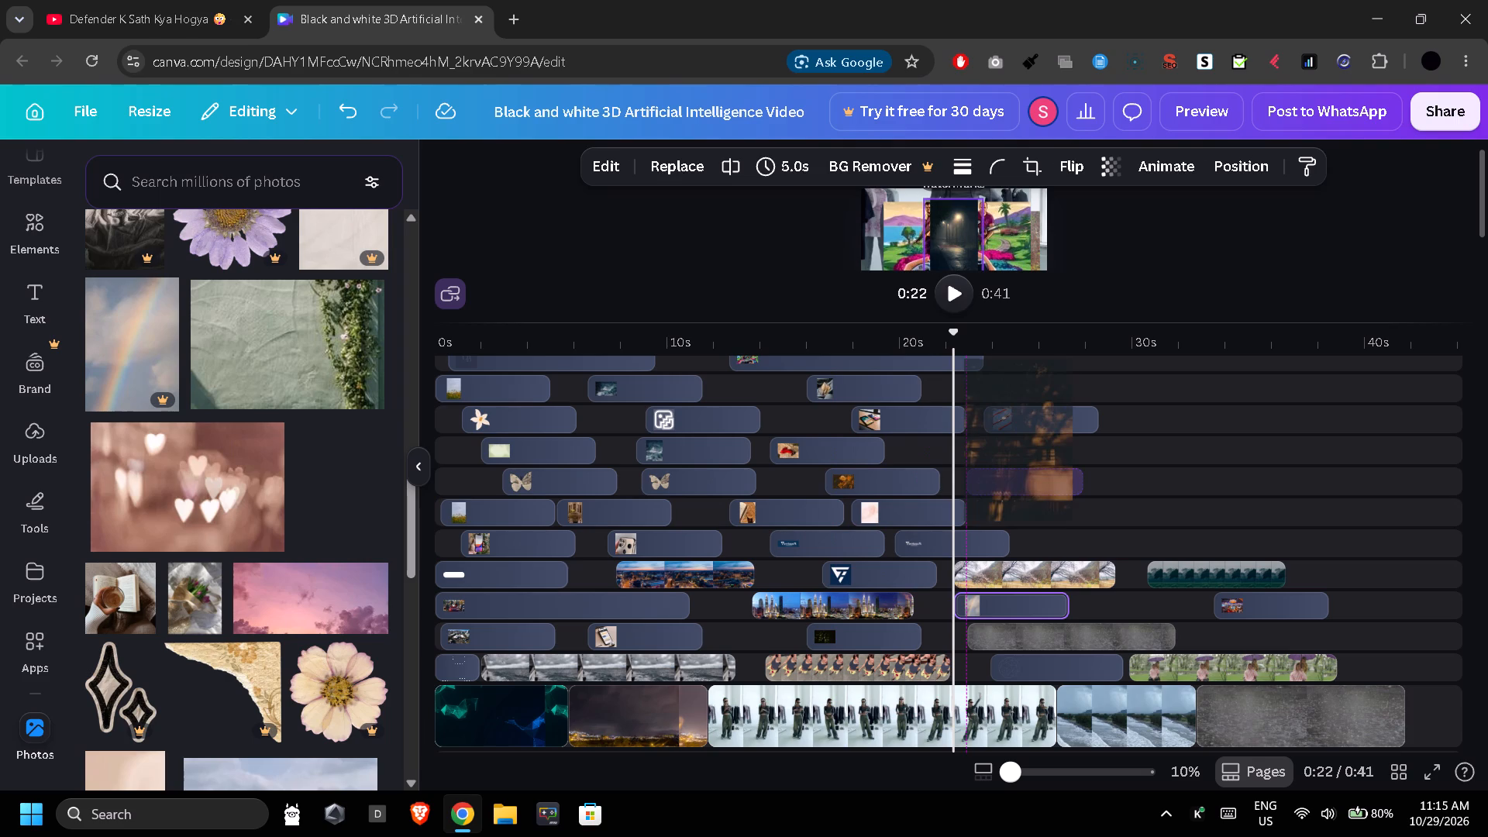
Add the torn gold paper piece at about 22 s on the ocean-and-parcel track.
left_click_drag(179, 673, 818, 419)
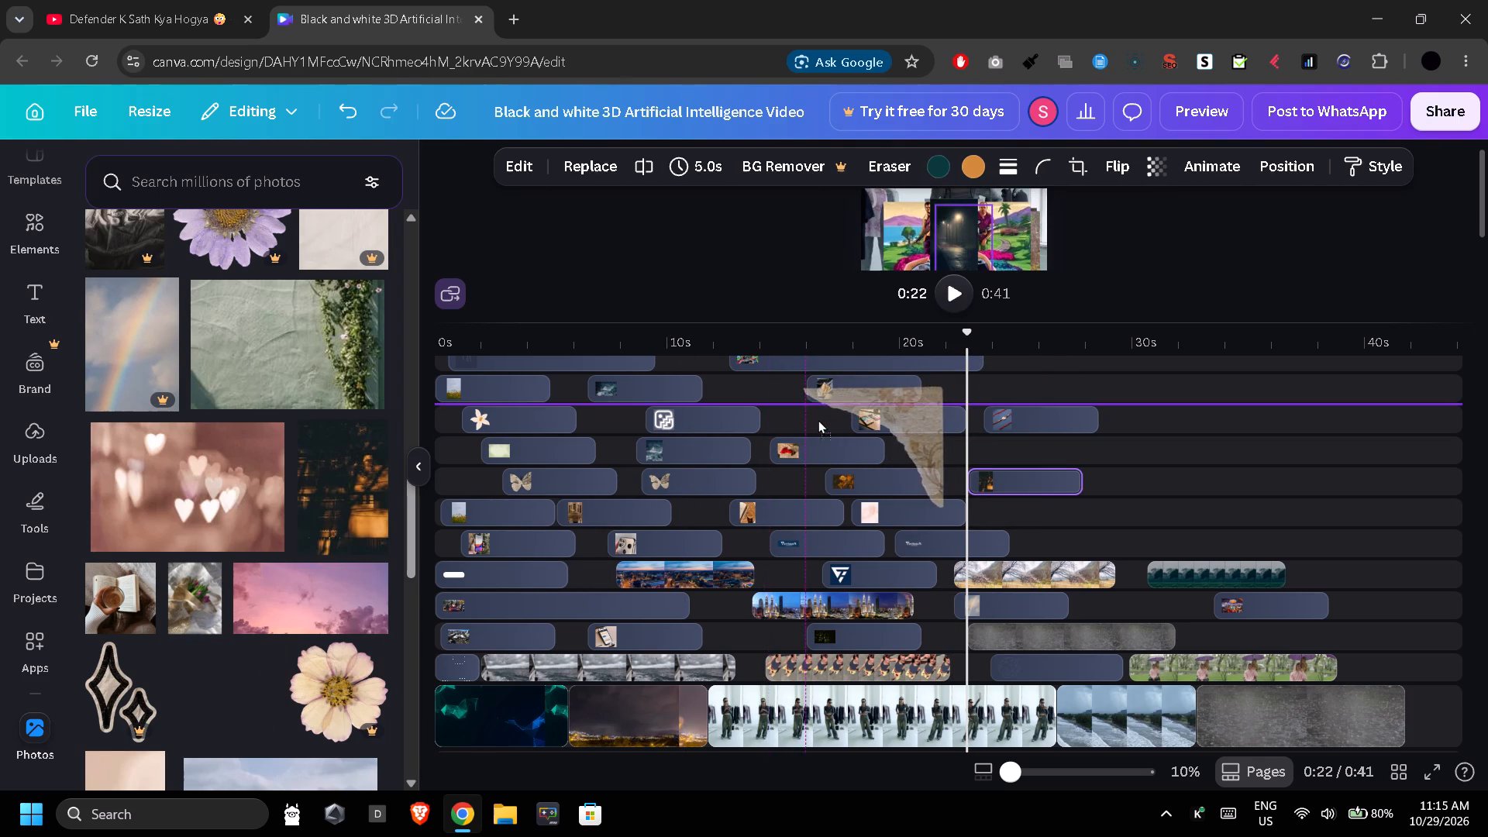
left_click_drag(818, 419, 1001, 384)
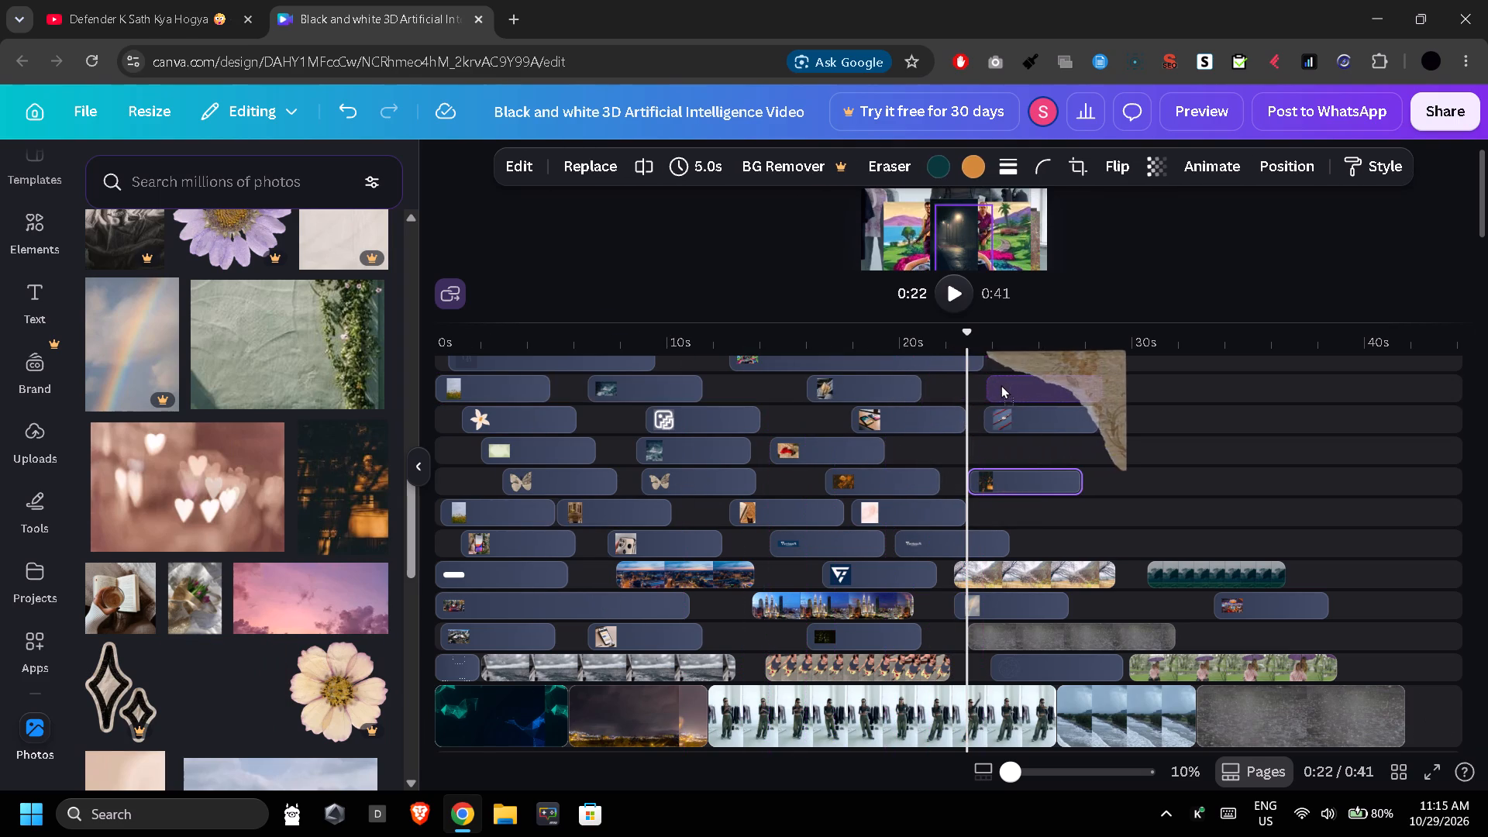
left_click_drag(1001, 384, 908, 378)
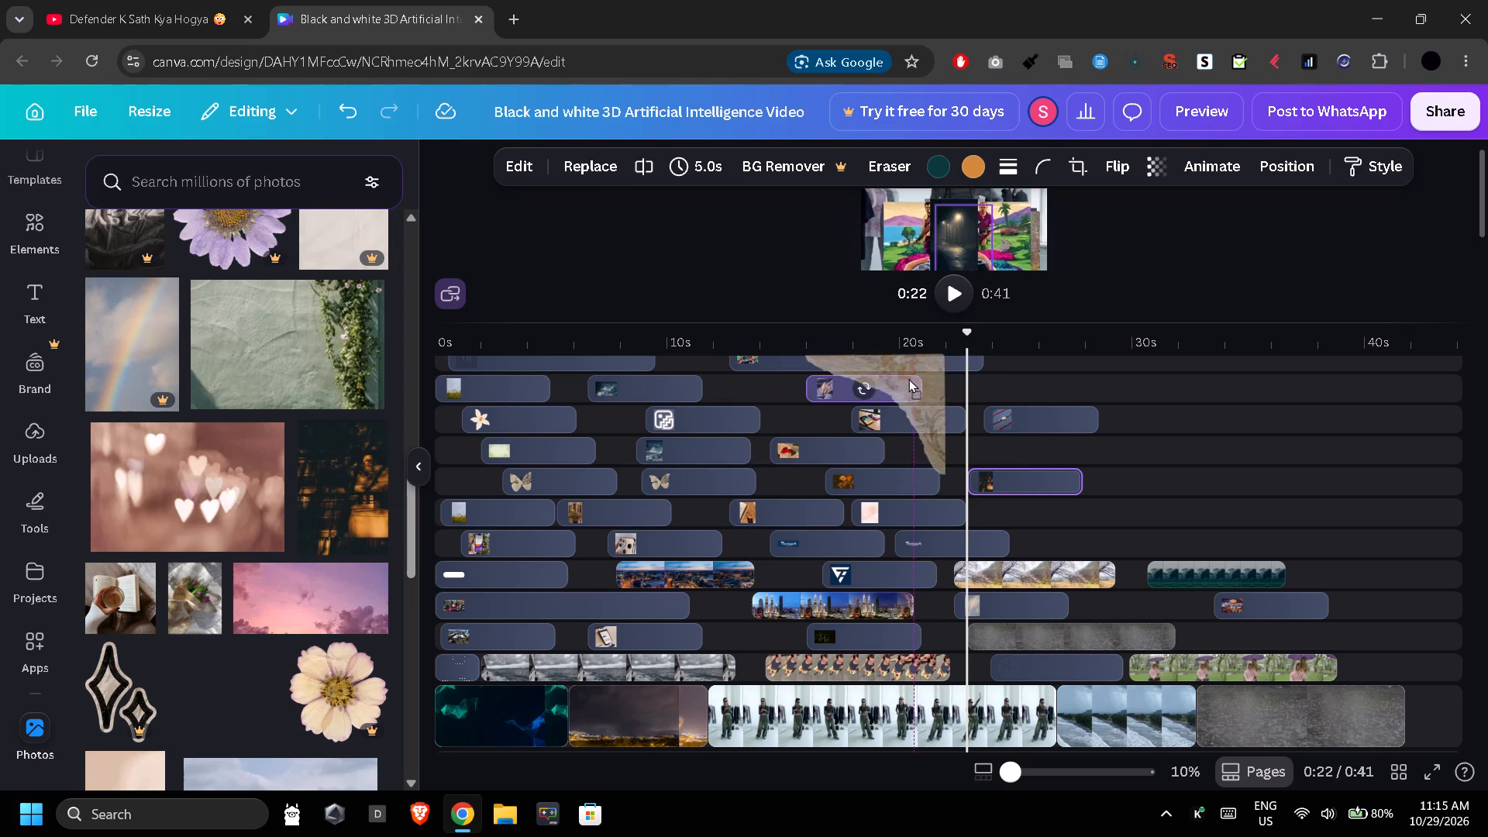
left_click_drag(908, 378, 961, 382)
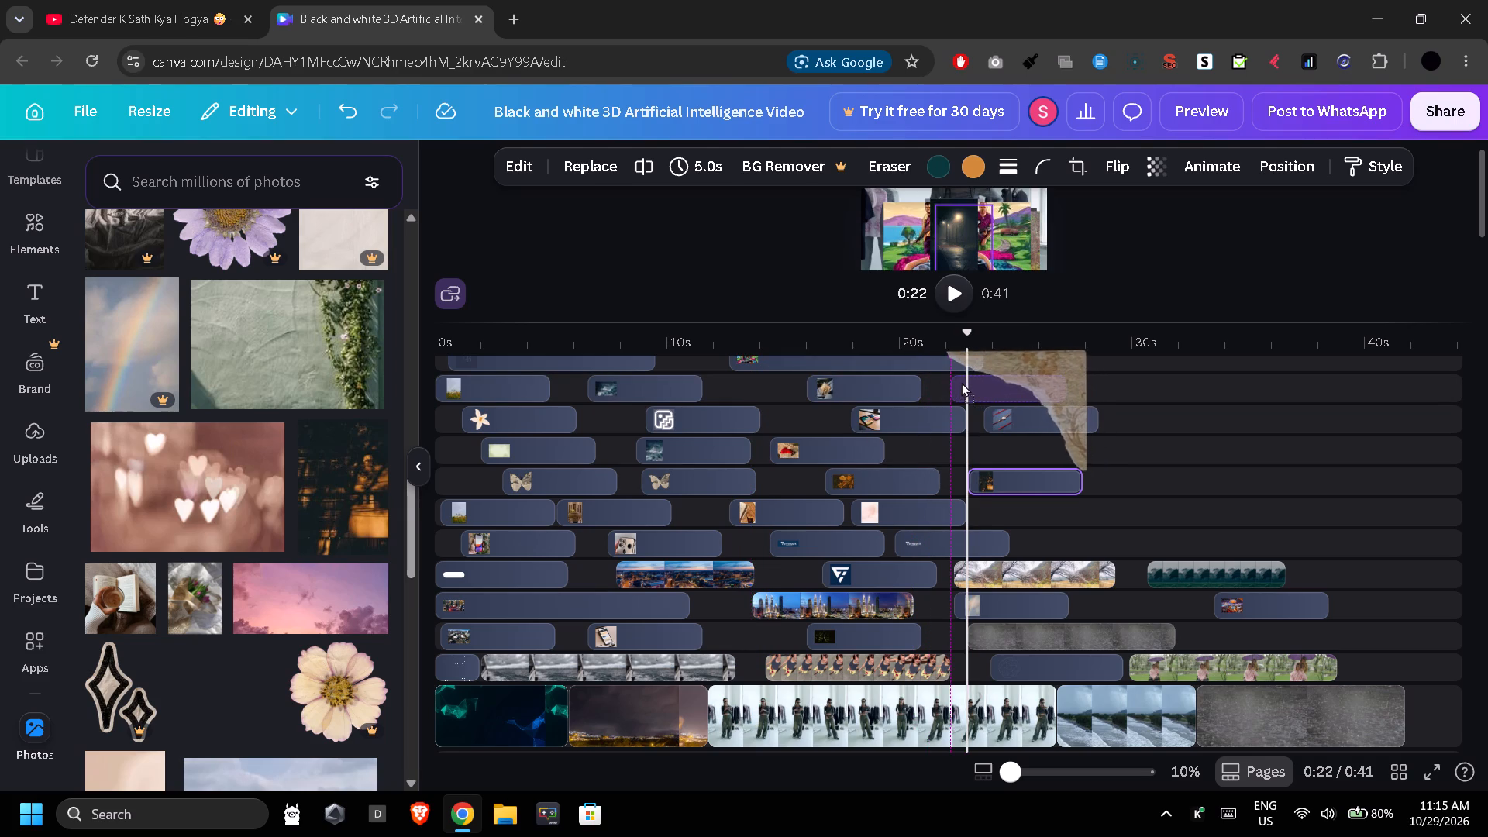
left_click_drag(961, 382, 959, 382)
Add the book-and-coffee photo at about 20 s beside the red-dress photo and the small bouquet photo at about 24 s beside the pink watercolour background.
scroll(254, 555, "down", 2)
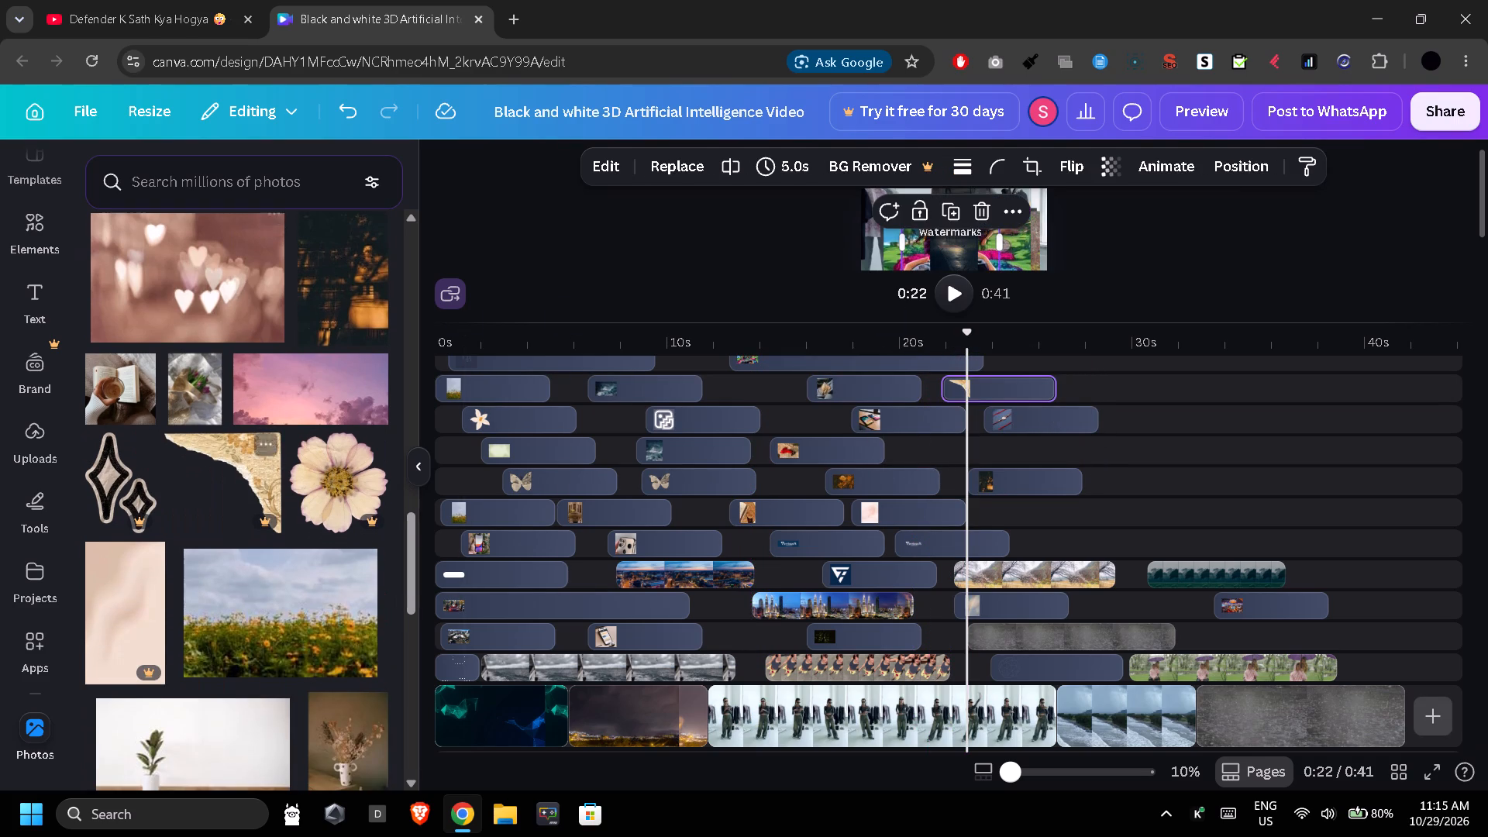
left_click_drag(119, 372, 890, 473)
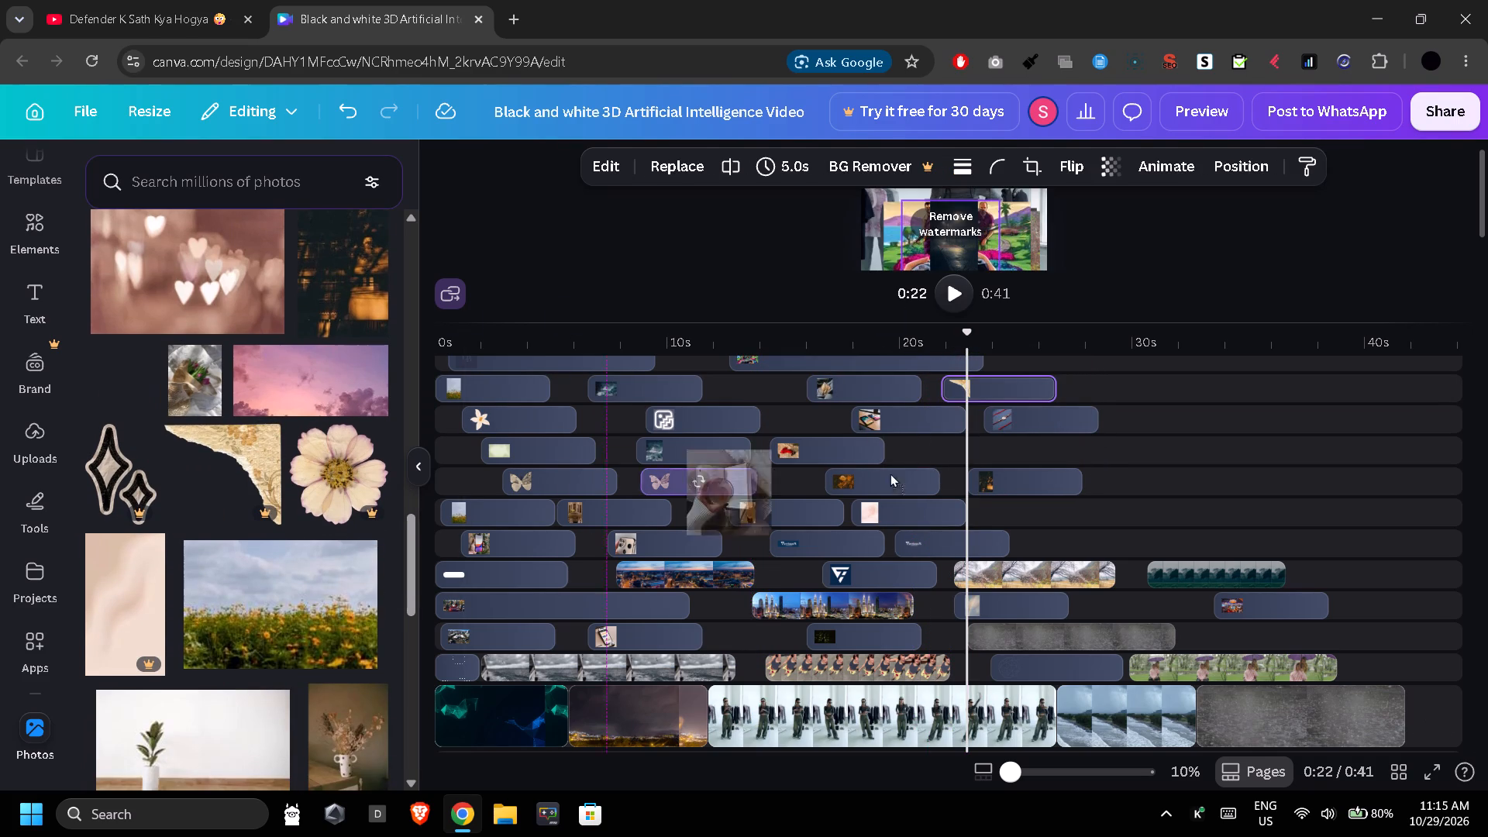
left_click_drag(890, 473, 936, 435)
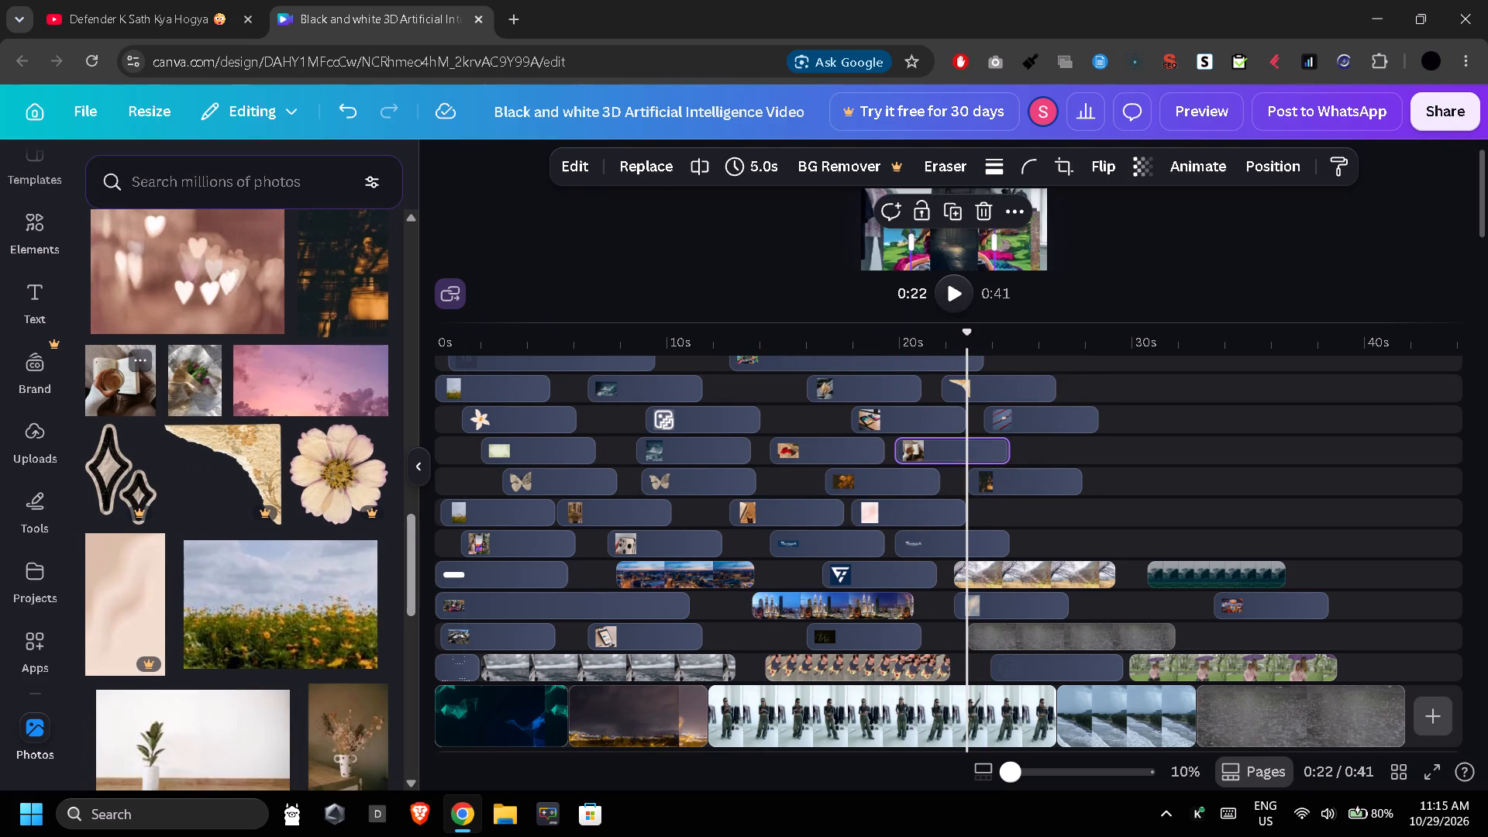
left_click_drag(191, 390, 812, 413)
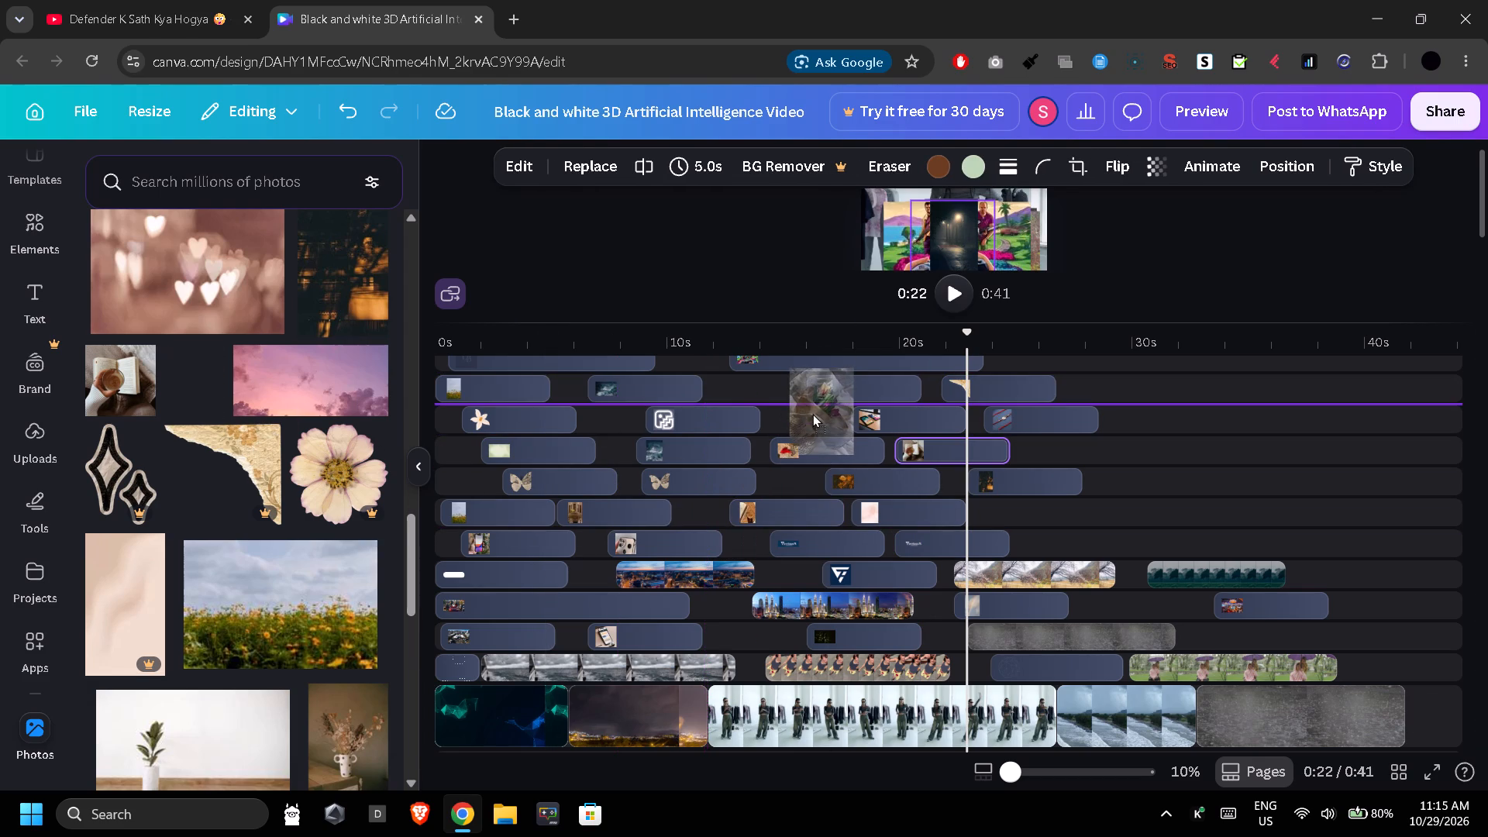
left_click_drag(812, 413, 758, 388)
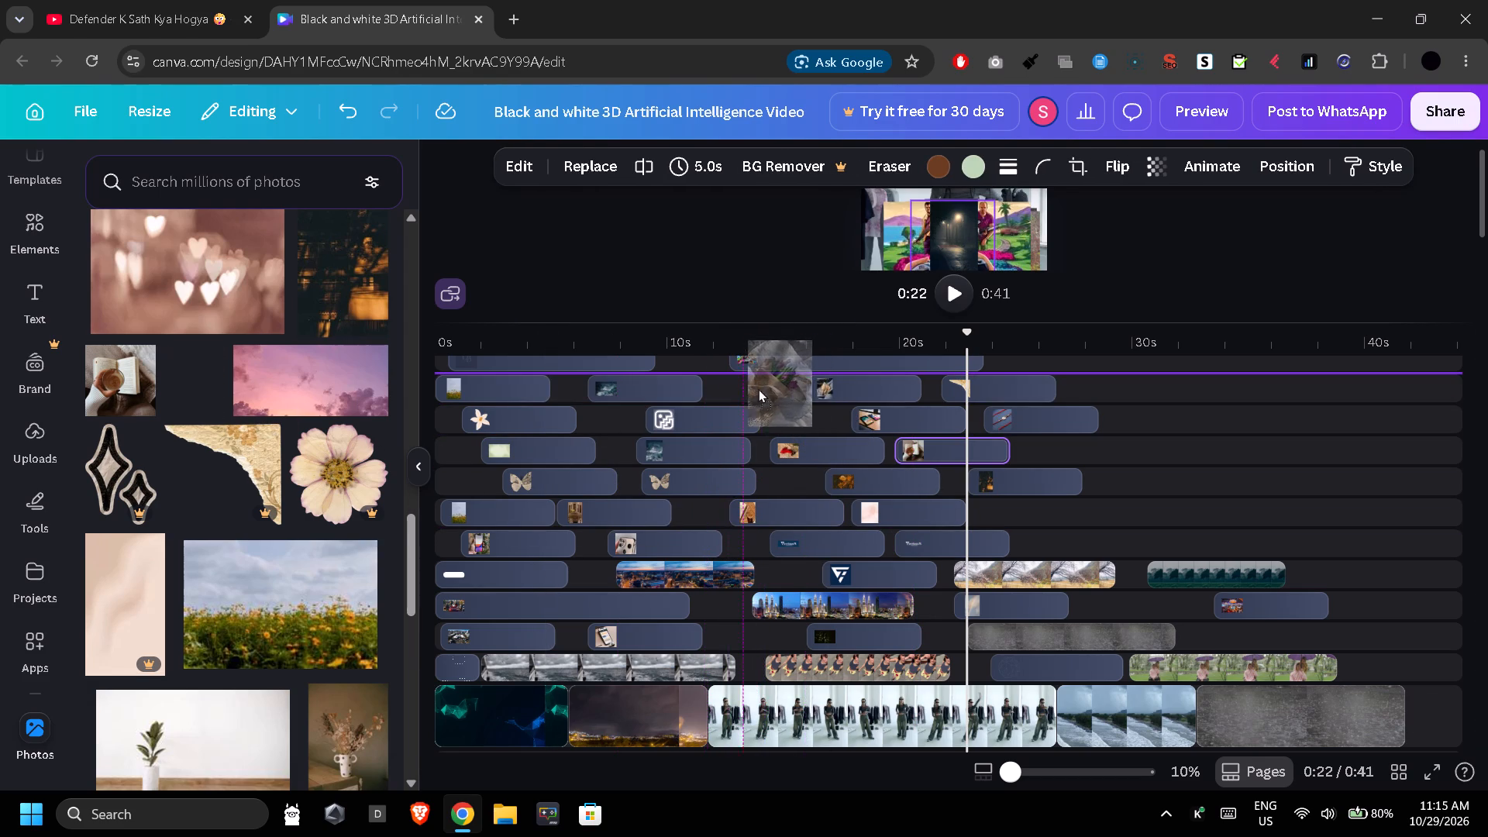
left_click_drag(758, 388, 1059, 508)
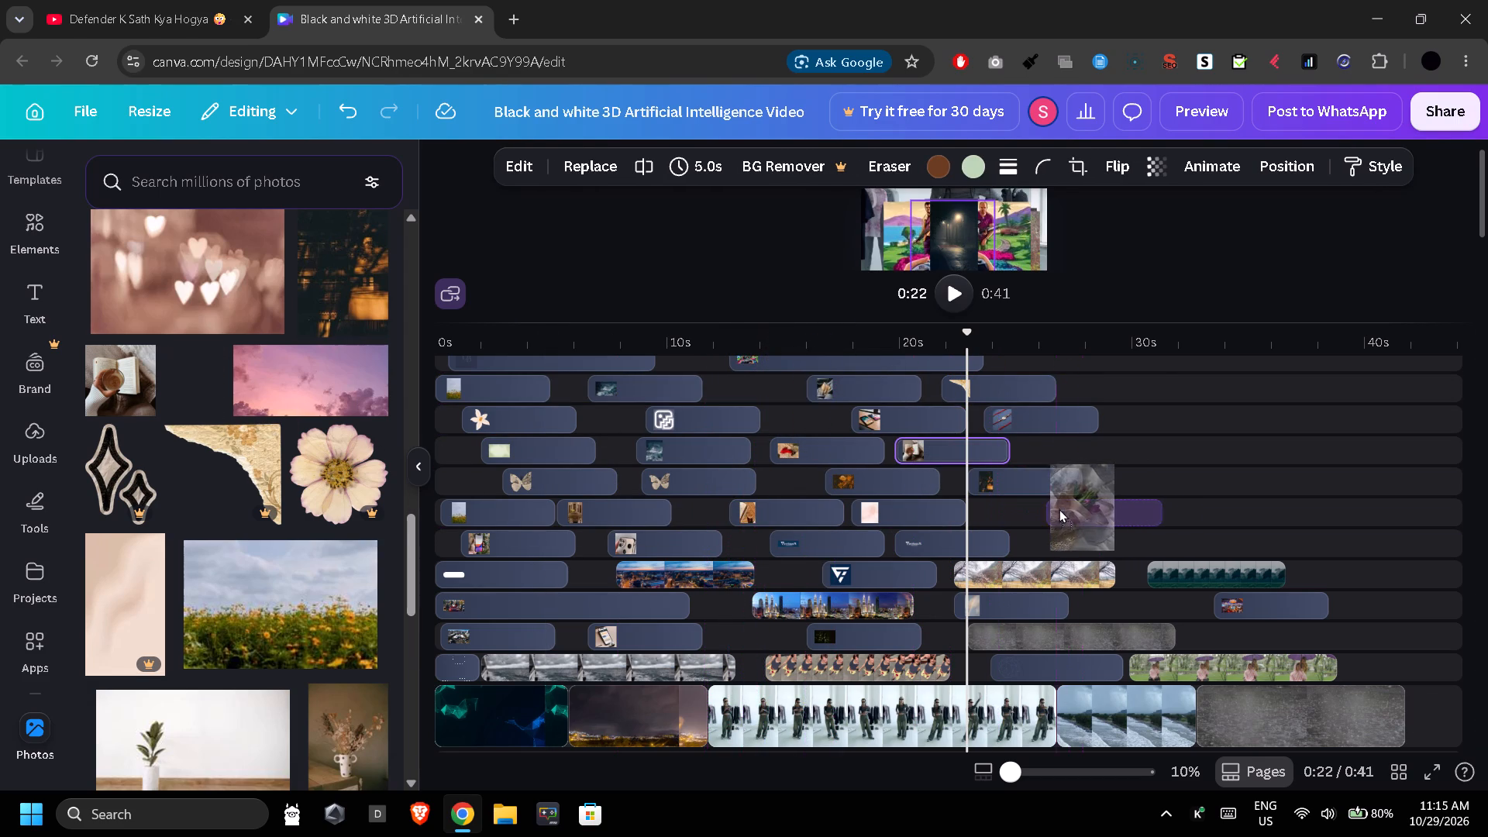
left_click_drag(1059, 508, 1011, 508)
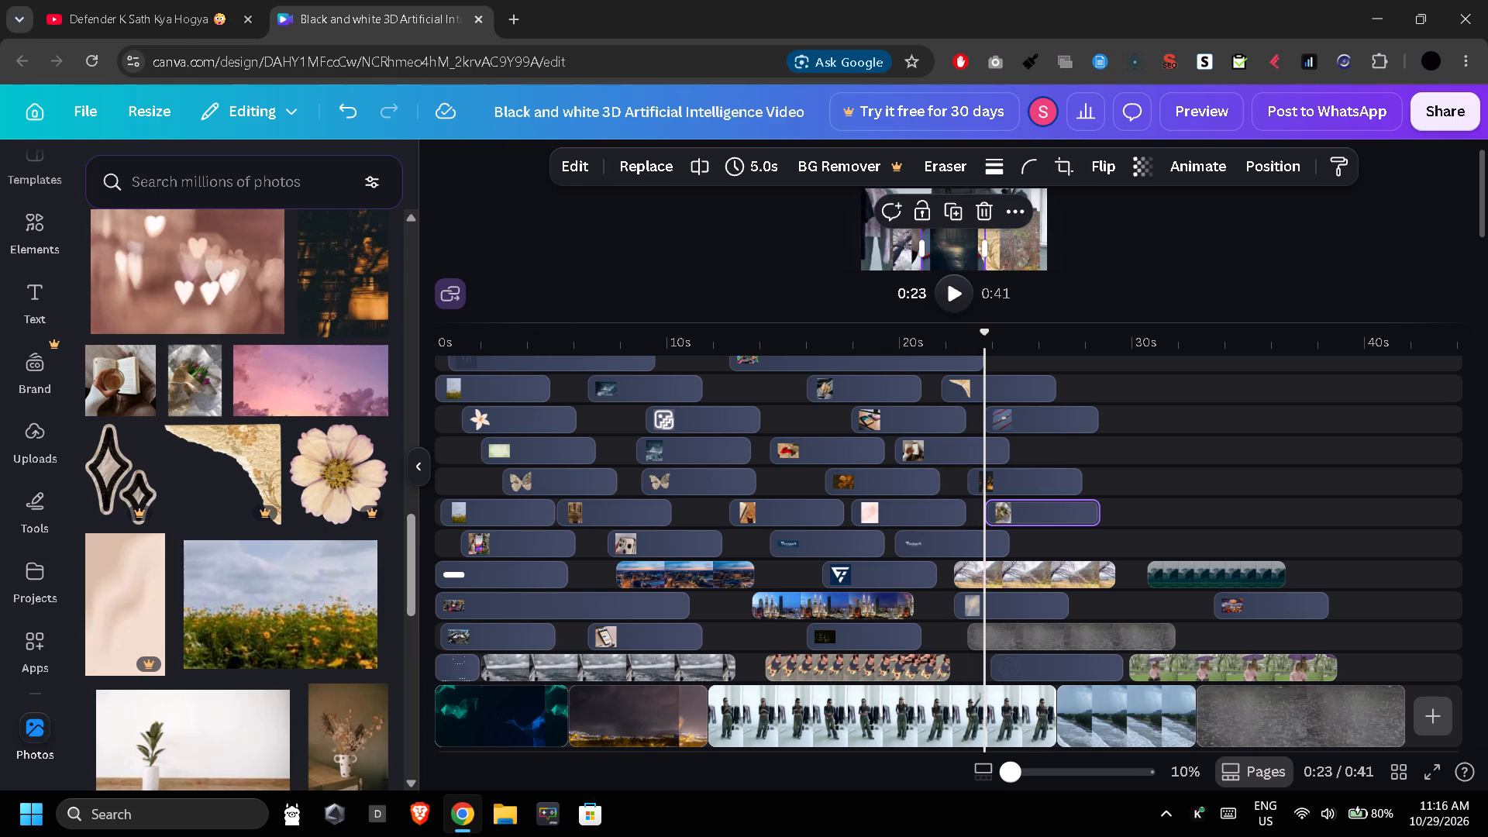
Add the dried-flower vase photo at about 9 s on a new track directly above the butterfly track.
scroll(248, 601, "down", 2)
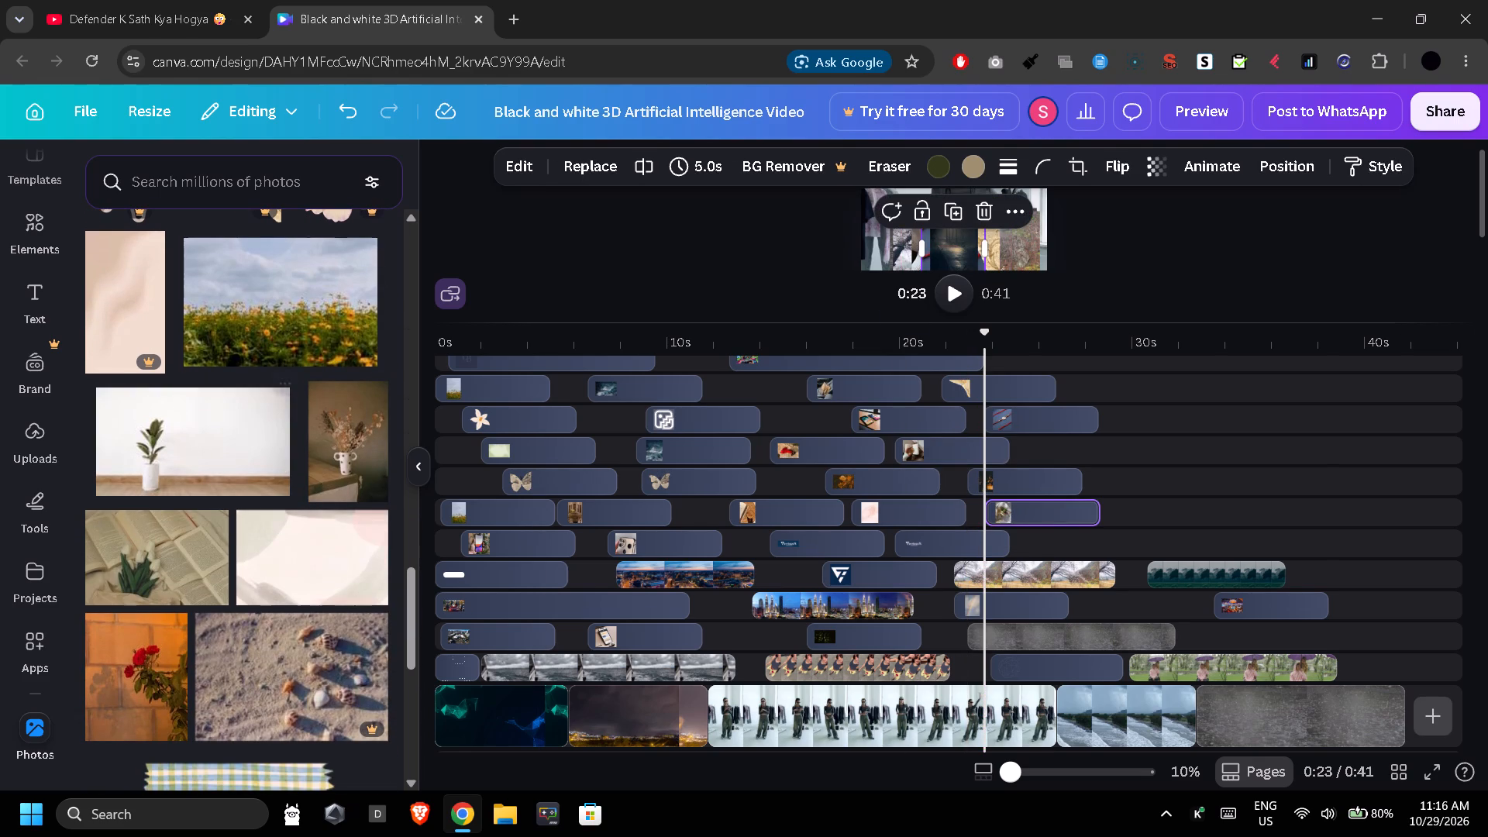
left_click_drag(354, 439, 811, 406)
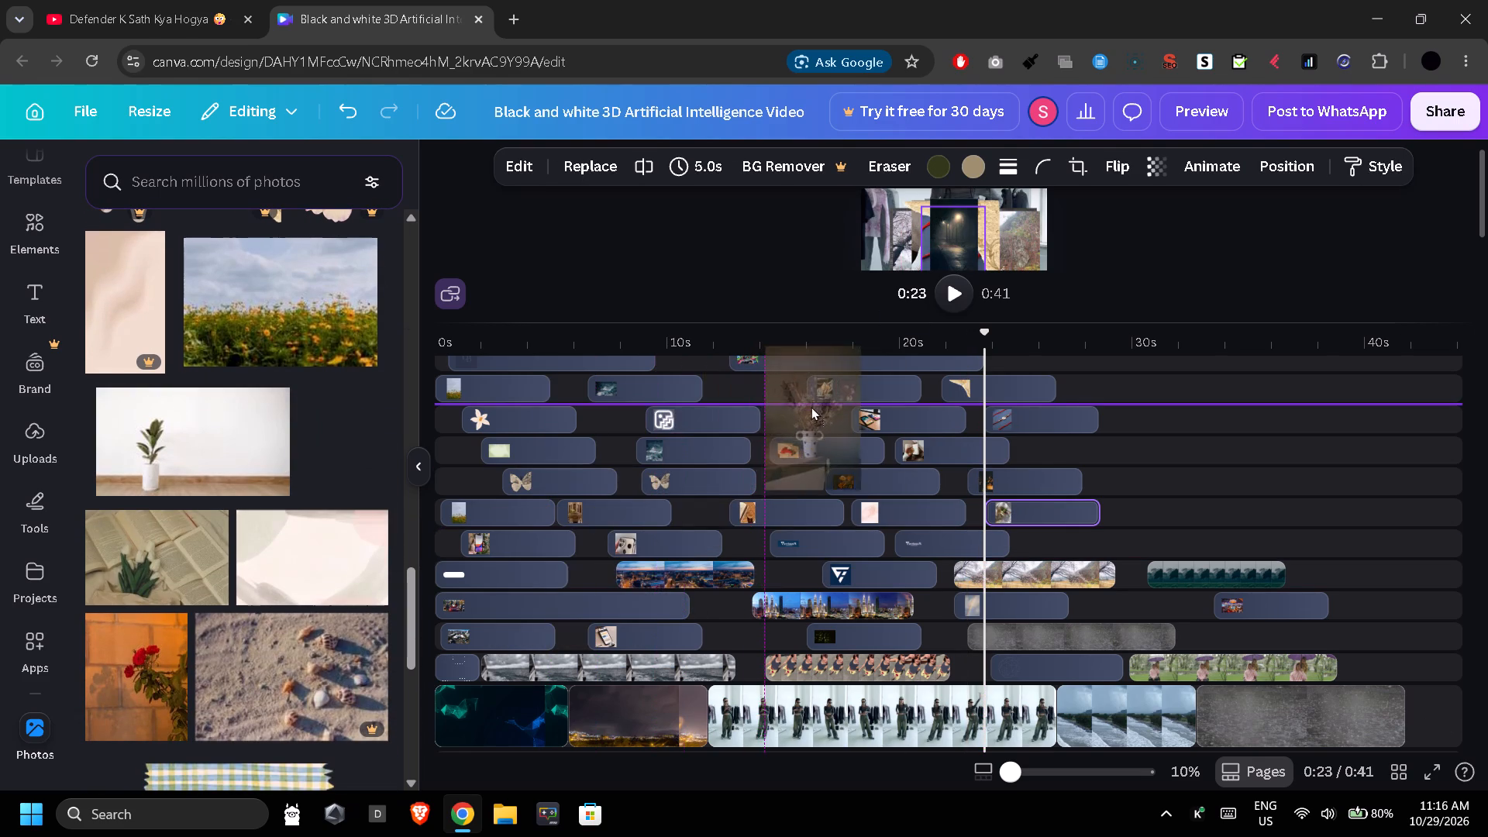
left_click_drag(811, 406, 815, 386)
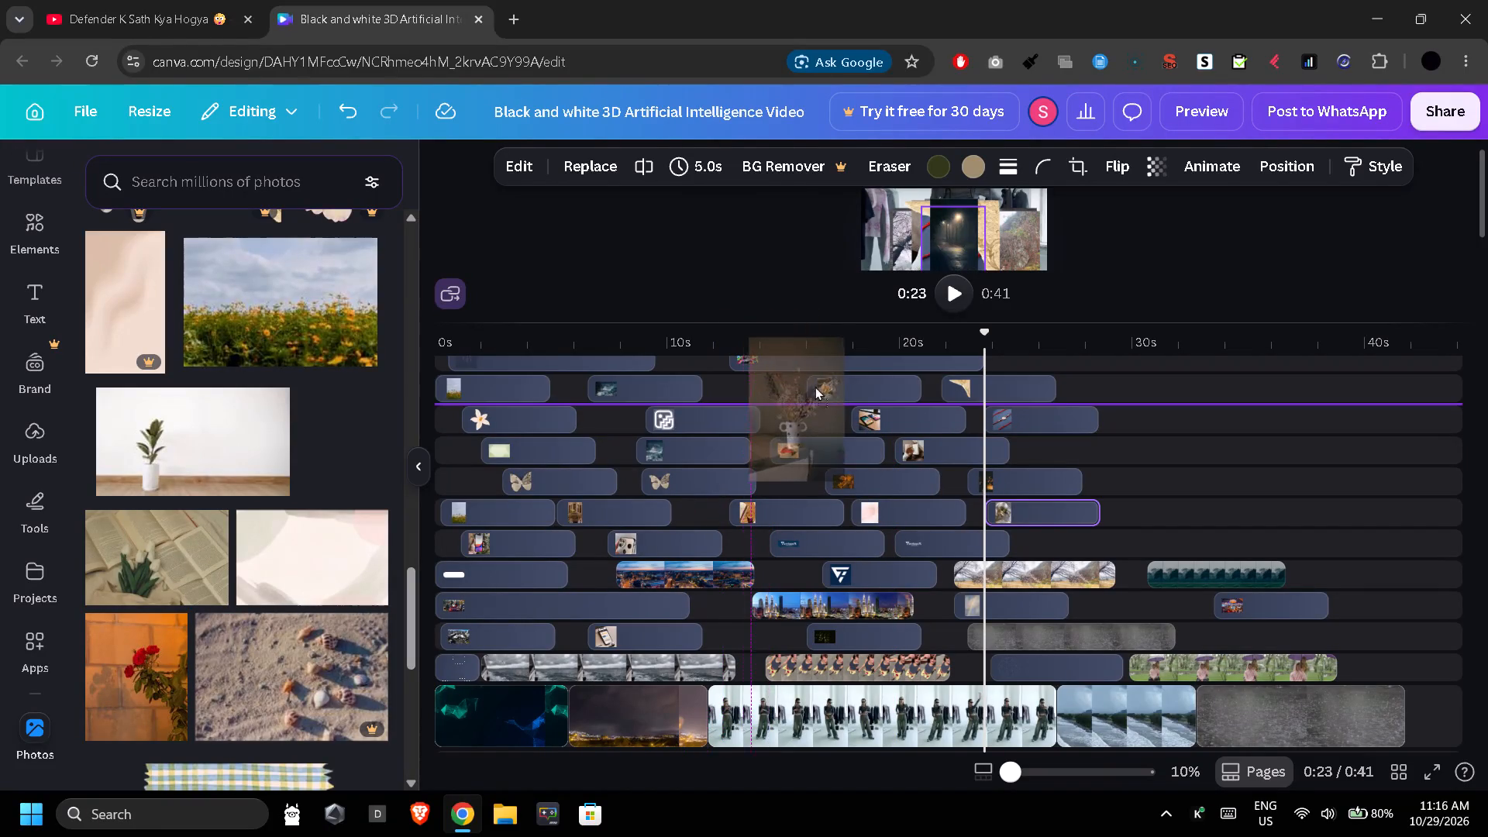
left_click_drag(815, 386, 750, 592)
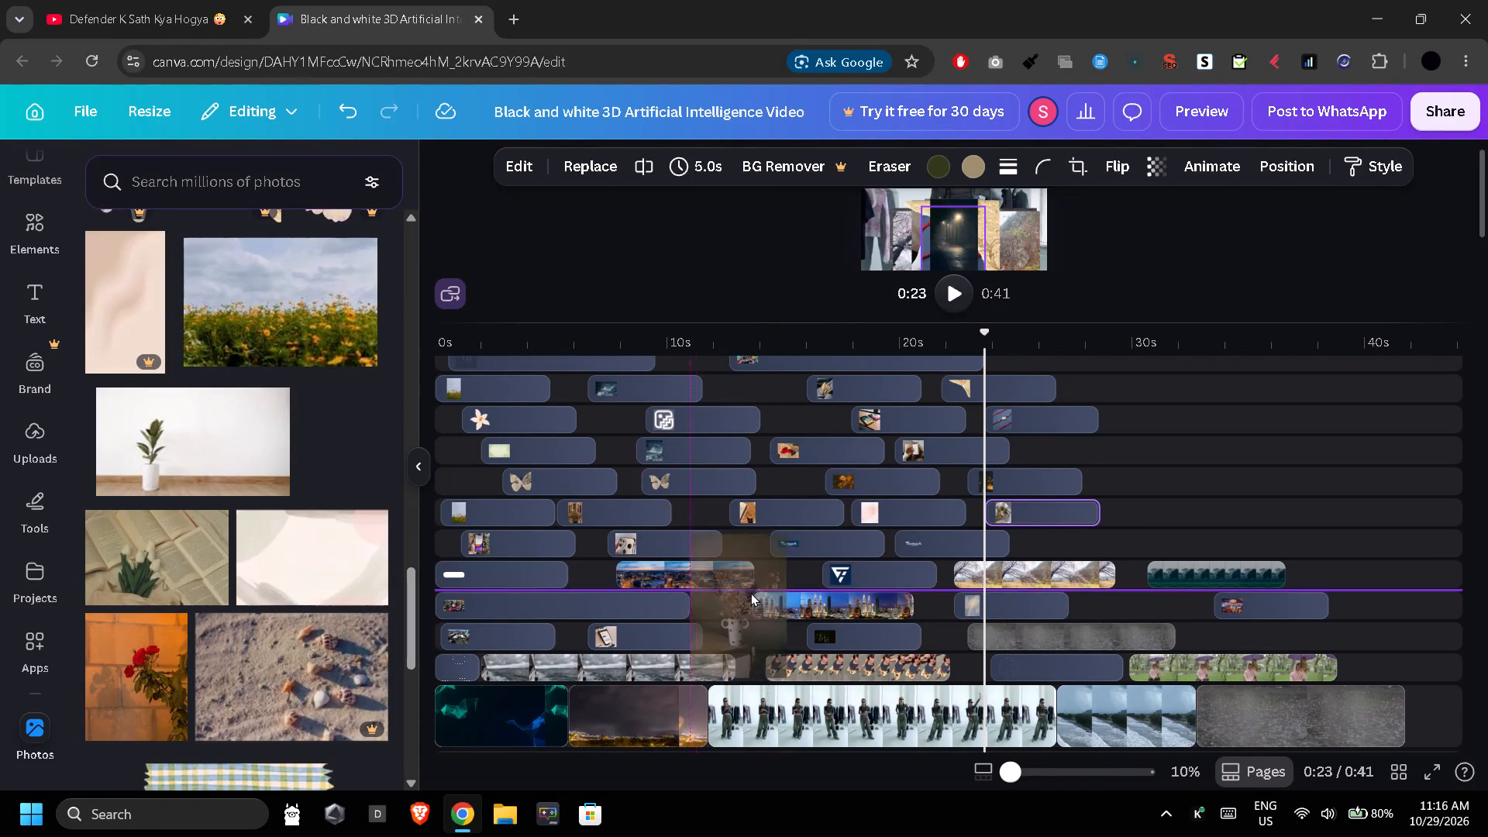
left_click_drag(750, 592, 675, 468)
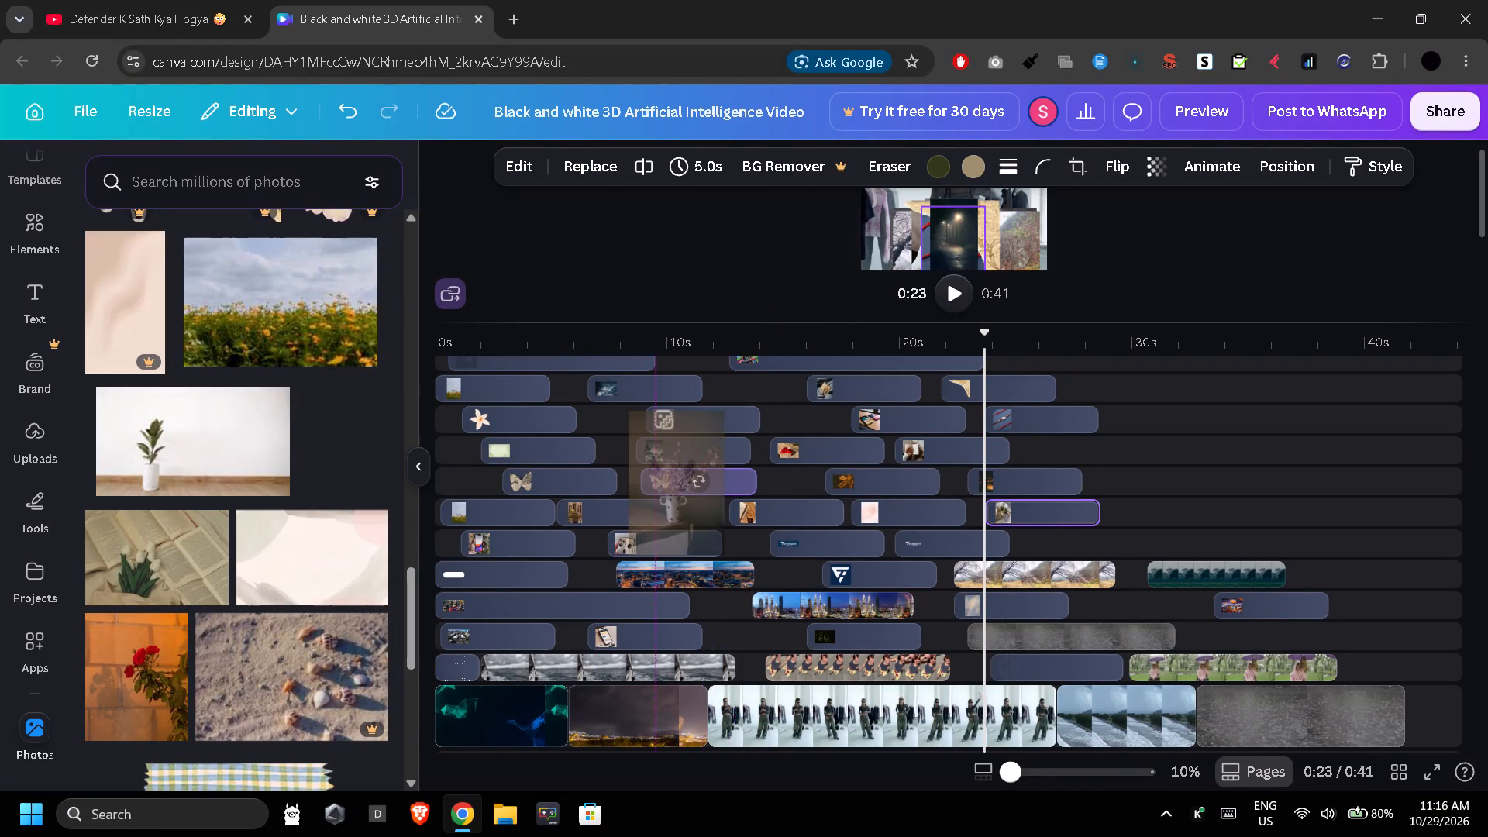
Add the red rose photo at about 2 s and the seashells photo at about 15 s on the dried-flower vase track.
left_click_drag(146, 663, 322, 634)
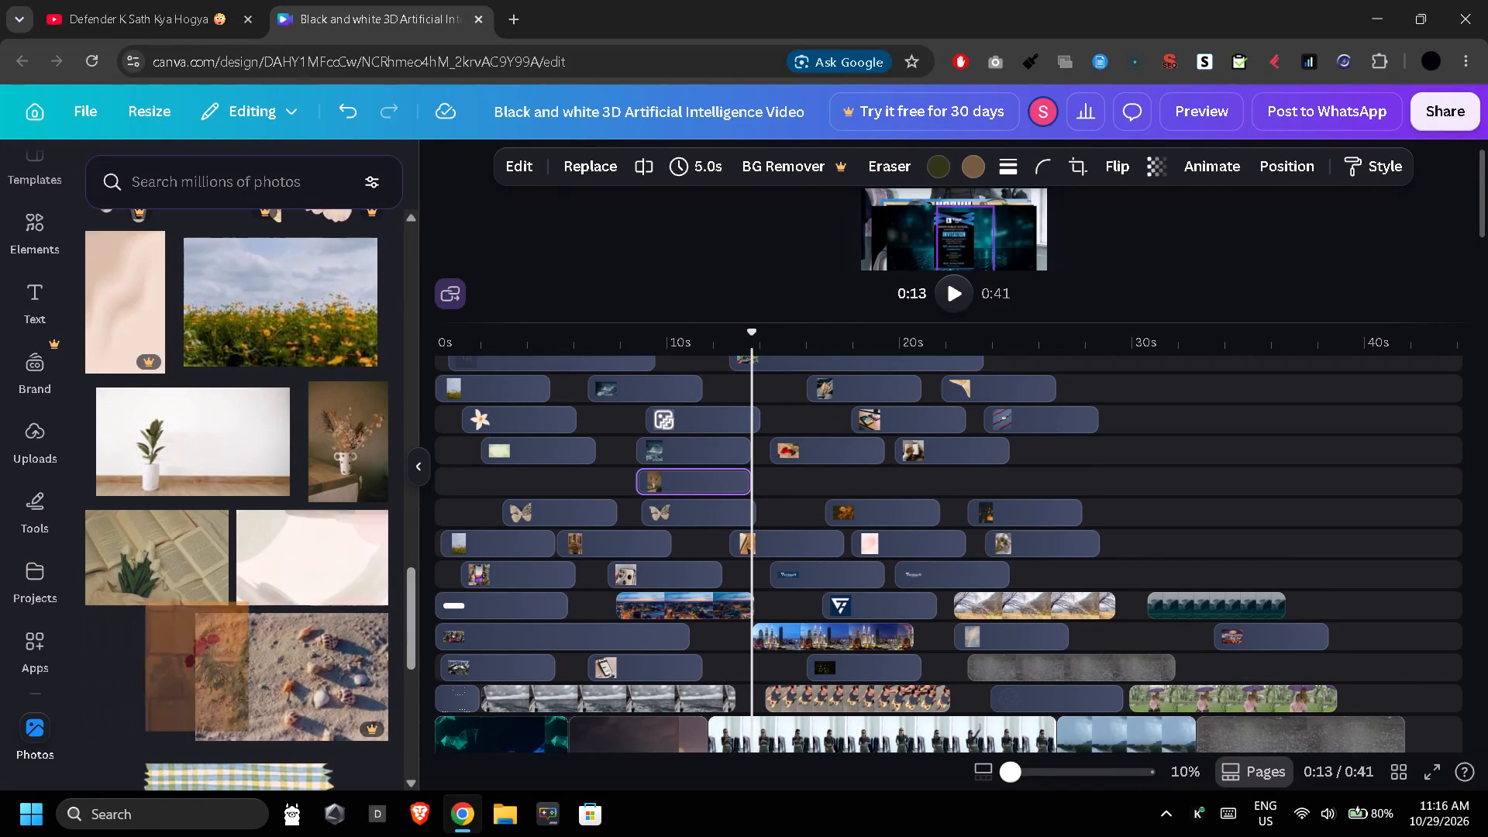
left_click_drag(322, 634, 539, 477)
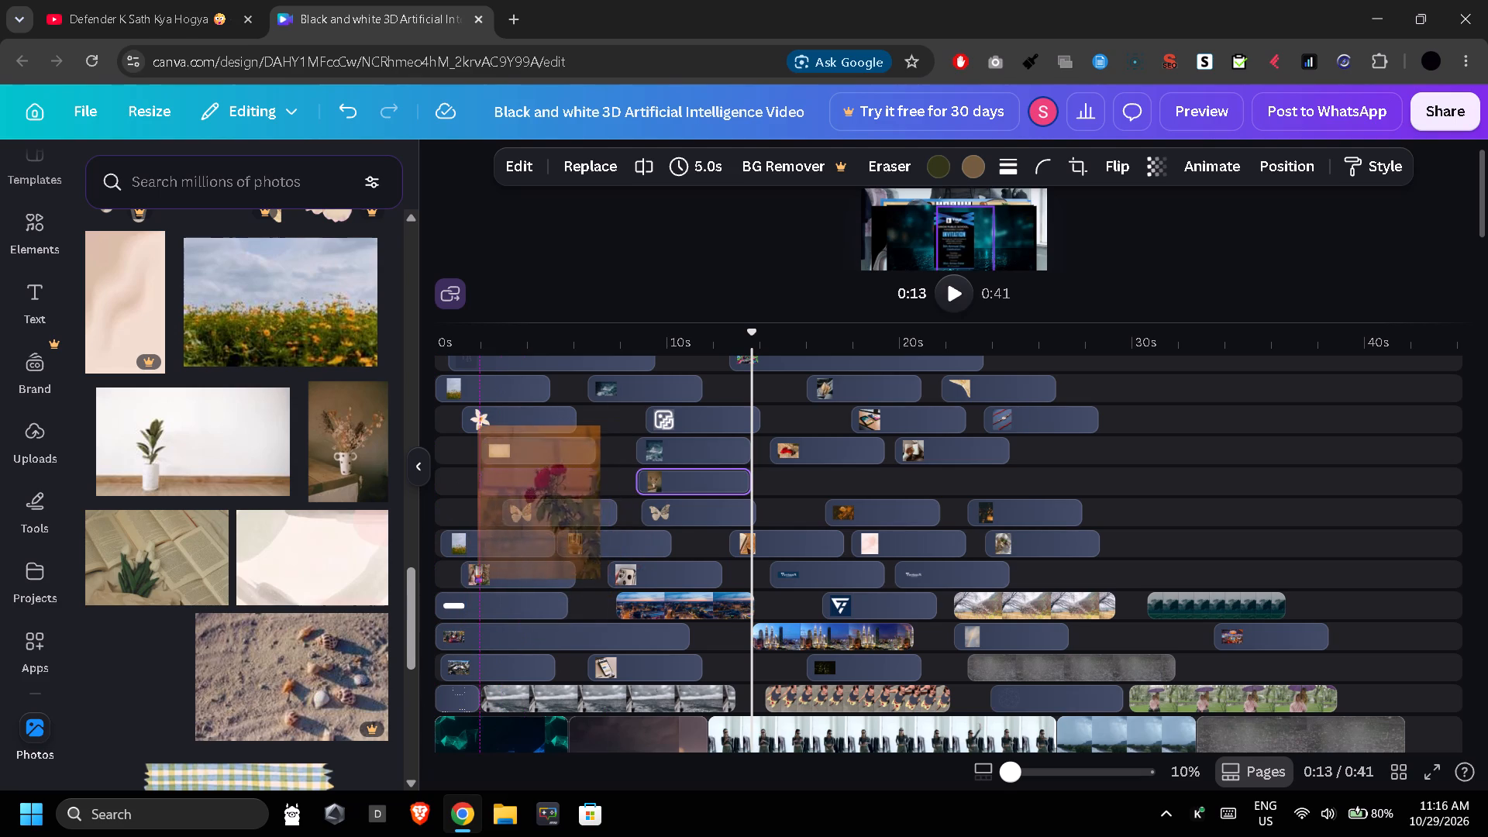
left_click_drag(257, 650, 851, 494)
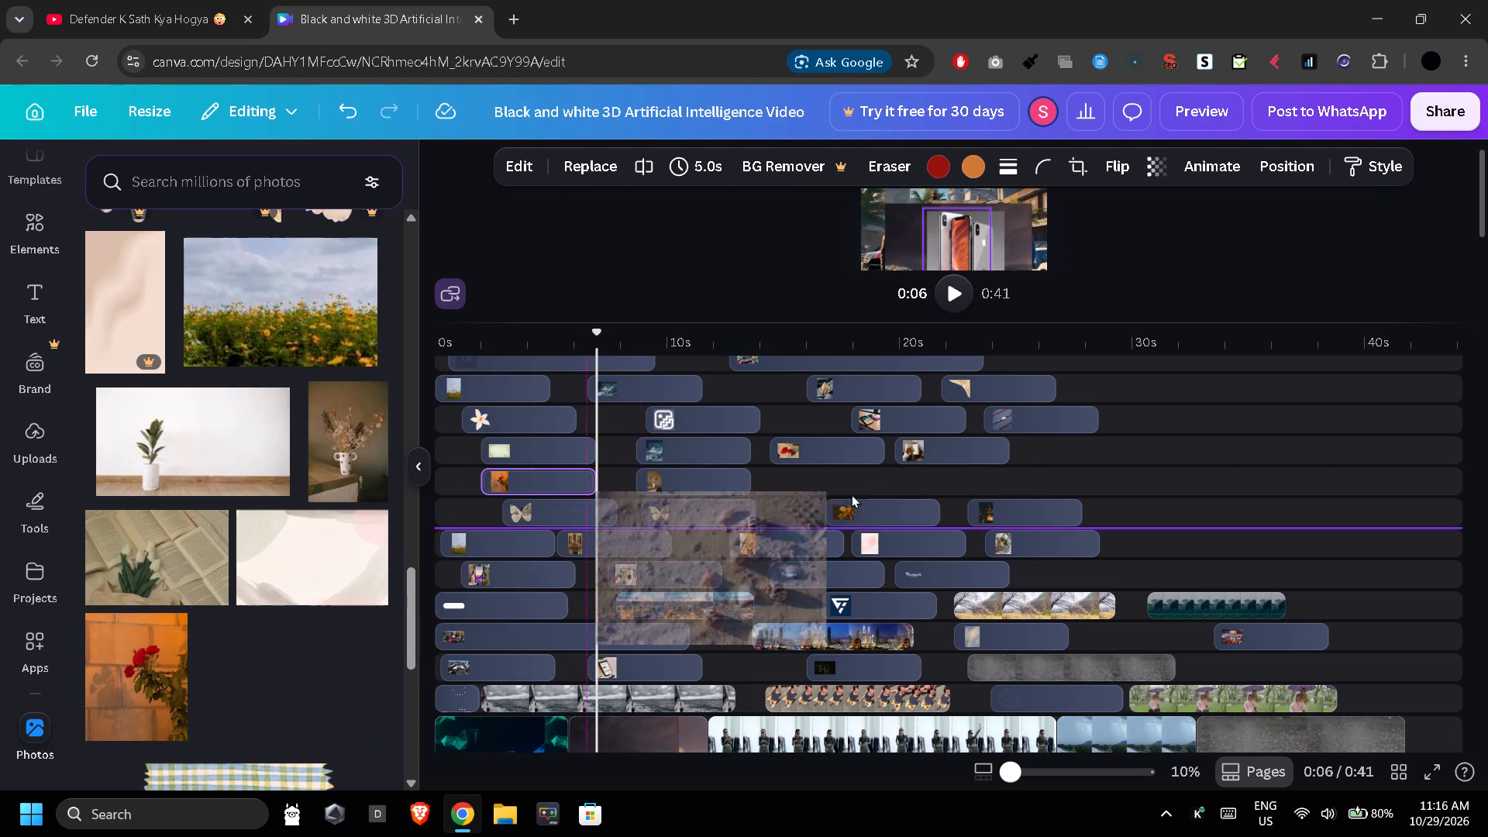
left_click_drag(851, 494, 808, 478)
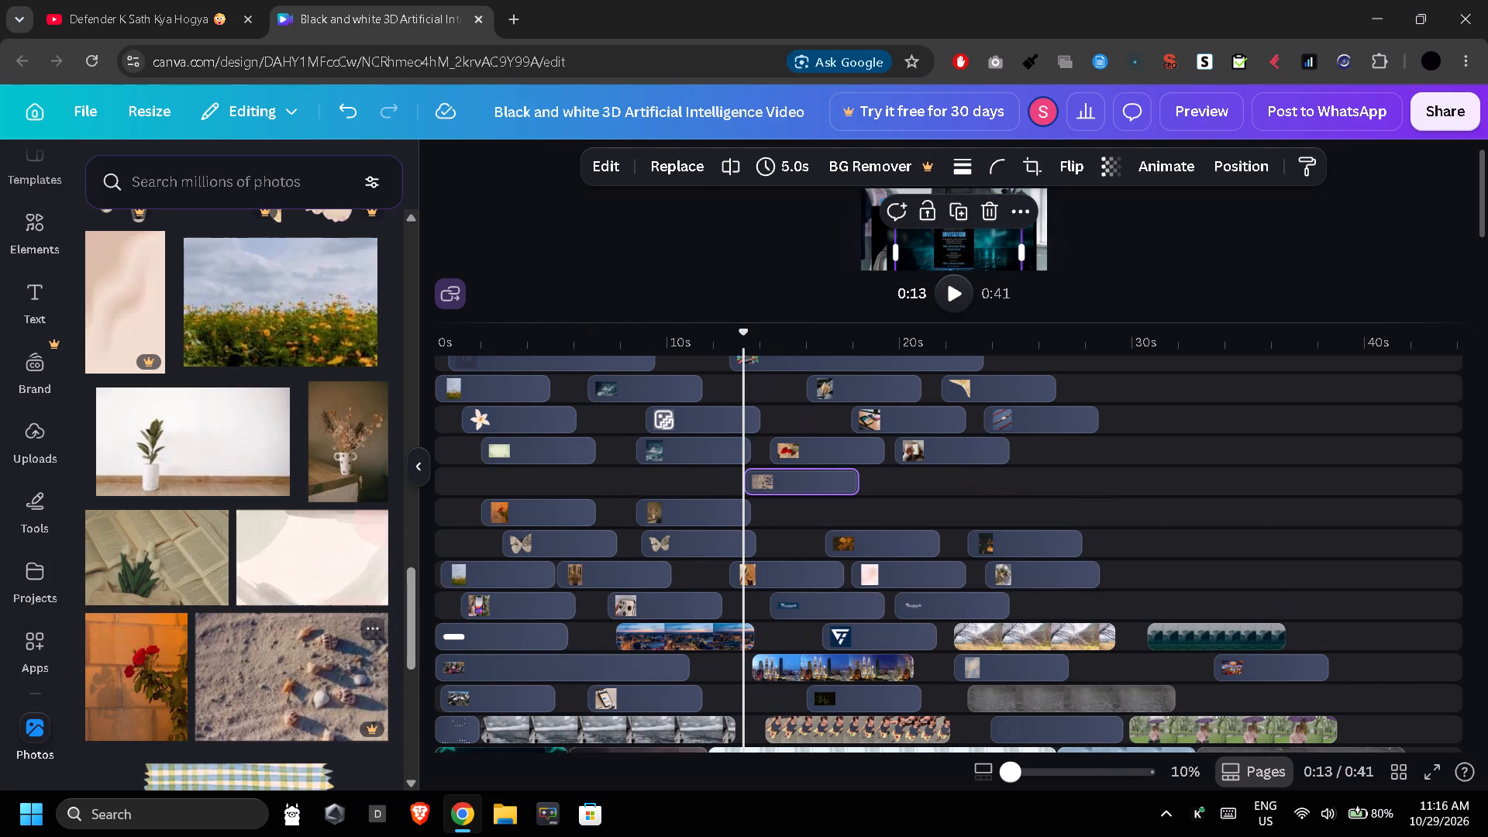
left_click_drag(808, 478, 848, 518)
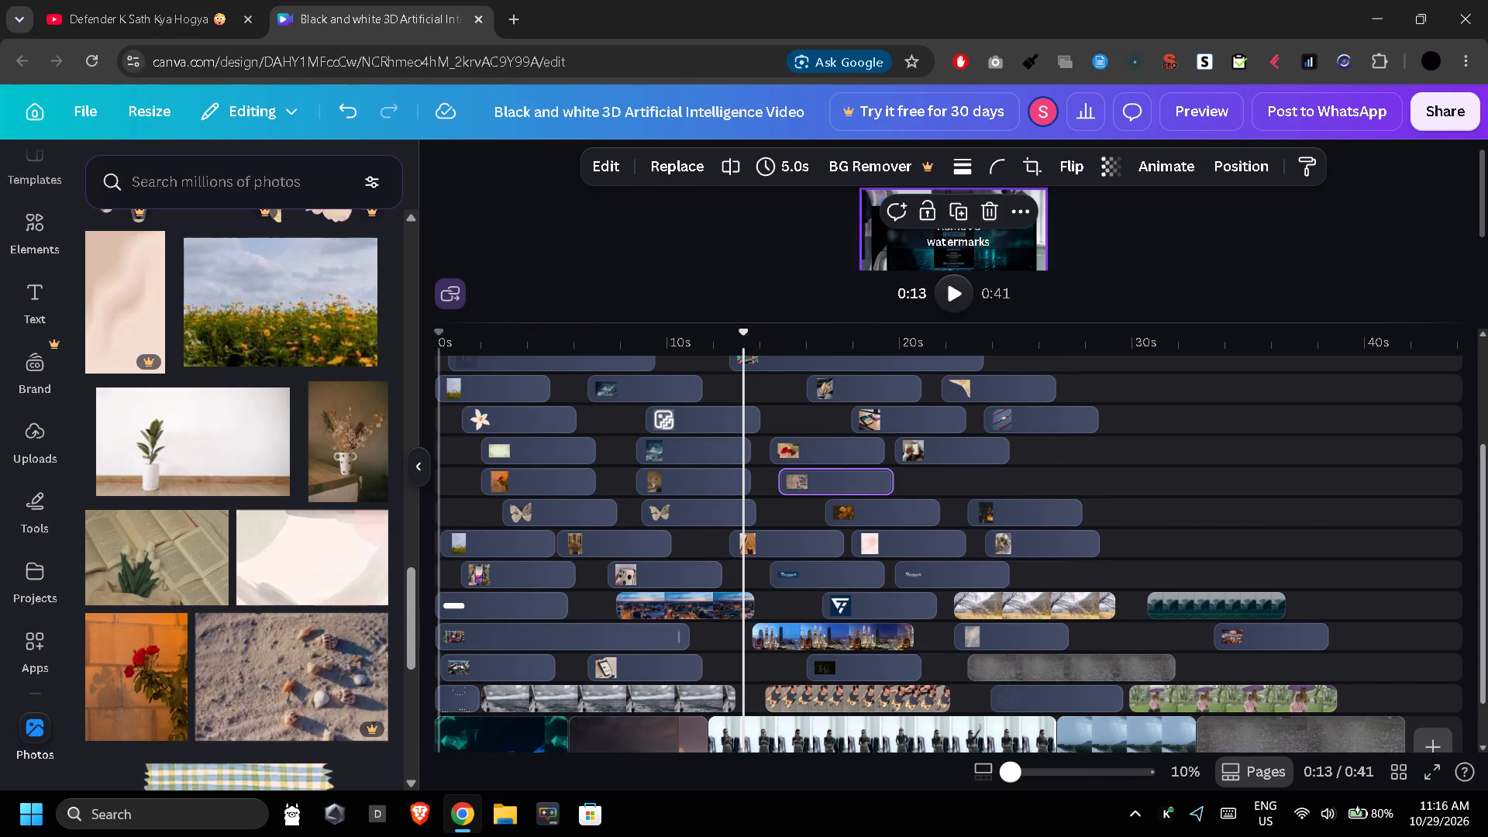
Add the seashells photo on two new tracks, at about 4 s below the butterflies and at about 6 s below the wildflower-and-notebook track.
scroll(417, 628, "down", 1)
left_click_drag(261, 587, 608, 527)
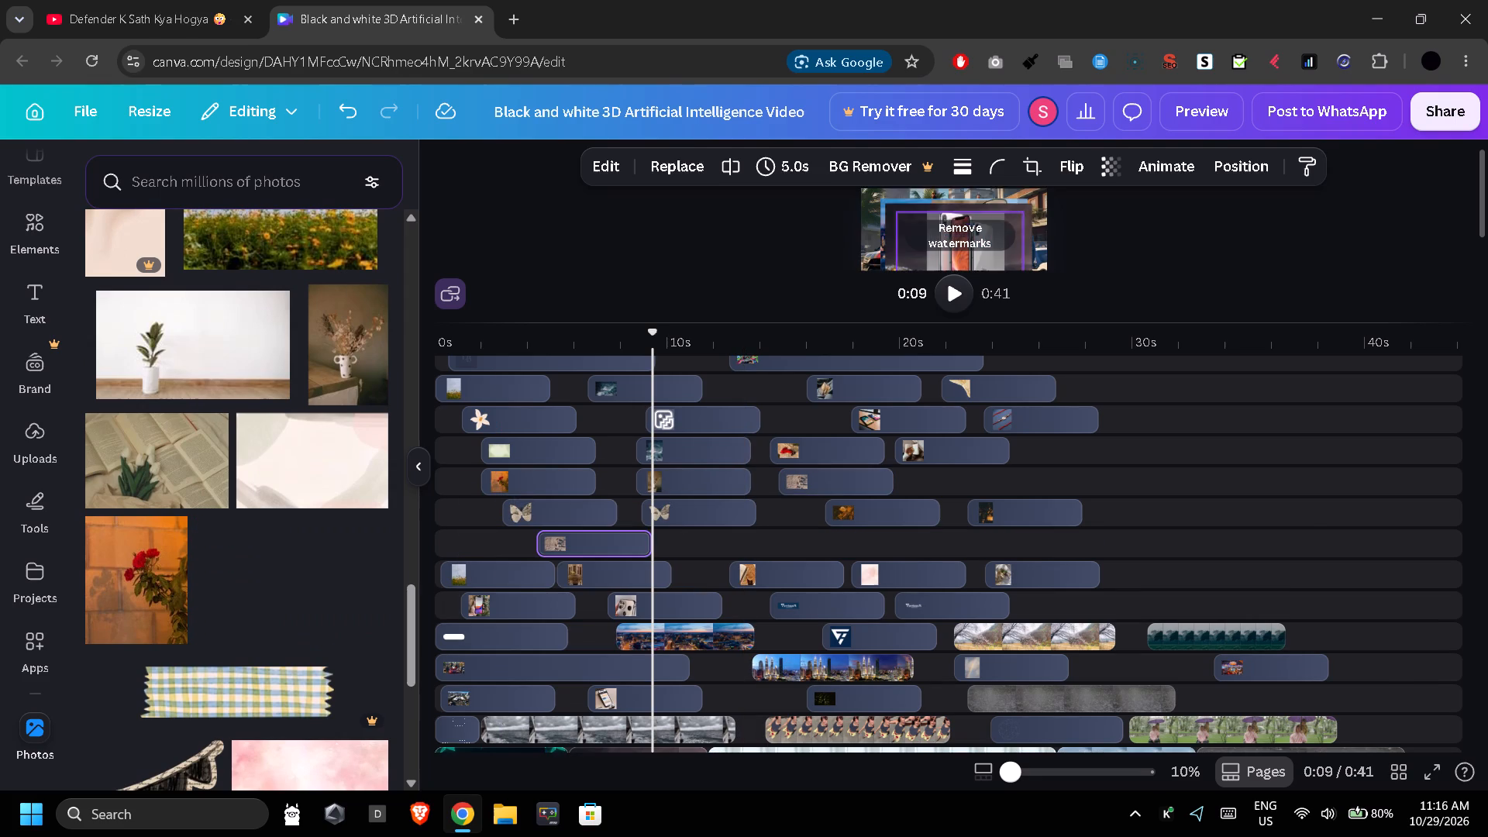
left_click_drag(219, 529, 586, 601)
Add the white potted-plant photo at the timeline start and the red rose photo at about 4 s on new tracks above the butterflies.
left_click_drag(285, 348, 617, 501)
left_click_drag(132, 610, 580, 517)
Add the gingham tape at about 14 s on the potted-plant track and again at about 4 s on a new track above the rose.
left_click_drag(232, 697, 731, 529)
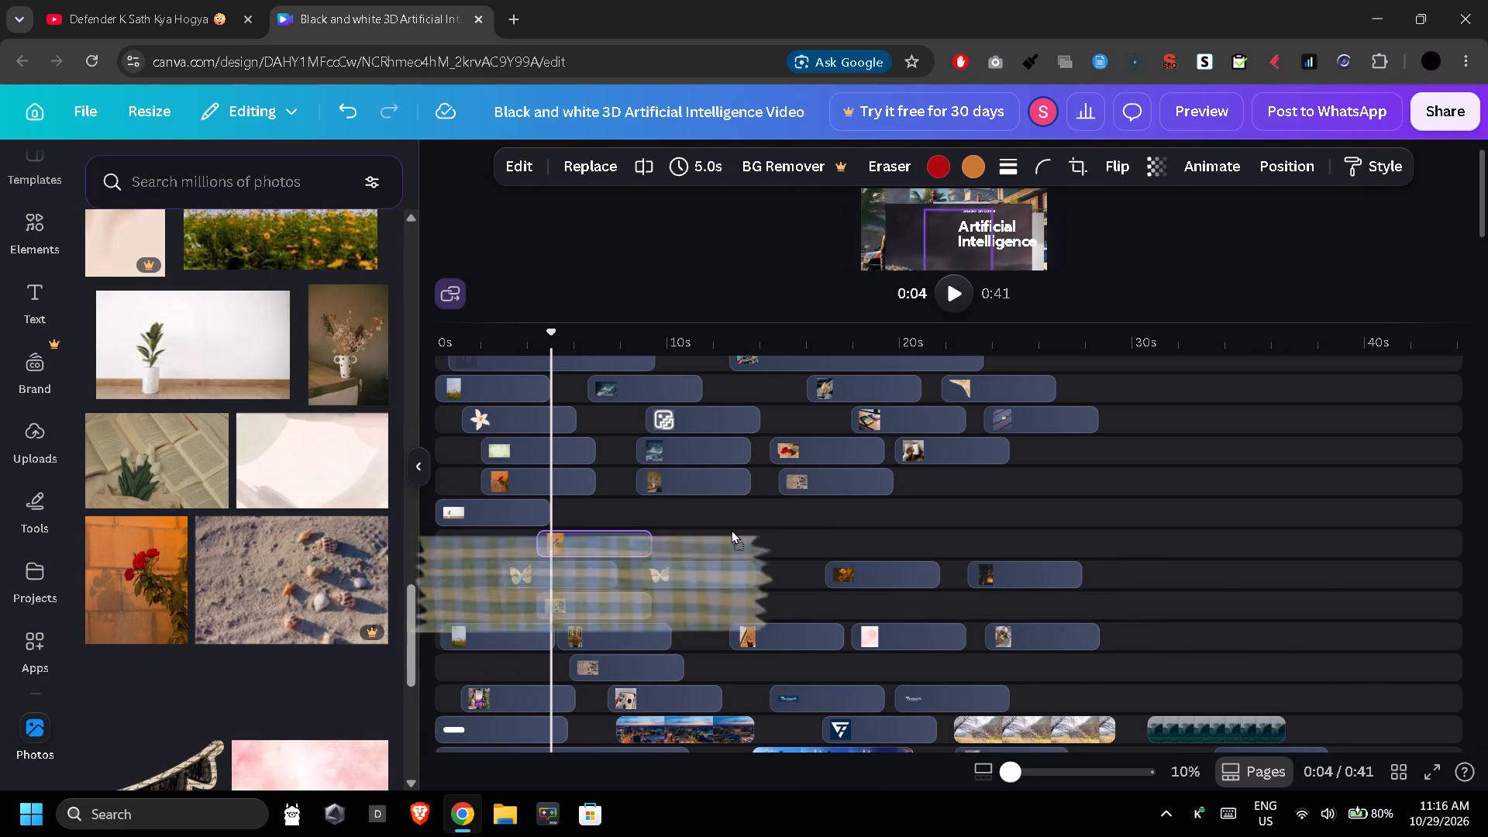
left_click_drag(731, 529, 898, 501)
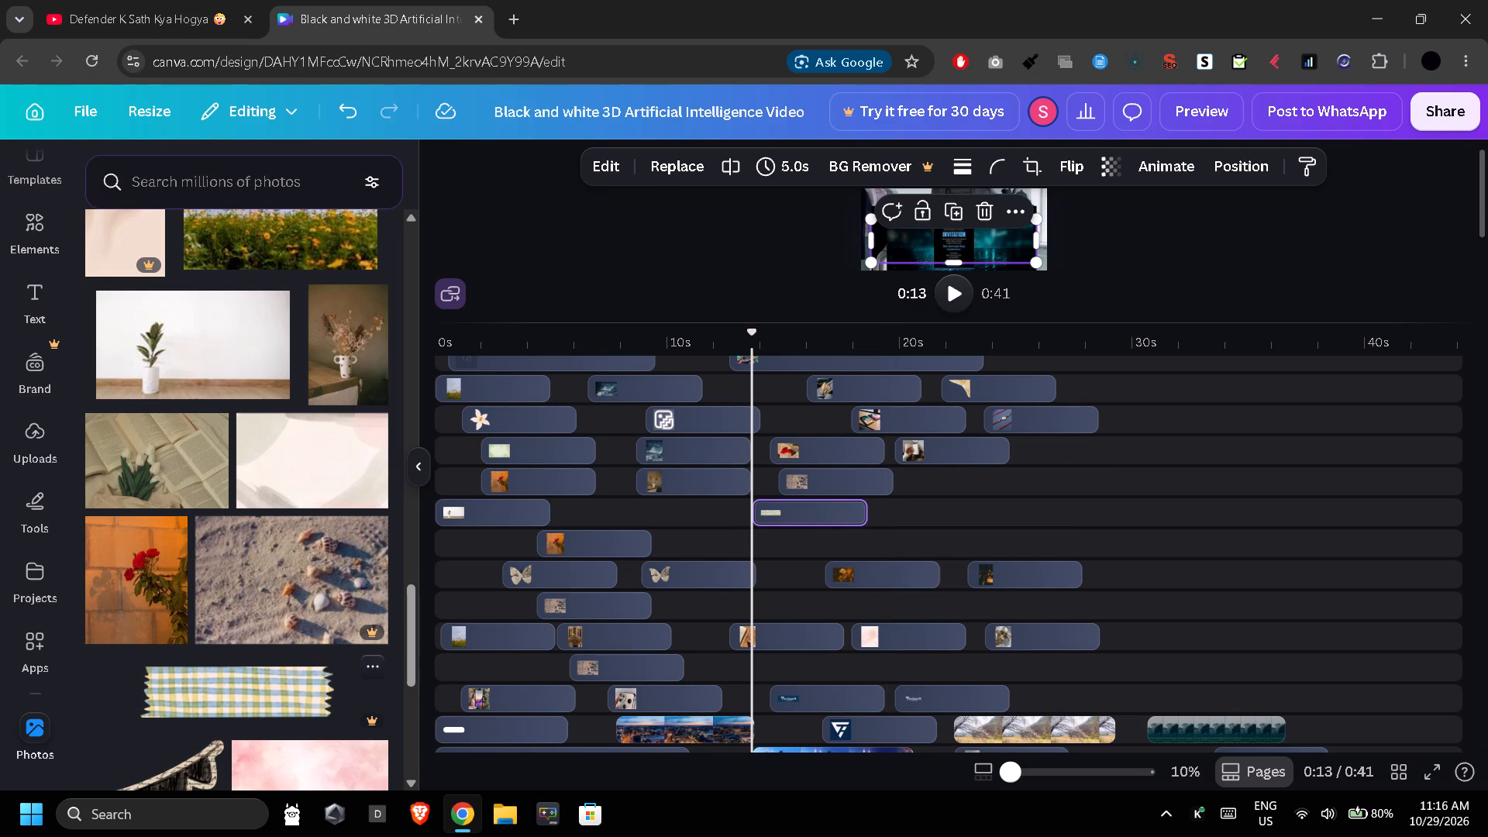
left_click_drag(267, 666, 717, 536)
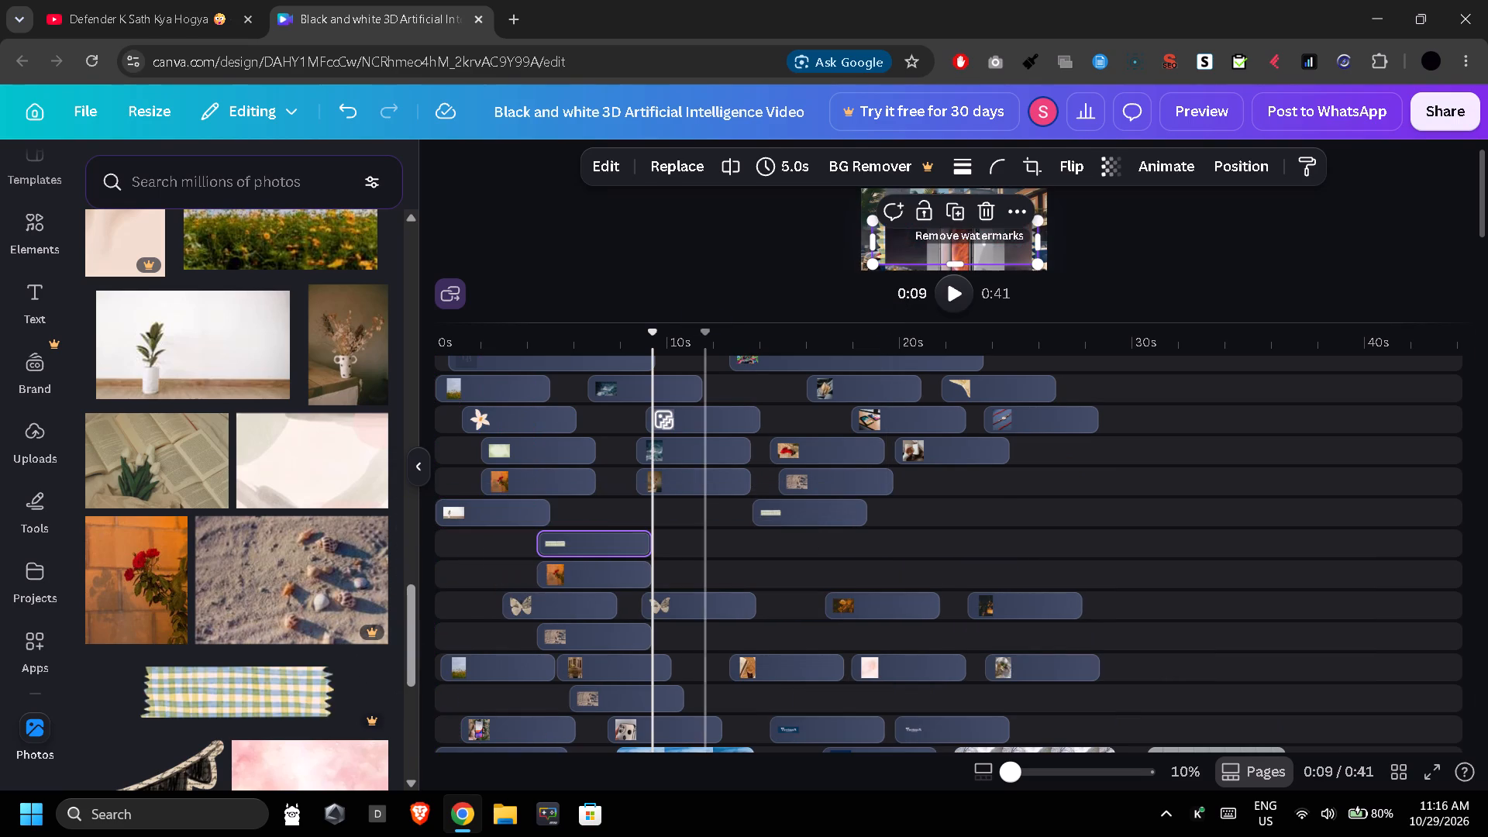
Add the pink watercolour texture at about 12 s on the lower gingham tape's track.
scroll(245, 617, "down", 2)
left_click_drag(246, 508, 721, 525)
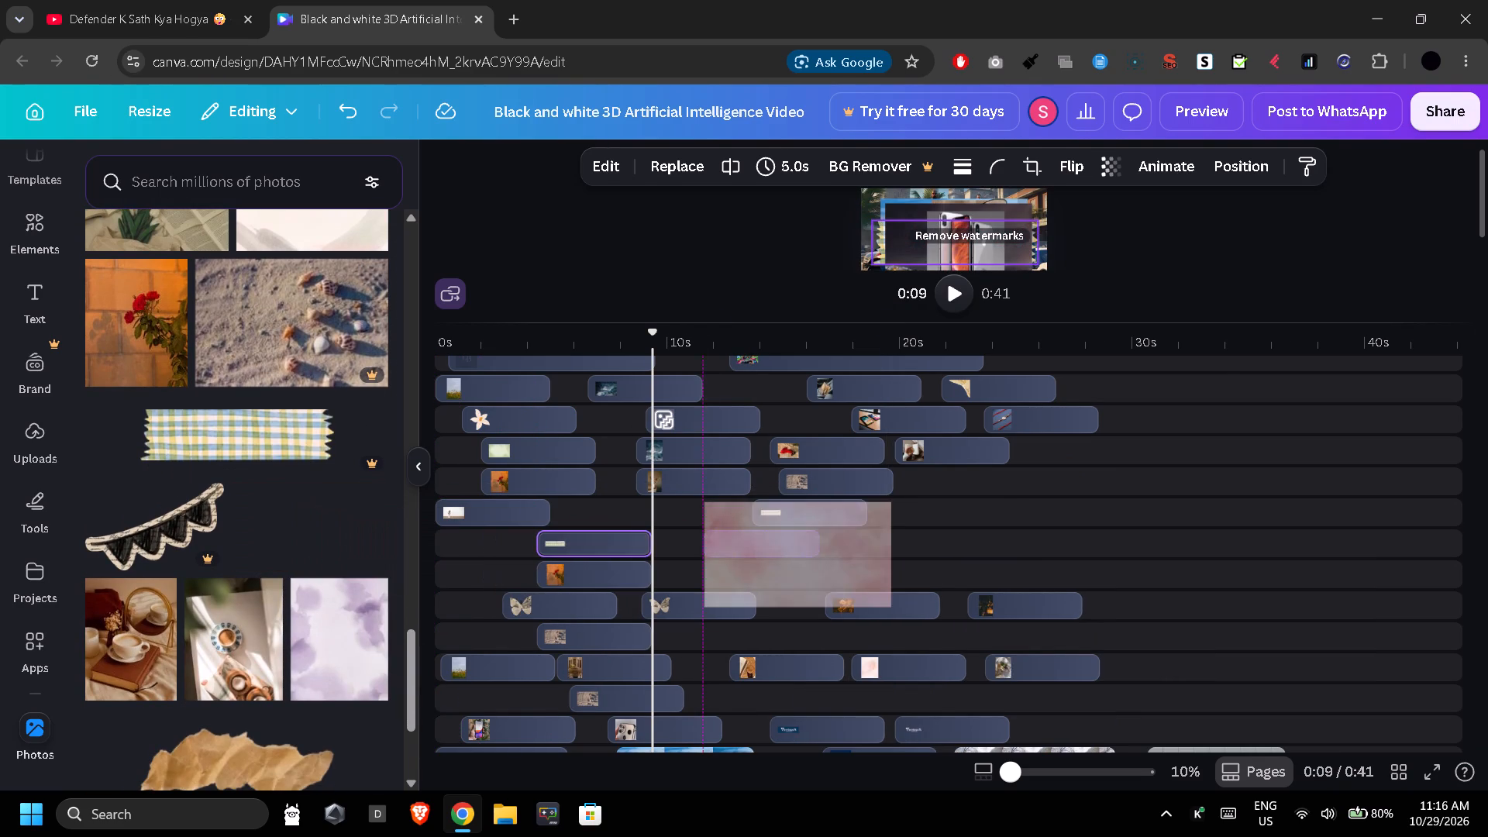
Add the coffee-and-pastry photo to the seashells track below the butterflies and the purple watercolour to the rose track, both at about 14 s.
left_click_drag(229, 685, 806, 615)
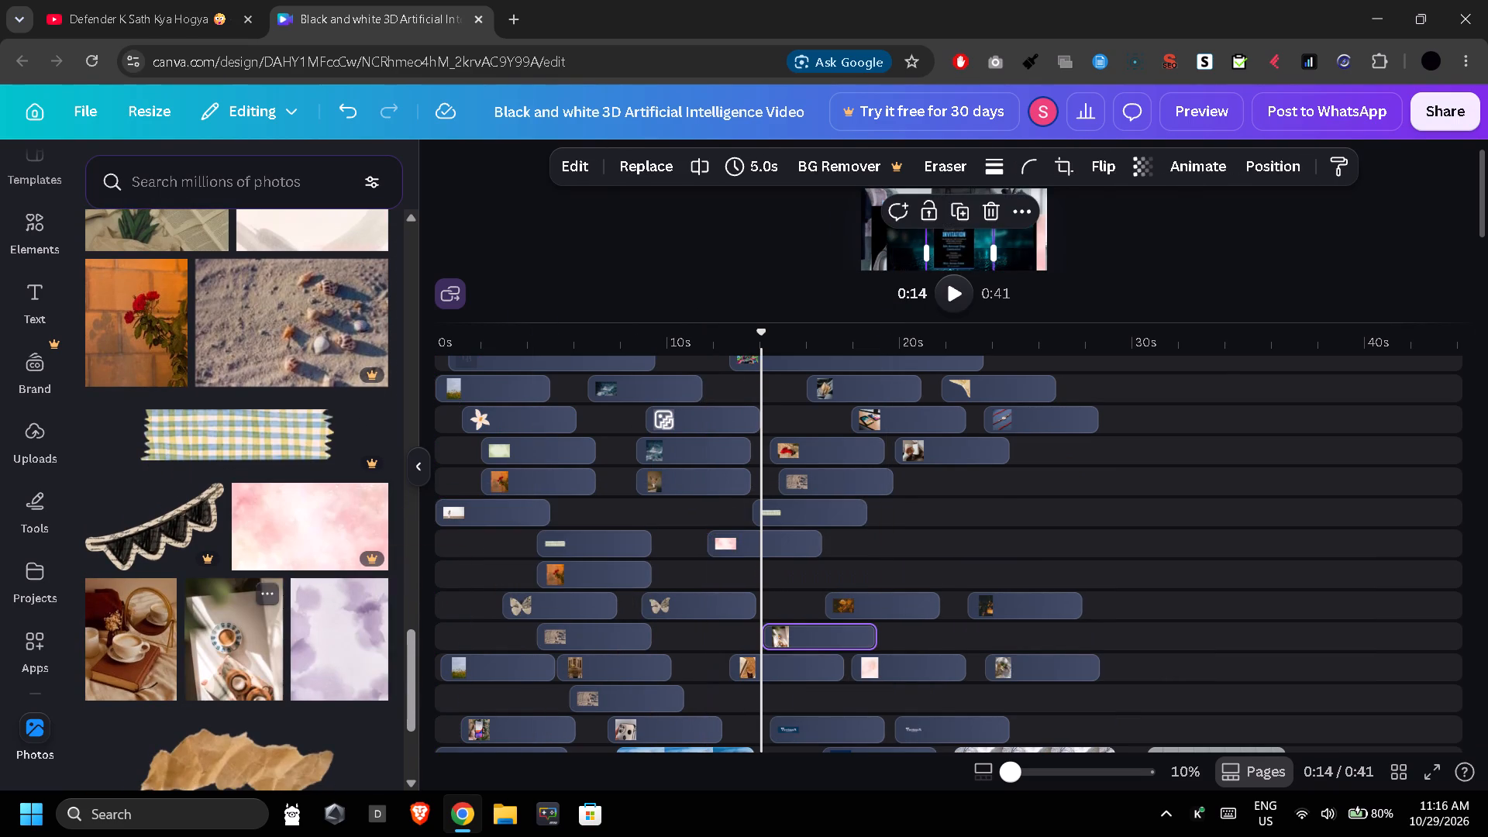
left_click_drag(303, 675, 784, 580)
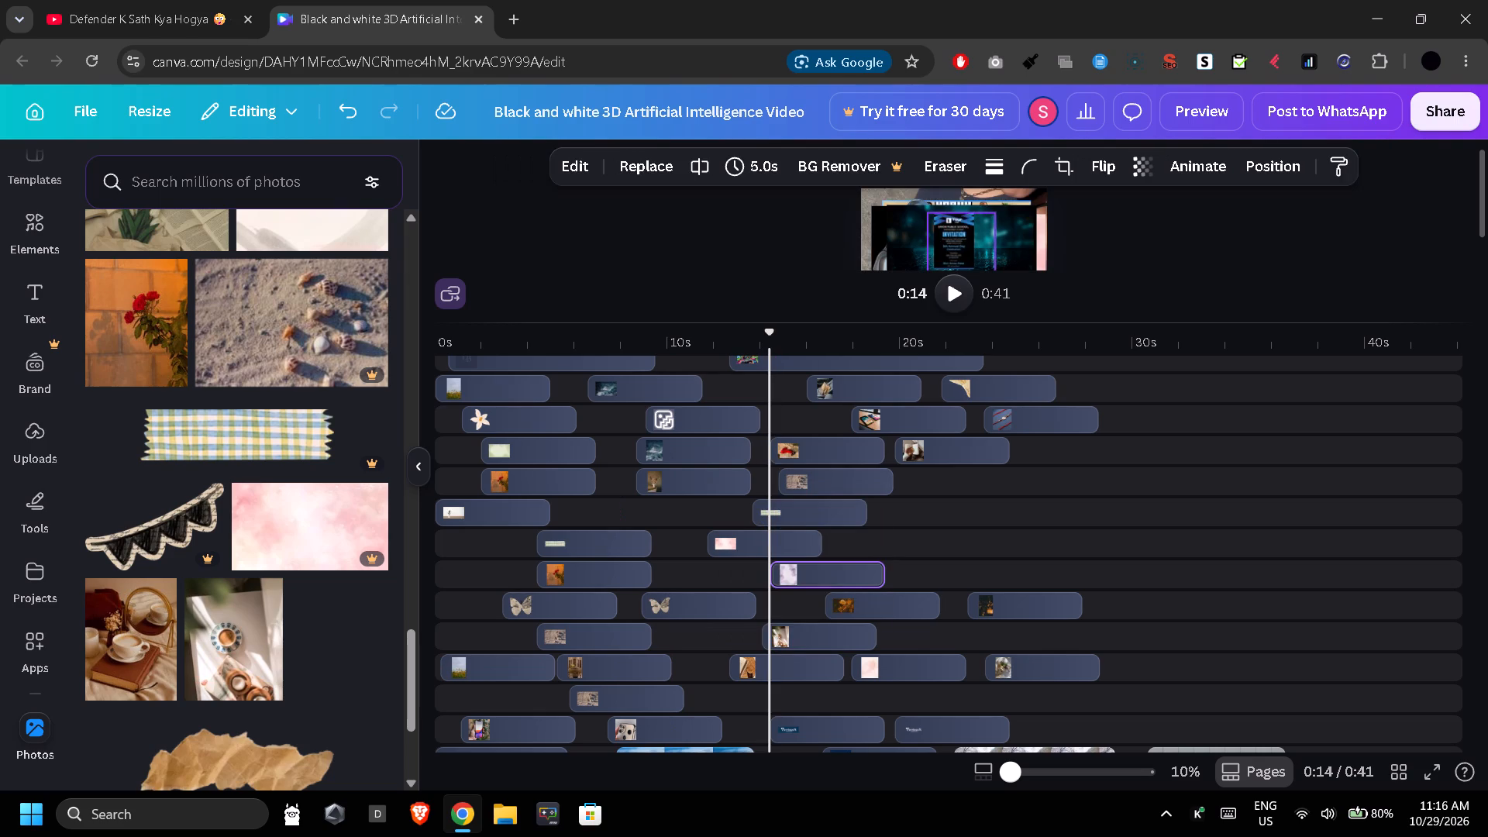
Add the coffee-cup-on-book photo at about 9 s on the white potted-plant track, before the gingham tape.
left_click_drag(111, 666, 399, 632)
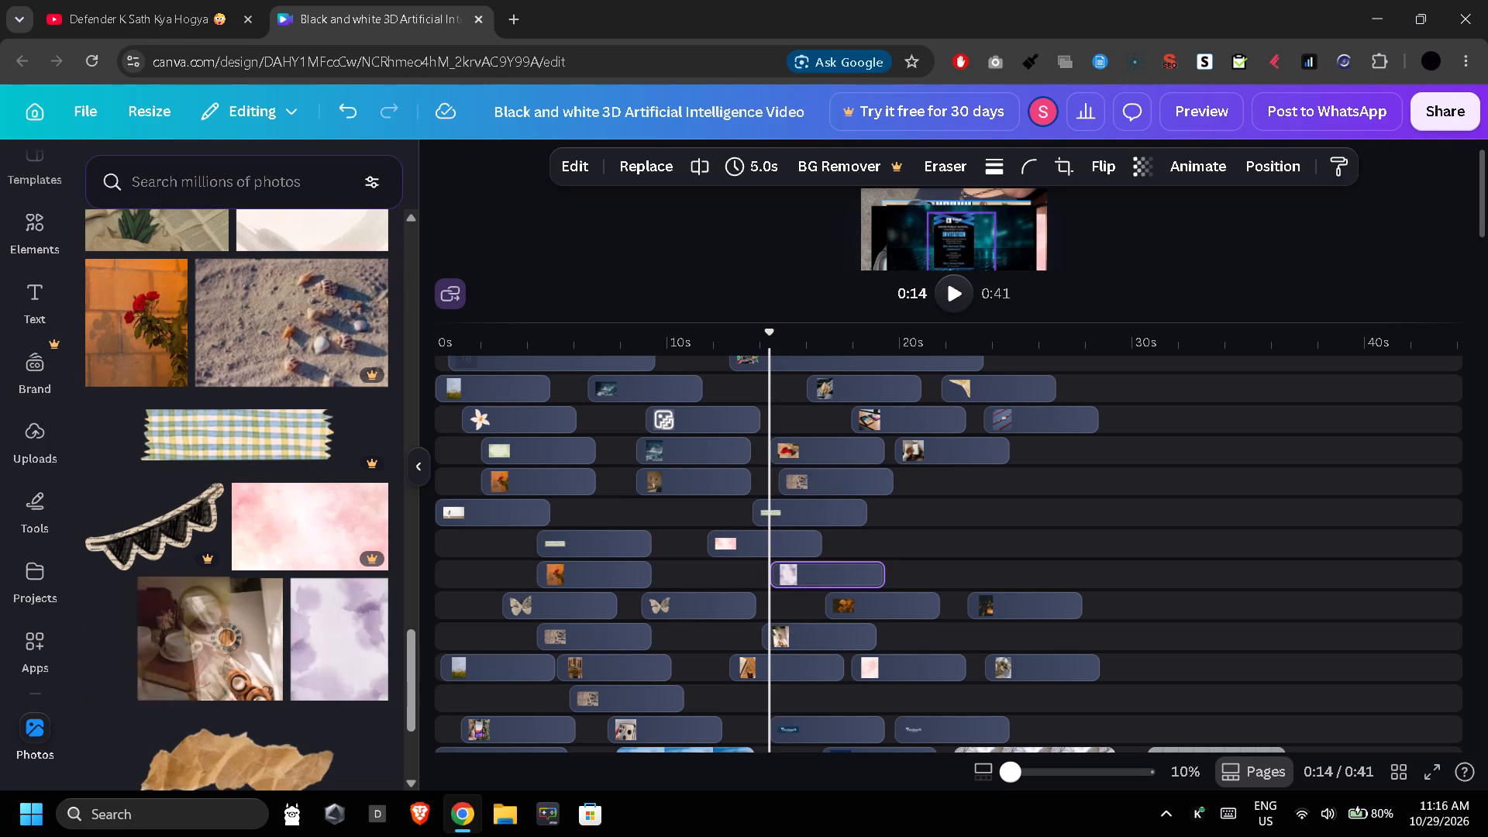
left_click_drag(399, 632, 663, 501)
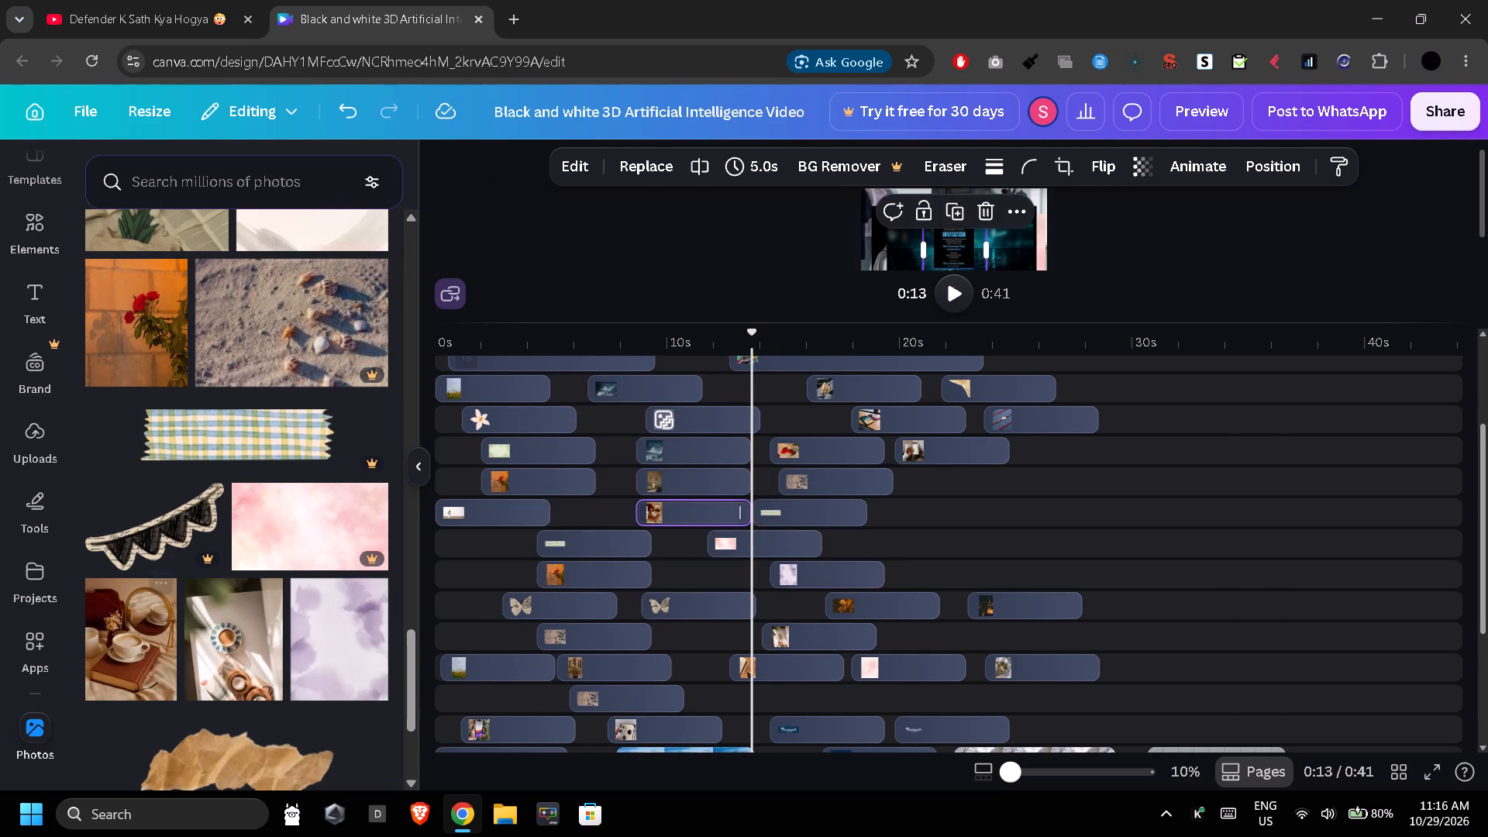
Add the daisies photo at about 12 s and the kraft-paper cutout at about 3 s on a new track above the red rose.
scroll(262, 625, "down", 2)
left_click_drag(234, 643, 734, 549)
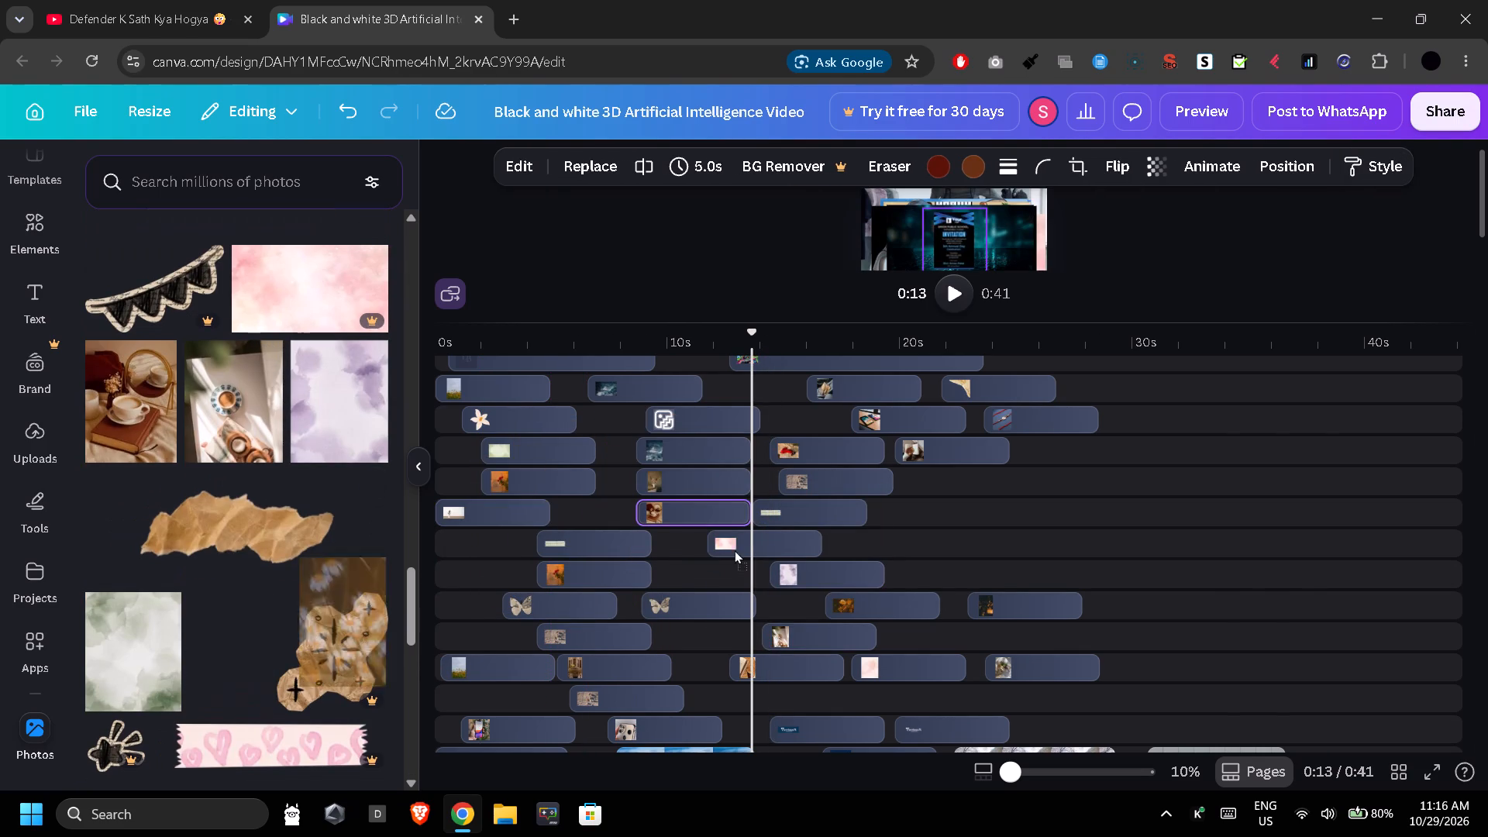
left_click_drag(734, 549, 759, 556)
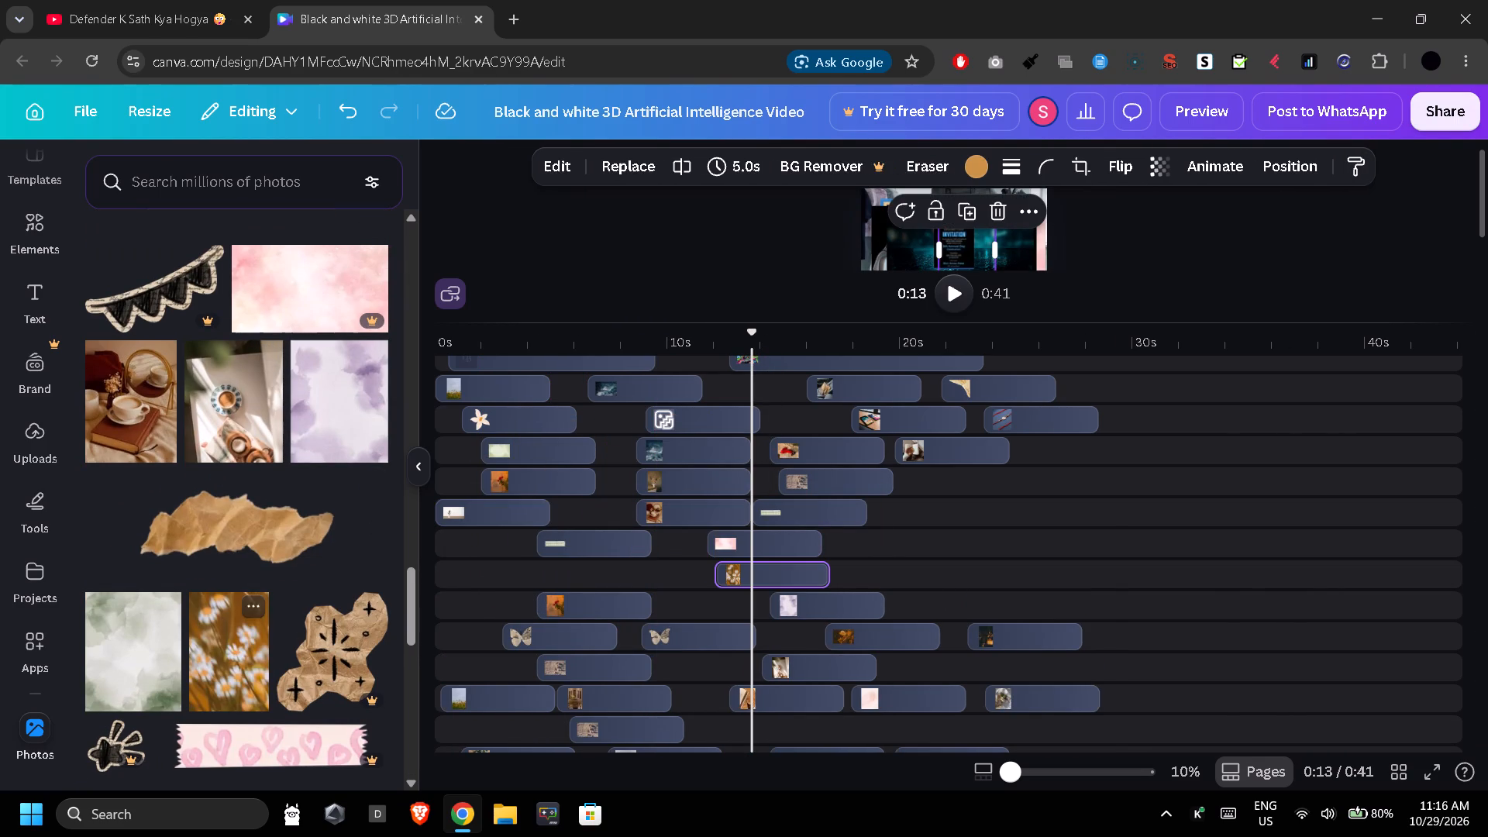
left_click_drag(320, 677, 556, 577)
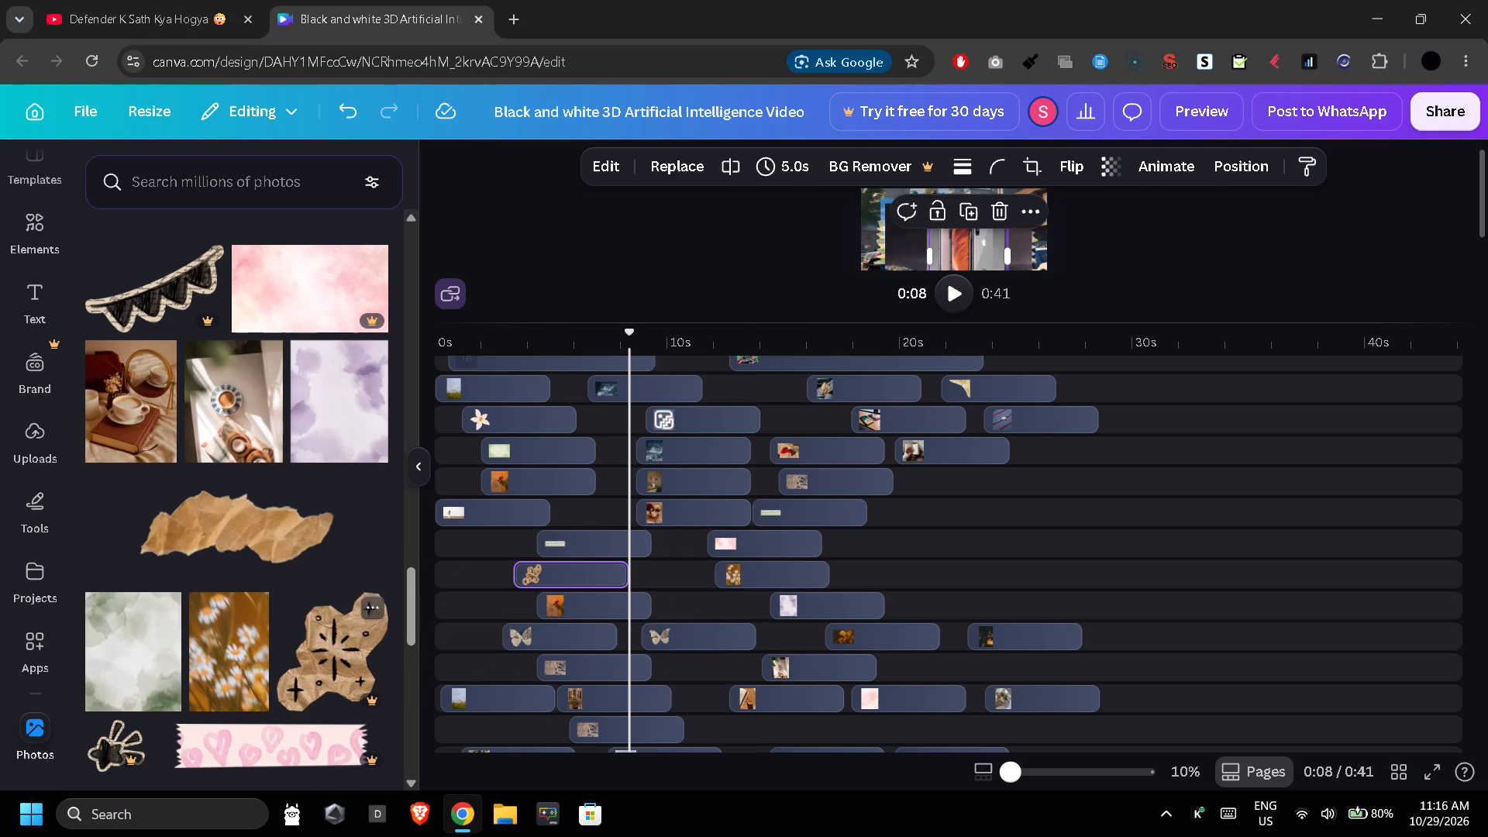
Replace the second butterfly, at about 9 s, with the green watercolour texture.
left_click_drag(143, 620, 526, 673)
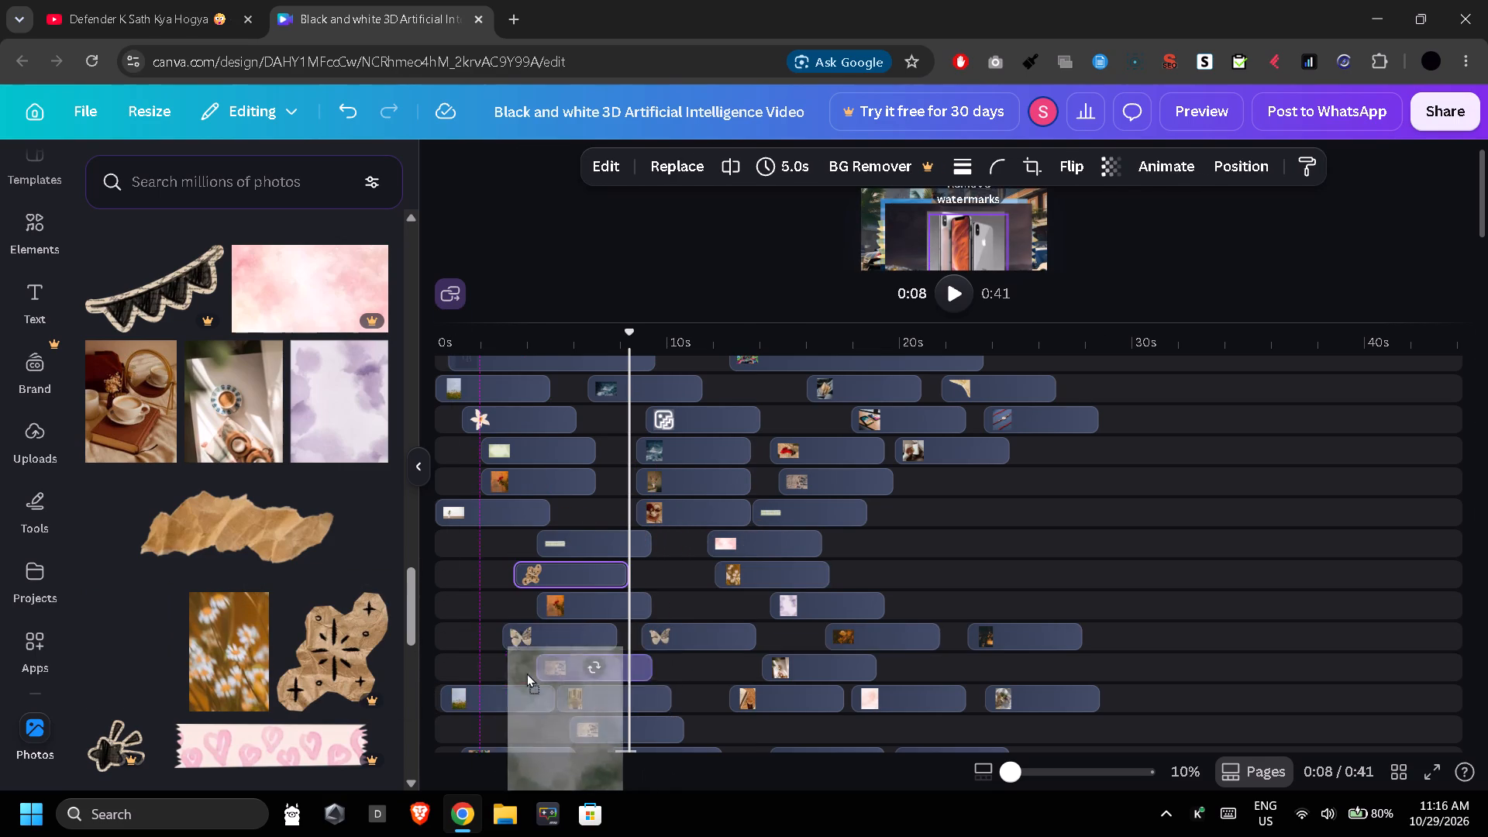
left_click_drag(526, 673, 494, 593)
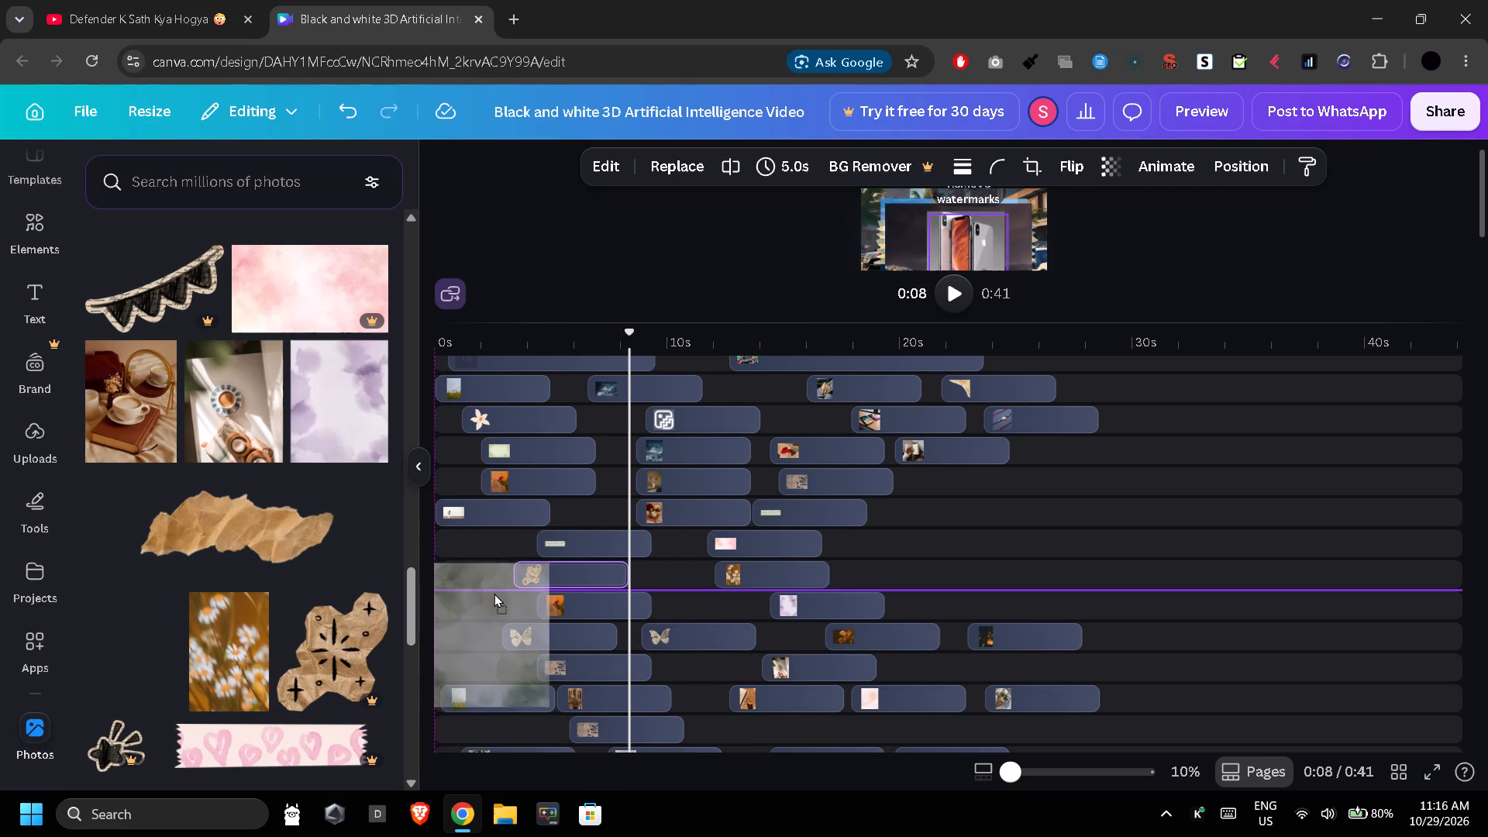
left_click_drag(494, 593, 742, 626)
Add the candle photo at about 16 s and the beige flower at about 9 s and 3 s on a new track above the daisies.
scroll(274, 622, "down", 2)
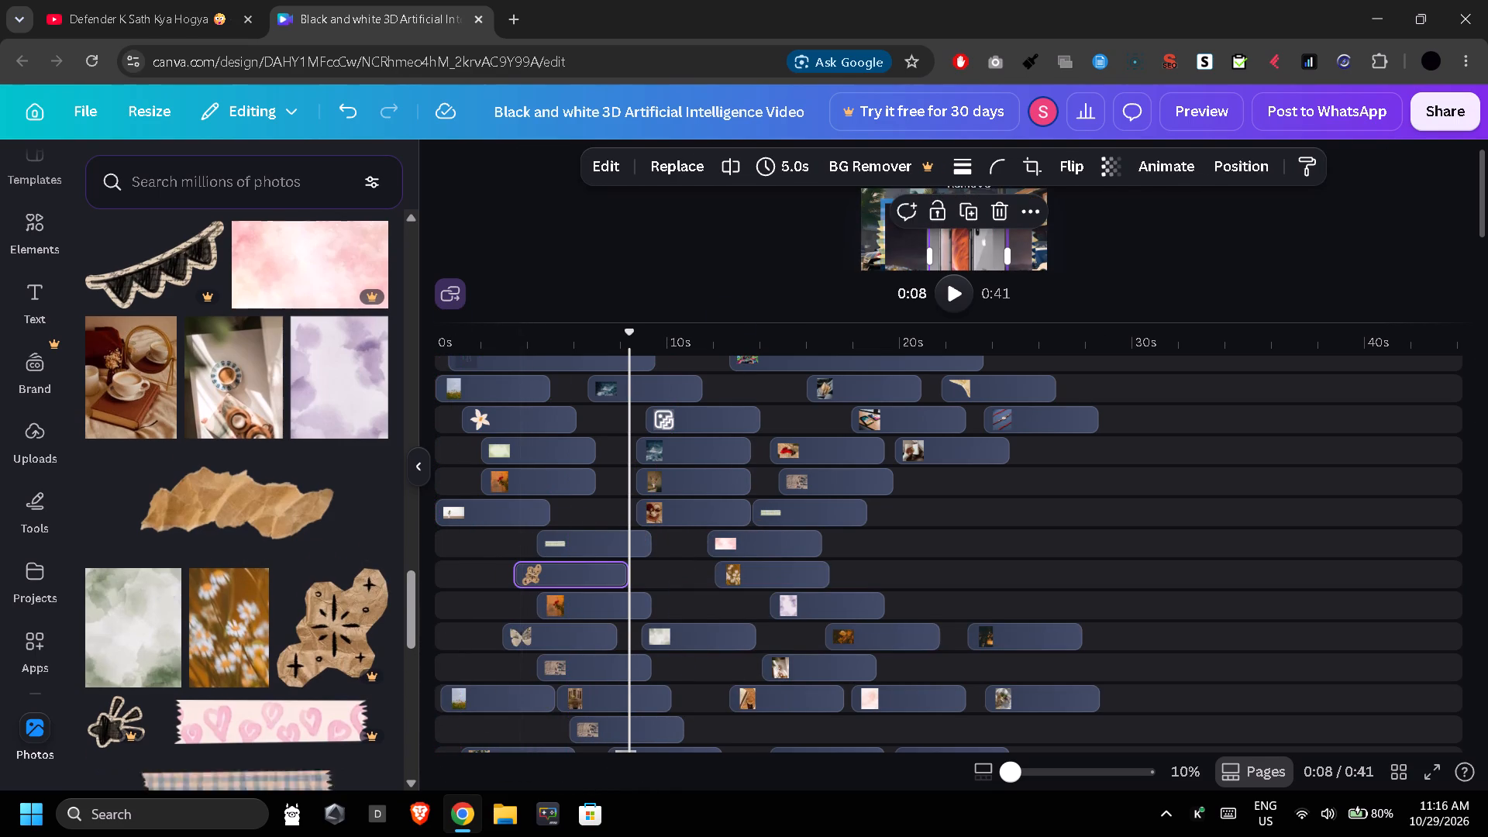
scroll(274, 622, "down", 1)
left_click_drag(226, 617, 769, 542)
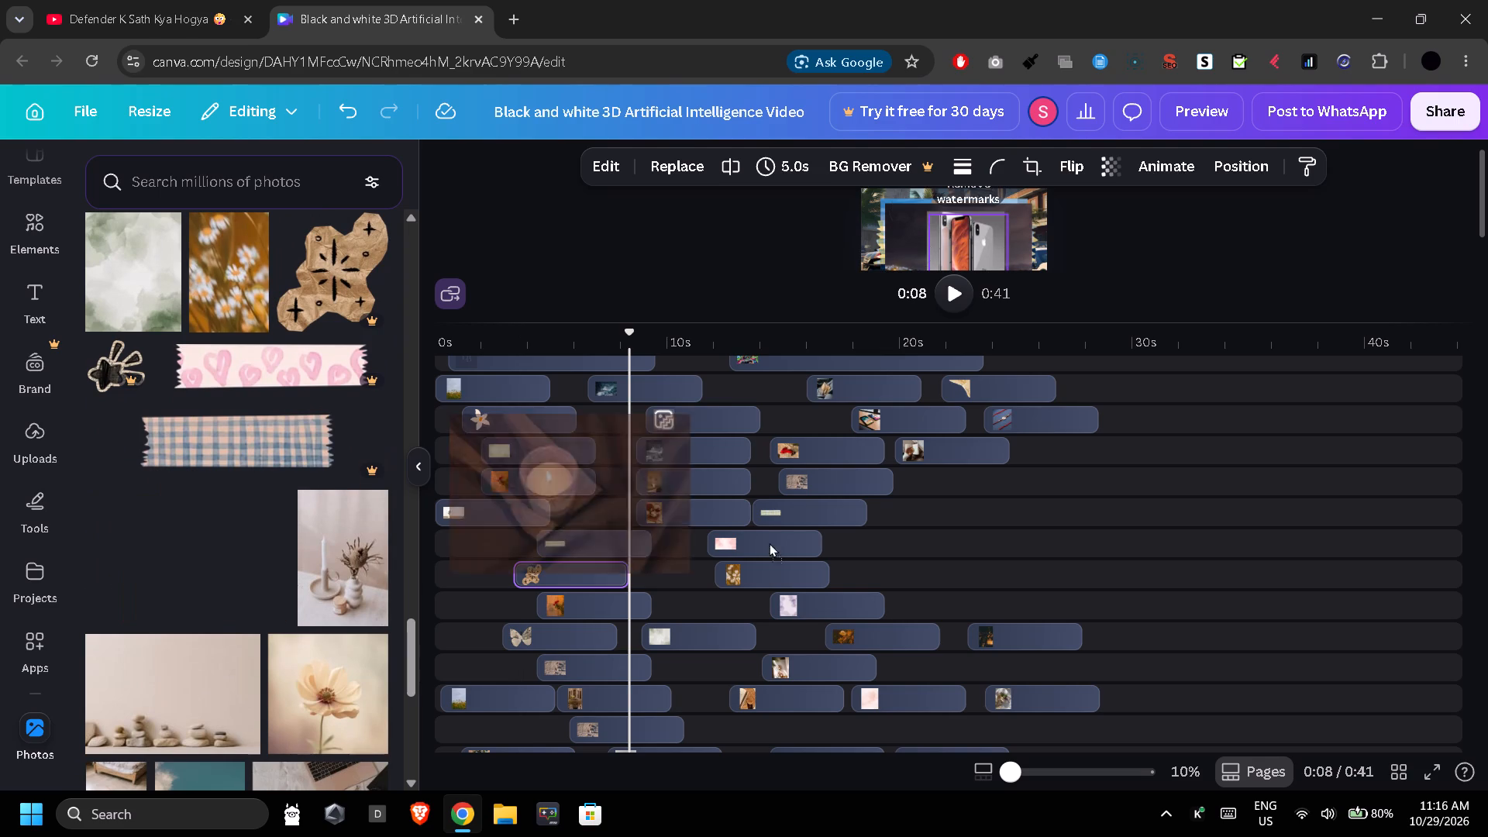
left_click_drag(769, 542, 945, 547)
left_click_drag(310, 704, 687, 562)
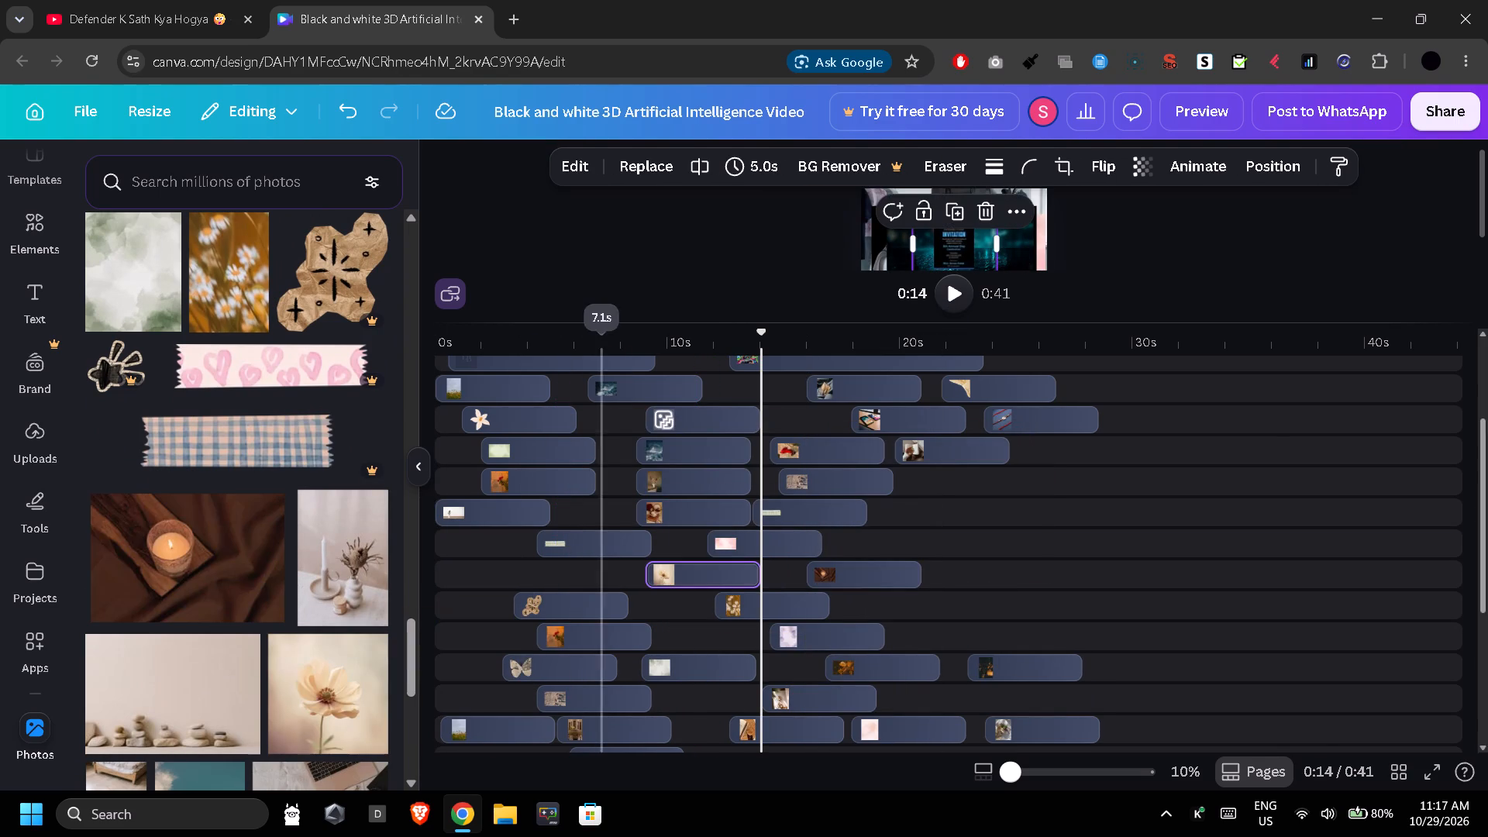
left_click_drag(319, 703, 553, 573)
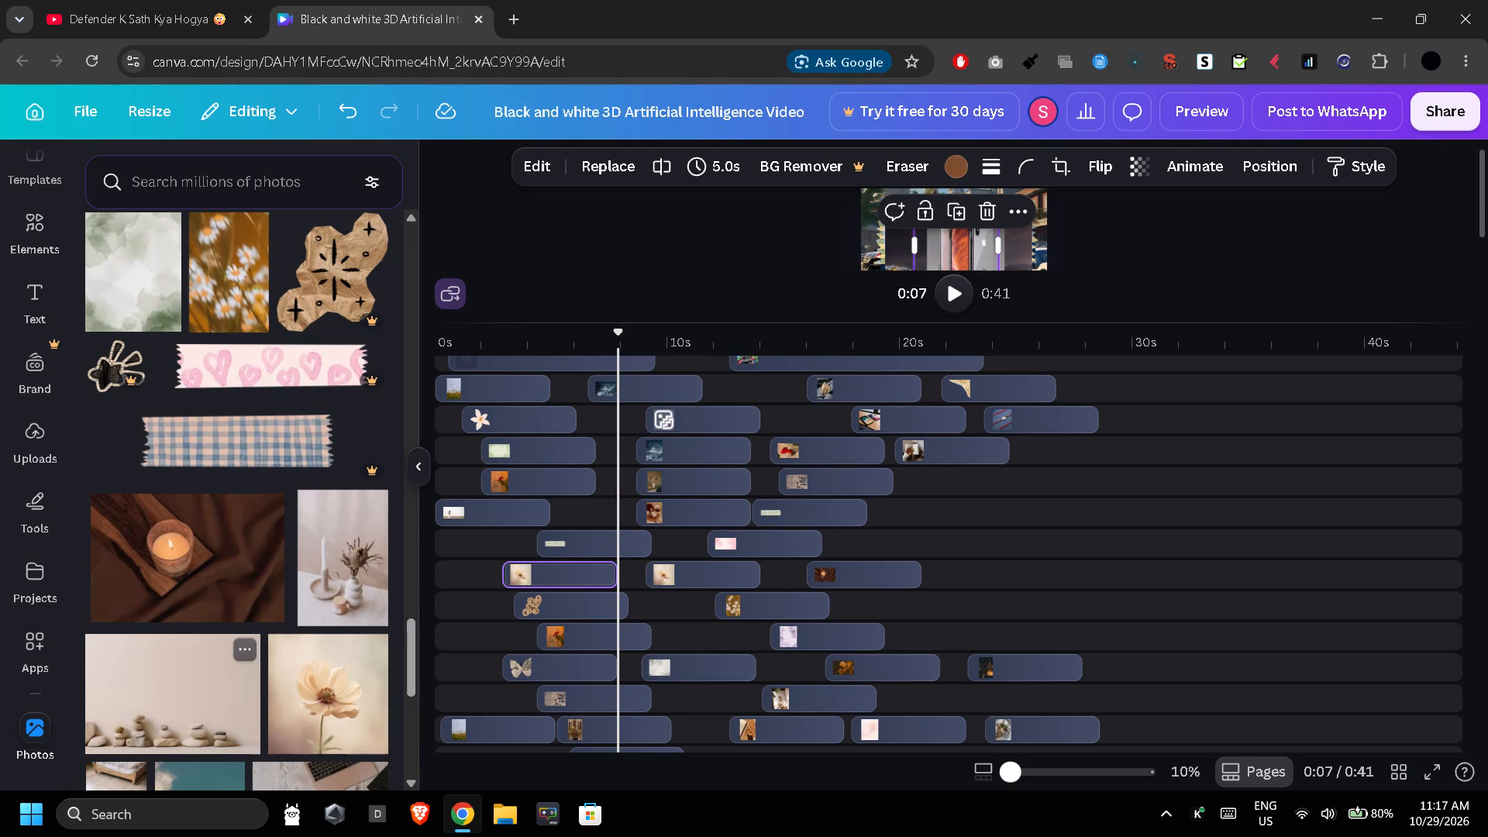
Add the stacked-stones photo at about 19 s on the daisies track.
left_click_drag(199, 698, 527, 702)
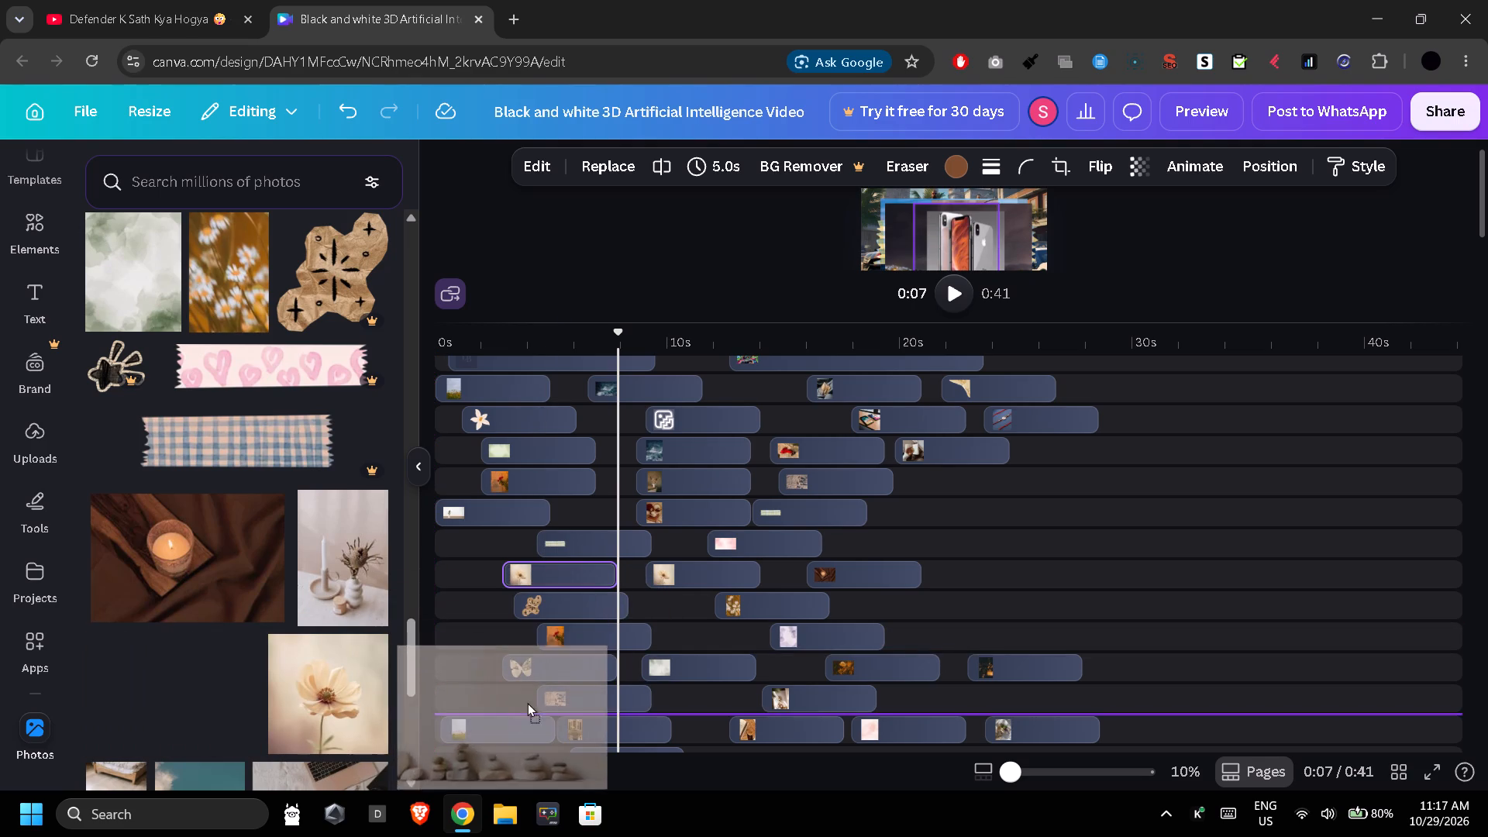
left_click_drag(527, 702, 770, 687)
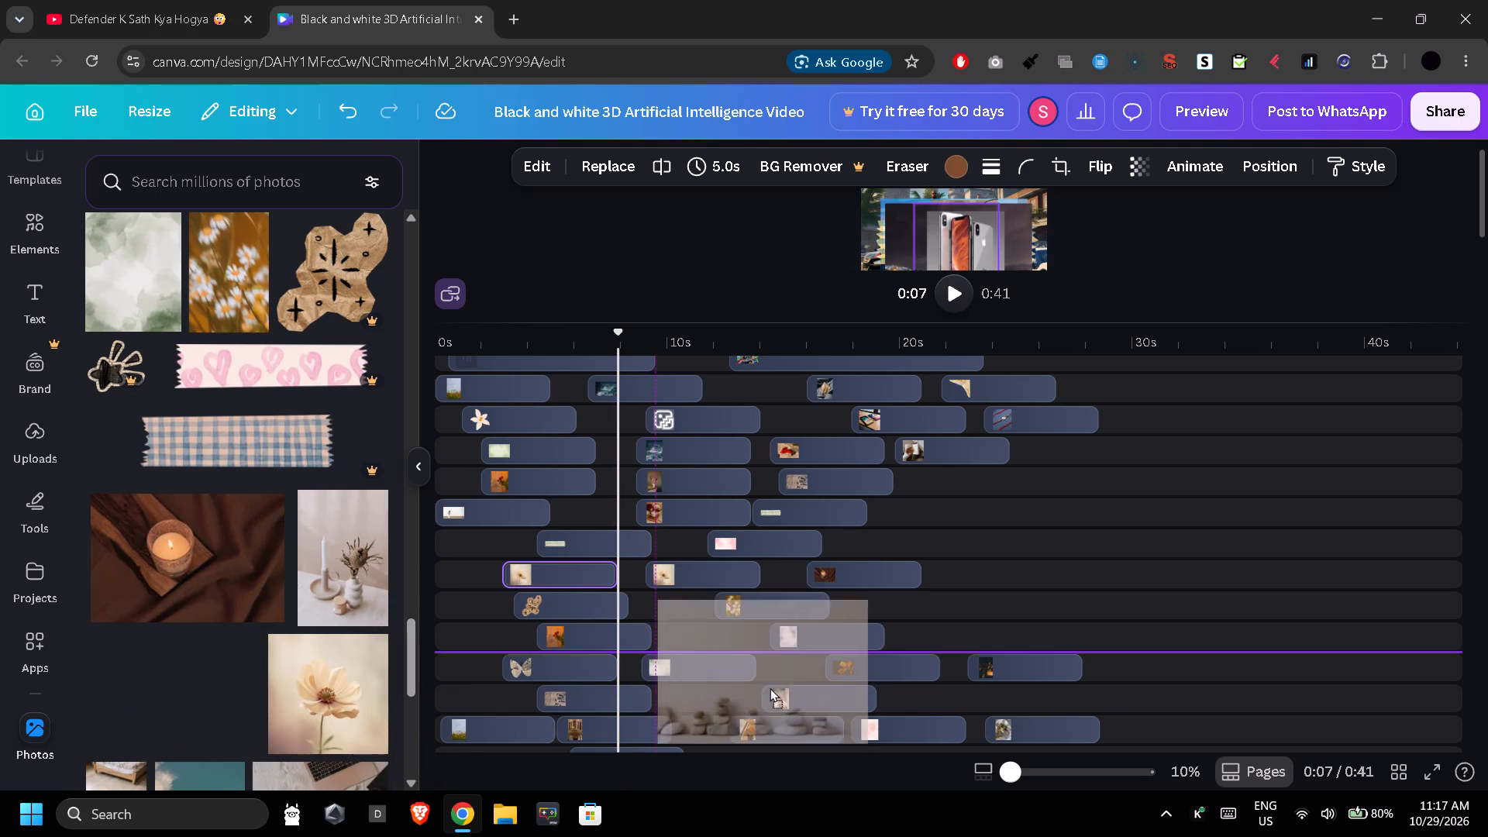
left_click_drag(770, 687, 989, 625)
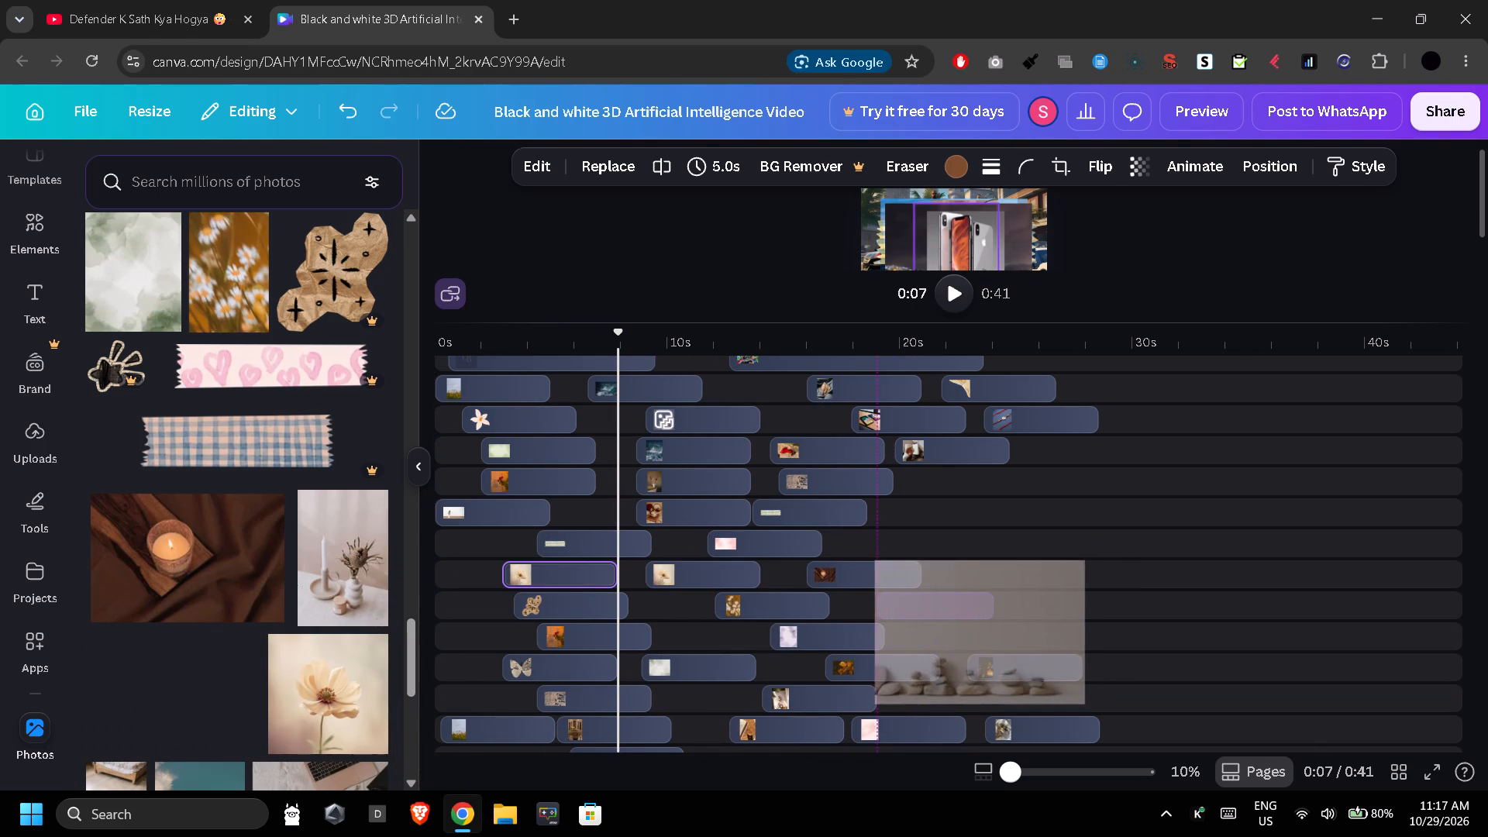
Add the rope-edged bars cutout at about 13 s and the leaf-shadow wall photo at about 21 s on the lower seashells track.
scroll(536, 624, "down", 2)
scroll(317, 687, "down", 2)
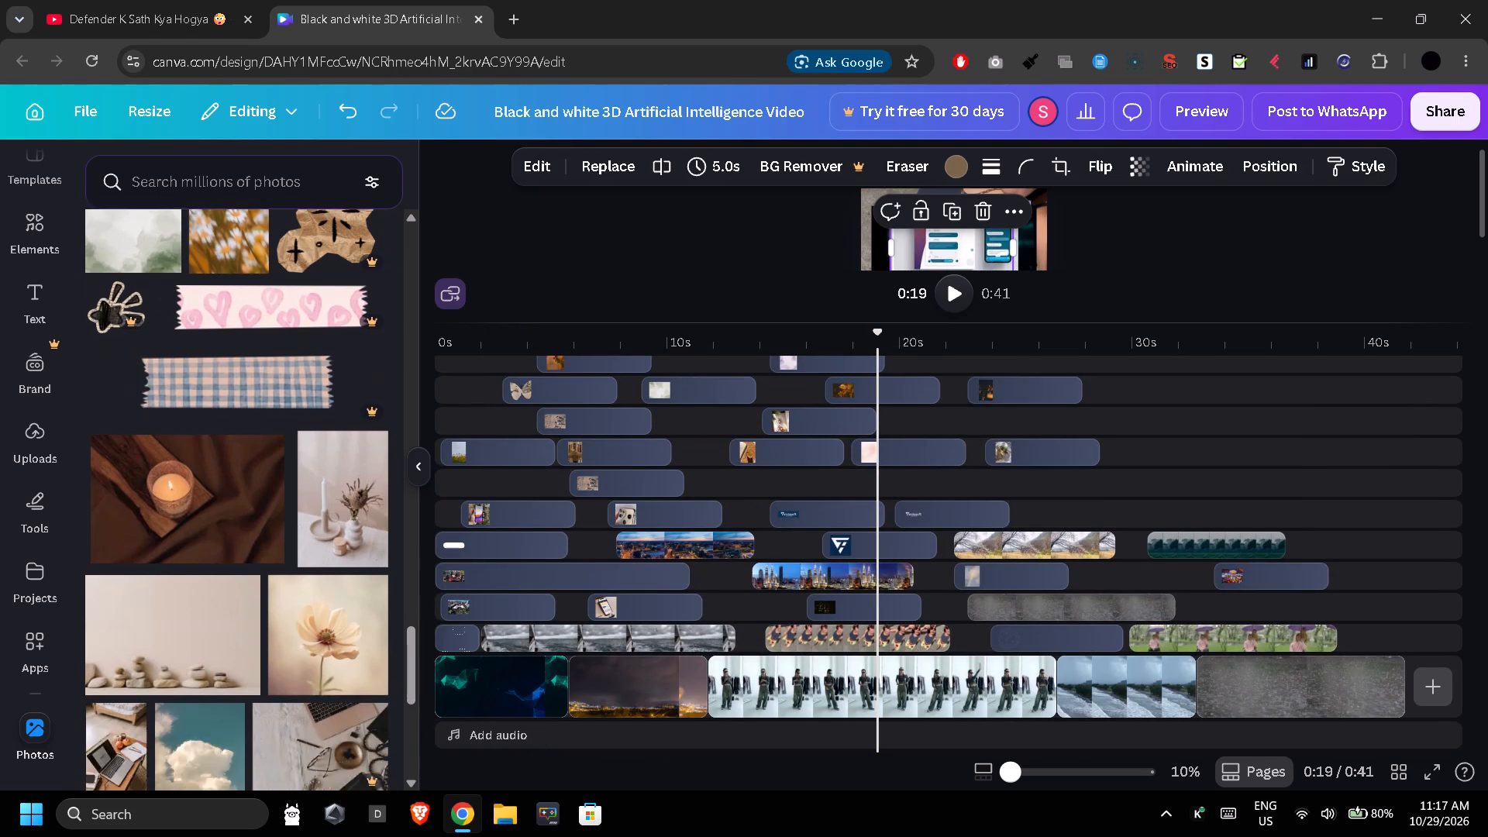
scroll(317, 687, "down", 1)
left_click_drag(240, 611, 704, 443)
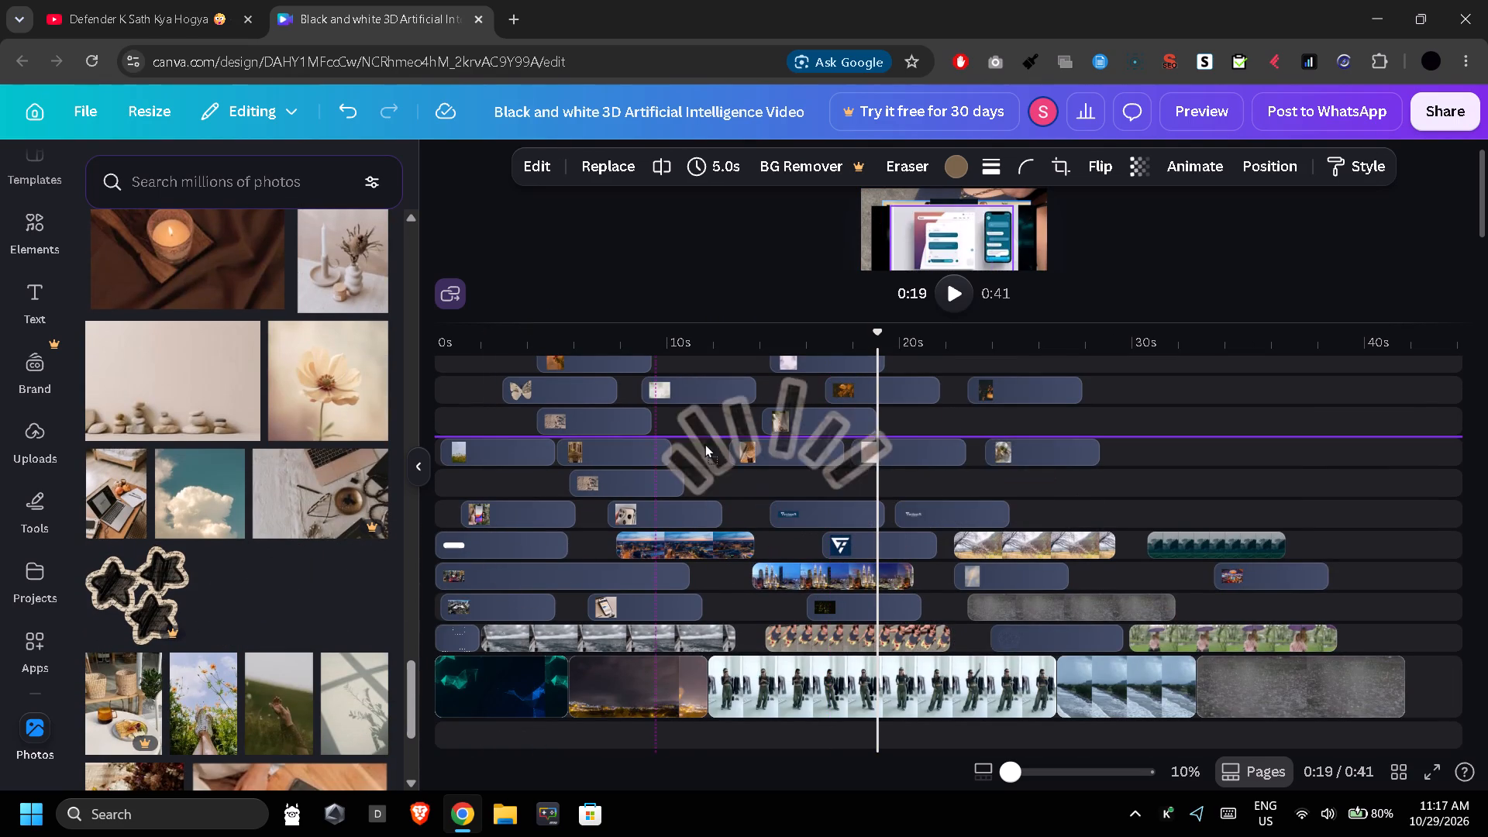
left_click_drag(704, 443, 777, 487)
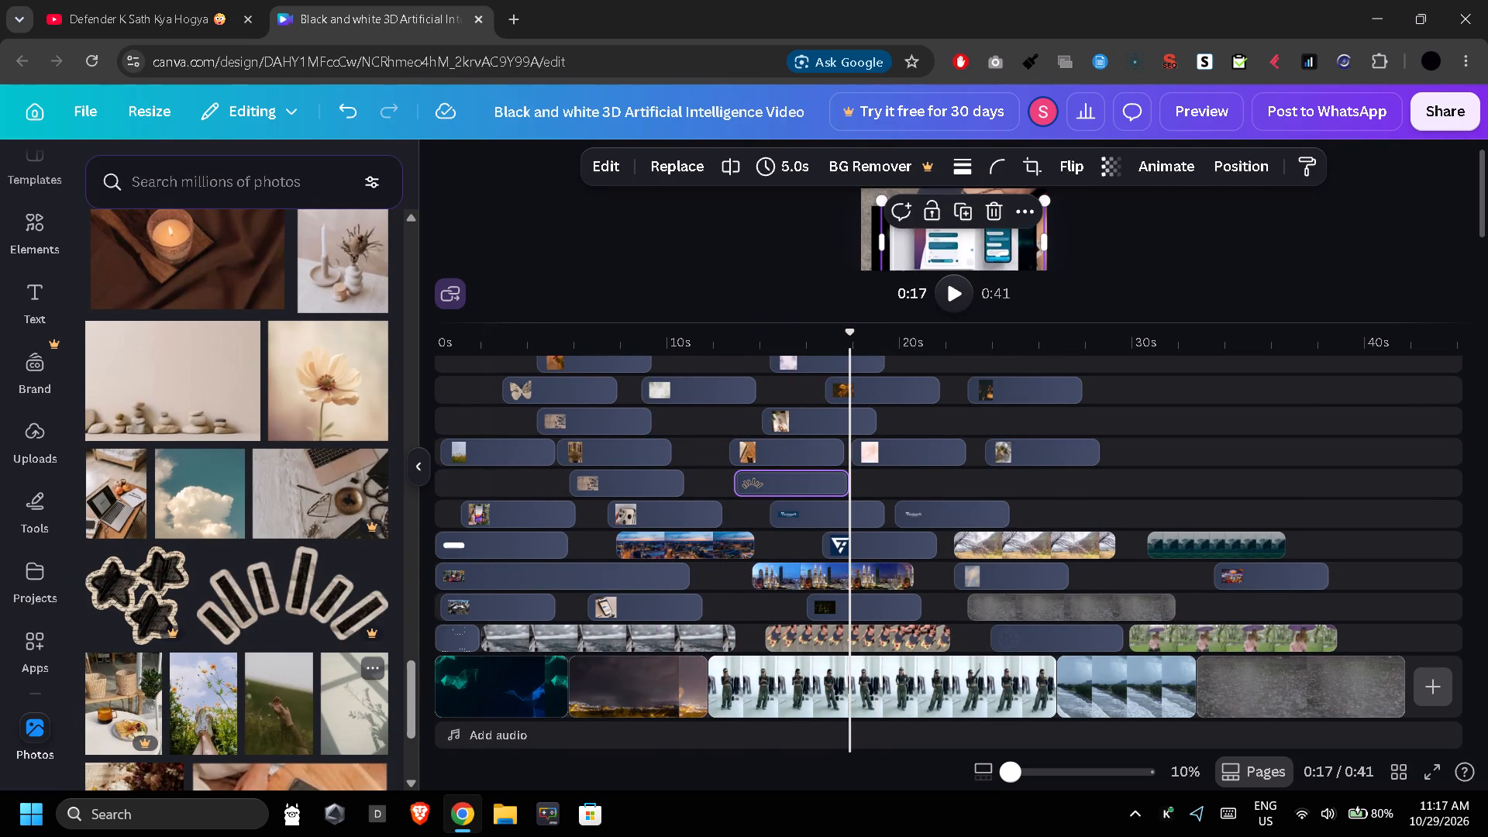
left_click_drag(348, 692, 939, 484)
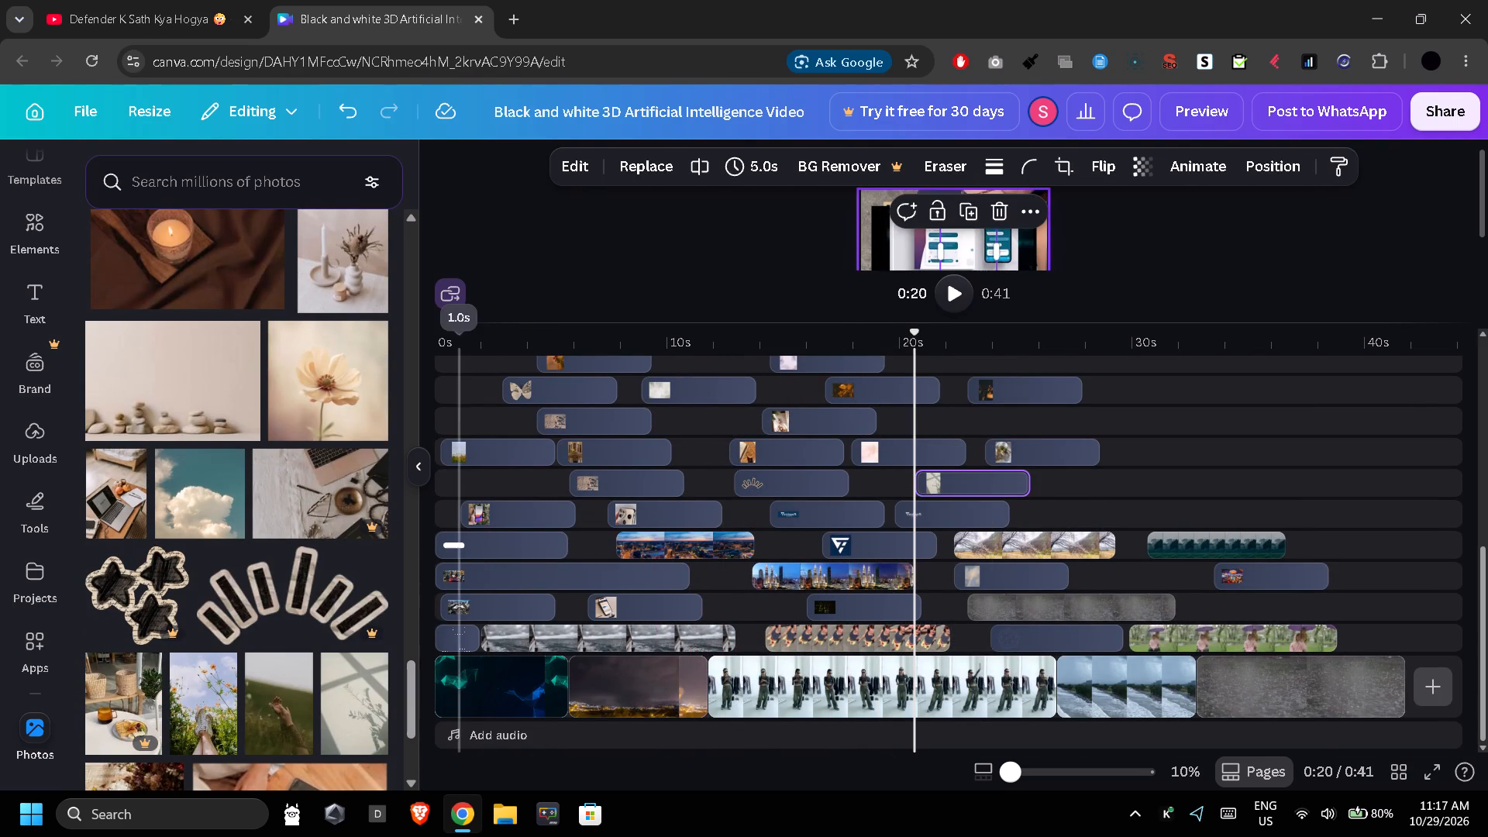
Add the wildflower meadow photo at about 21 s on the upper seashells track, after the coffee-and-pastry photo.
left_click_drag(222, 706, 981, 303)
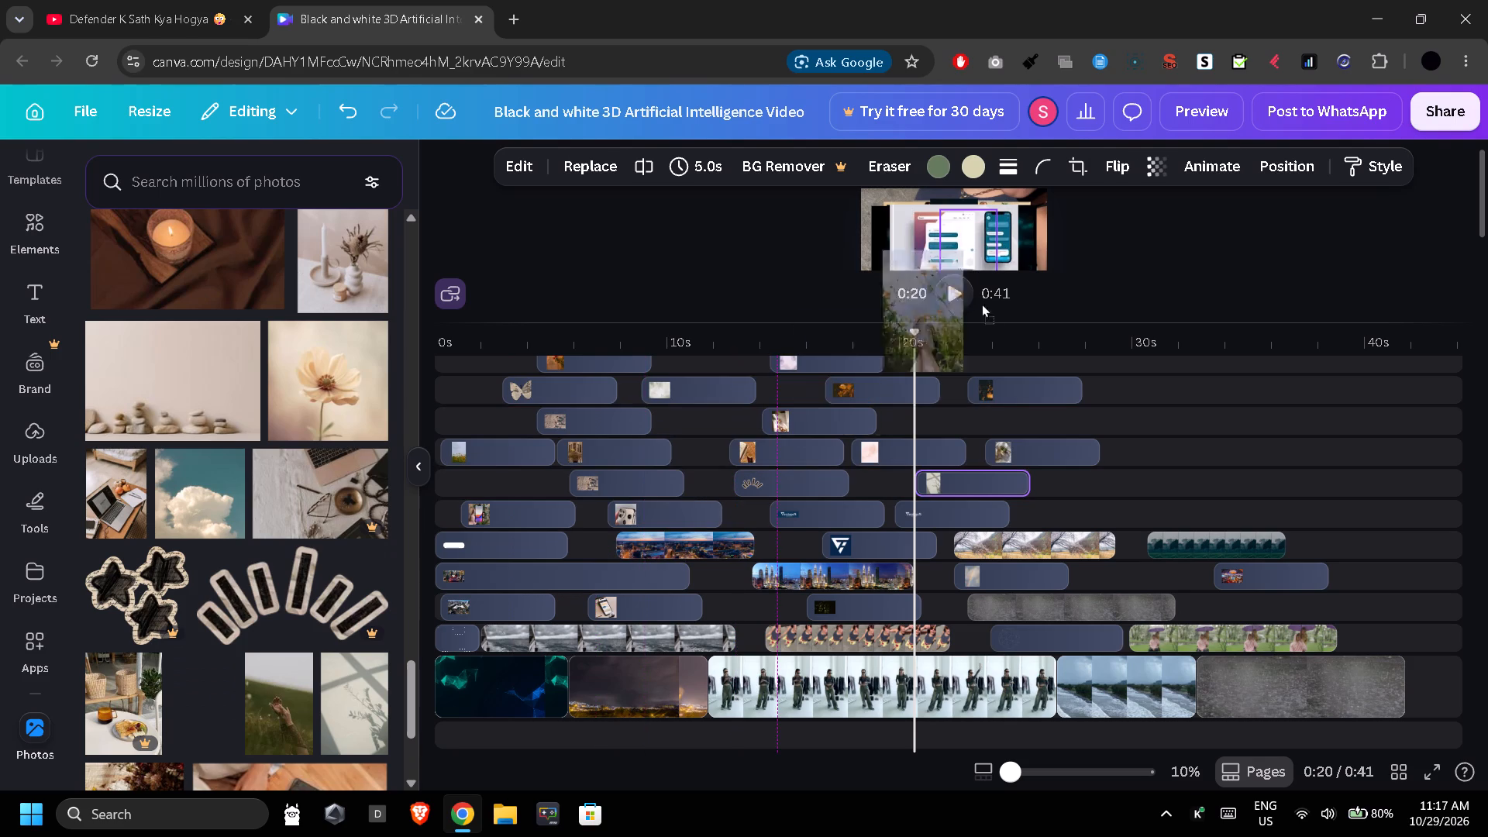
left_click_drag(981, 303, 977, 407)
Insert the wildflower meadow photo as a full clip on the main track at about 27 s, before the snowy landscape clip.
scroll(681, 527, "up", 2)
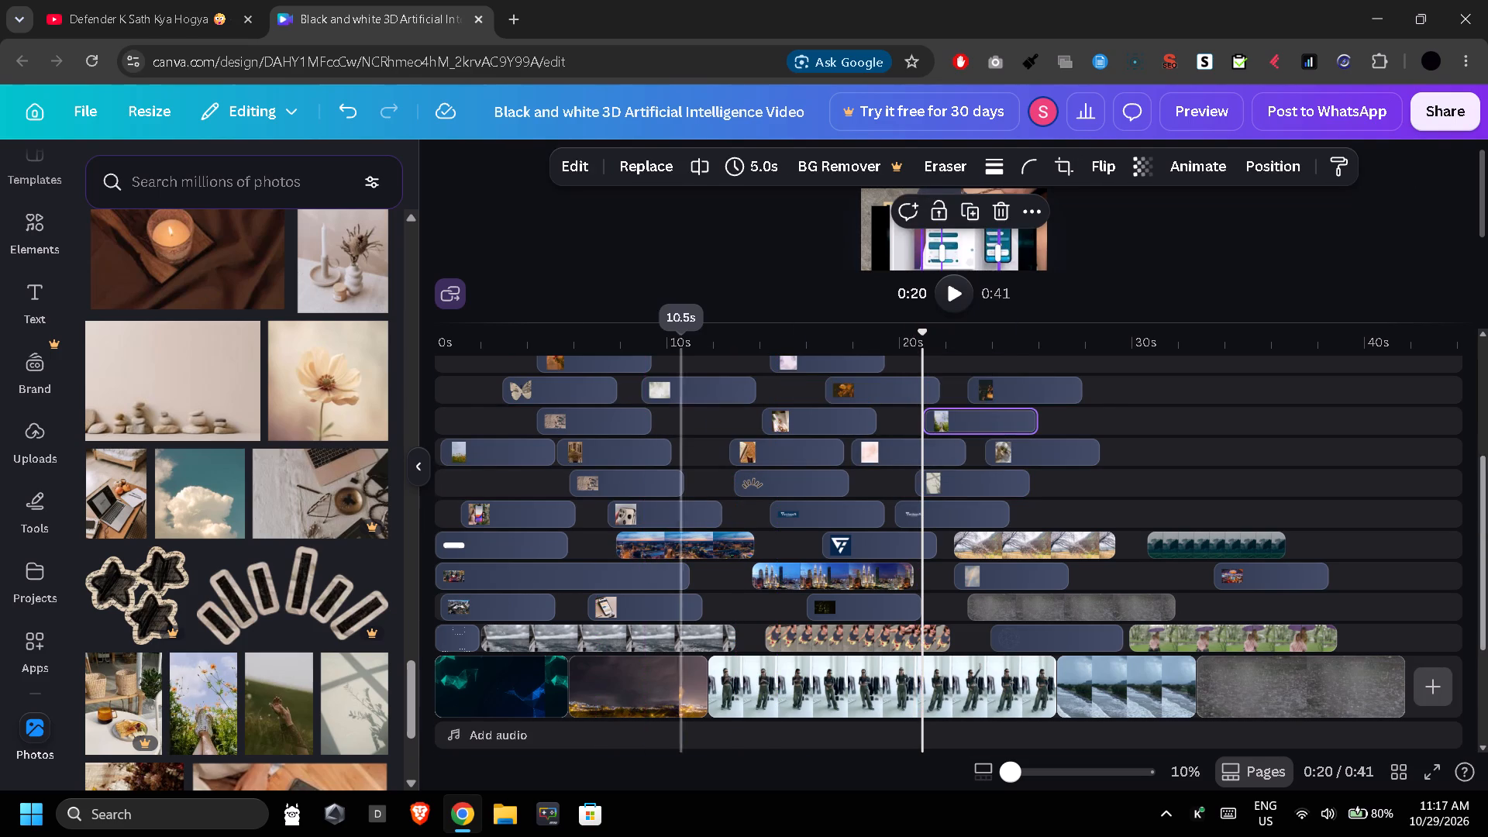
scroll(681, 527, "up", 1)
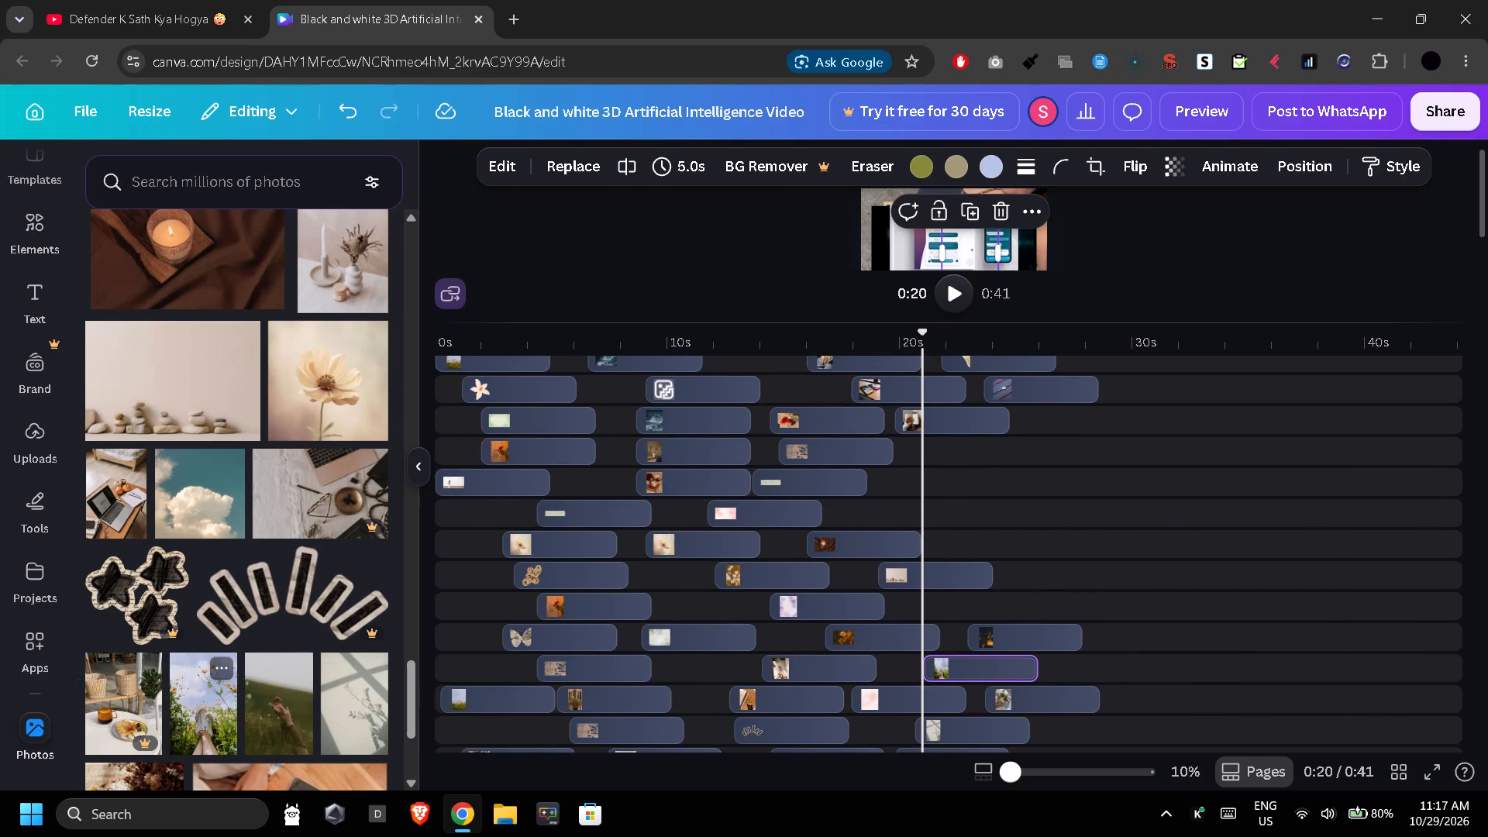
left_click(197, 736)
Add the yellow instant-camera photo at about 21 s on the red rose track, after the purple watercolour.
scroll(197, 736, "down", 1)
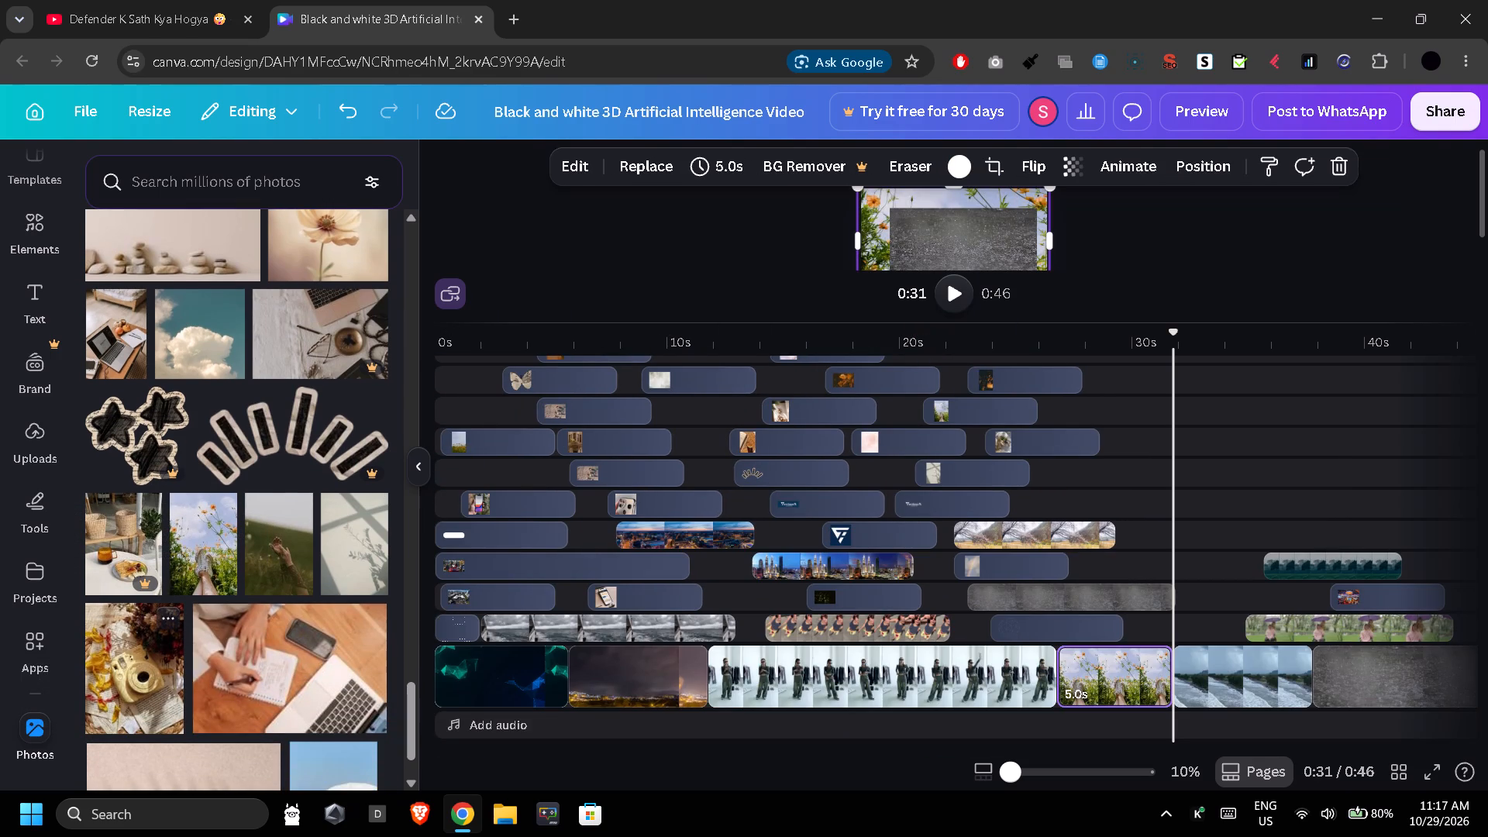
scroll(722, 671, "up", 2)
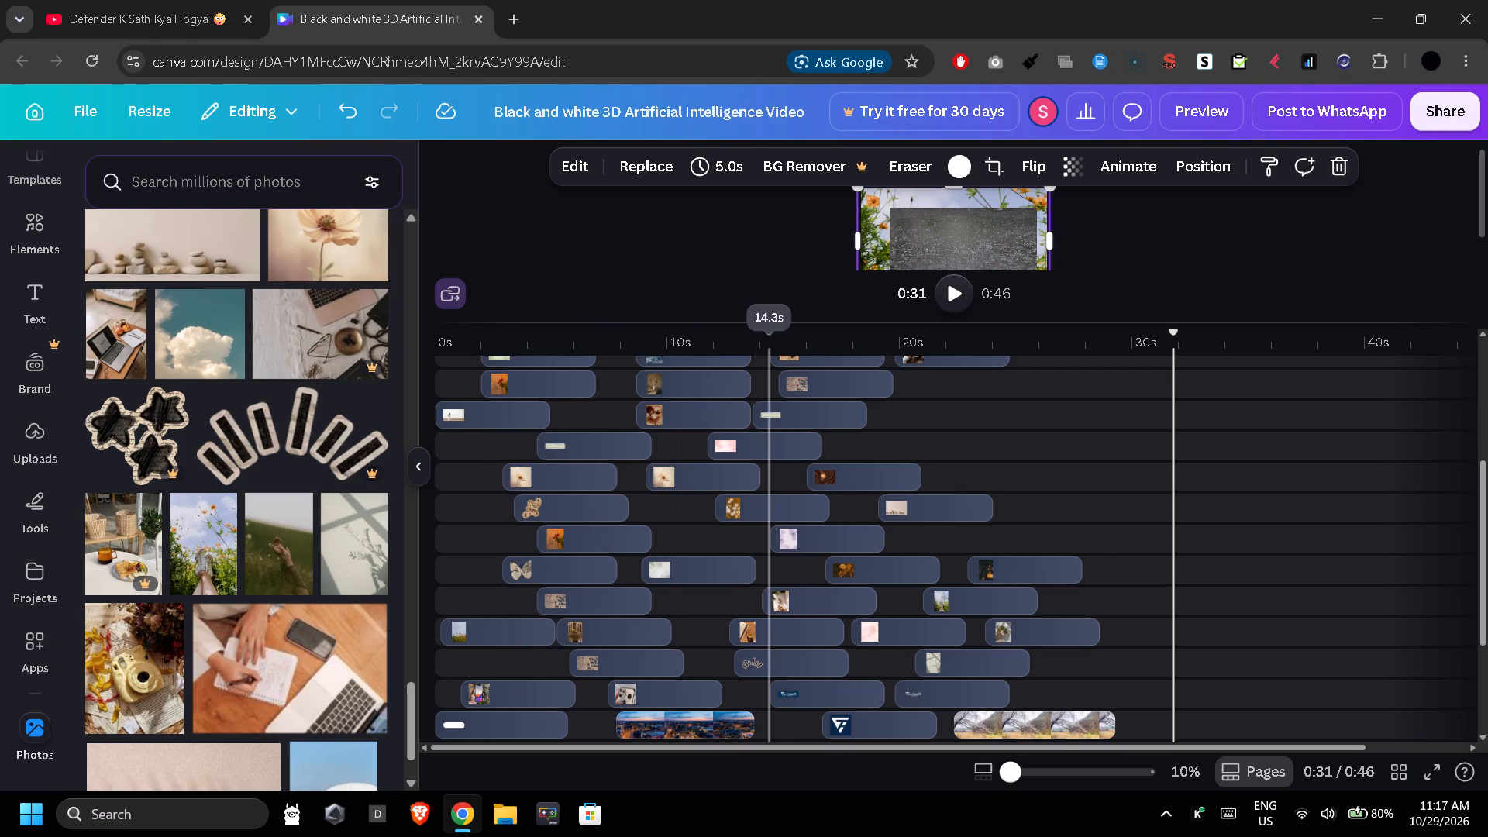
scroll(770, 575, "up", 1)
left_click_drag(140, 685, 756, 564)
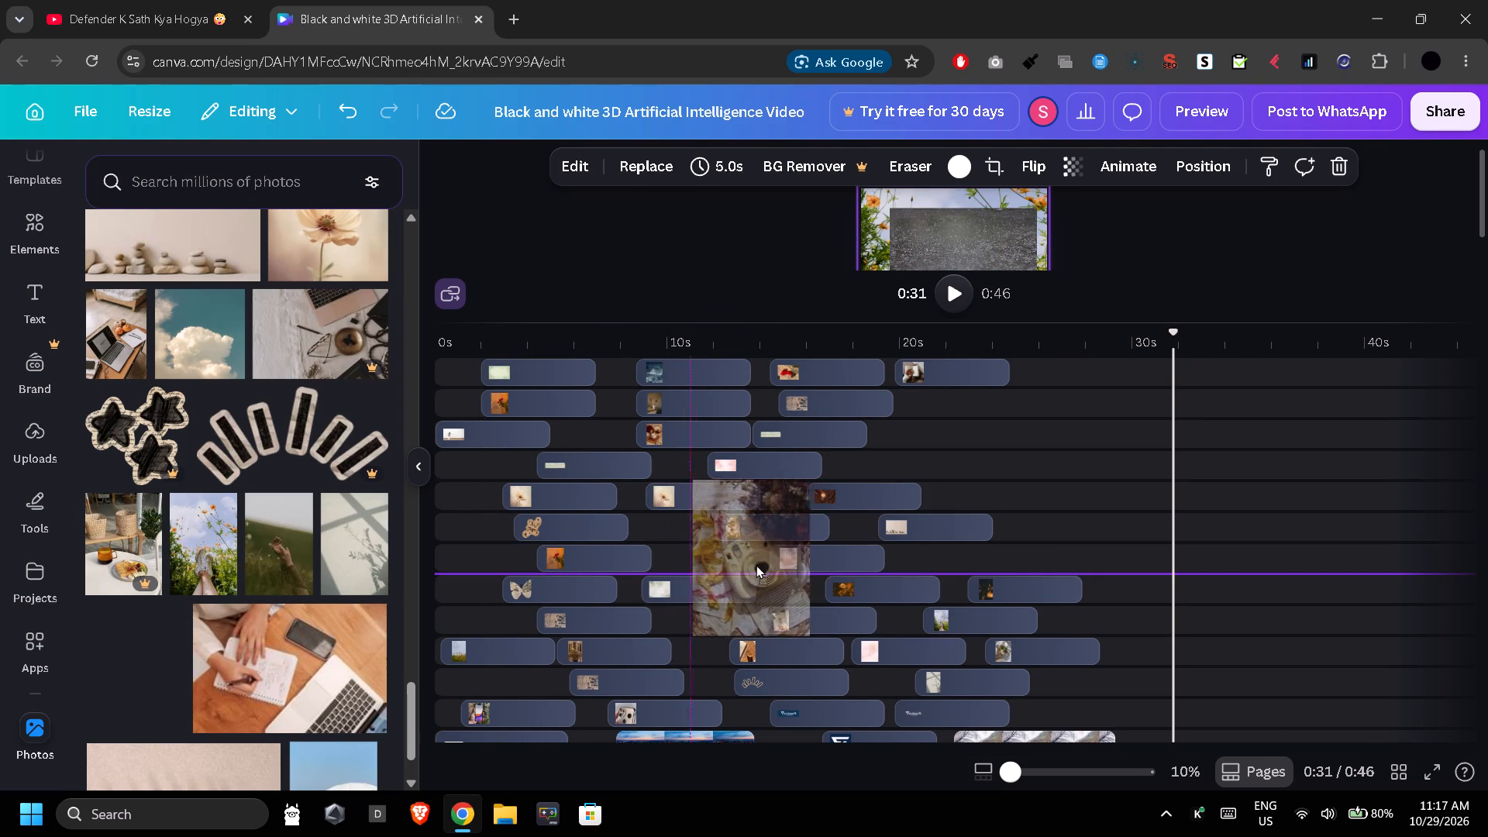
left_click_drag(756, 564, 831, 597)
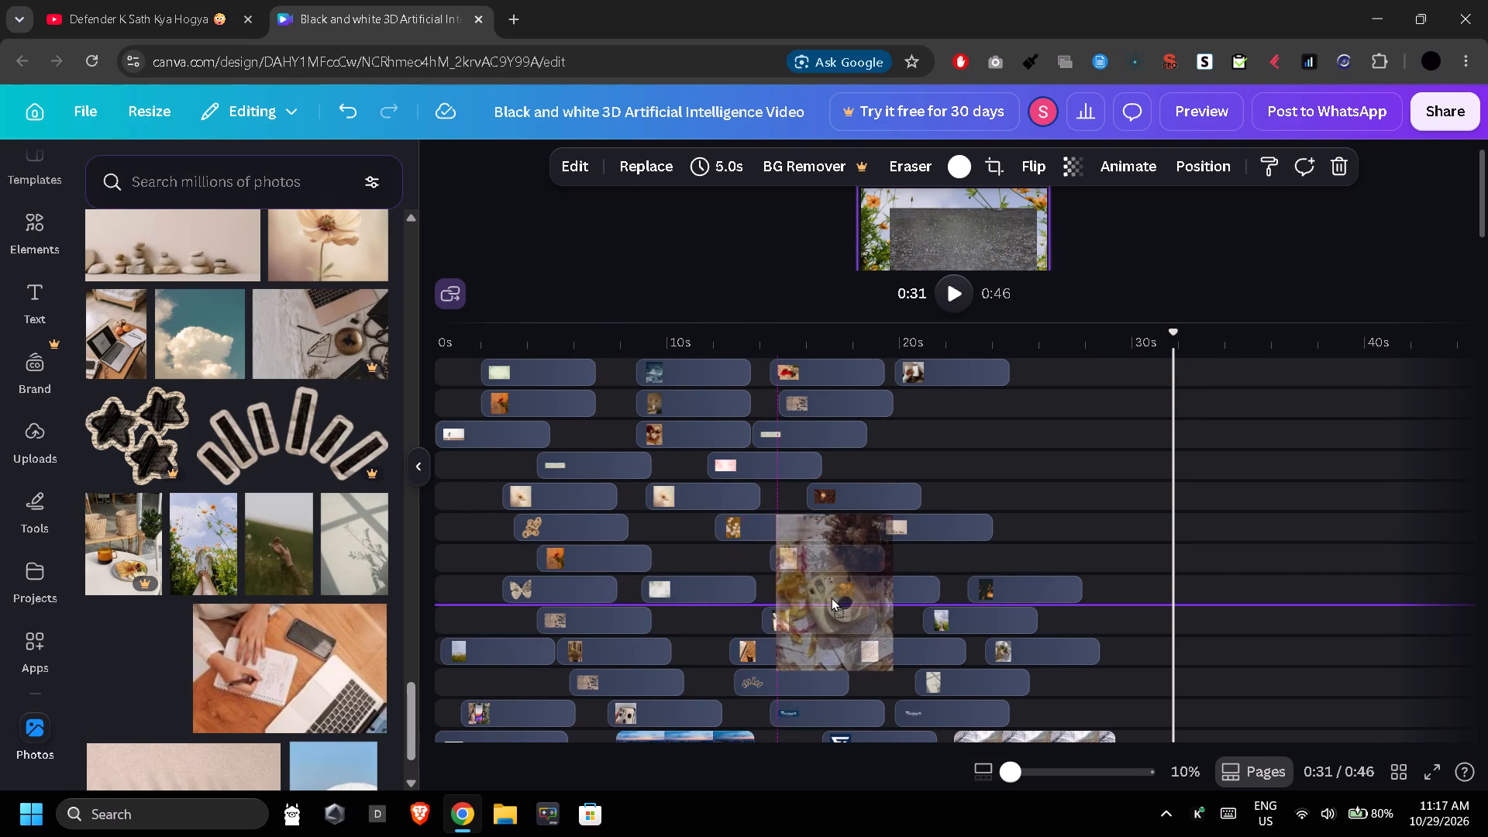
left_click_drag(831, 597, 1022, 524)
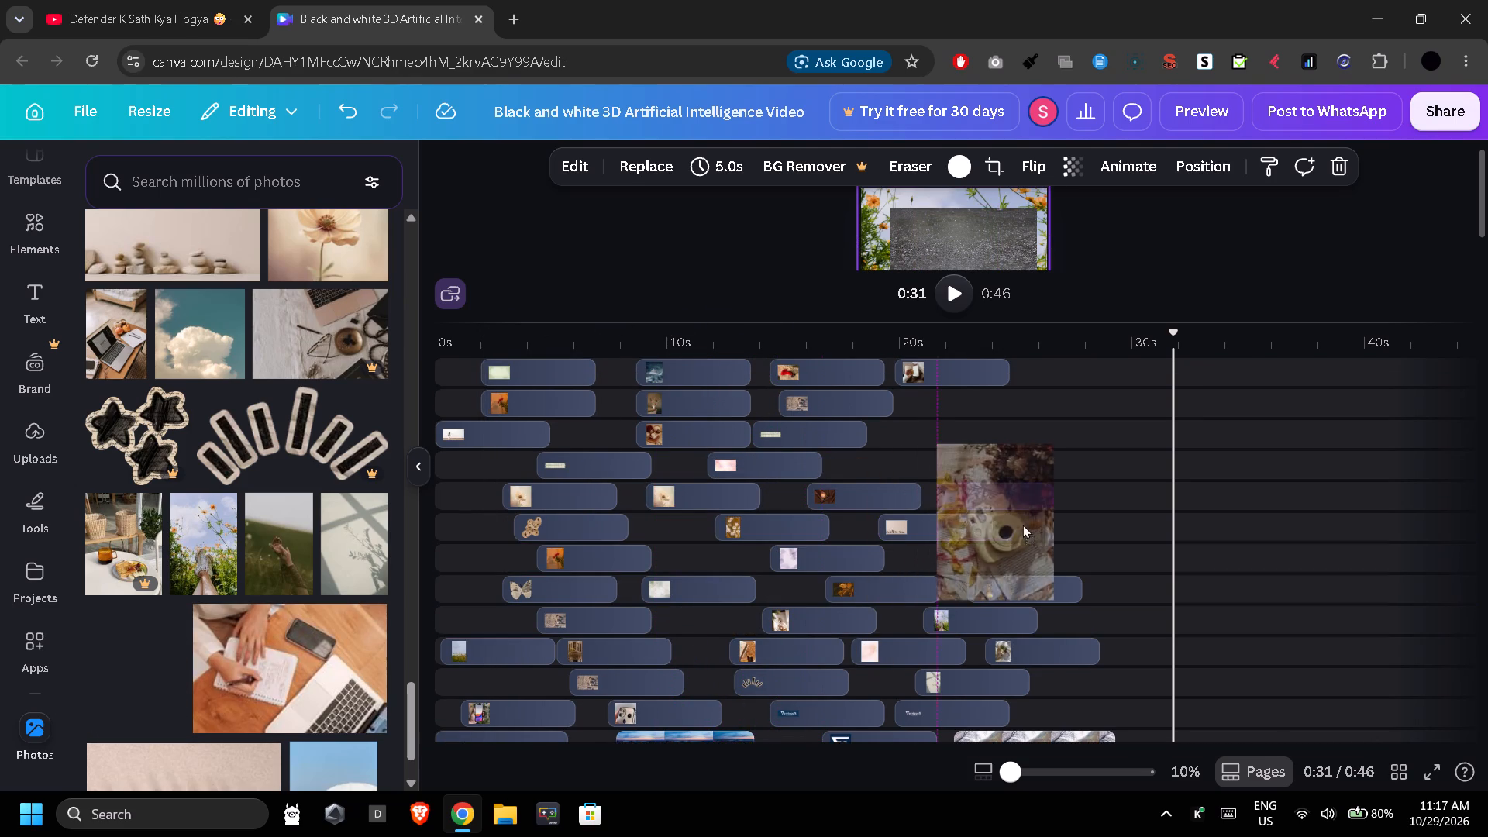
left_click_drag(1022, 524, 973, 559)
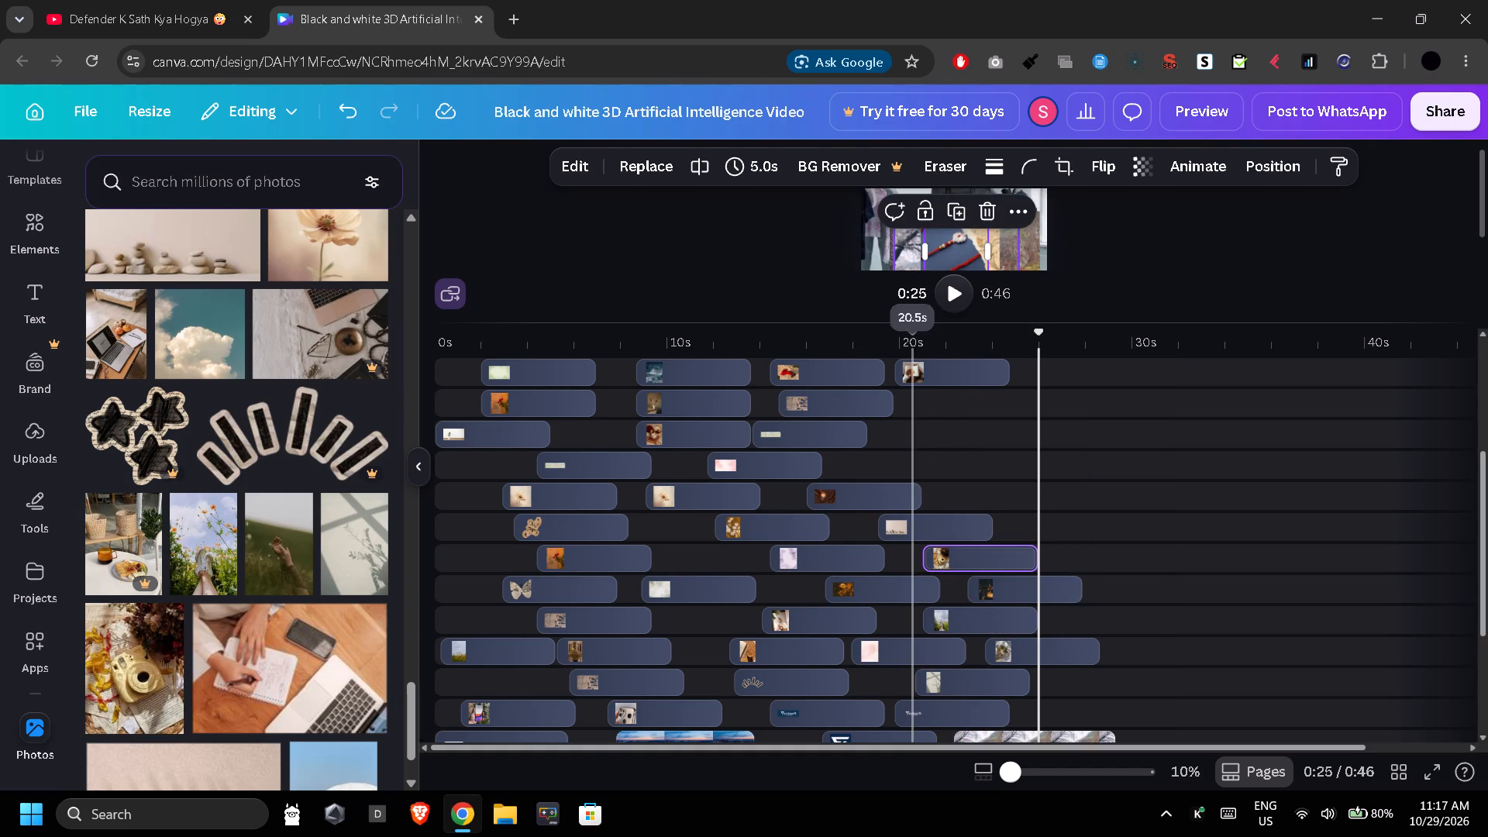
Add the photo of hands writing beside a laptop at about 18 s on the pink watercolour's track.
left_click_drag(322, 680, 704, 522)
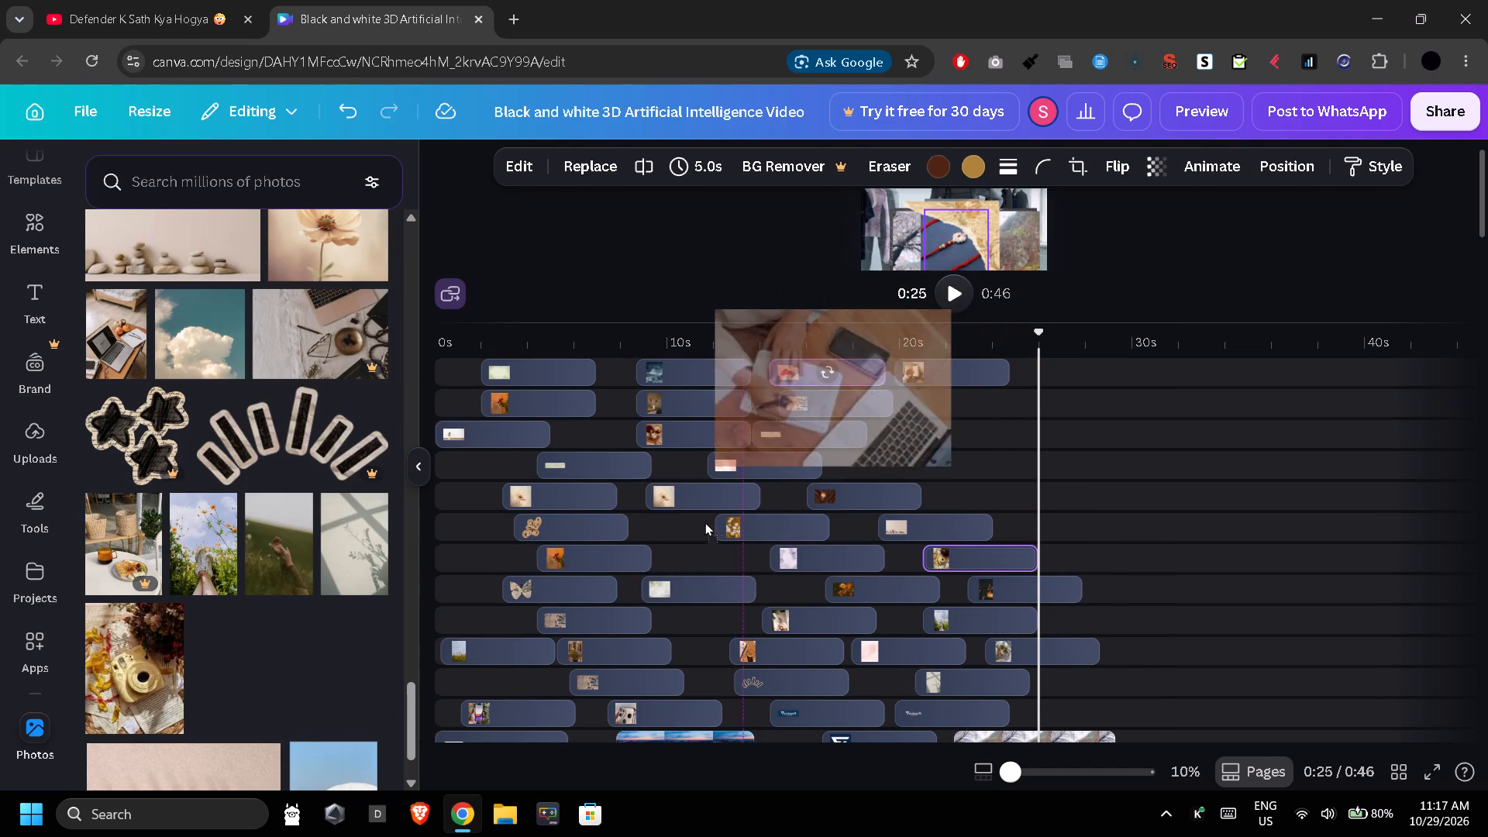
left_click_drag(704, 522, 836, 611)
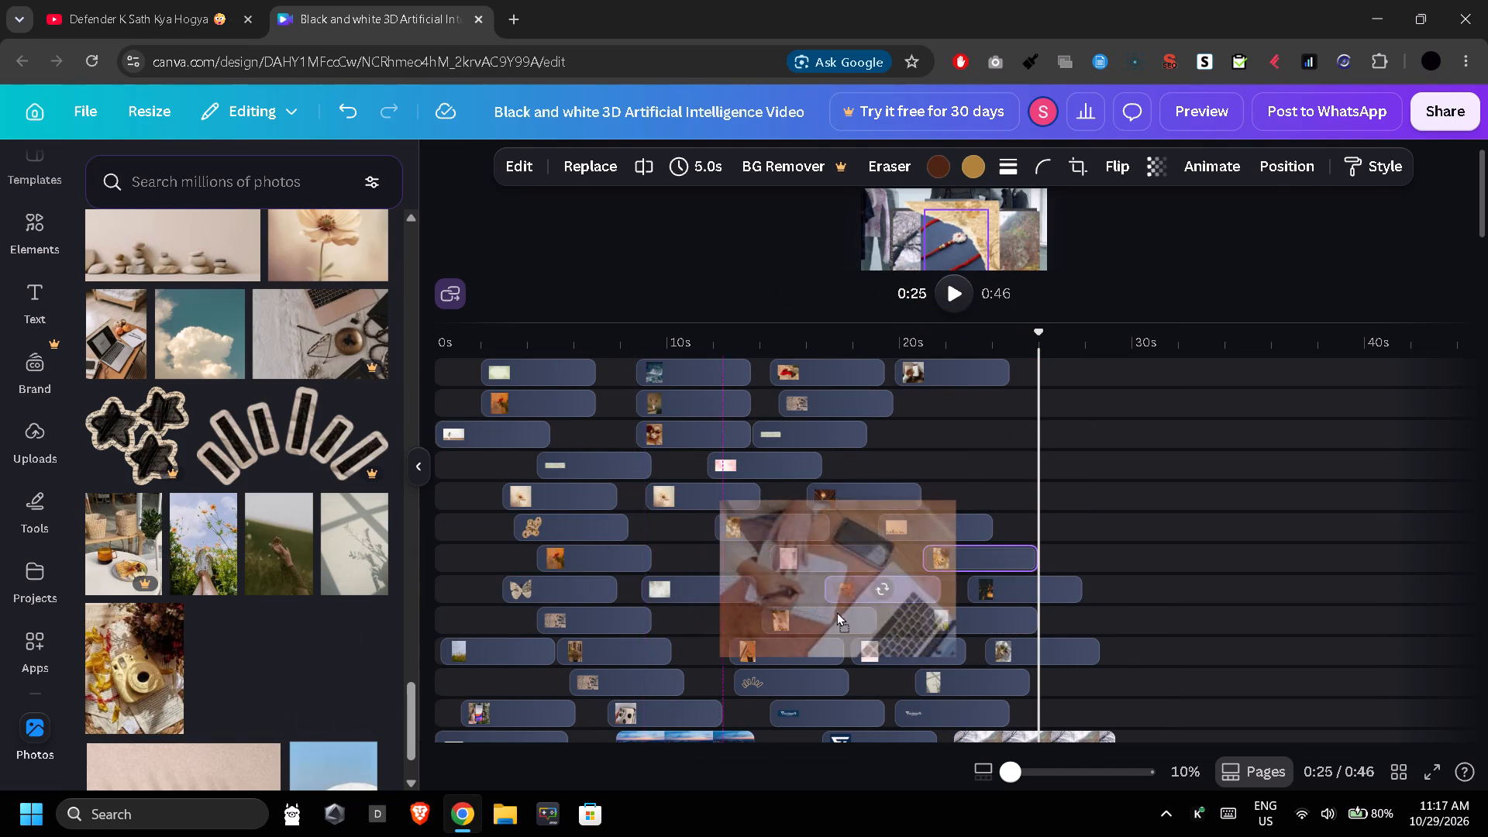
left_click_drag(836, 611, 931, 457)
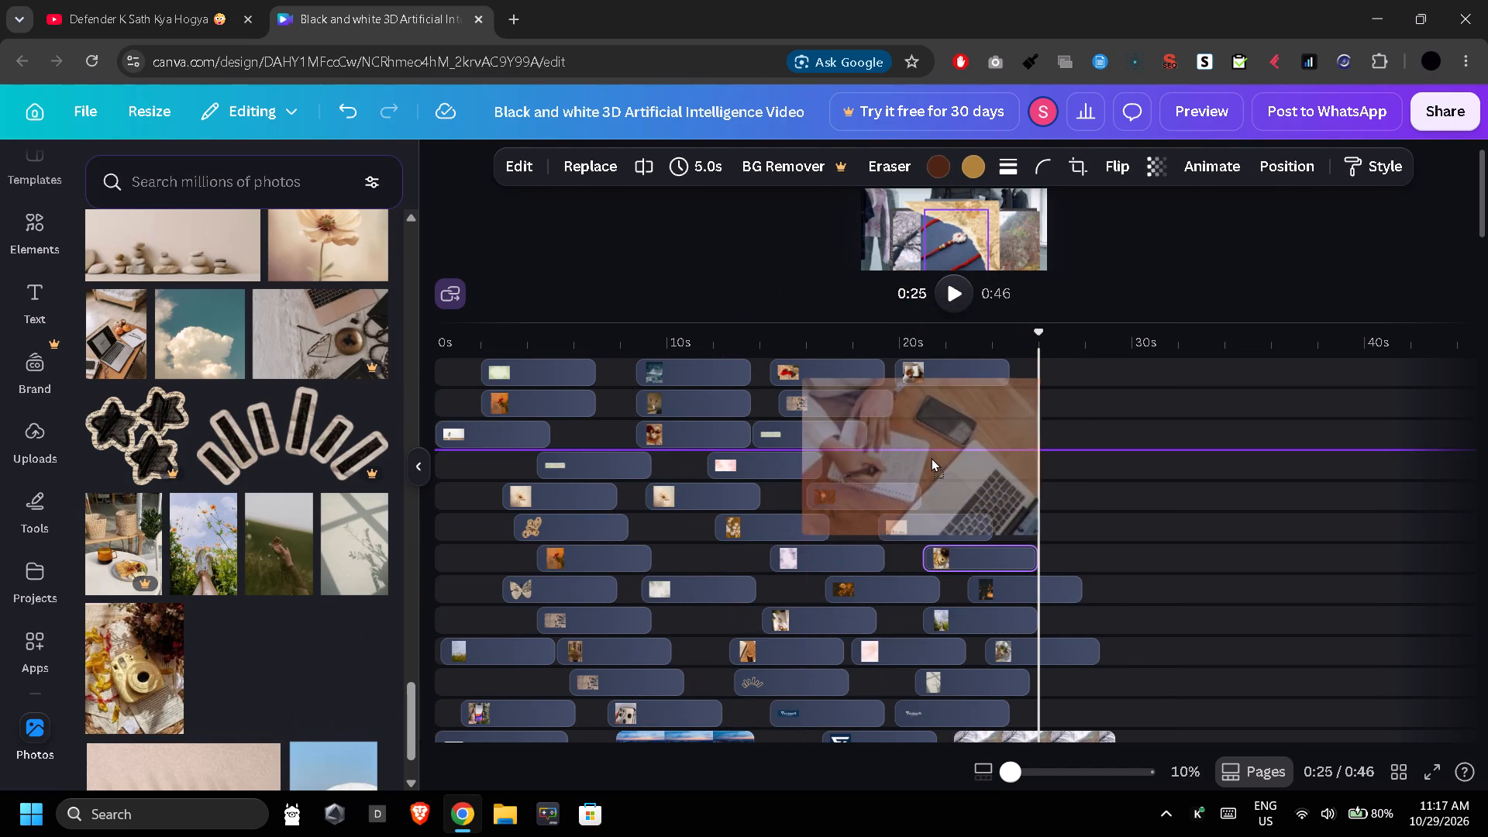
left_click_drag(931, 457, 982, 457)
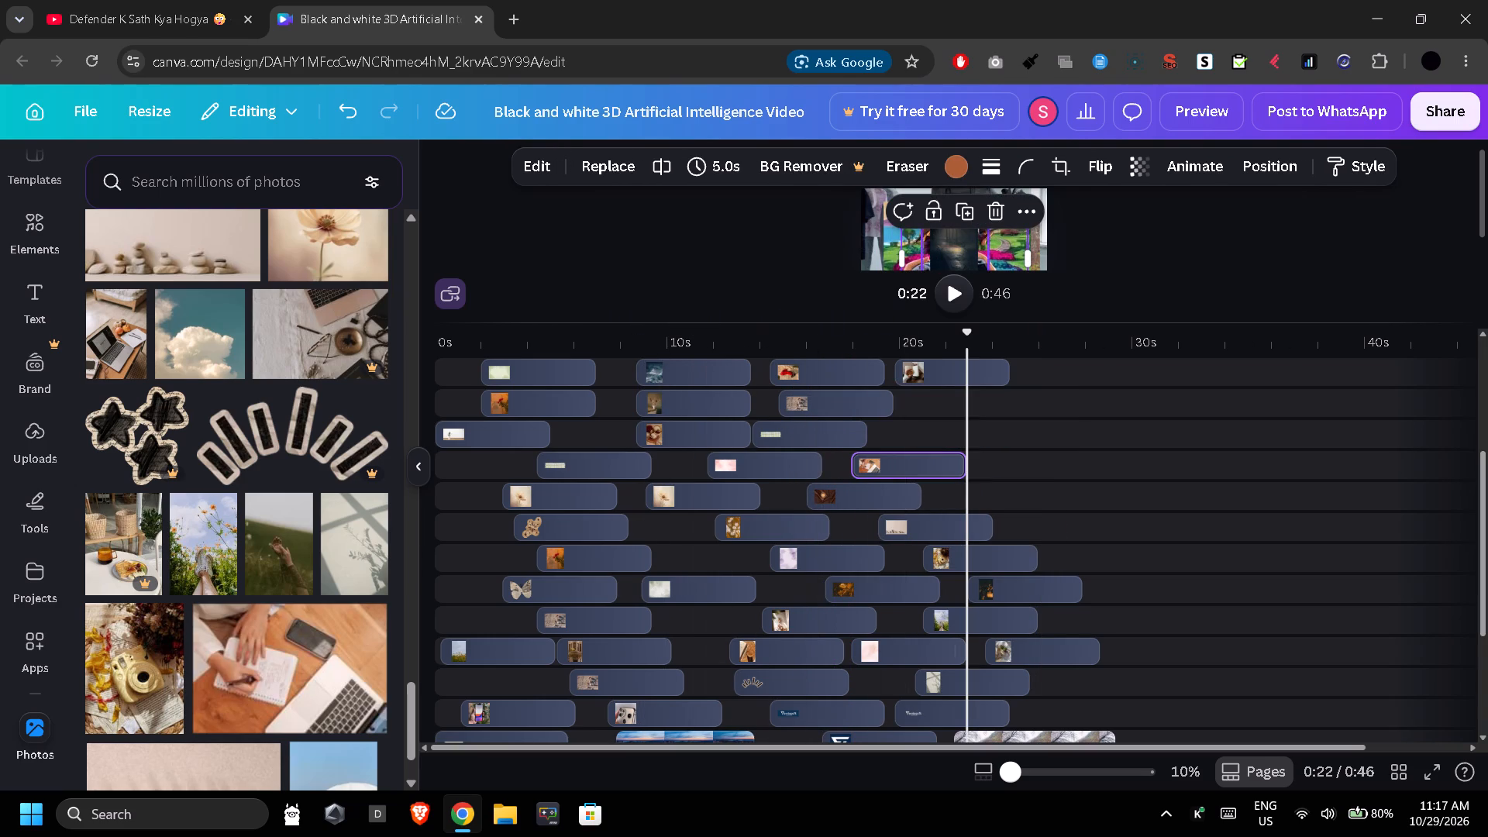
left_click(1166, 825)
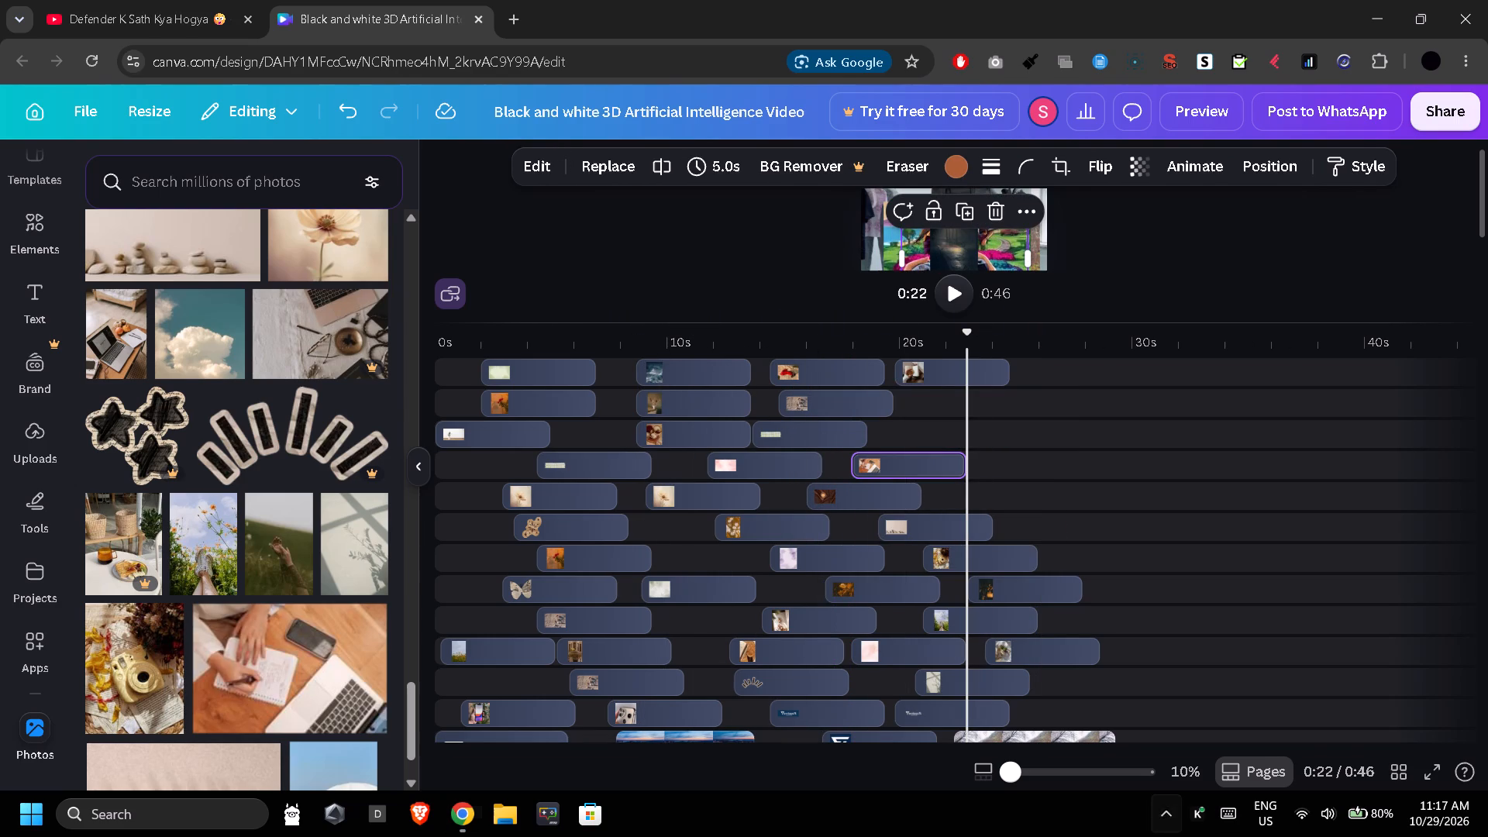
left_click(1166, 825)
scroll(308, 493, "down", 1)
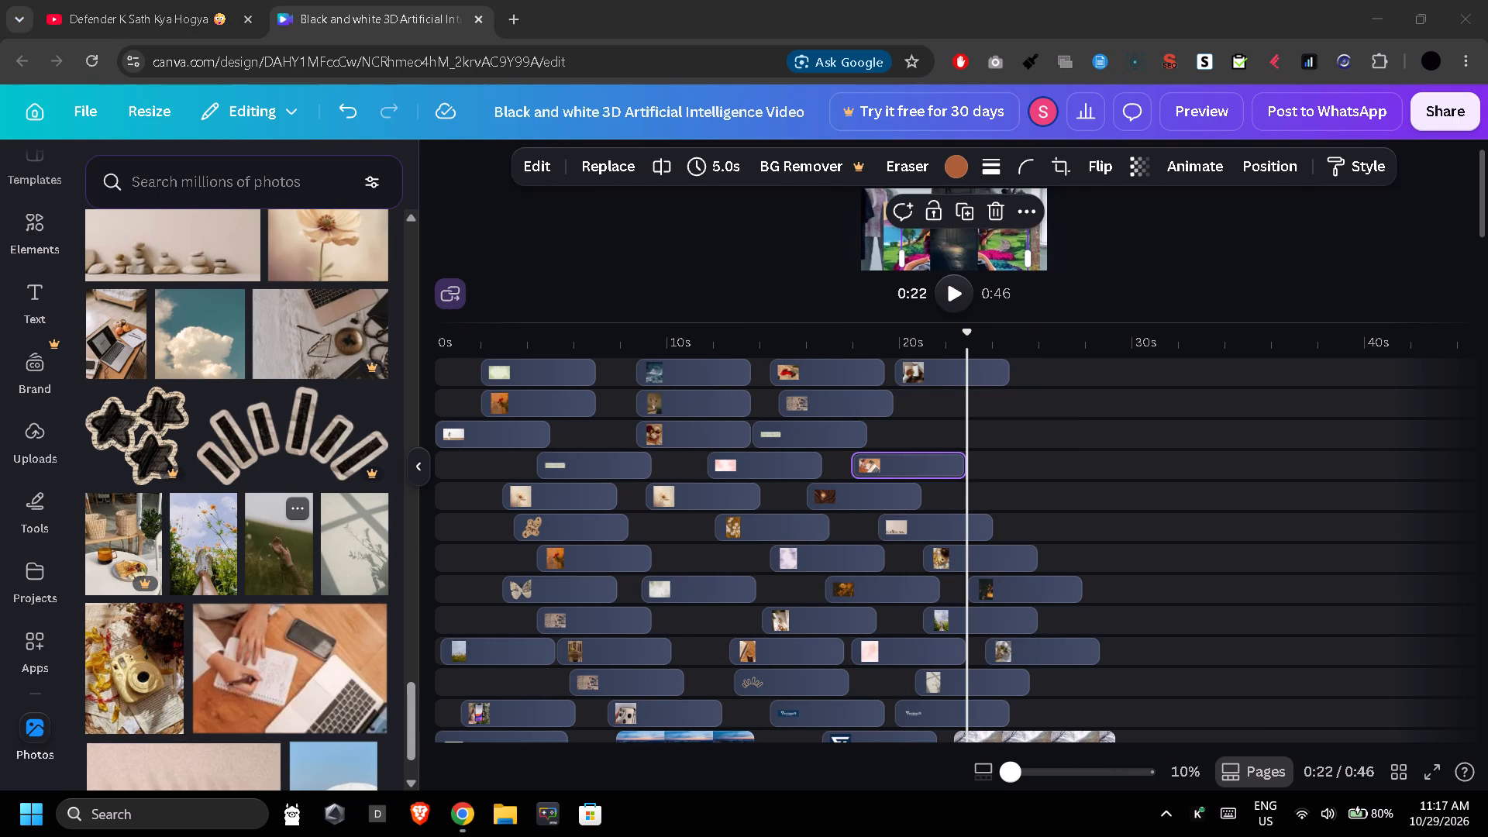
Add the green tropical leaves photo at about 20 s on the third track from the top.
scroll(308, 493, "down", 1)
scroll(212, 589, "down", 2)
scroll(230, 655, "down", 1)
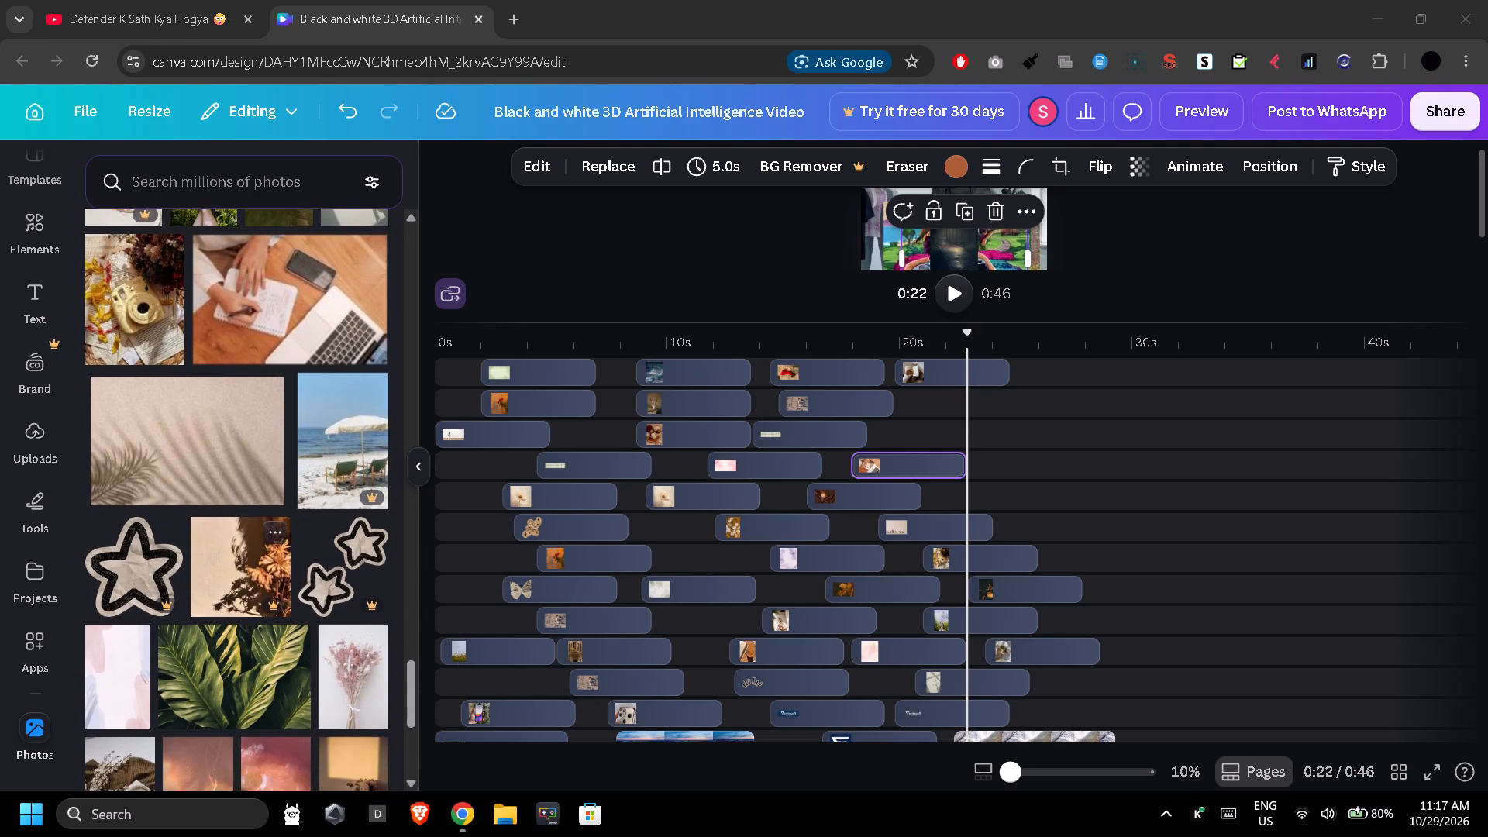
scroll(257, 699, "down", 1)
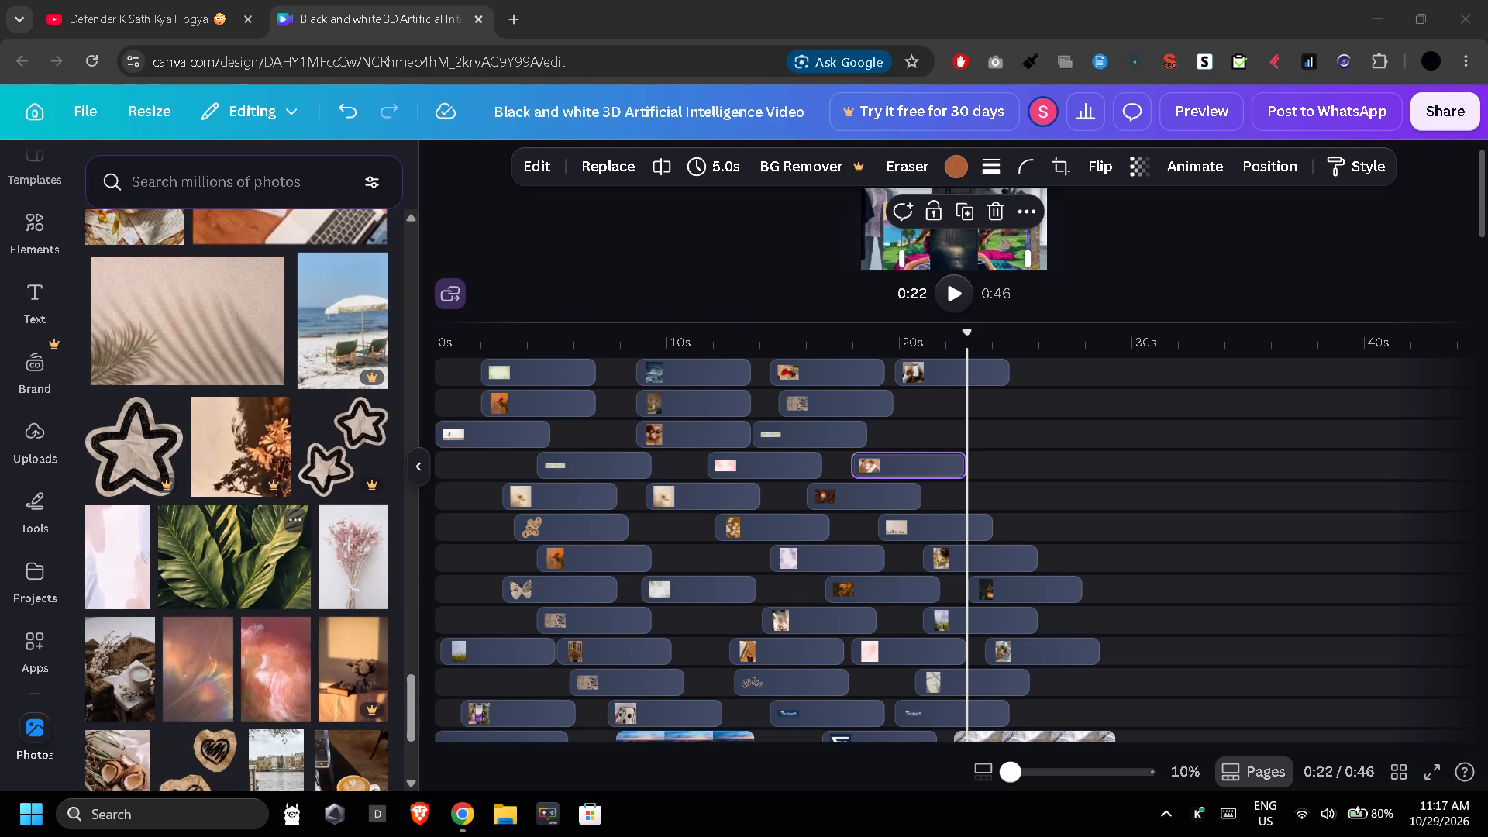
left_click_drag(226, 565, 759, 564)
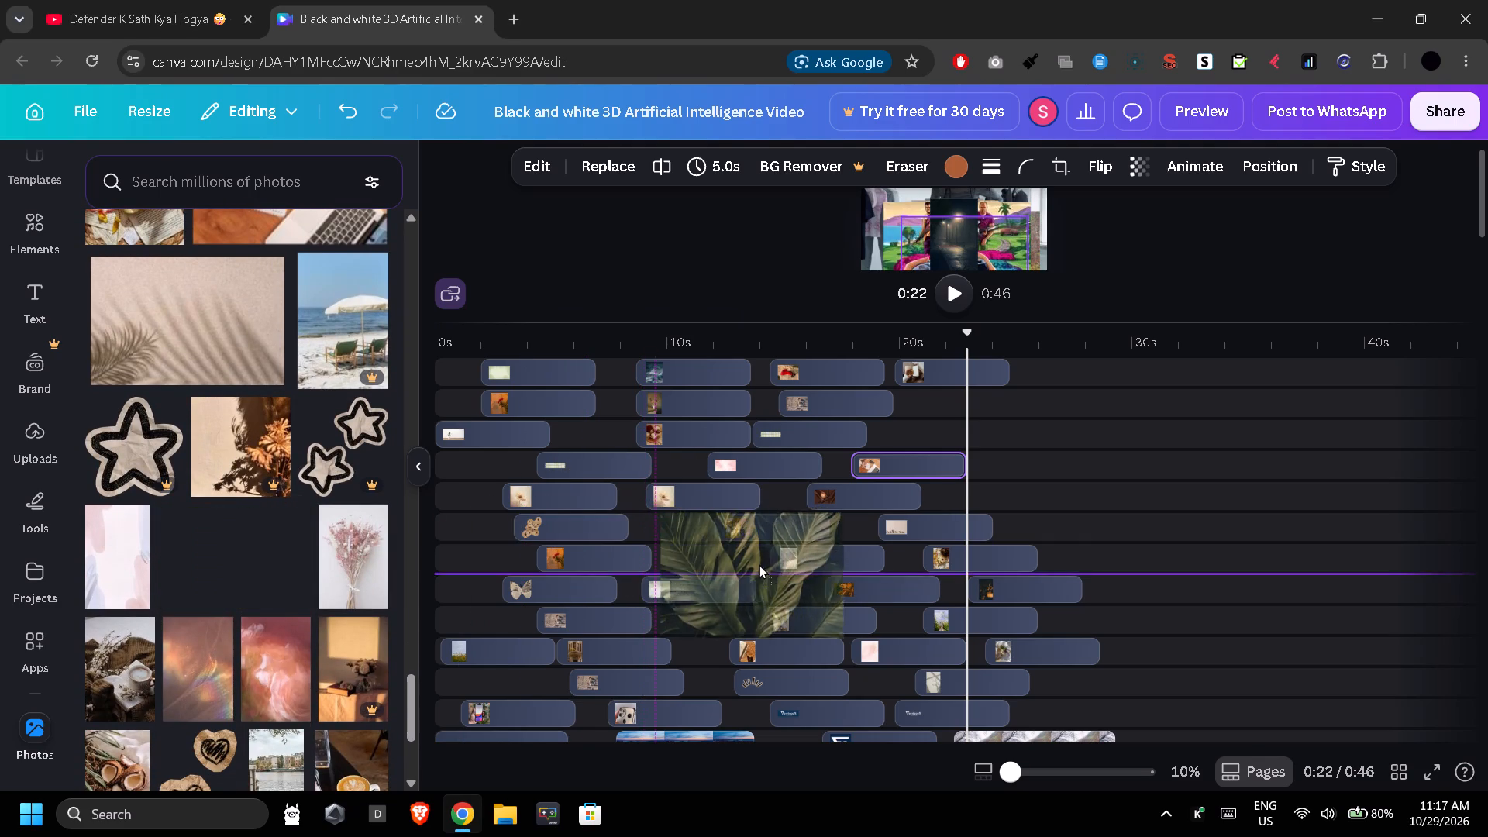
left_click_drag(759, 564, 819, 631)
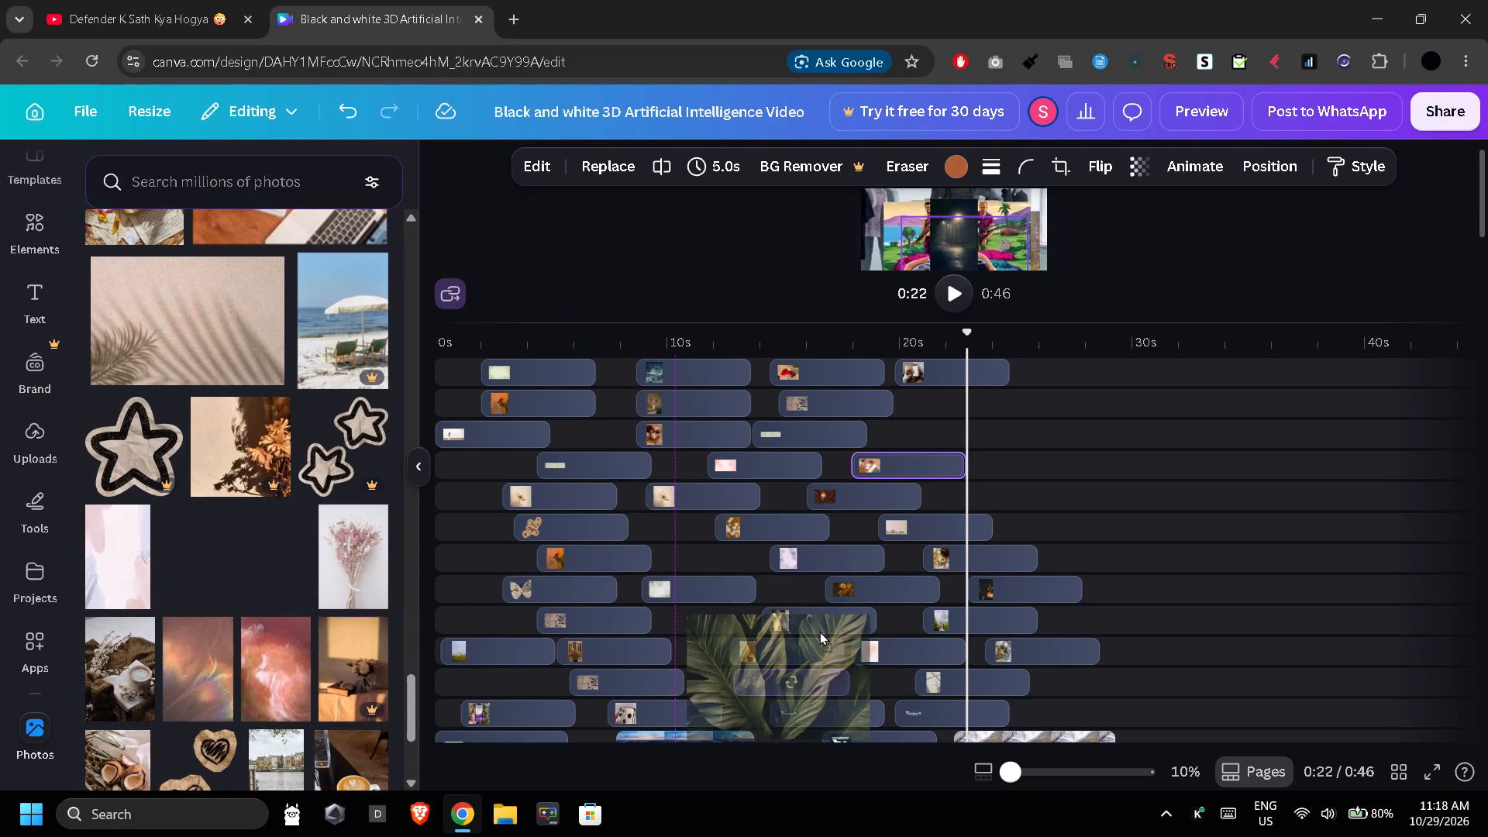
left_click_drag(819, 631, 498, 552)
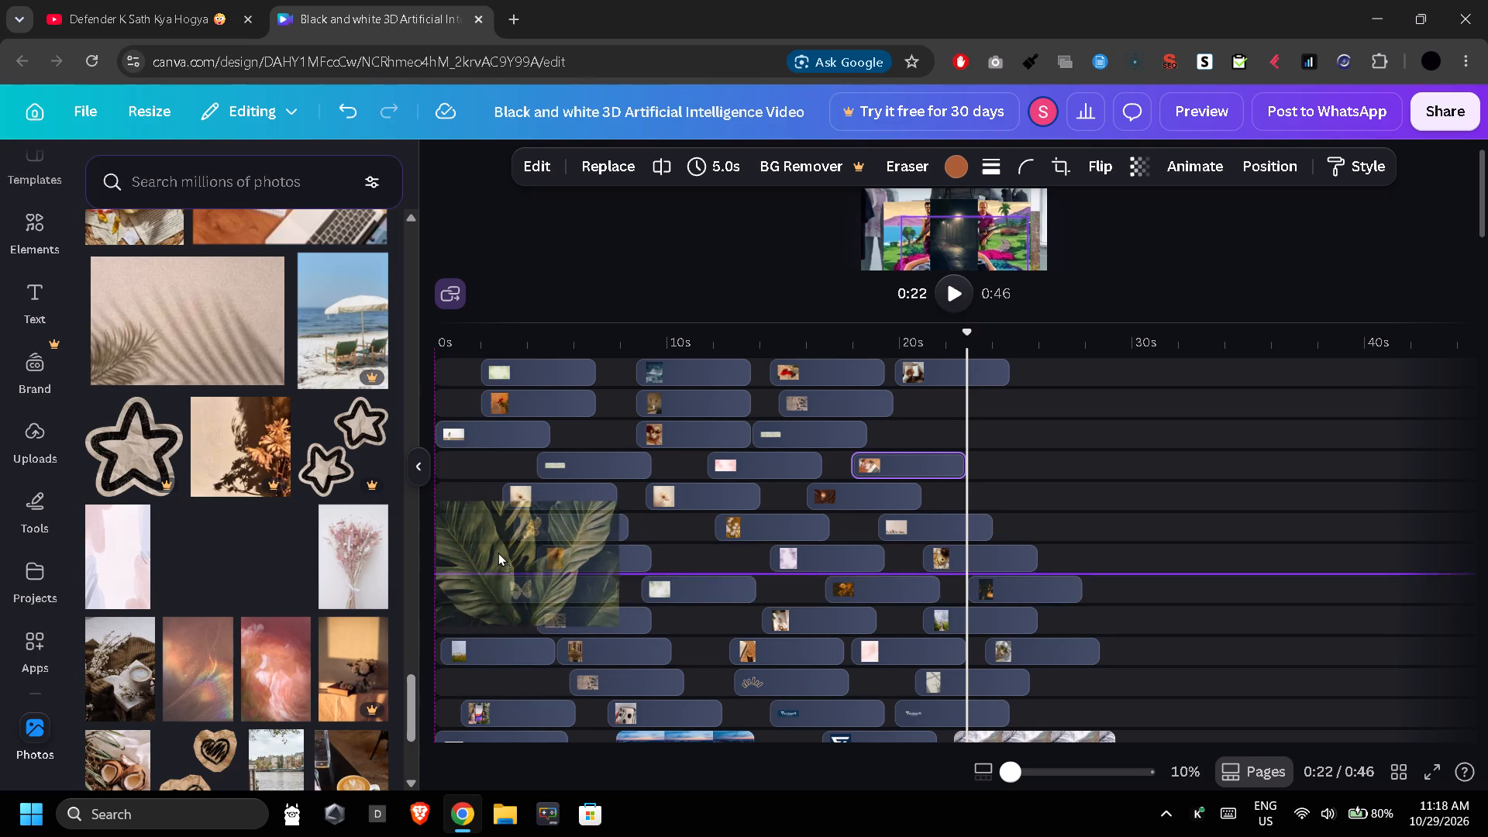
left_click_drag(498, 552, 947, 373)
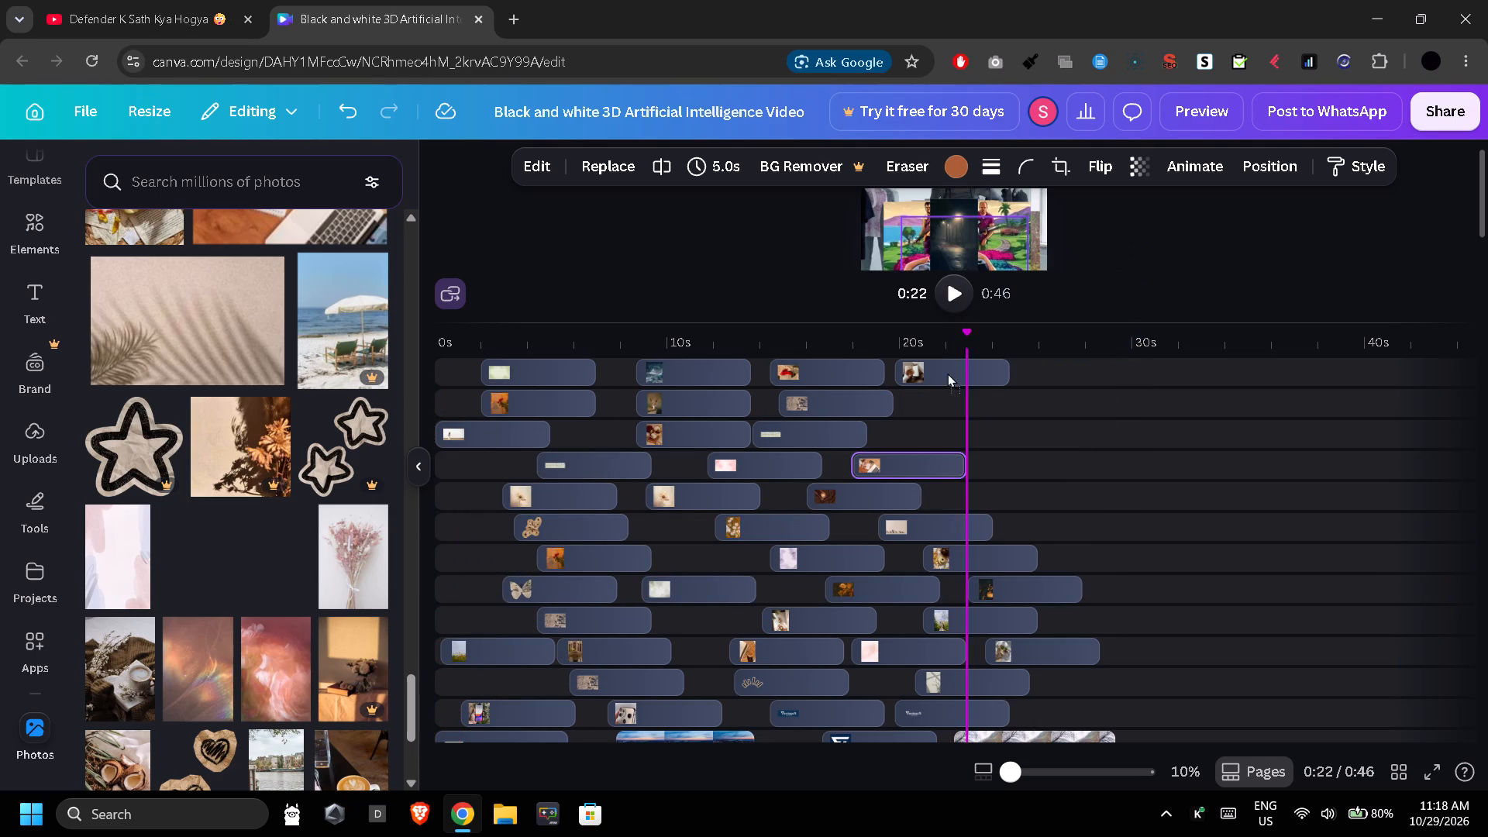
left_click_drag(947, 373, 958, 431)
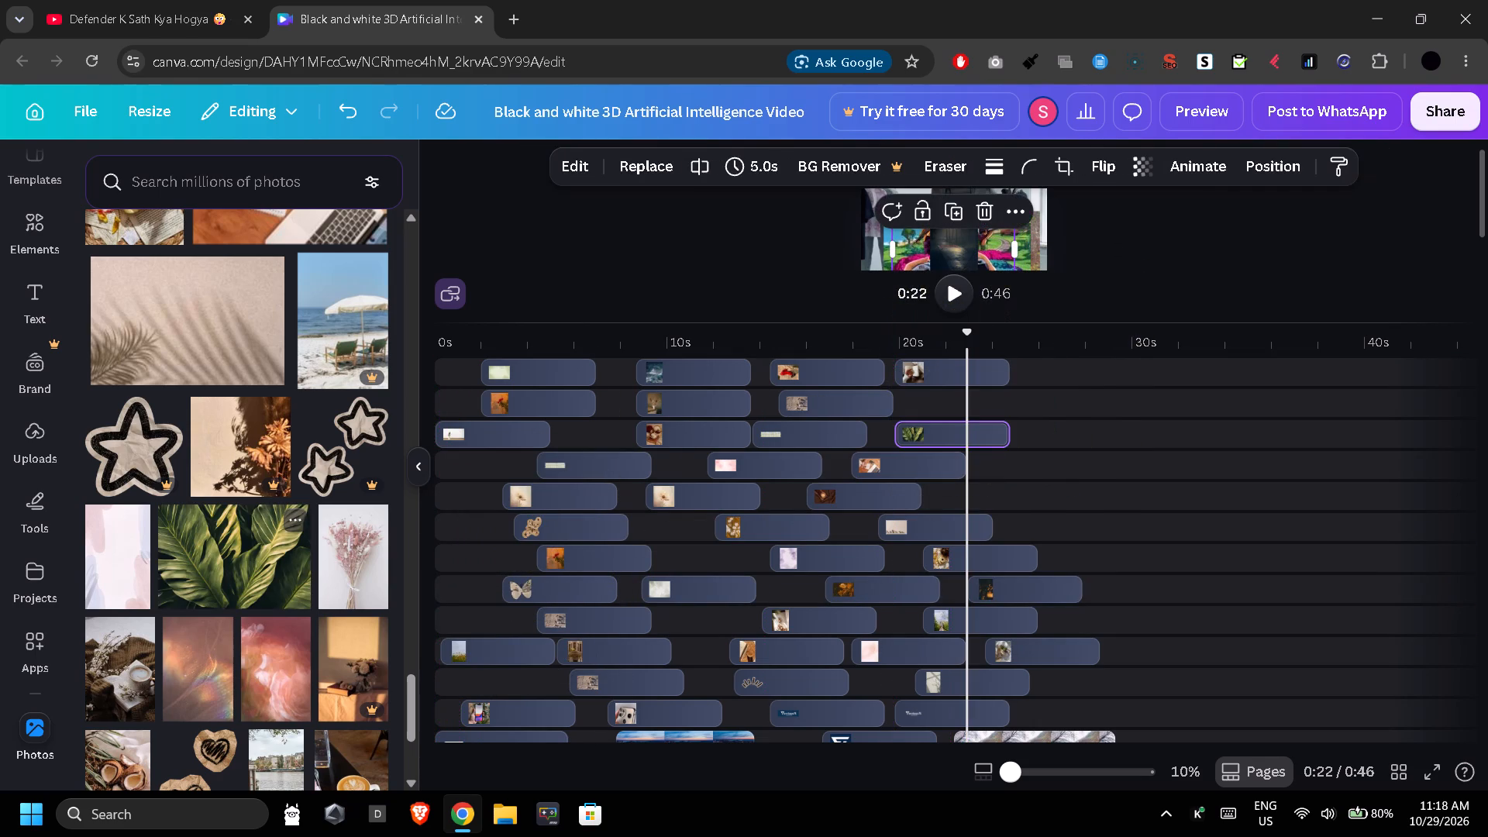
Add the warm-lit photo of a vase against a tan wall at about 21 s on the second track.
left_click_drag(341, 666, 939, 429)
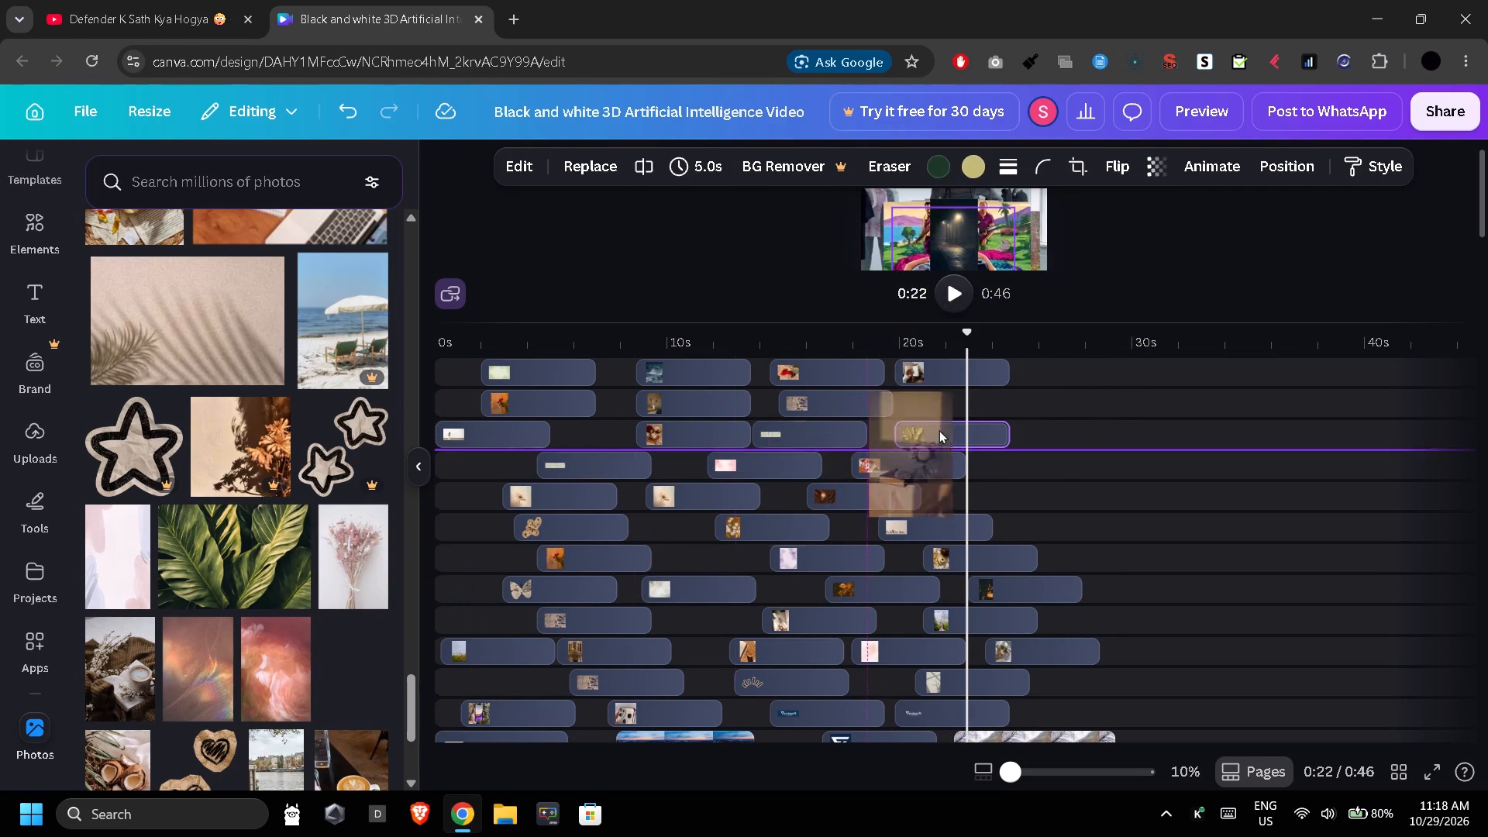
left_click_drag(939, 429, 953, 392)
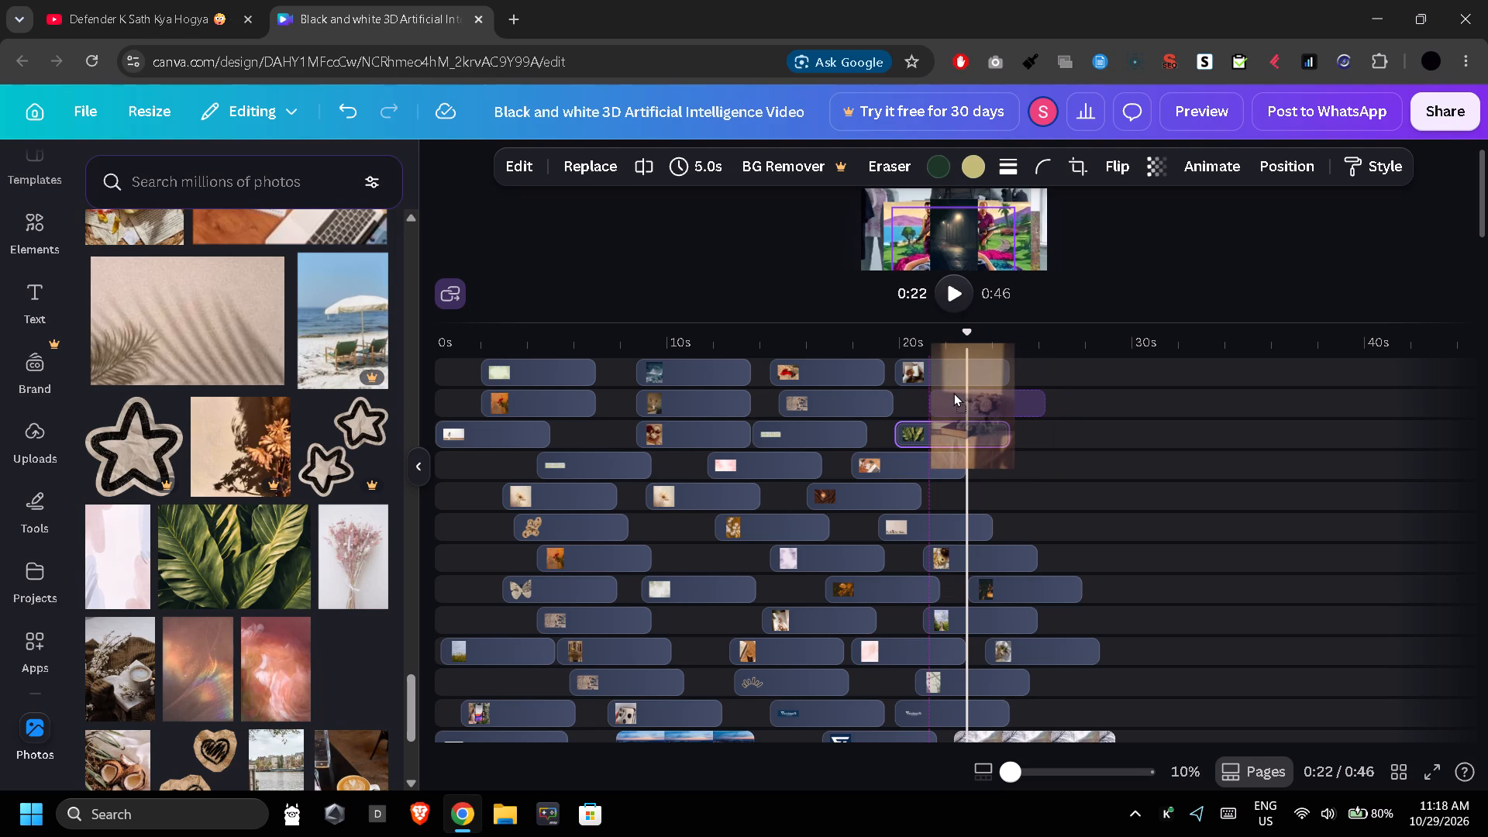
left_click_drag(953, 392, 953, 391)
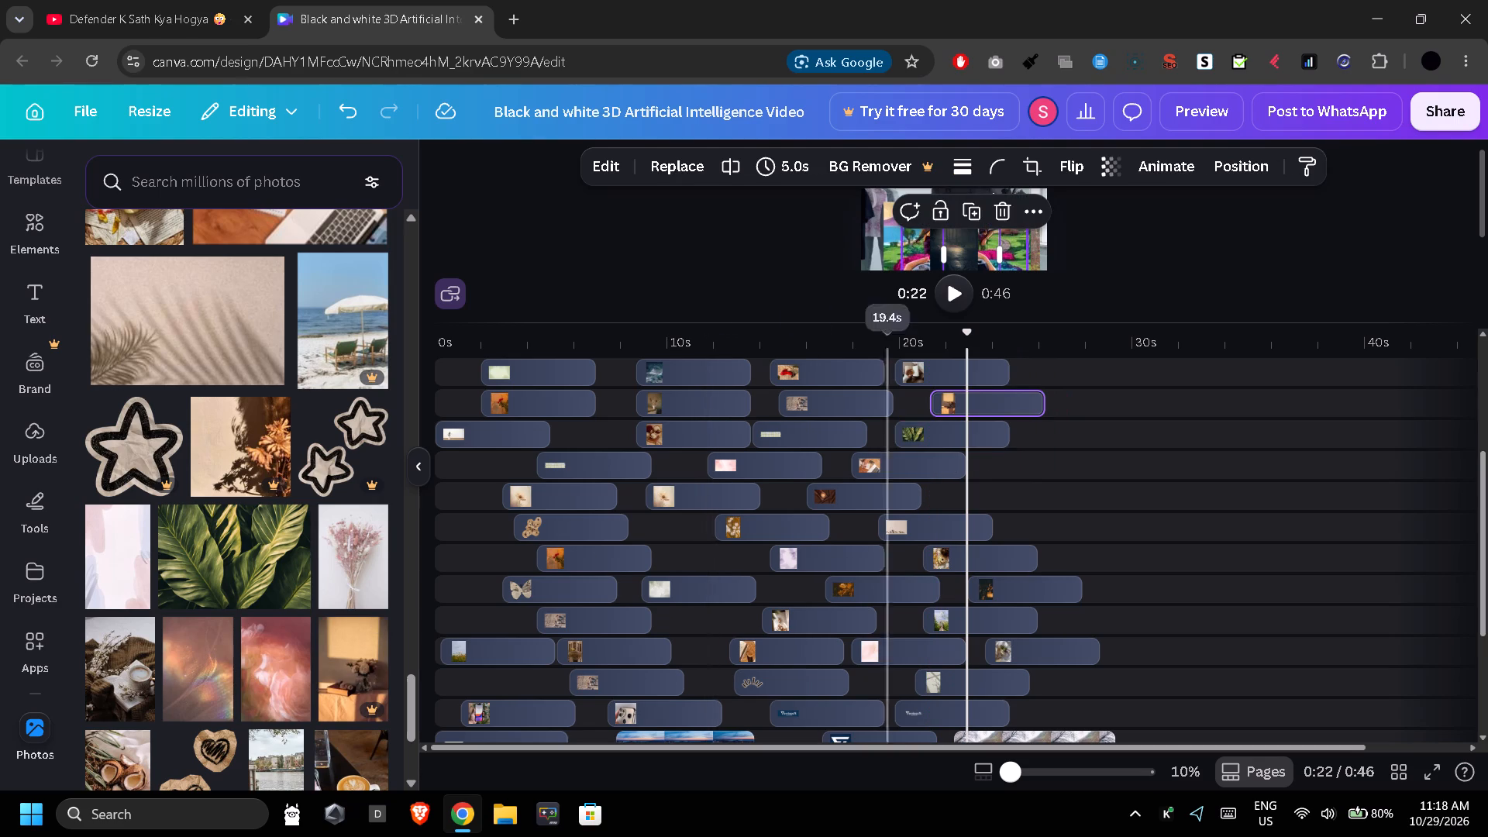
Move the warm-lit vase photo to about 9 s on the seventh track, into the gap before the purple watercolour.
left_click_drag(992, 395, 763, 513)
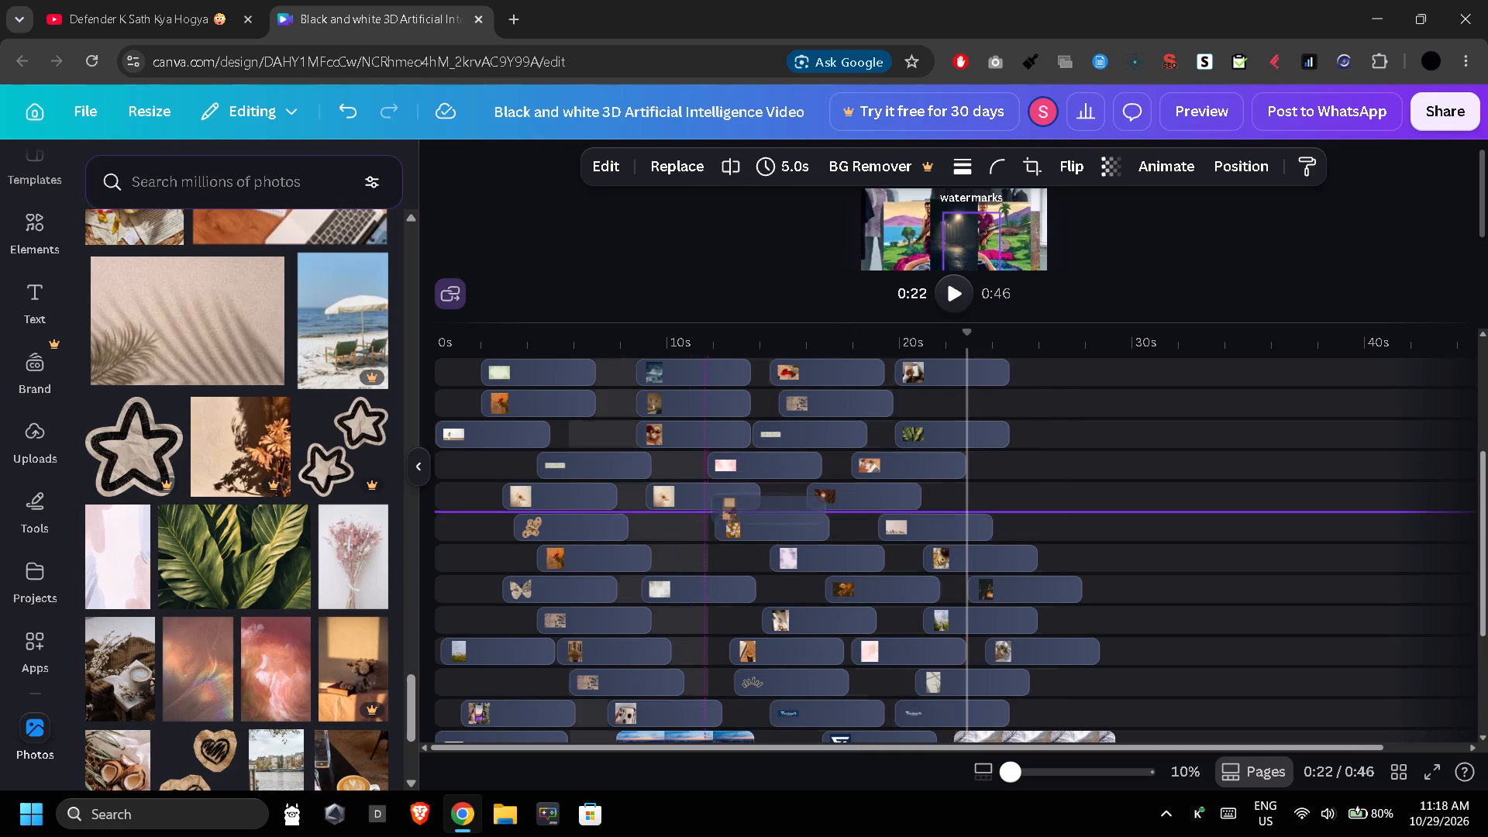
left_click_drag(763, 513, 709, 549)
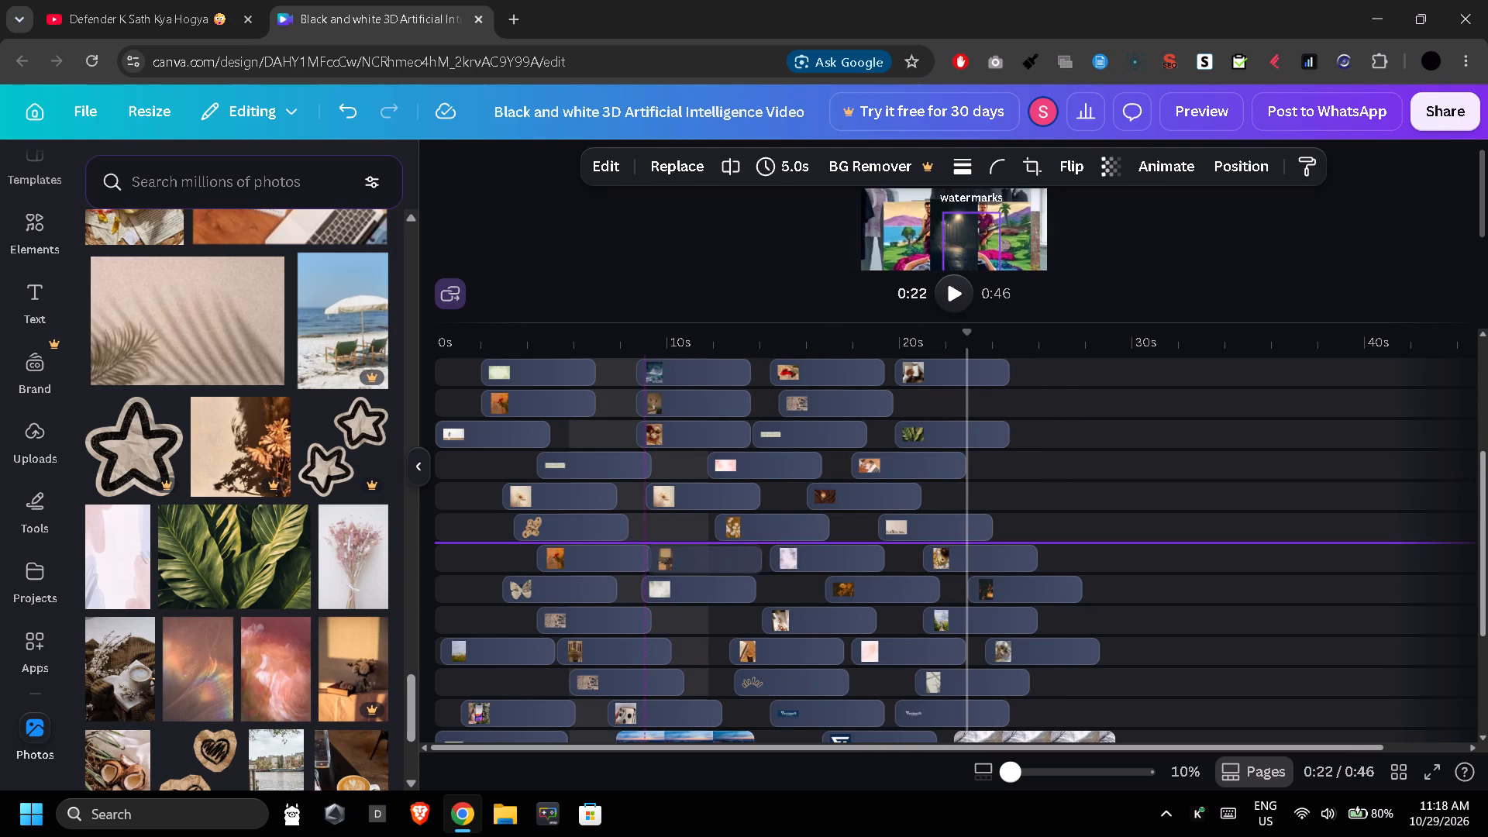
left_click_drag(709, 549, 716, 548)
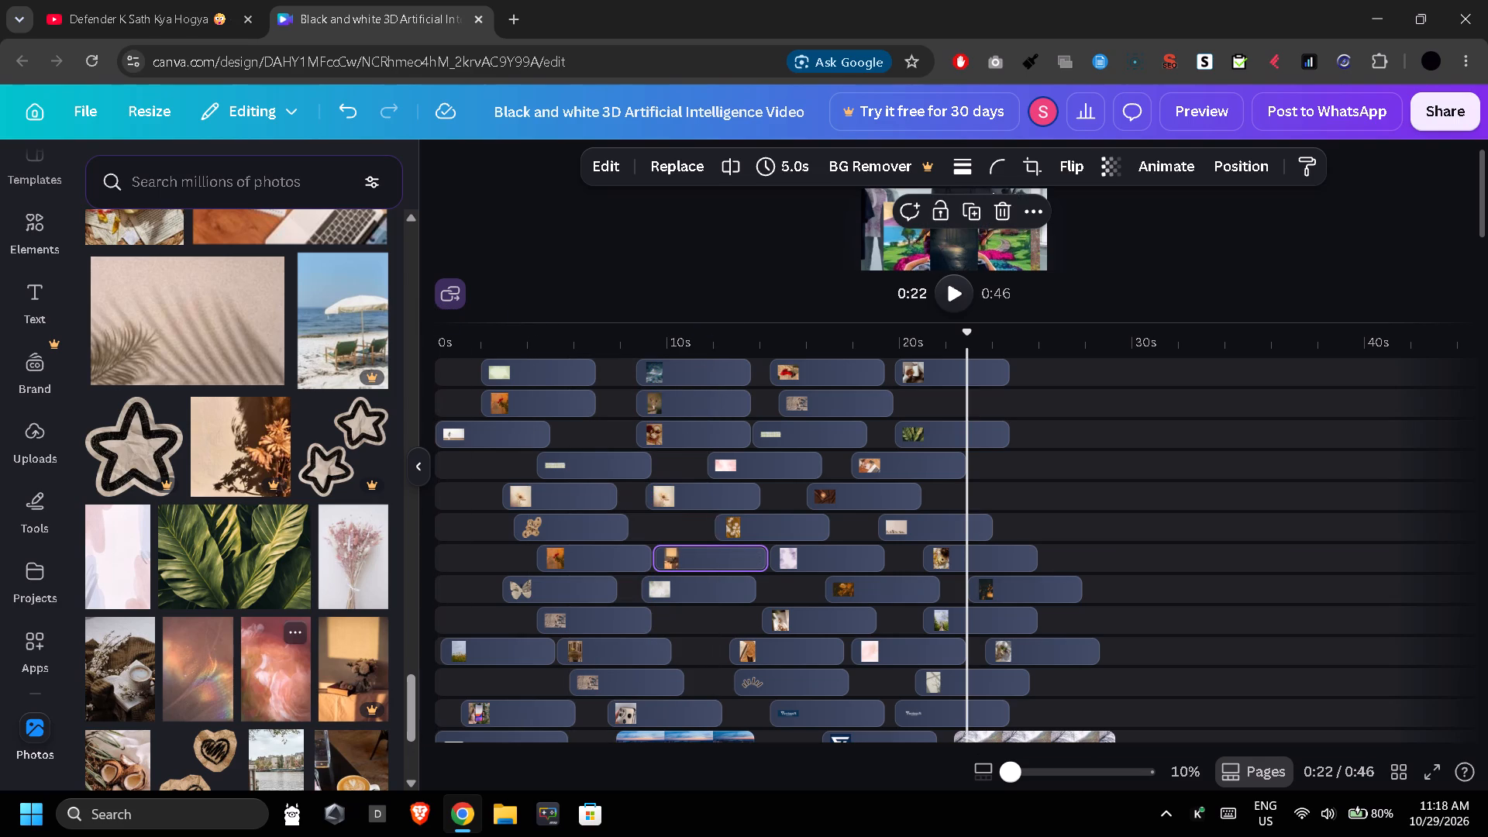
Add the iridescent pink light-flare photo at about 20 s on the second track.
left_click_drag(212, 687, 477, 563)
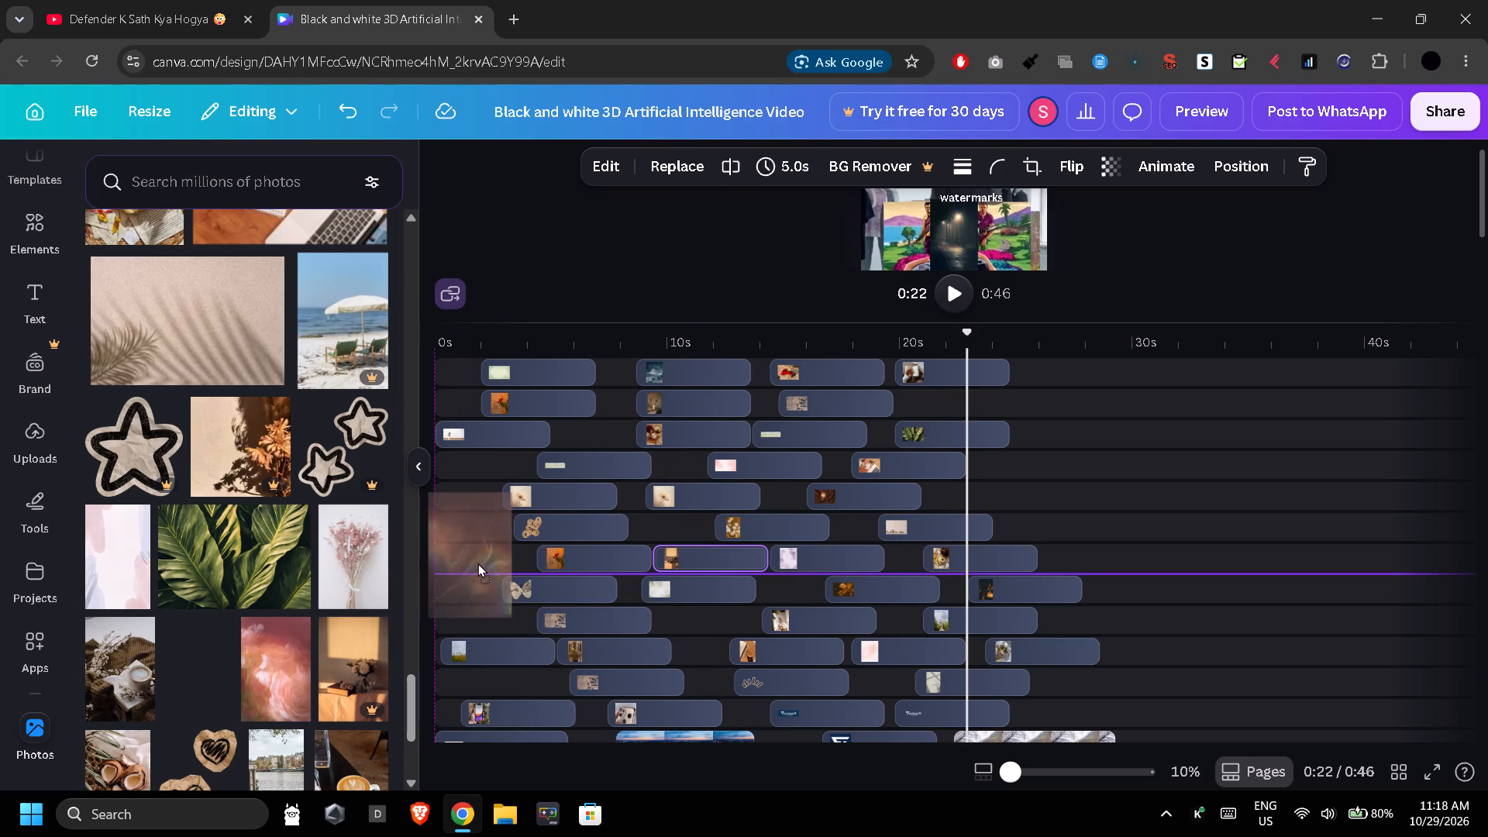
left_click_drag(477, 563, 684, 622)
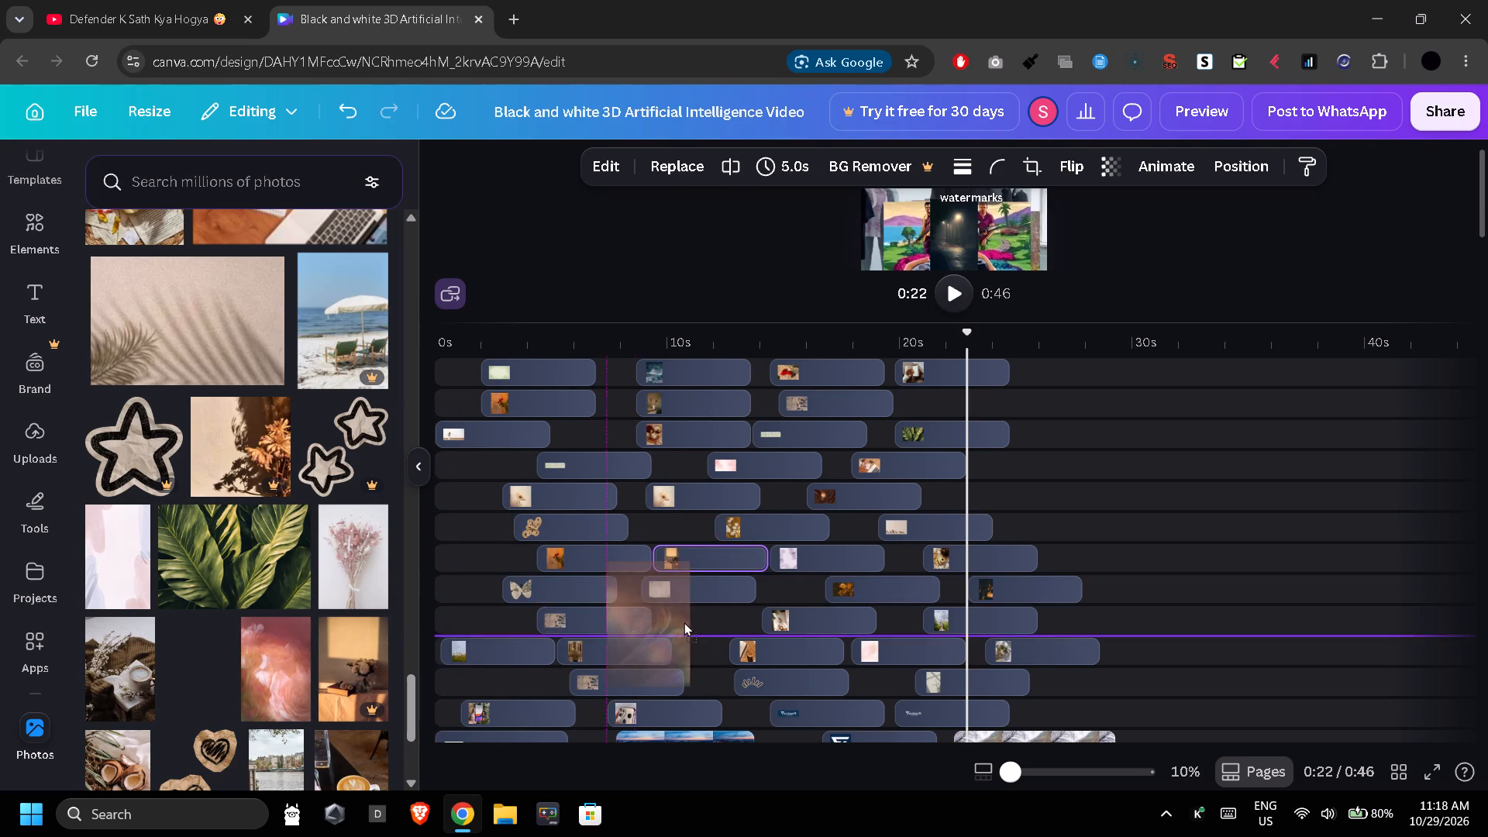
left_click_drag(684, 622, 1038, 360)
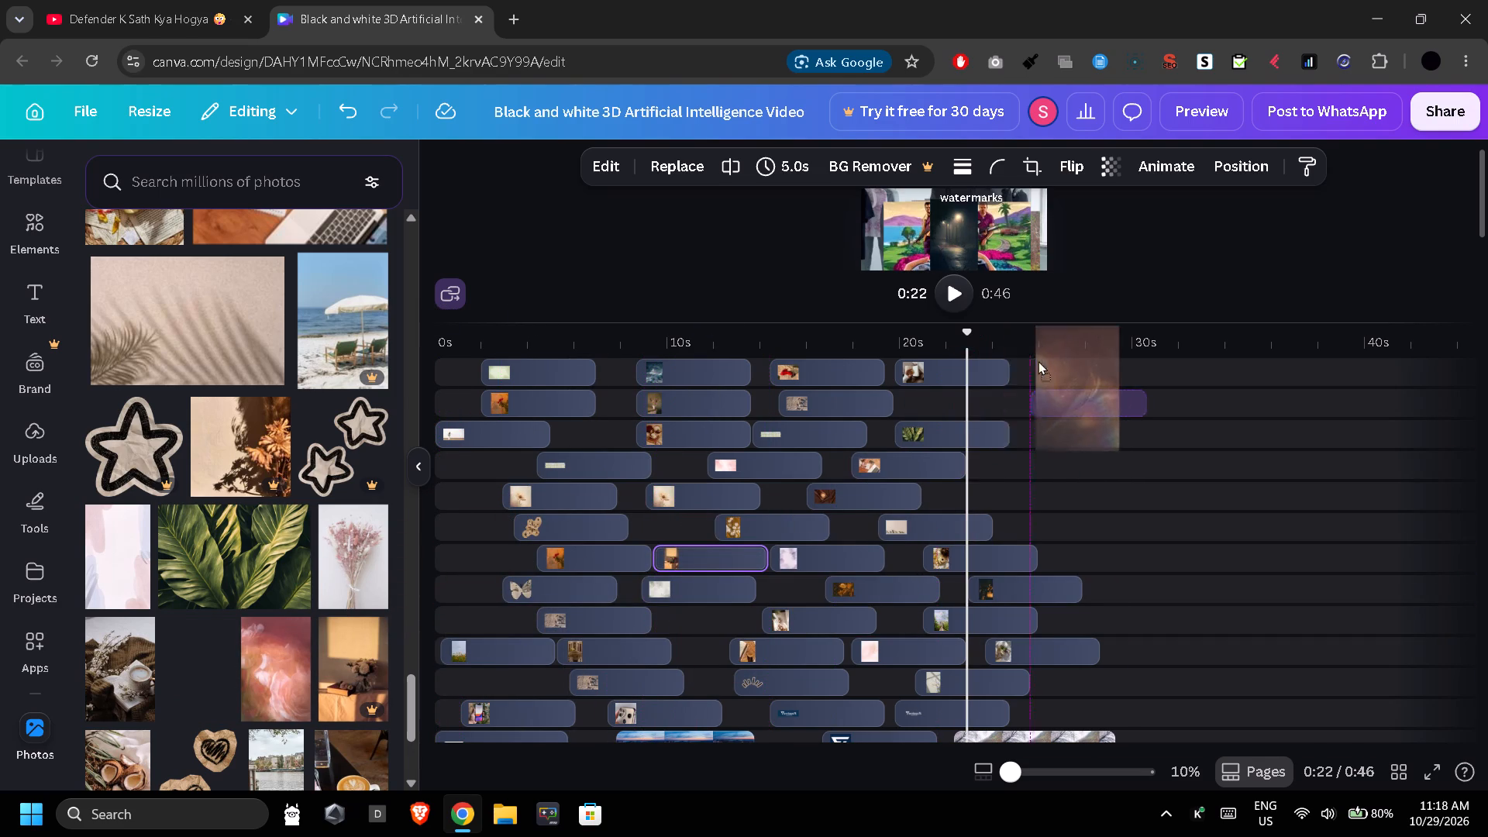
left_click_drag(1038, 360, 950, 402)
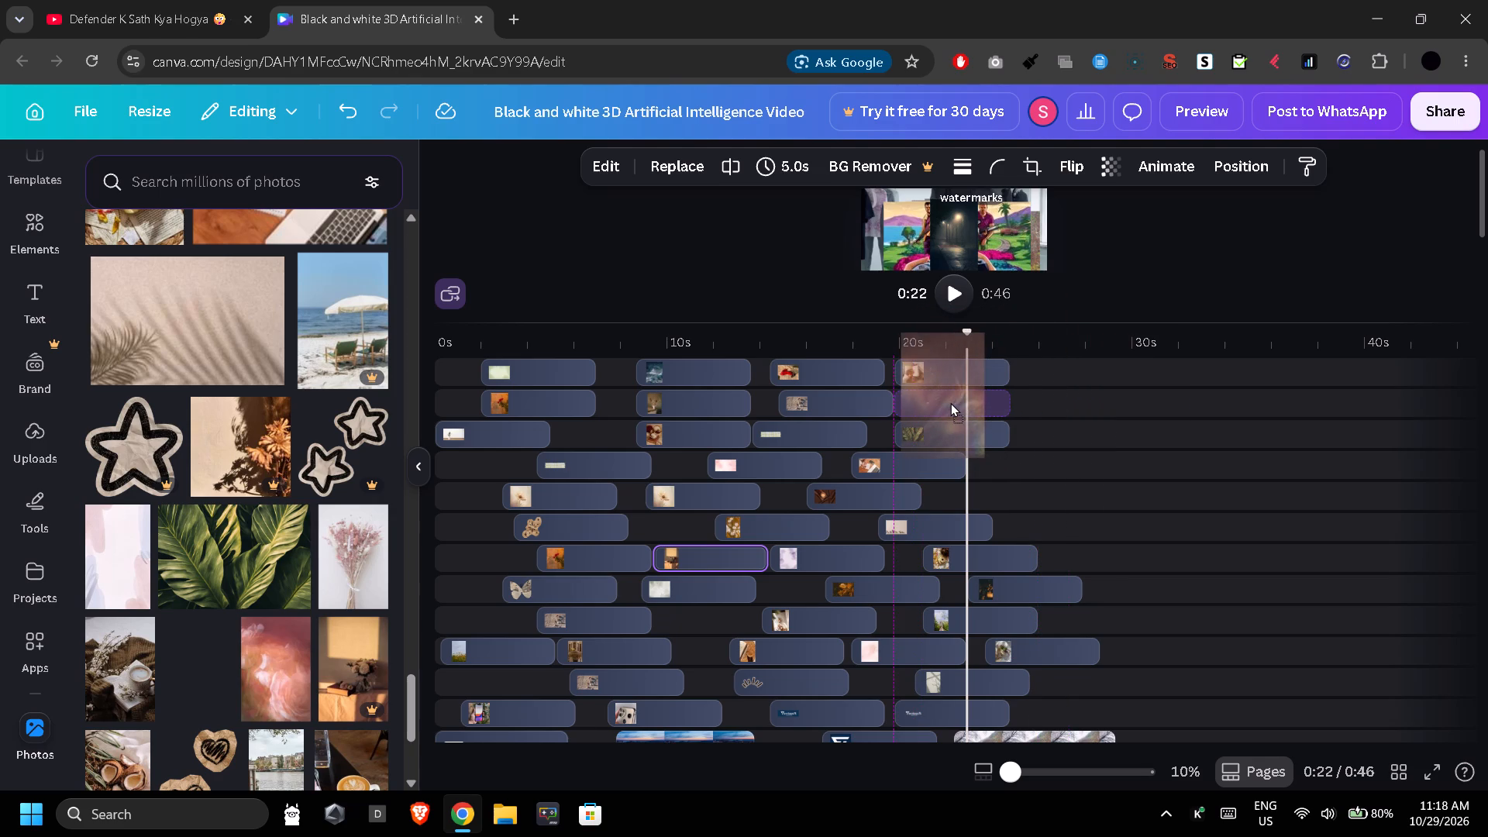
left_click_drag(950, 402, 956, 406)
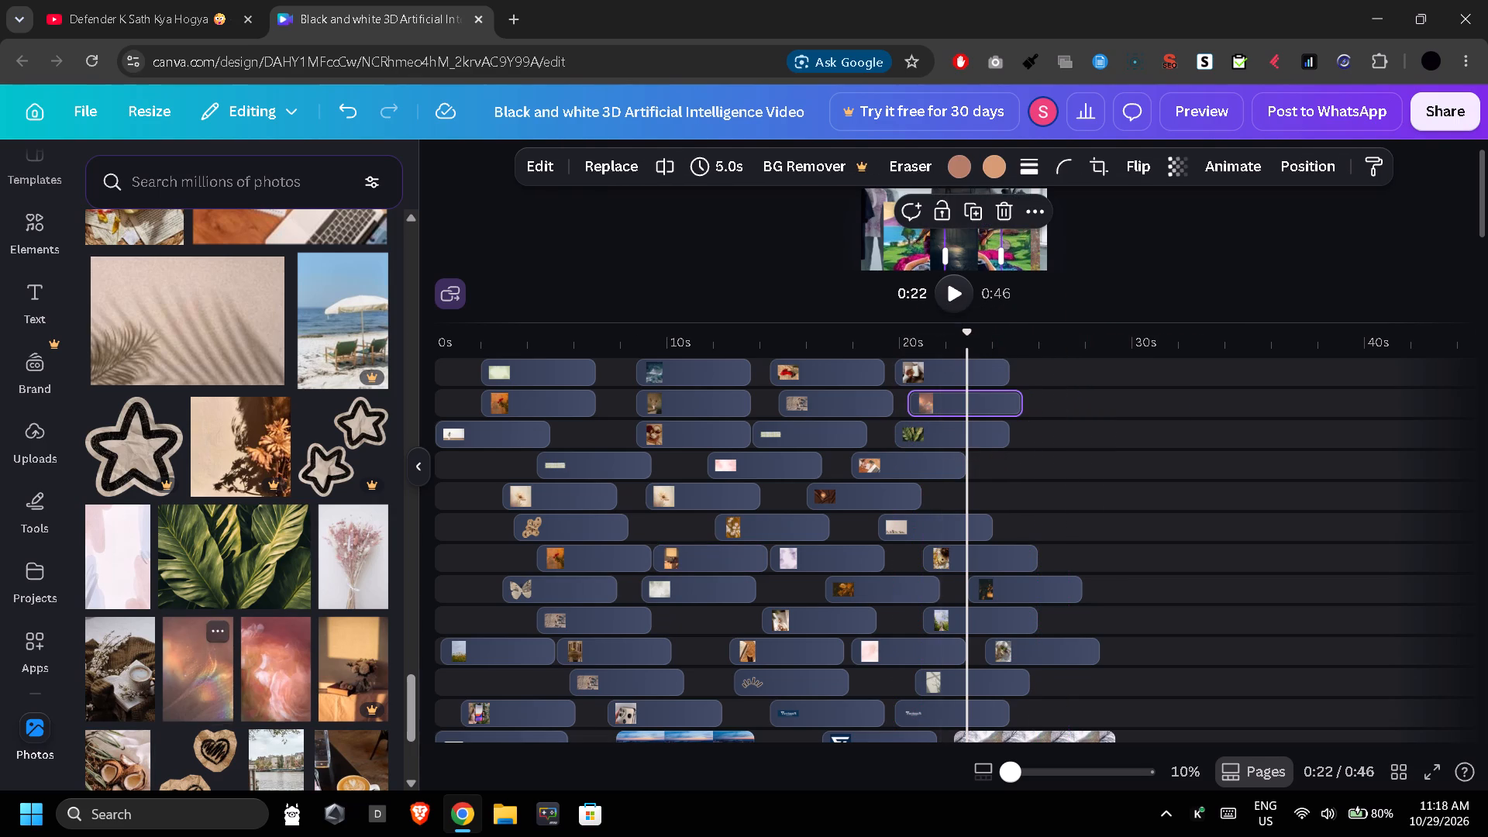
Add the airplane window sunset photo at about 22 s on the fifth track.
scroll(227, 686, "down", 2)
left_click_drag(112, 669, 115, 668)
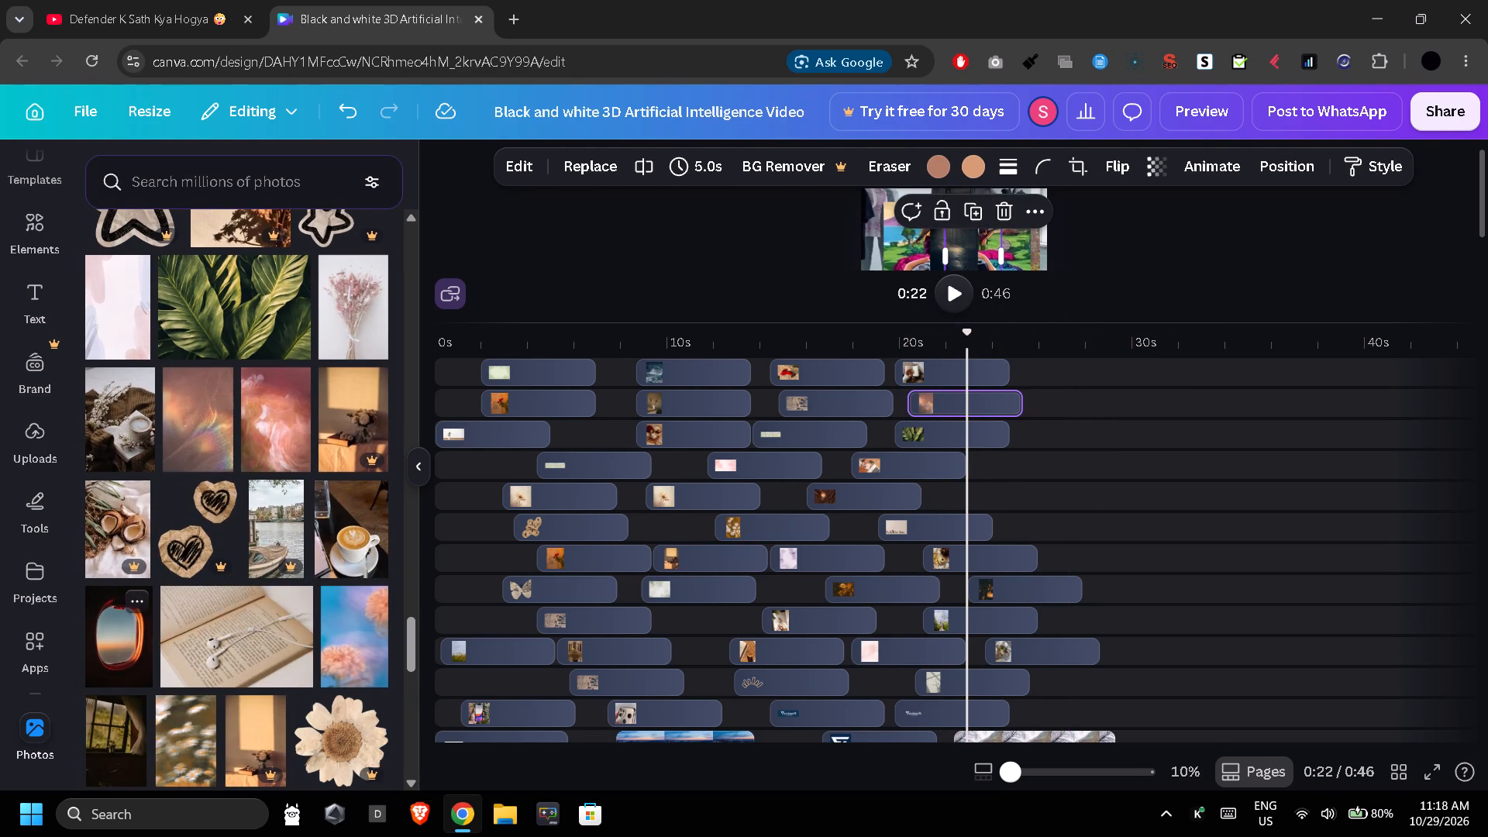
left_click_drag(115, 668, 691, 539)
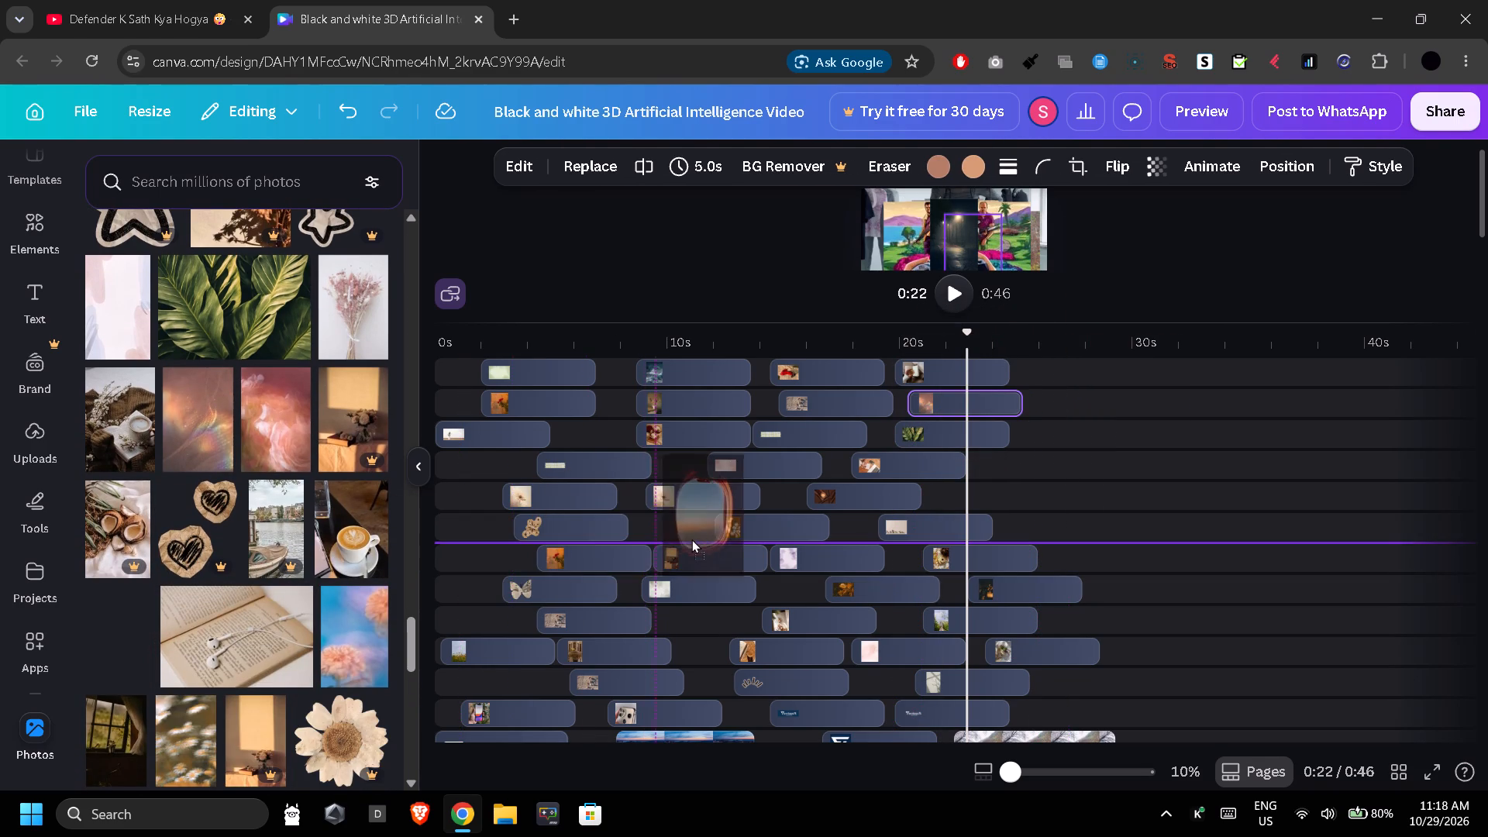
left_click_drag(691, 539, 703, 626)
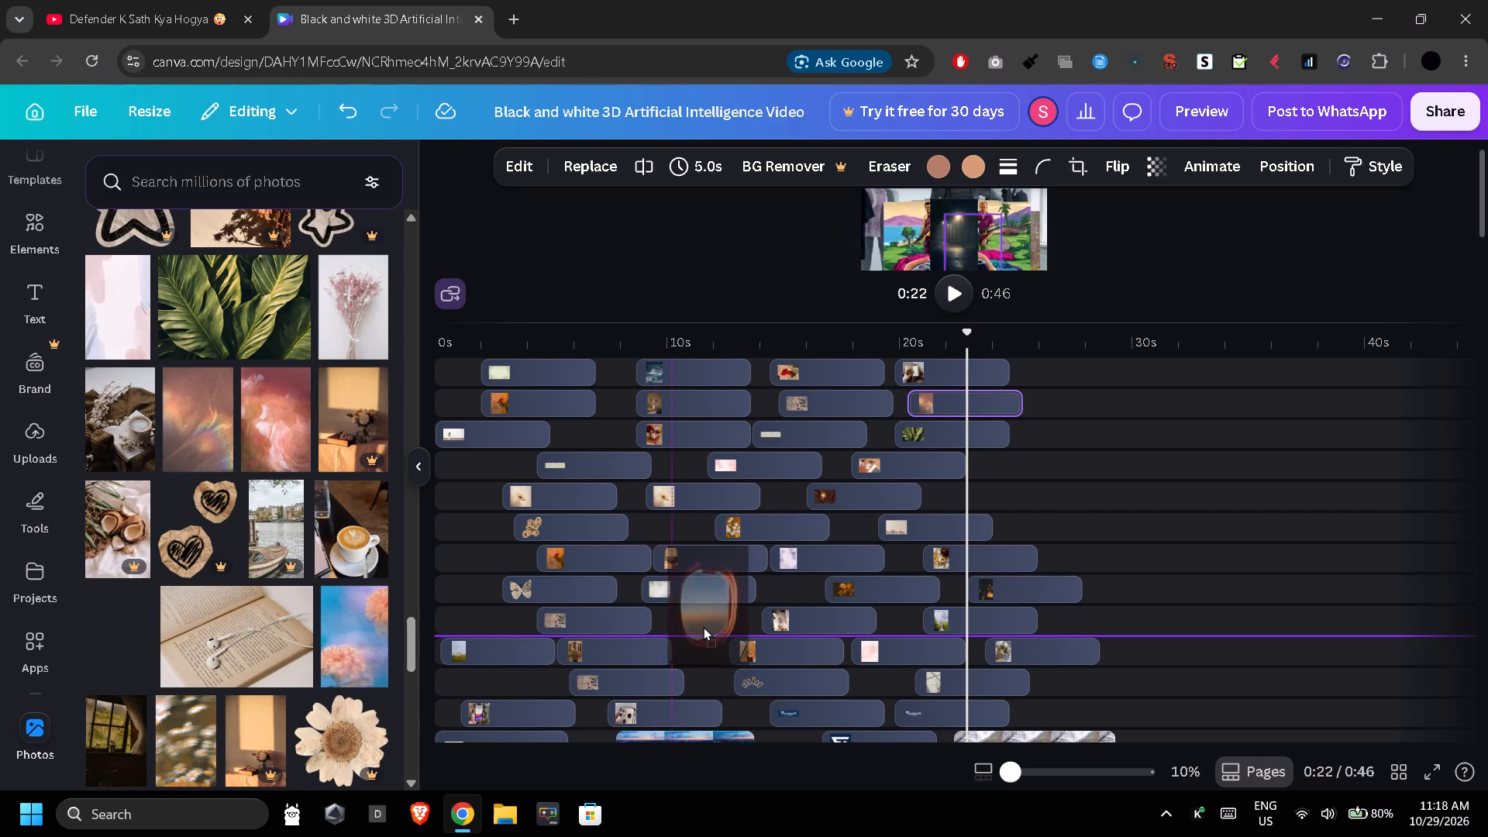
left_click_drag(703, 626, 995, 491)
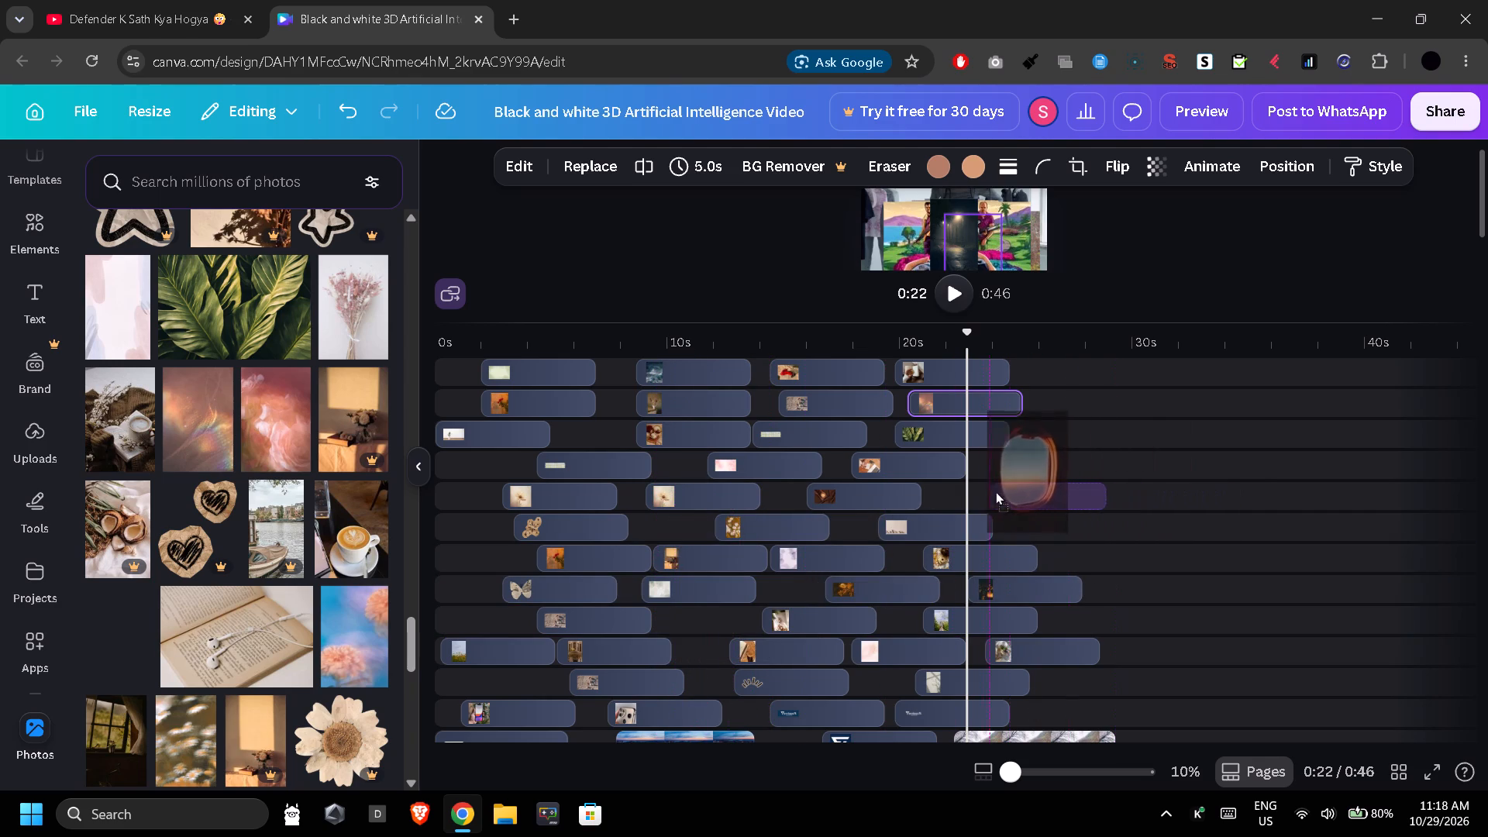
left_click_drag(995, 491, 964, 489)
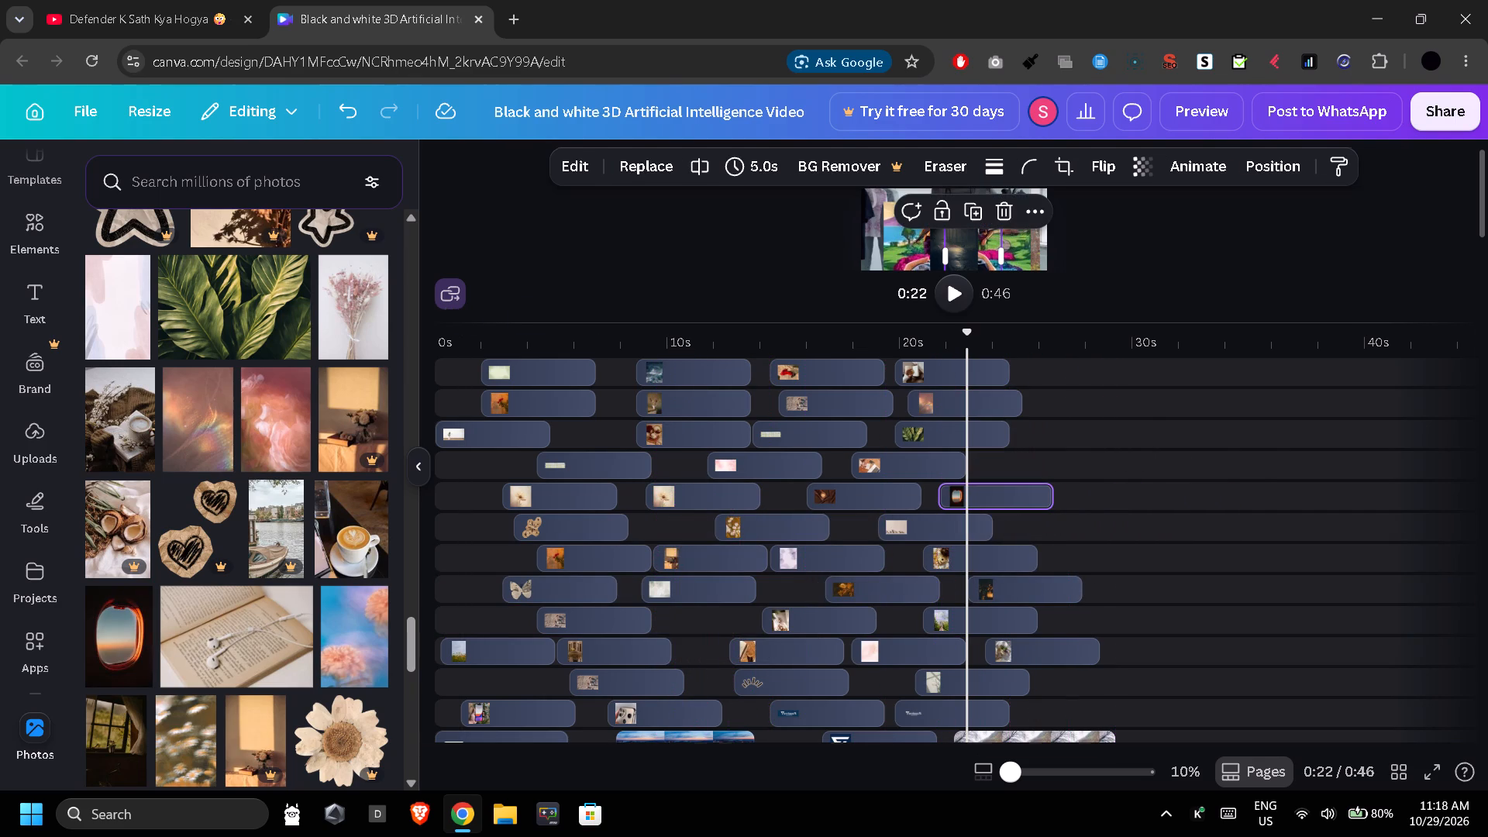
Add the photo of pink blossoms against a blue sky at about 25 s on the sixth track.
left_click_drag(345, 670, 1014, 516)
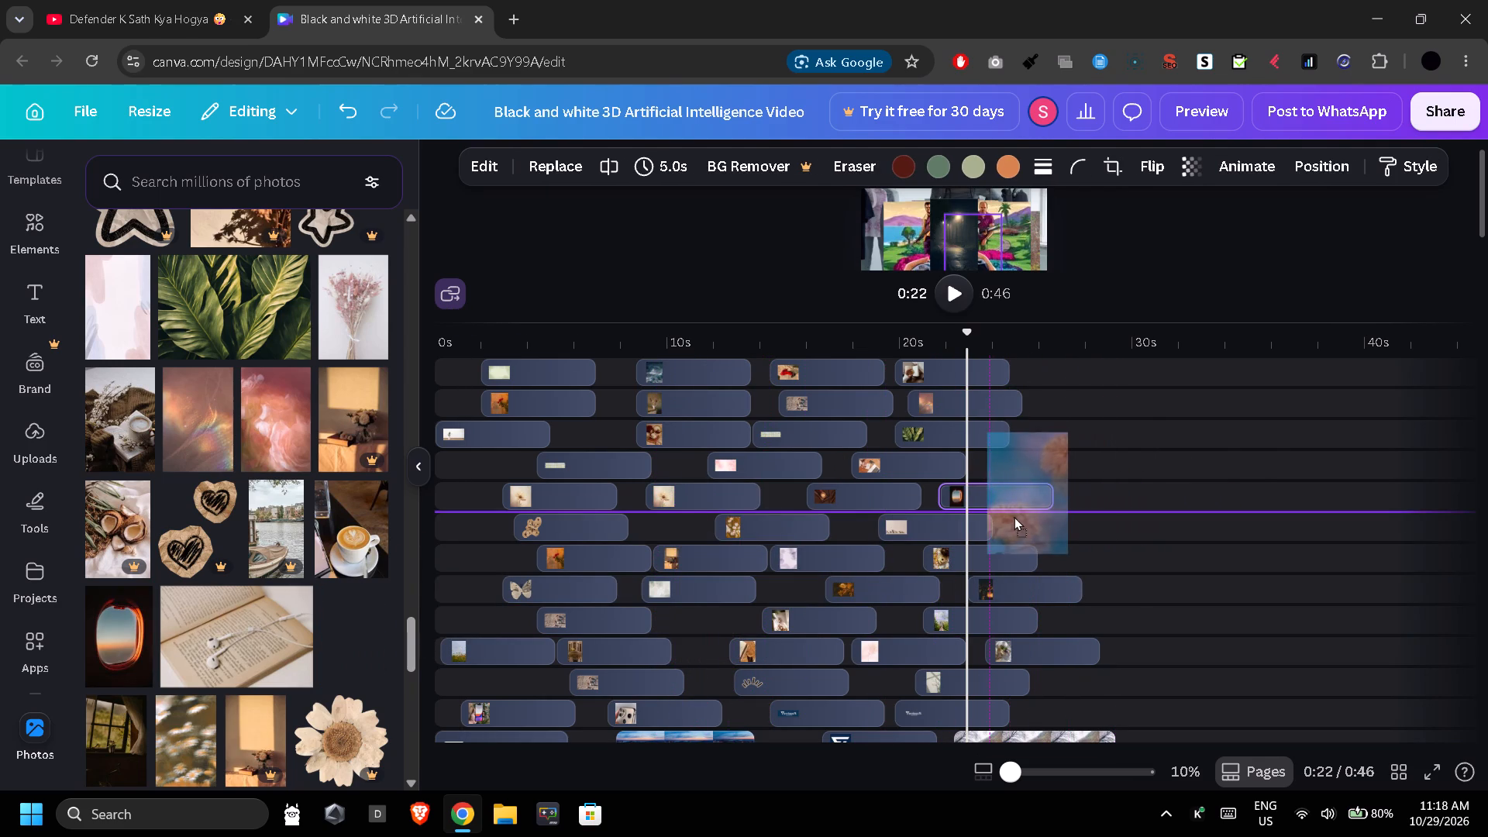
left_click_drag(1014, 516, 1030, 525)
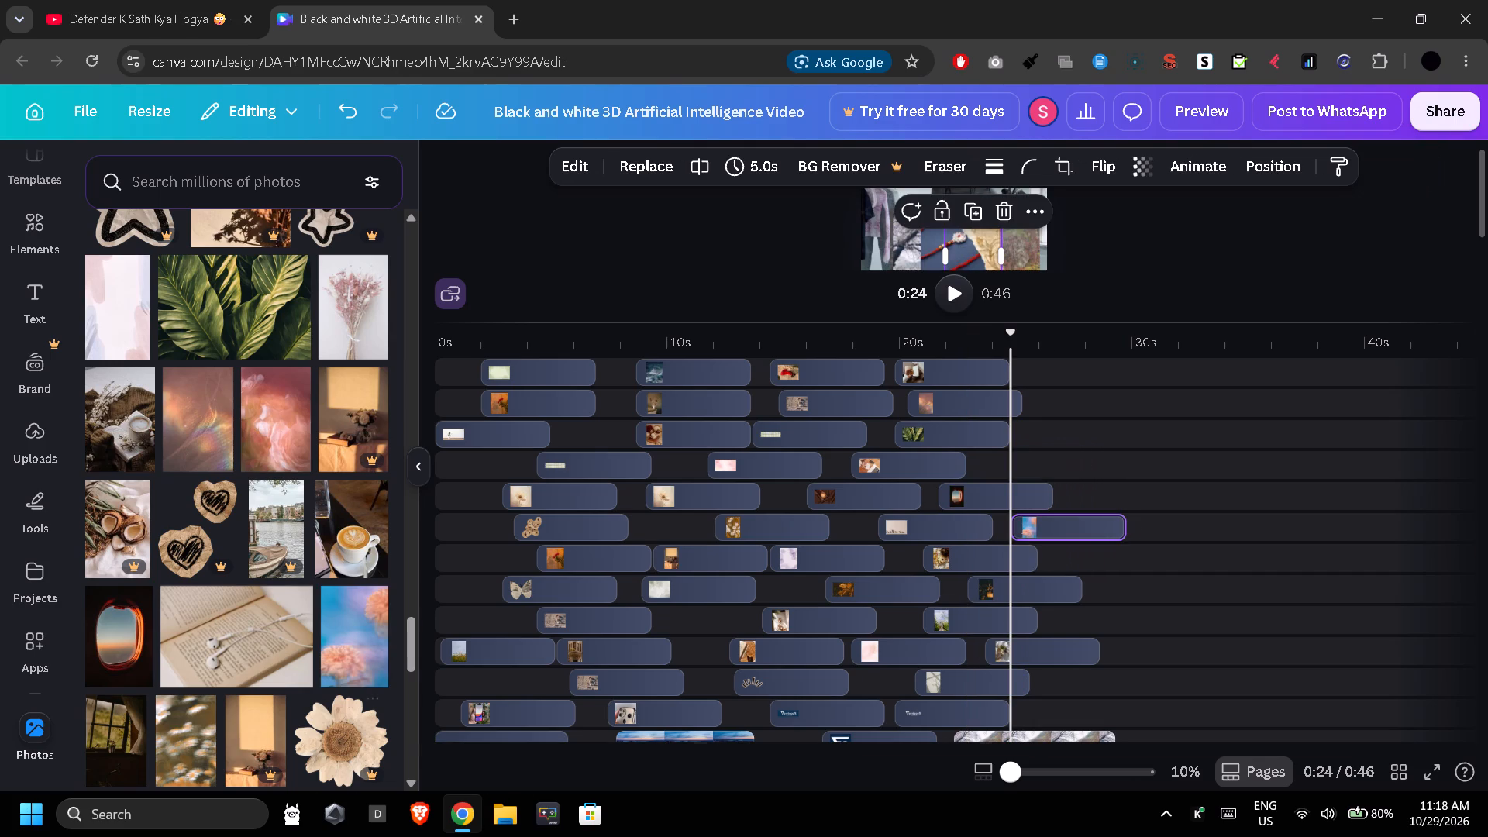
Add the warm-lit vase photo at about 24 s on the fourth track, after the hands-writing photo.
left_click_drag(259, 748, 993, 291)
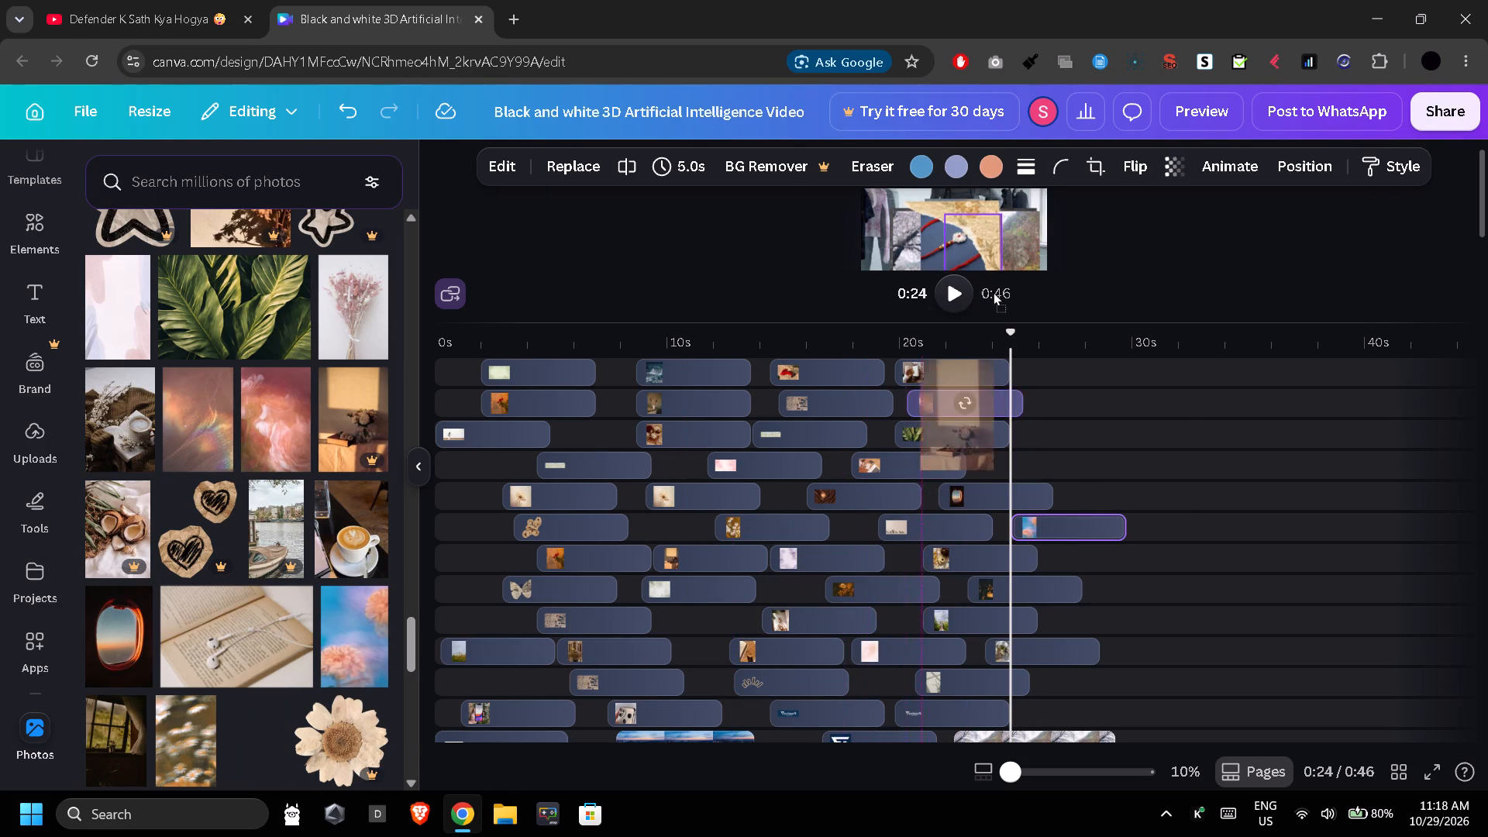
left_click_drag(993, 291, 1027, 456)
Add the dark window-frame photo at about 26 s on the third track, after the green leaves photo.
scroll(144, 646, "down", 1)
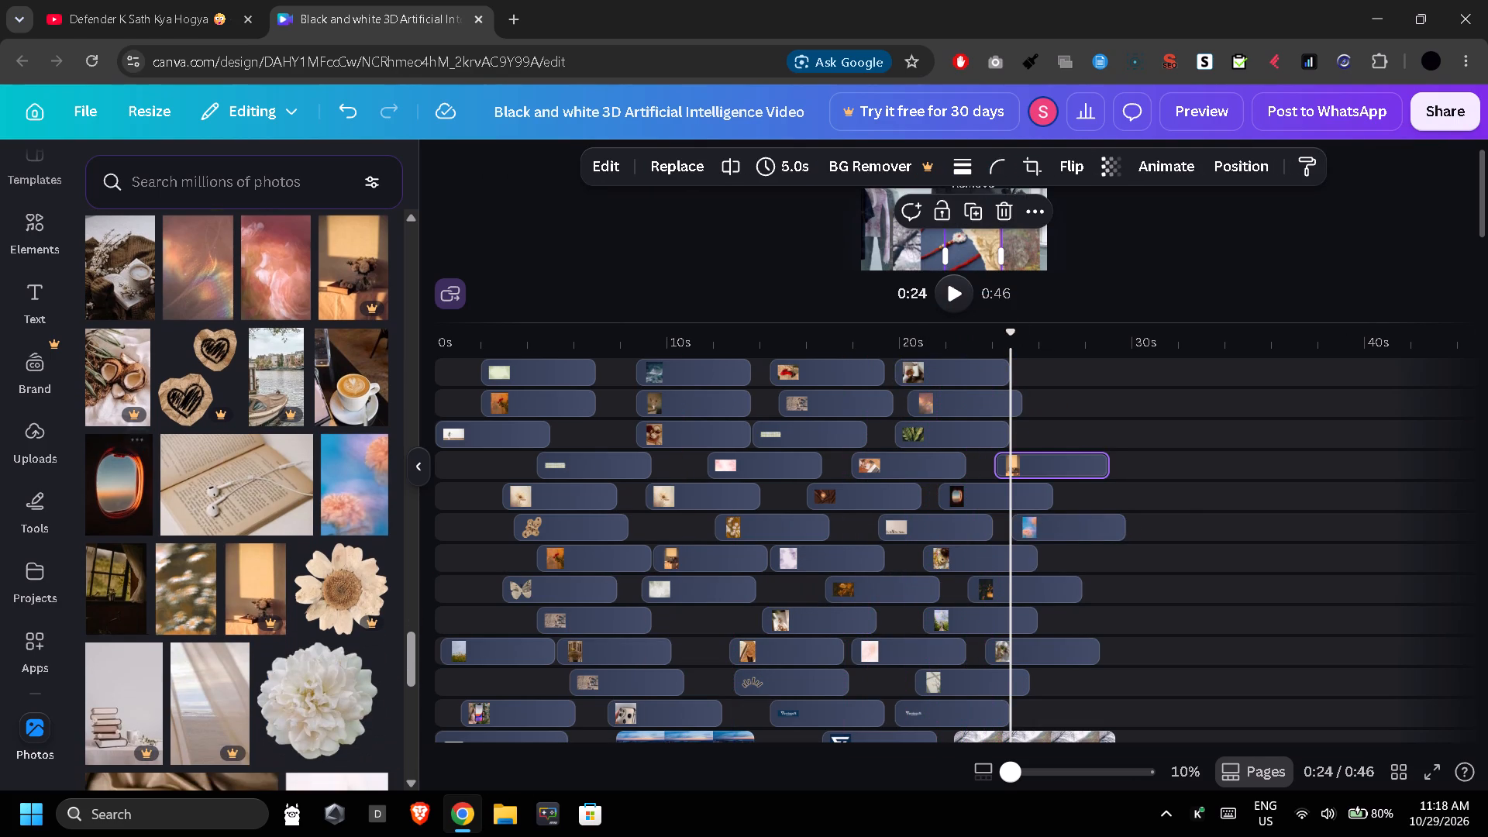
left_click_drag(128, 605, 969, 431)
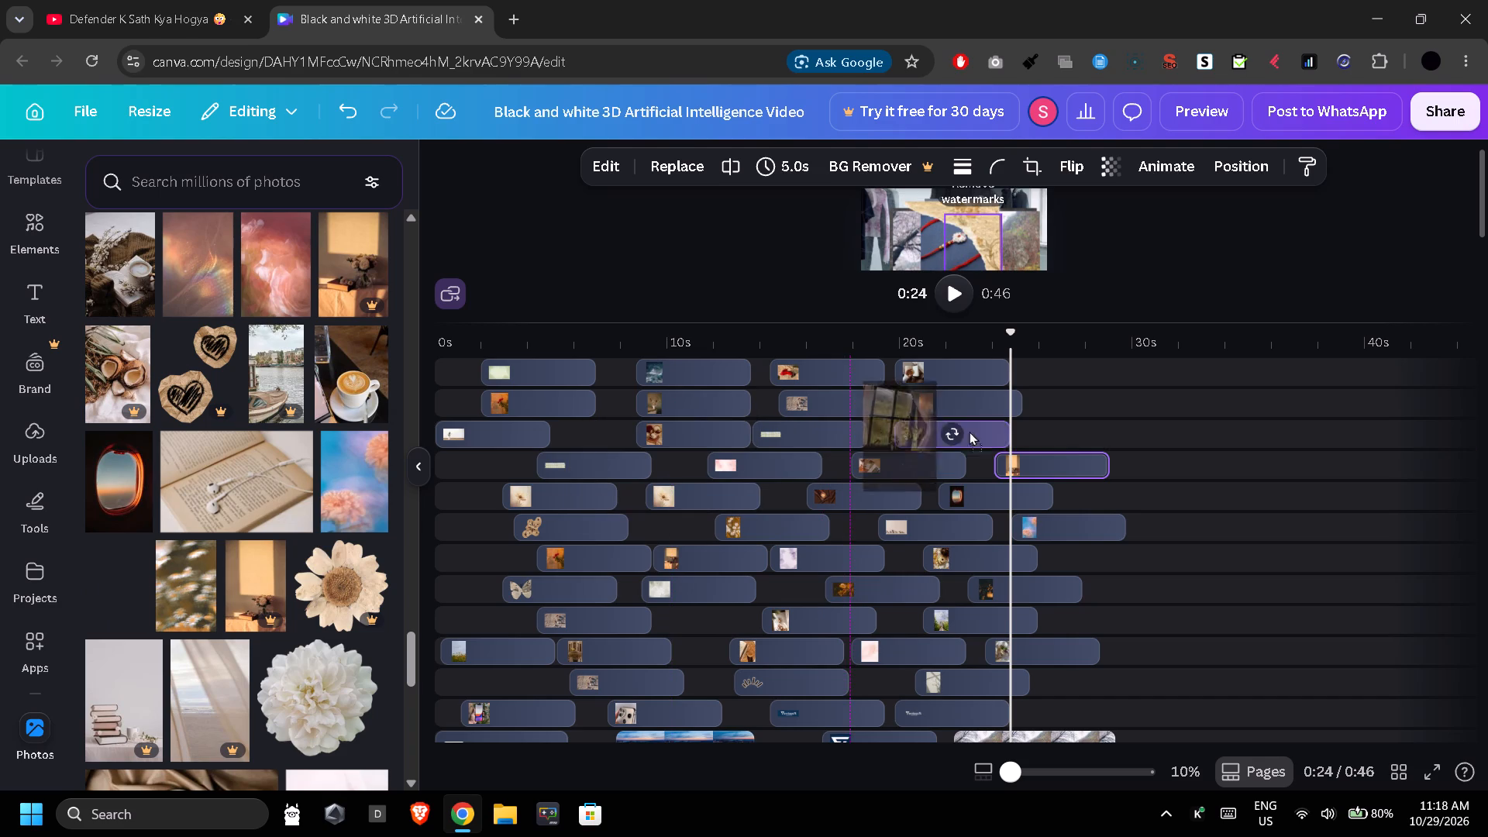
left_click_drag(969, 431, 1115, 411)
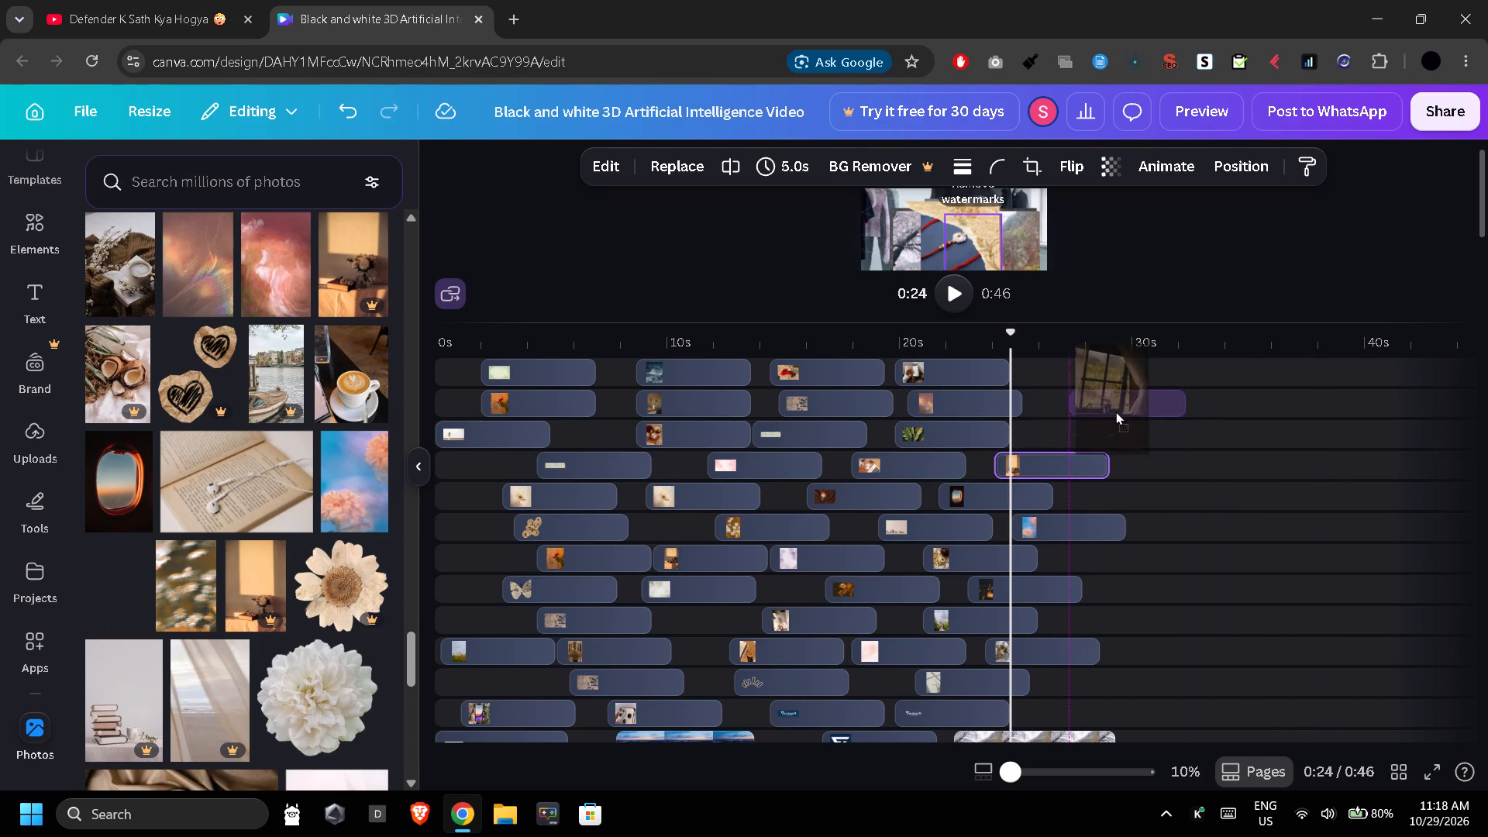
left_click_drag(1115, 411, 1087, 421)
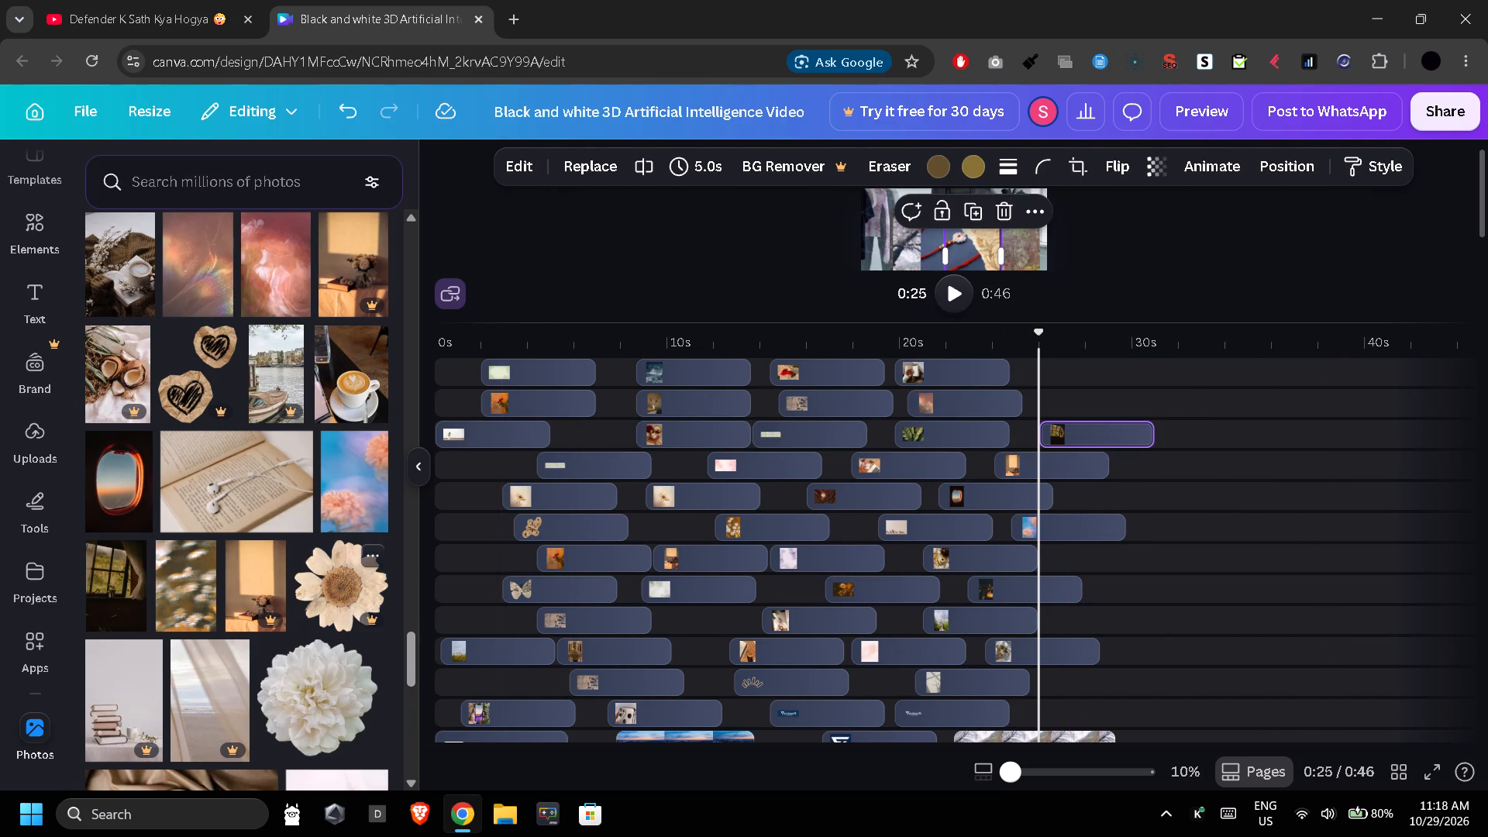
Add the cream daisy cutout at 0 s on a new track directly below the sixth track.
left_click_drag(329, 589, 597, 604)
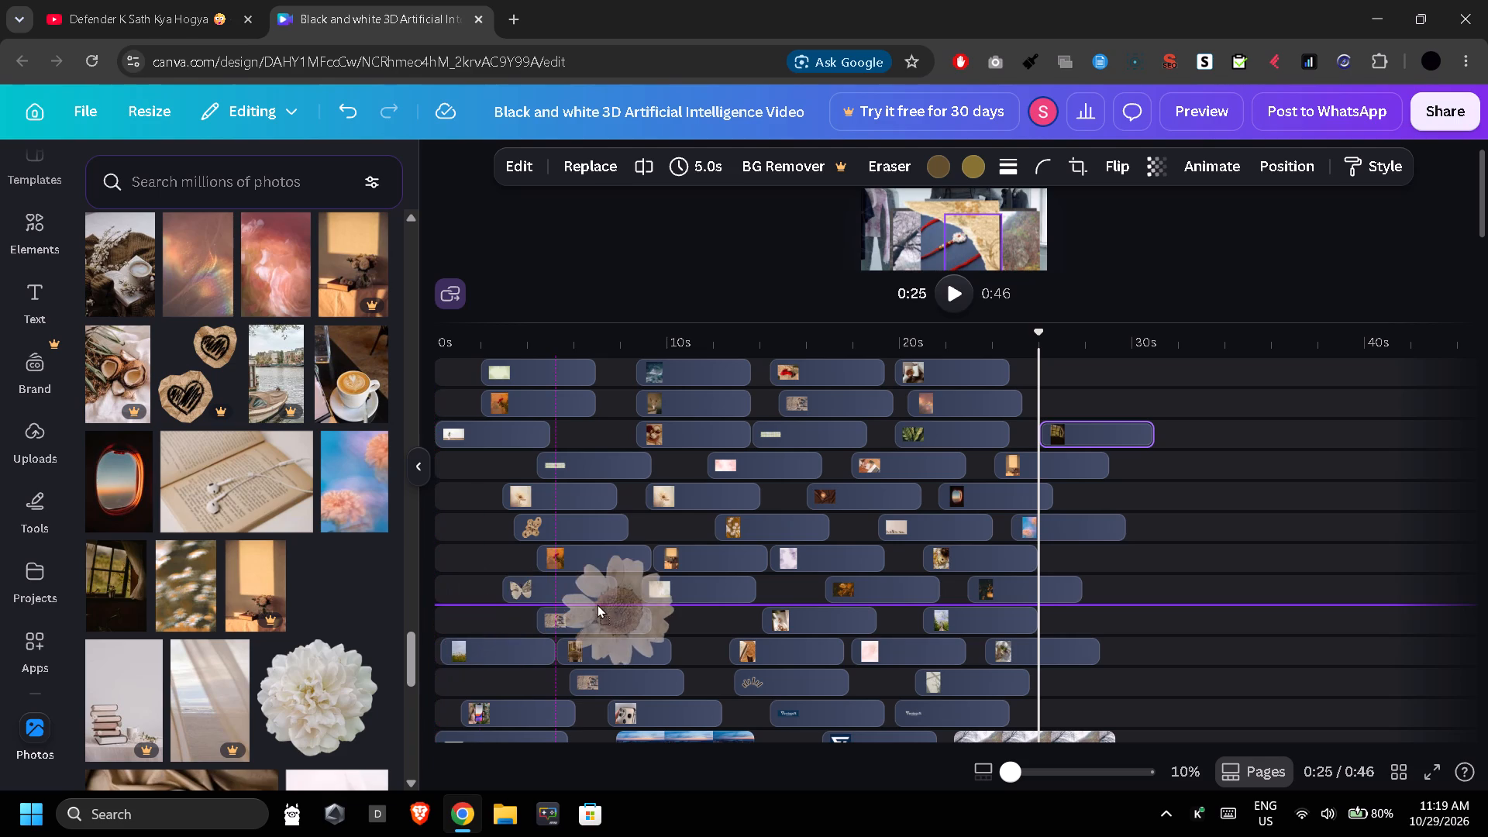
left_click_drag(597, 604, 475, 565)
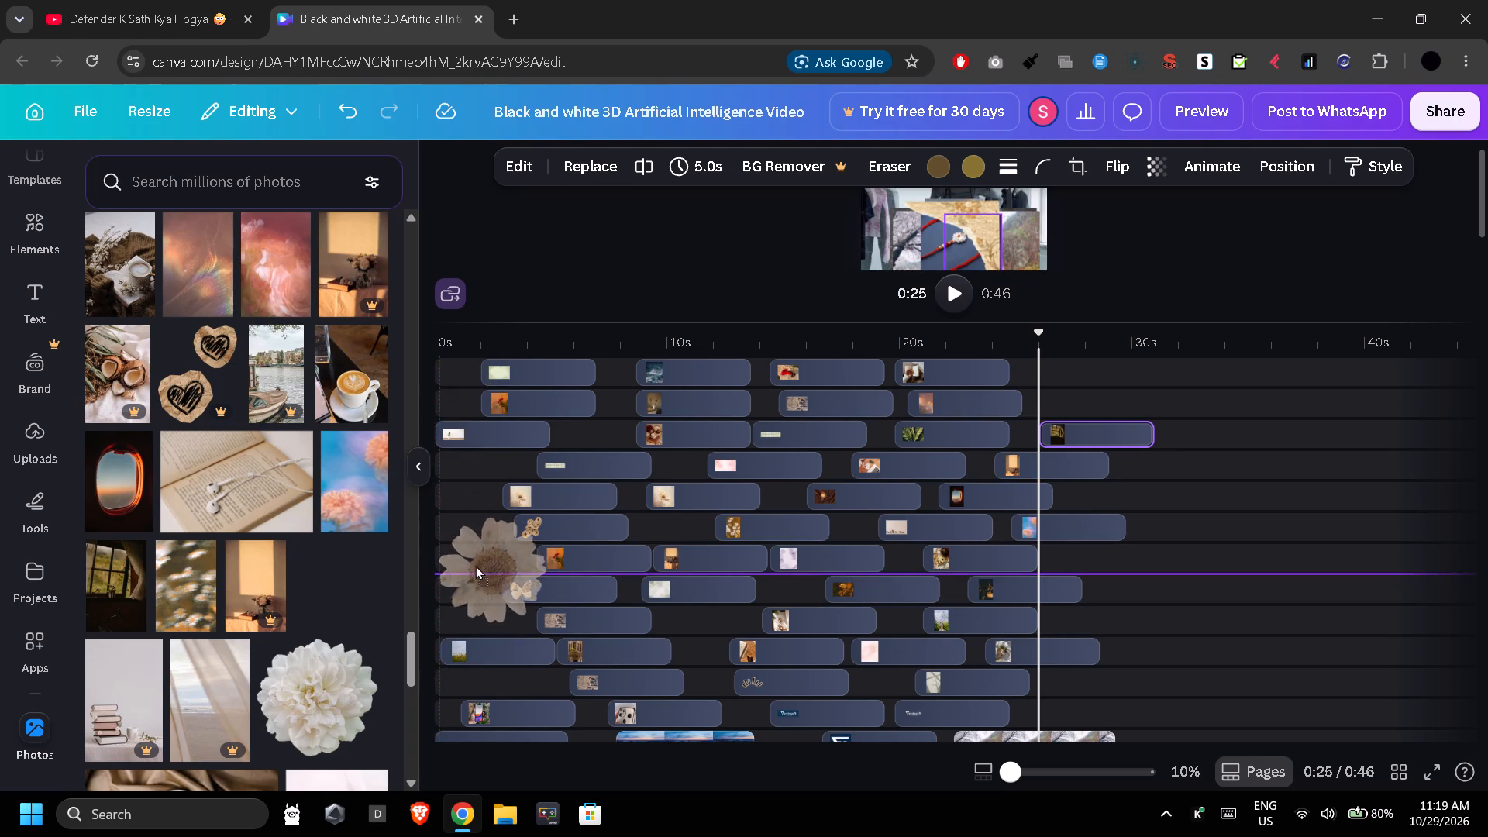
left_click_drag(475, 565, 471, 555)
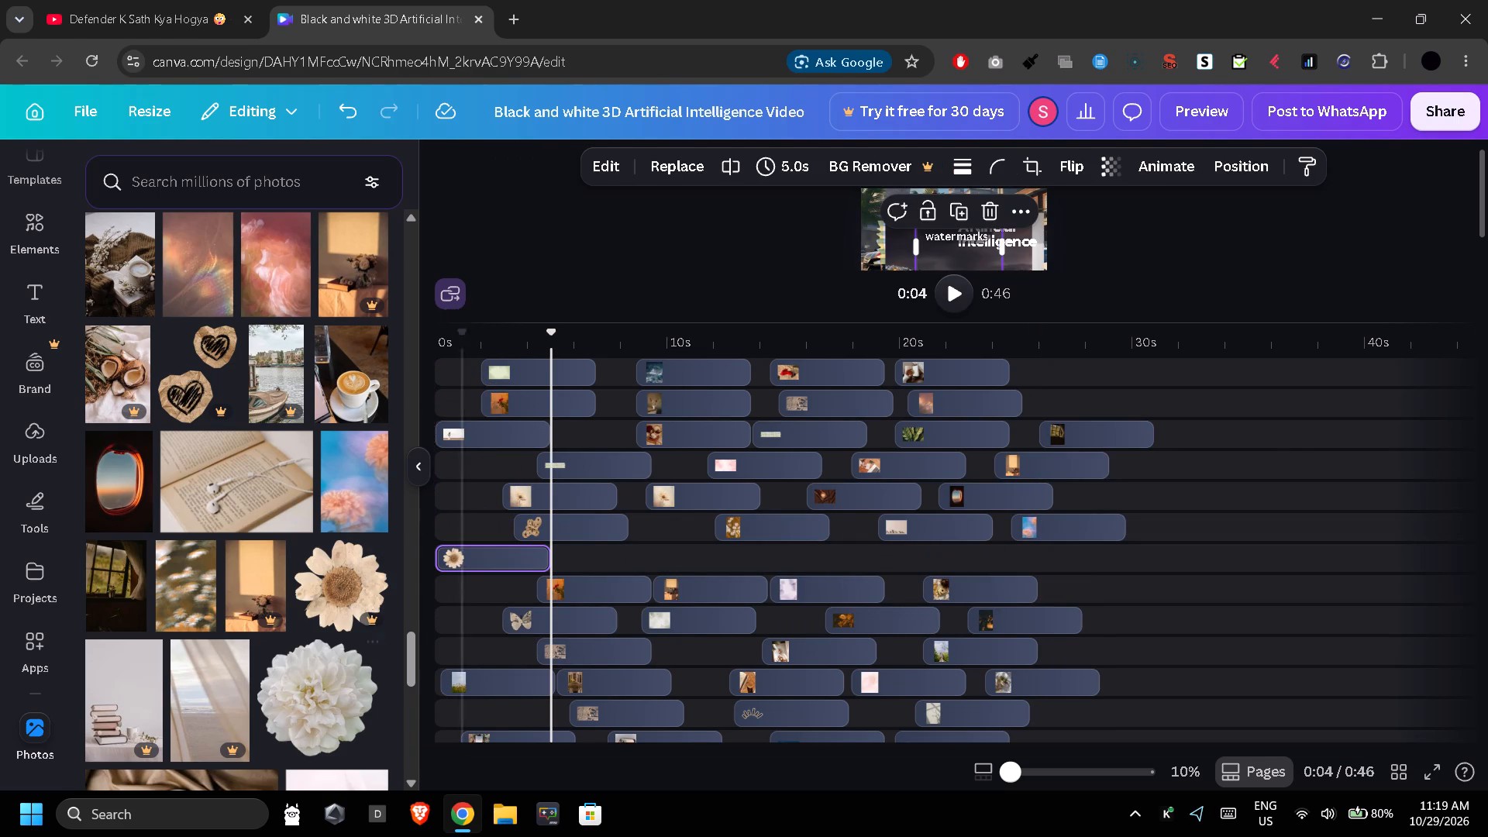
Add the sheer curtain photo at about 3 s on a new track directly above the daisy track.
left_click_drag(230, 683, 569, 556)
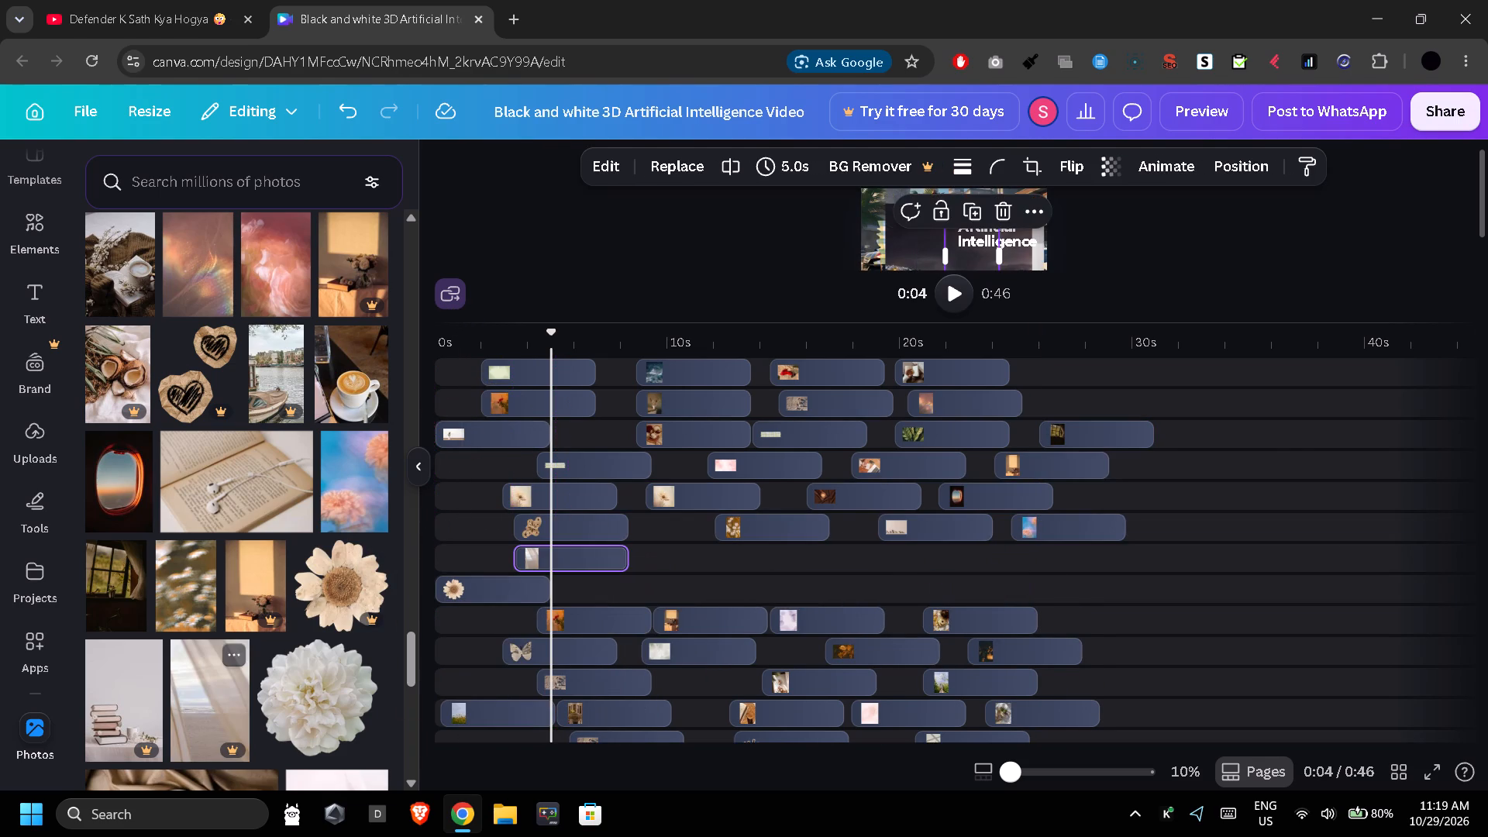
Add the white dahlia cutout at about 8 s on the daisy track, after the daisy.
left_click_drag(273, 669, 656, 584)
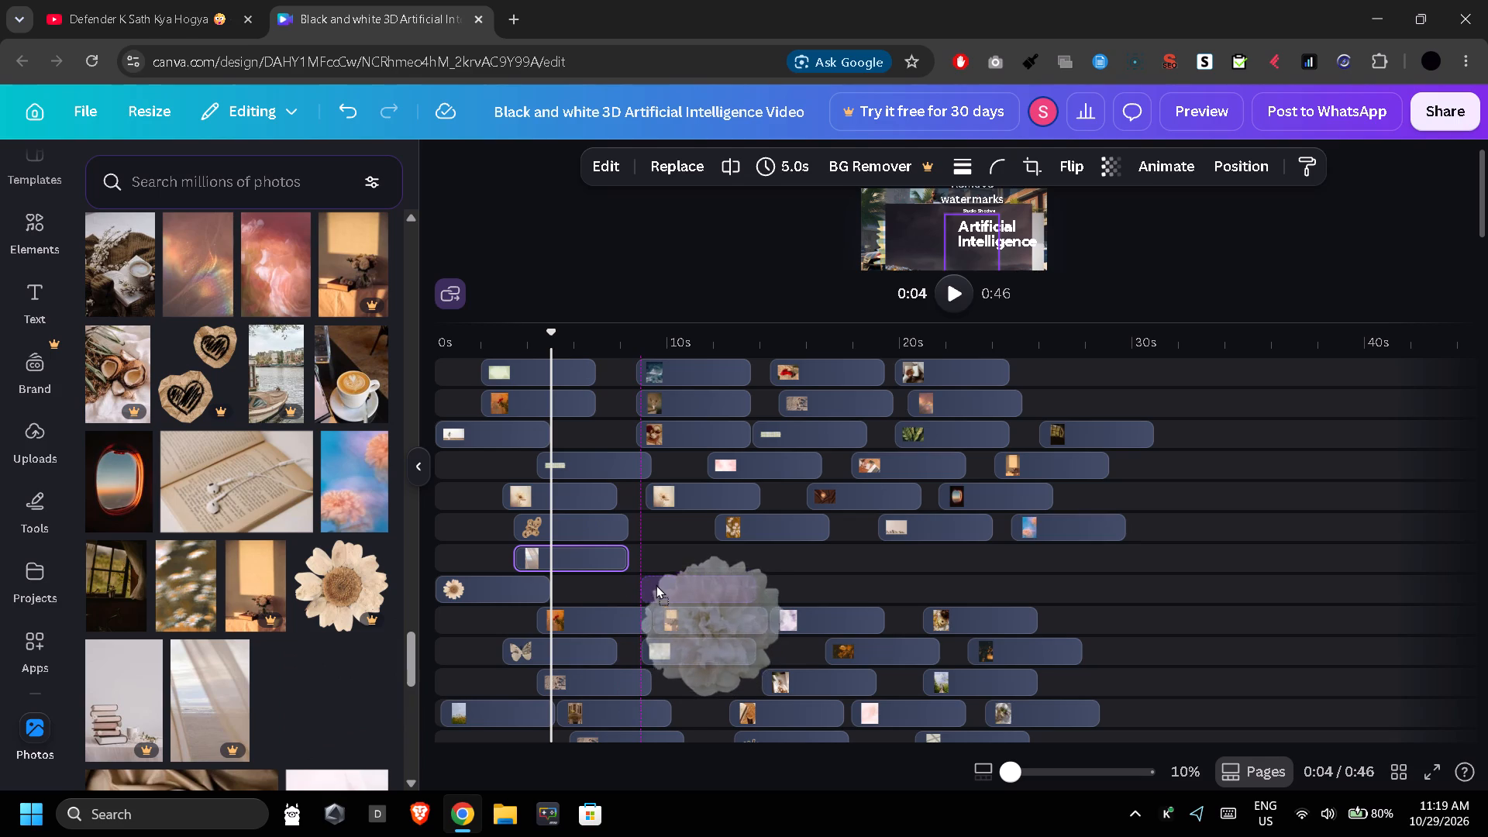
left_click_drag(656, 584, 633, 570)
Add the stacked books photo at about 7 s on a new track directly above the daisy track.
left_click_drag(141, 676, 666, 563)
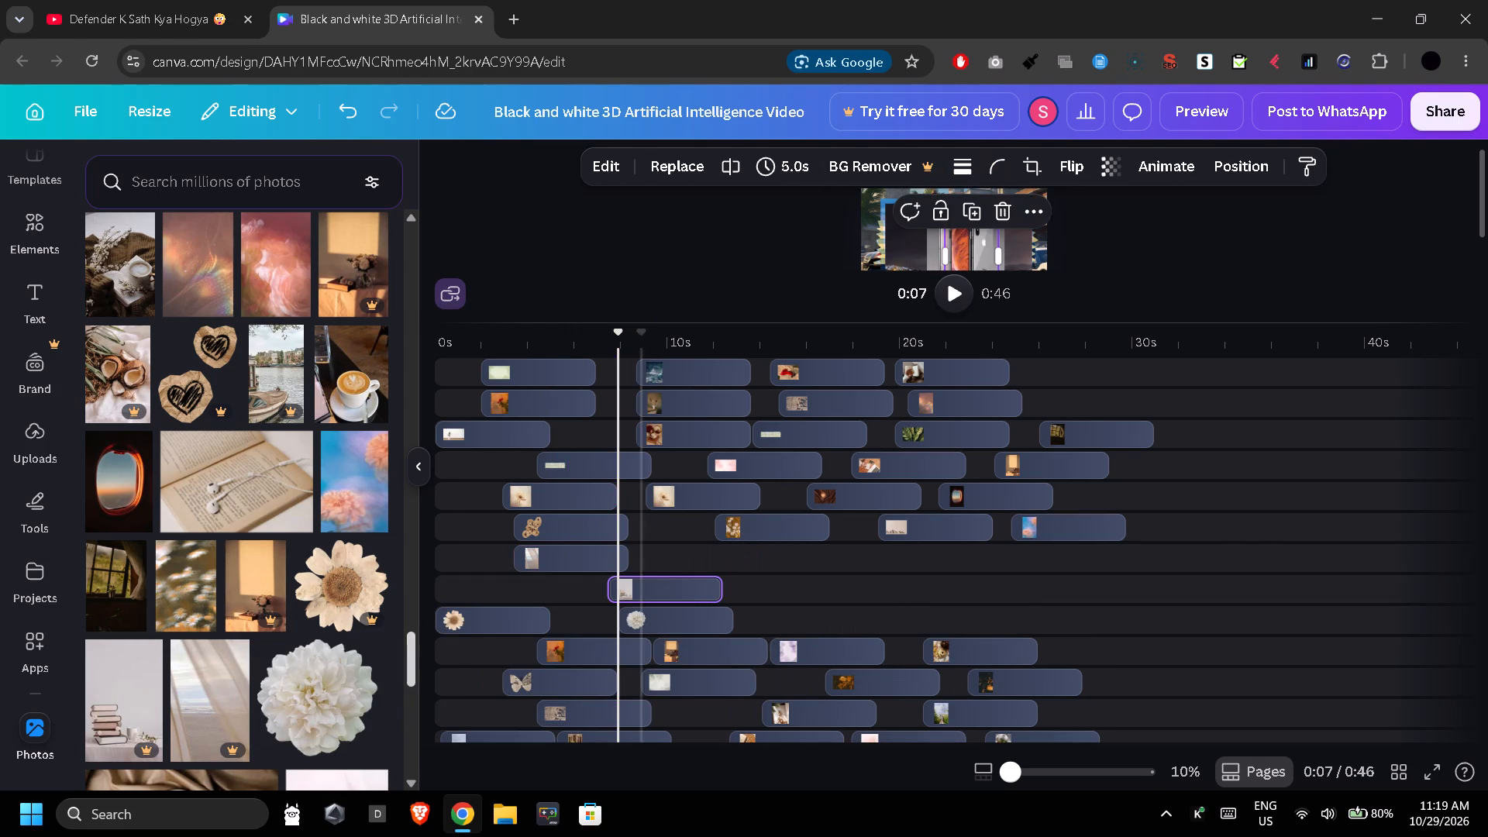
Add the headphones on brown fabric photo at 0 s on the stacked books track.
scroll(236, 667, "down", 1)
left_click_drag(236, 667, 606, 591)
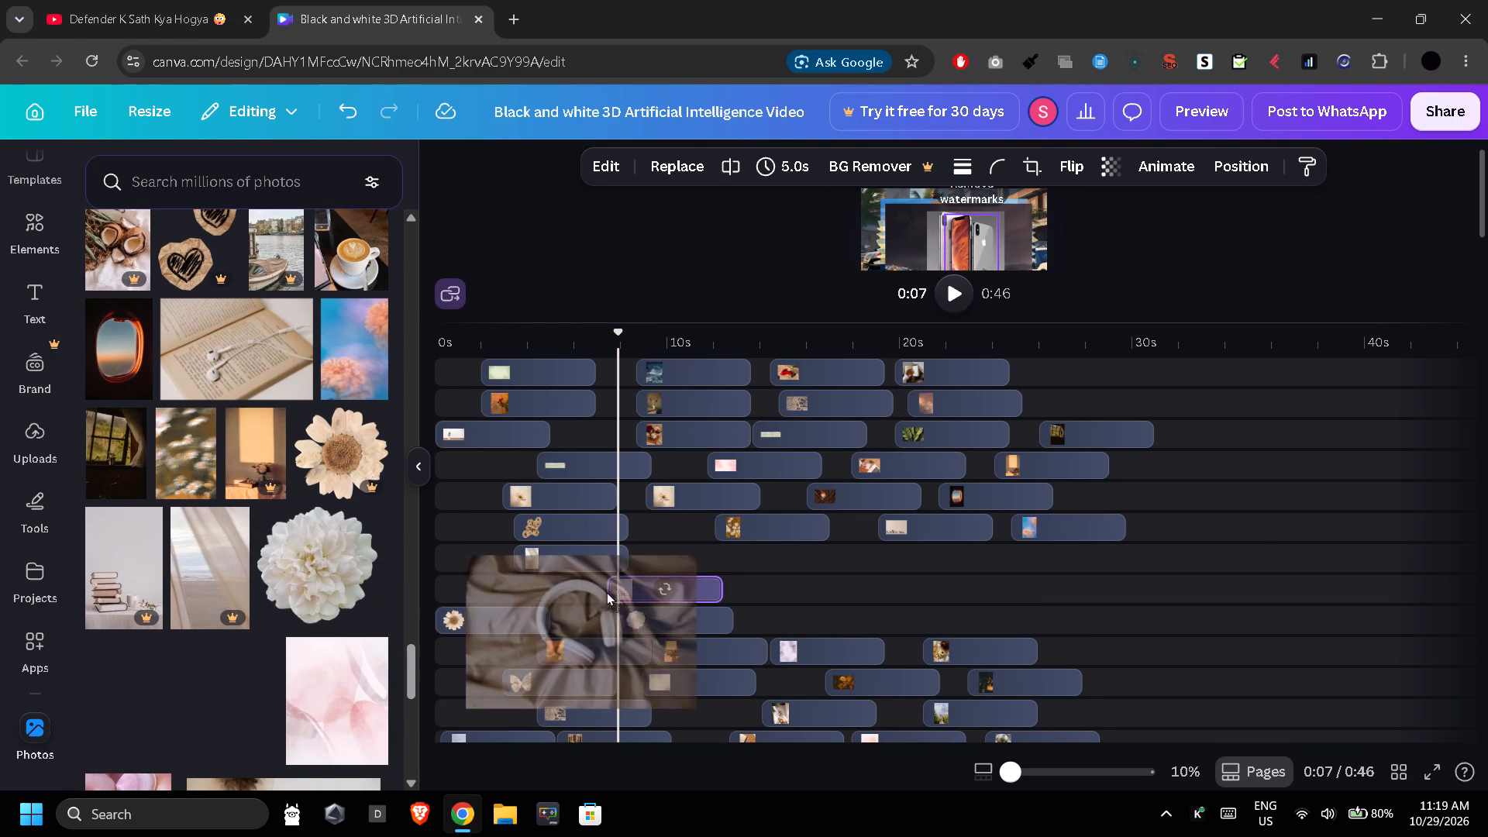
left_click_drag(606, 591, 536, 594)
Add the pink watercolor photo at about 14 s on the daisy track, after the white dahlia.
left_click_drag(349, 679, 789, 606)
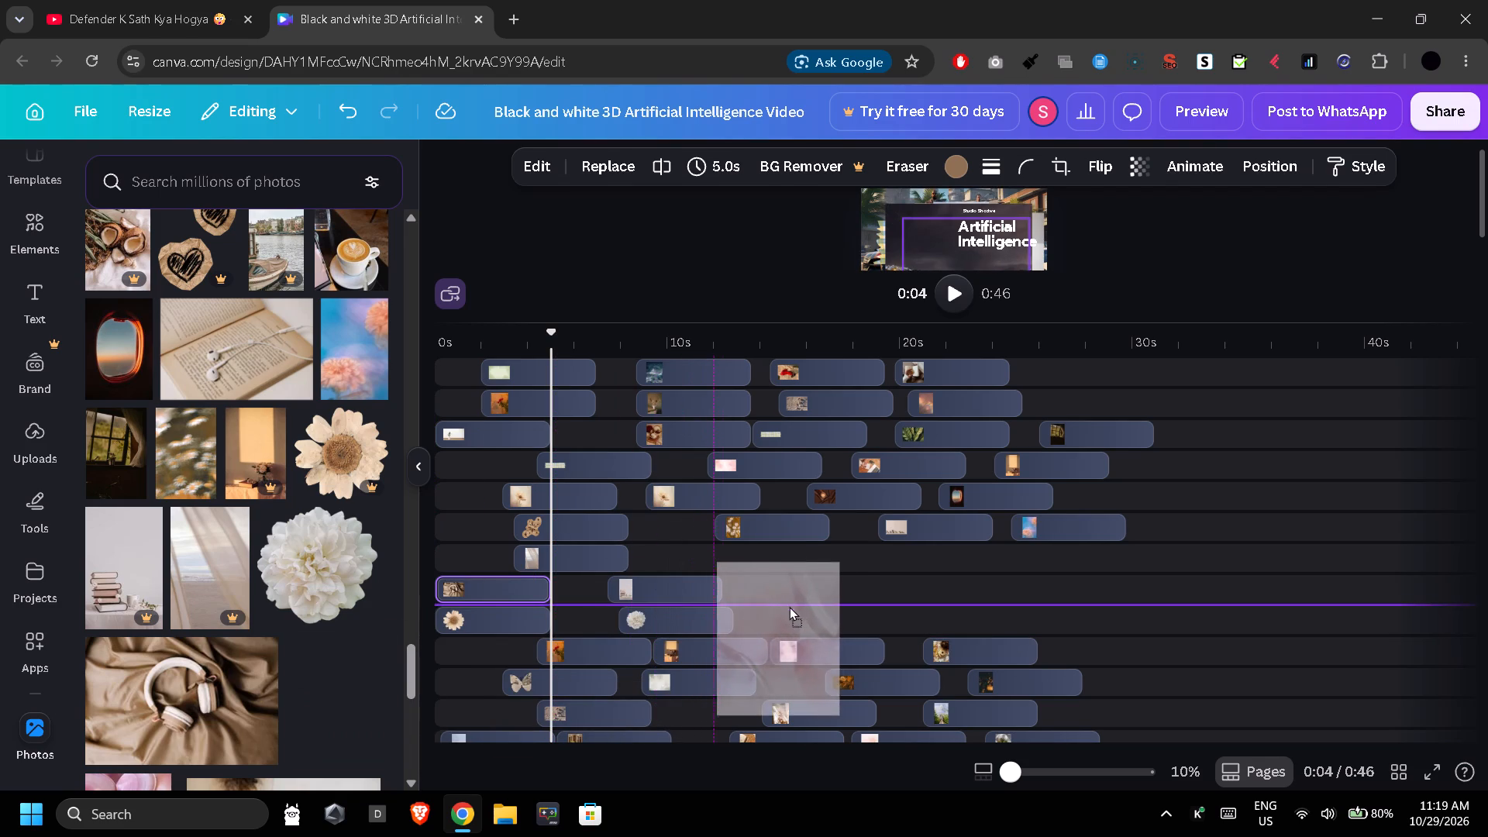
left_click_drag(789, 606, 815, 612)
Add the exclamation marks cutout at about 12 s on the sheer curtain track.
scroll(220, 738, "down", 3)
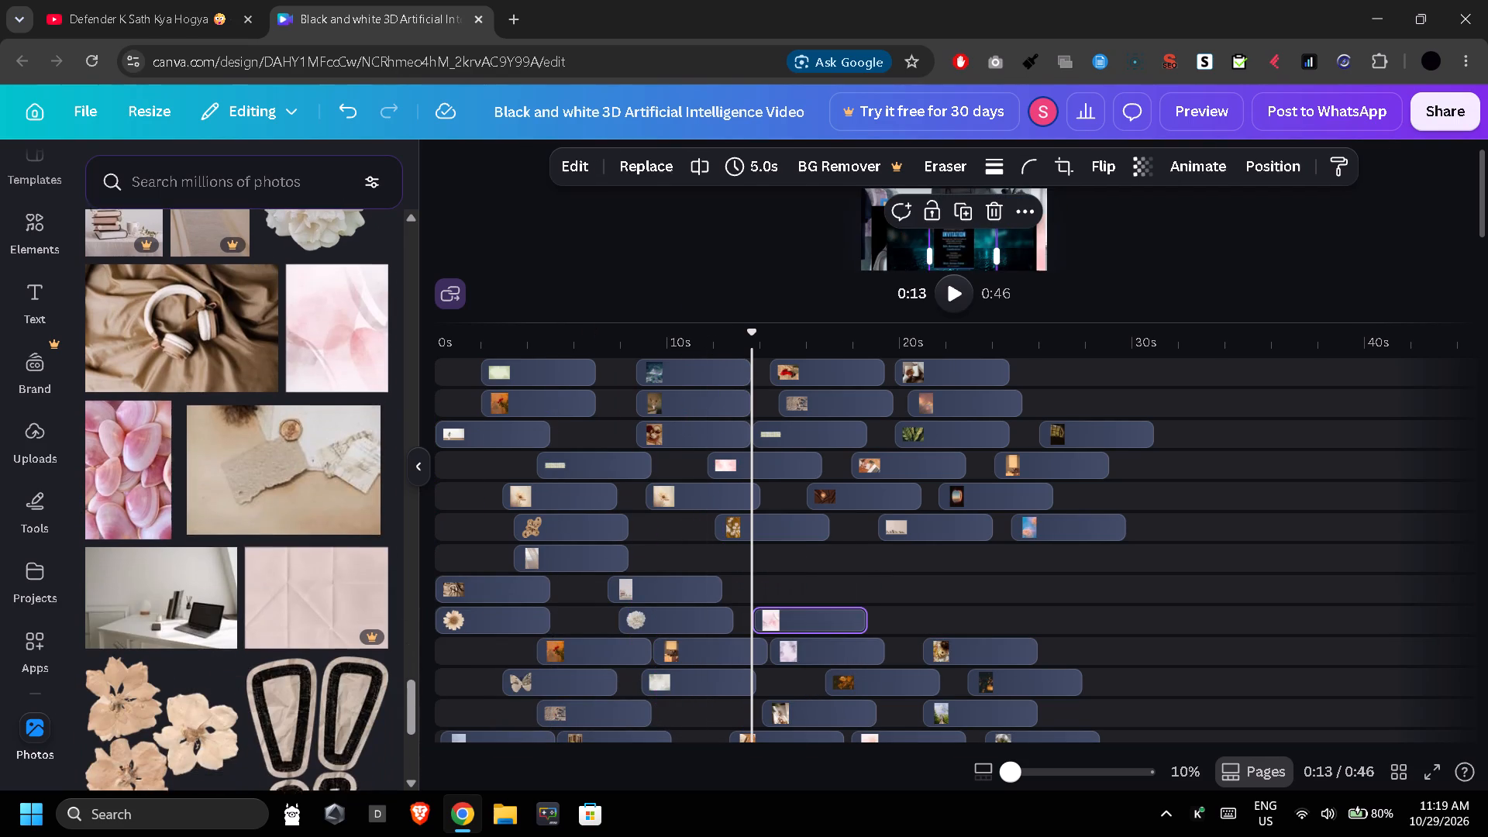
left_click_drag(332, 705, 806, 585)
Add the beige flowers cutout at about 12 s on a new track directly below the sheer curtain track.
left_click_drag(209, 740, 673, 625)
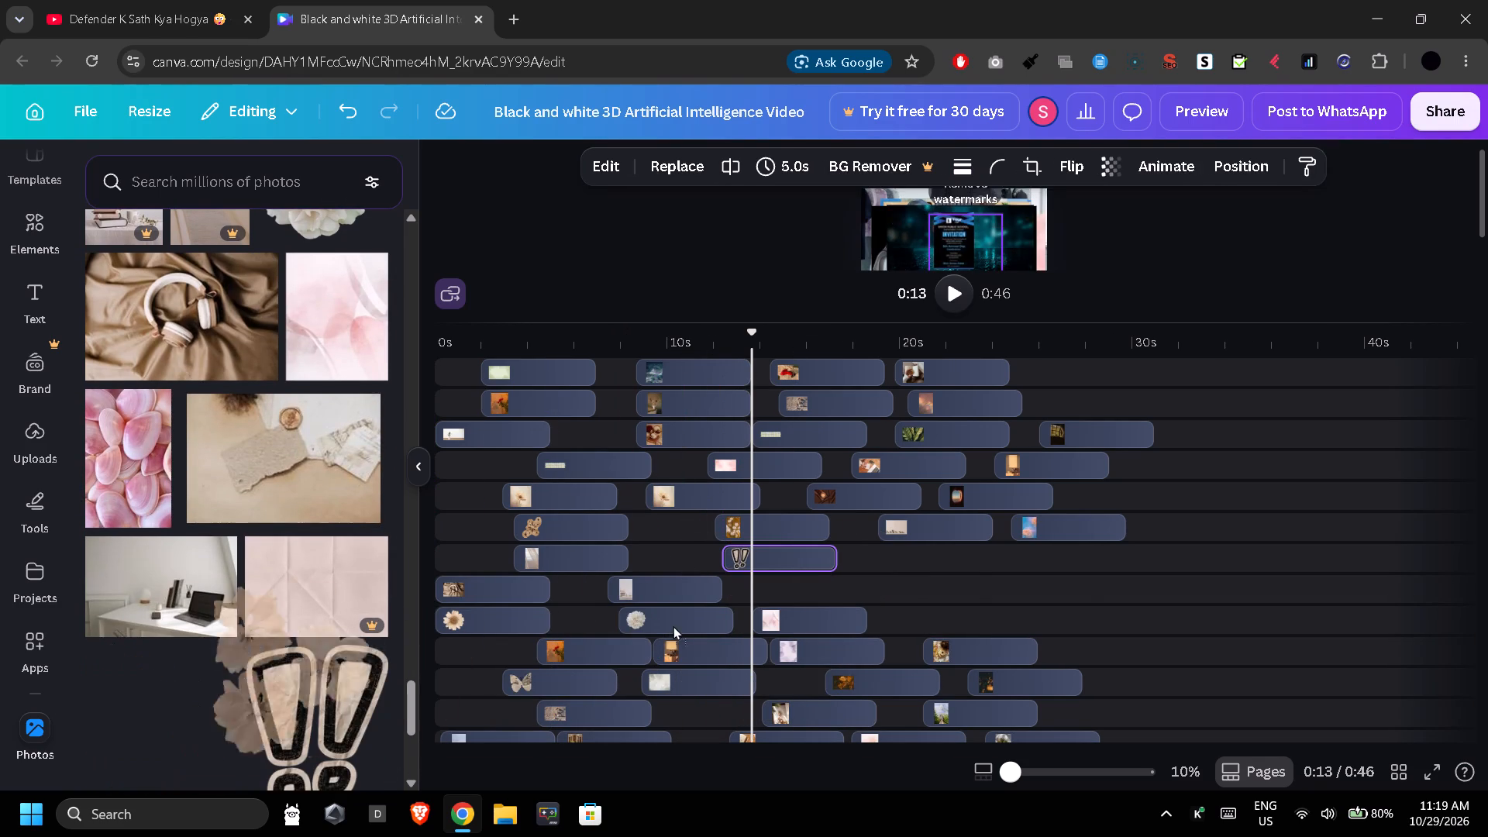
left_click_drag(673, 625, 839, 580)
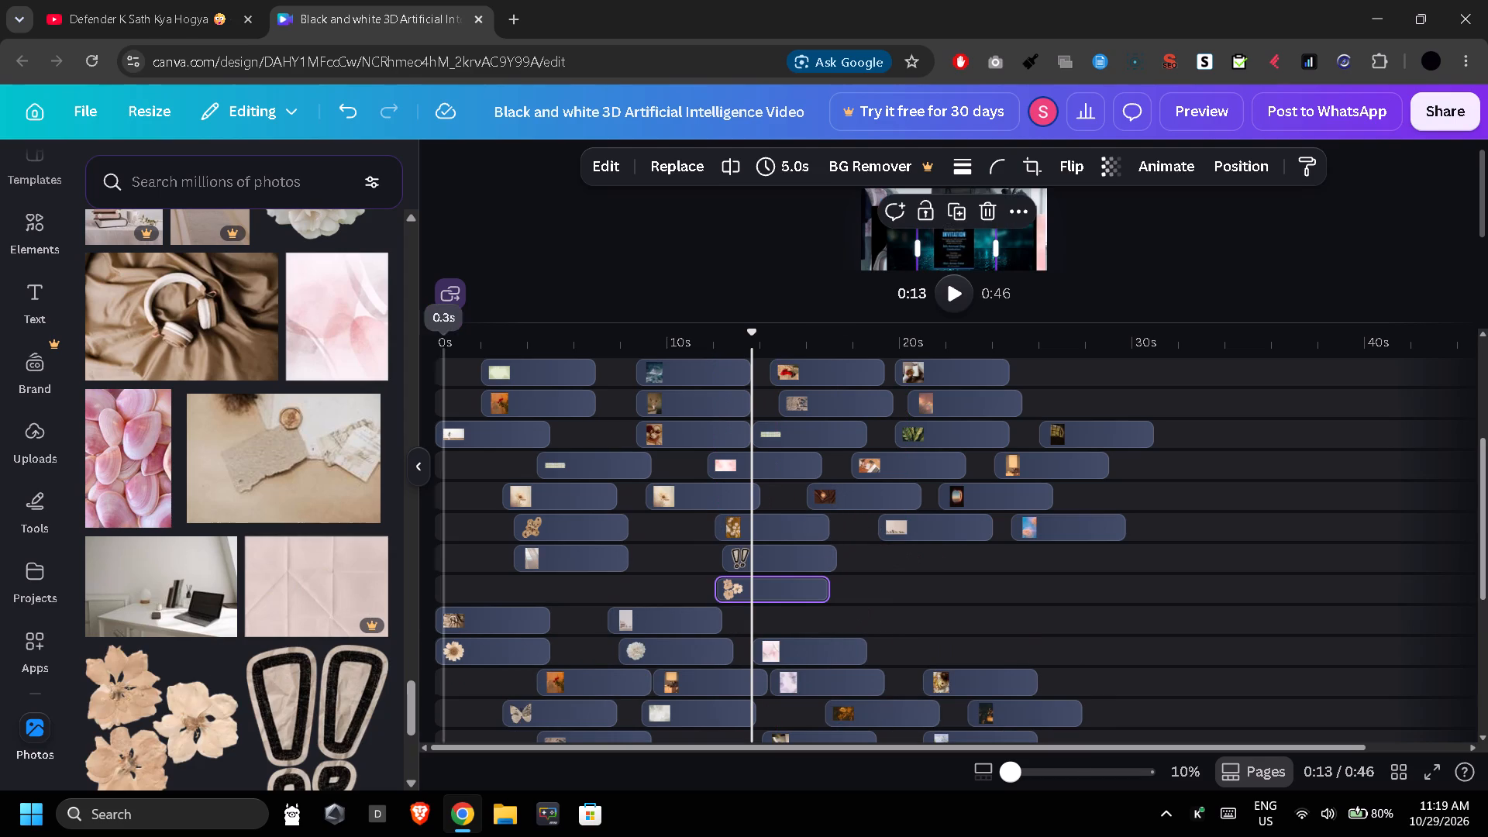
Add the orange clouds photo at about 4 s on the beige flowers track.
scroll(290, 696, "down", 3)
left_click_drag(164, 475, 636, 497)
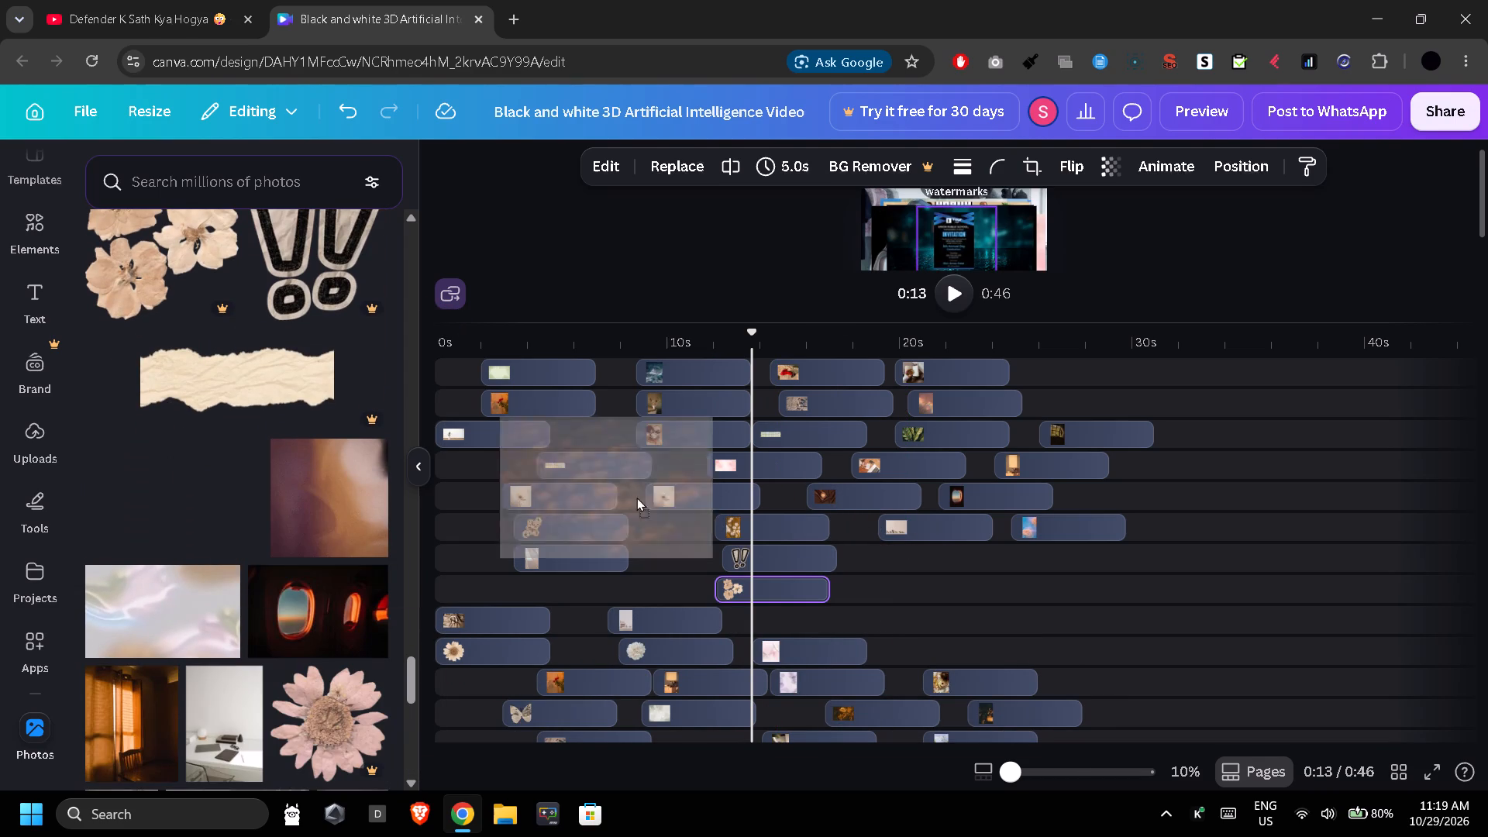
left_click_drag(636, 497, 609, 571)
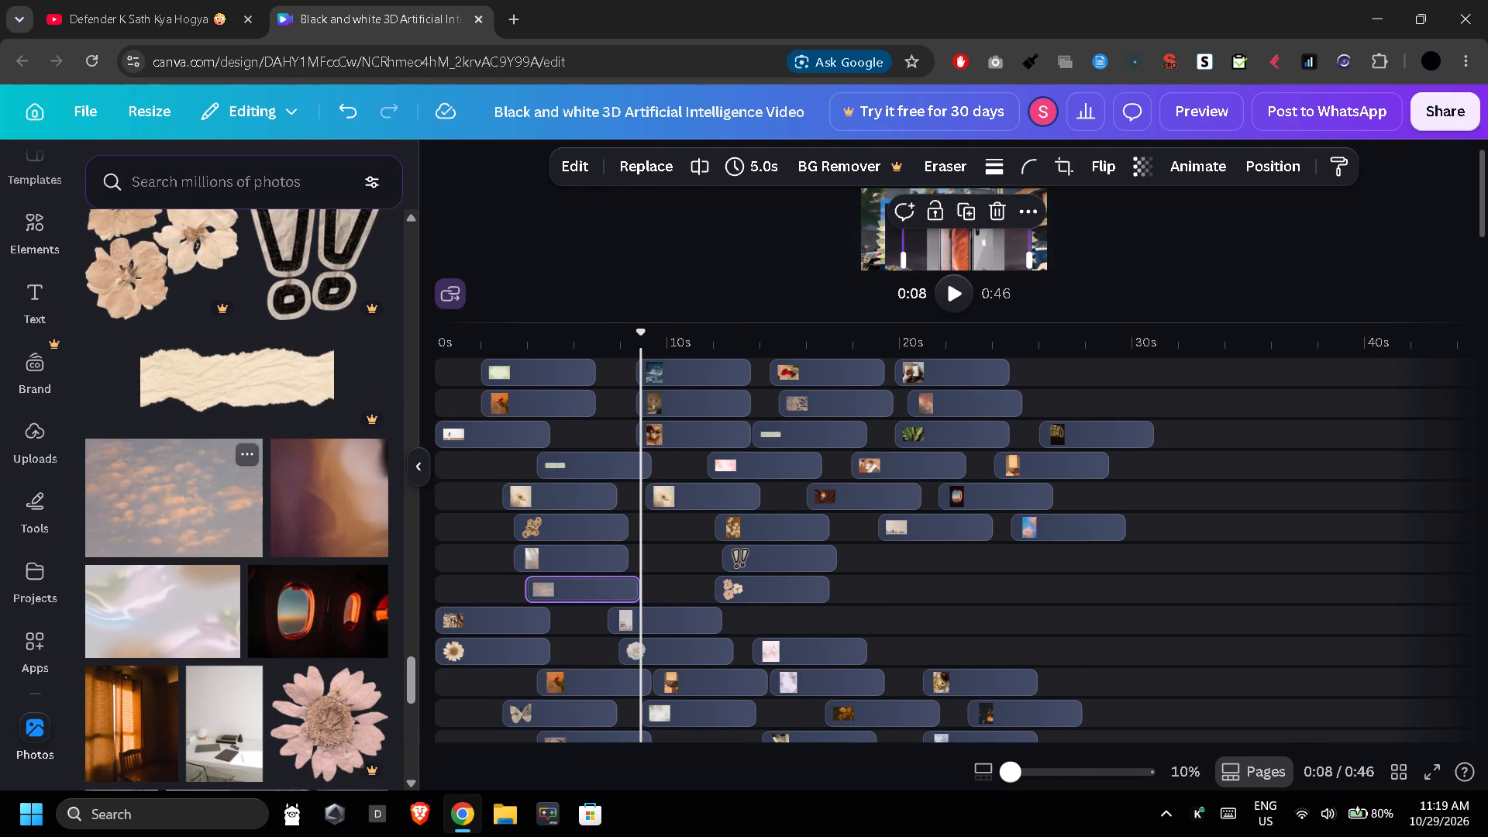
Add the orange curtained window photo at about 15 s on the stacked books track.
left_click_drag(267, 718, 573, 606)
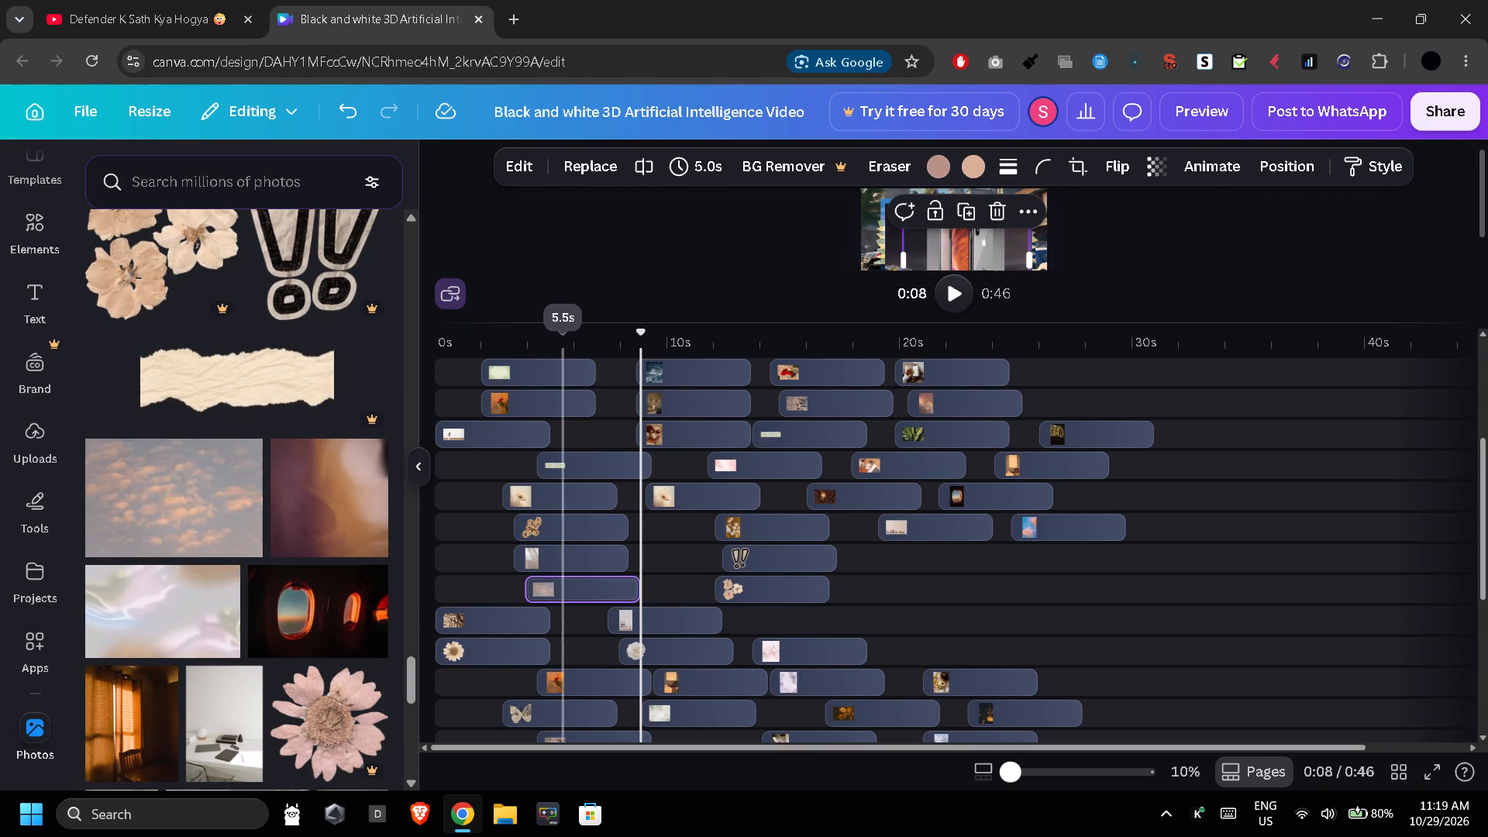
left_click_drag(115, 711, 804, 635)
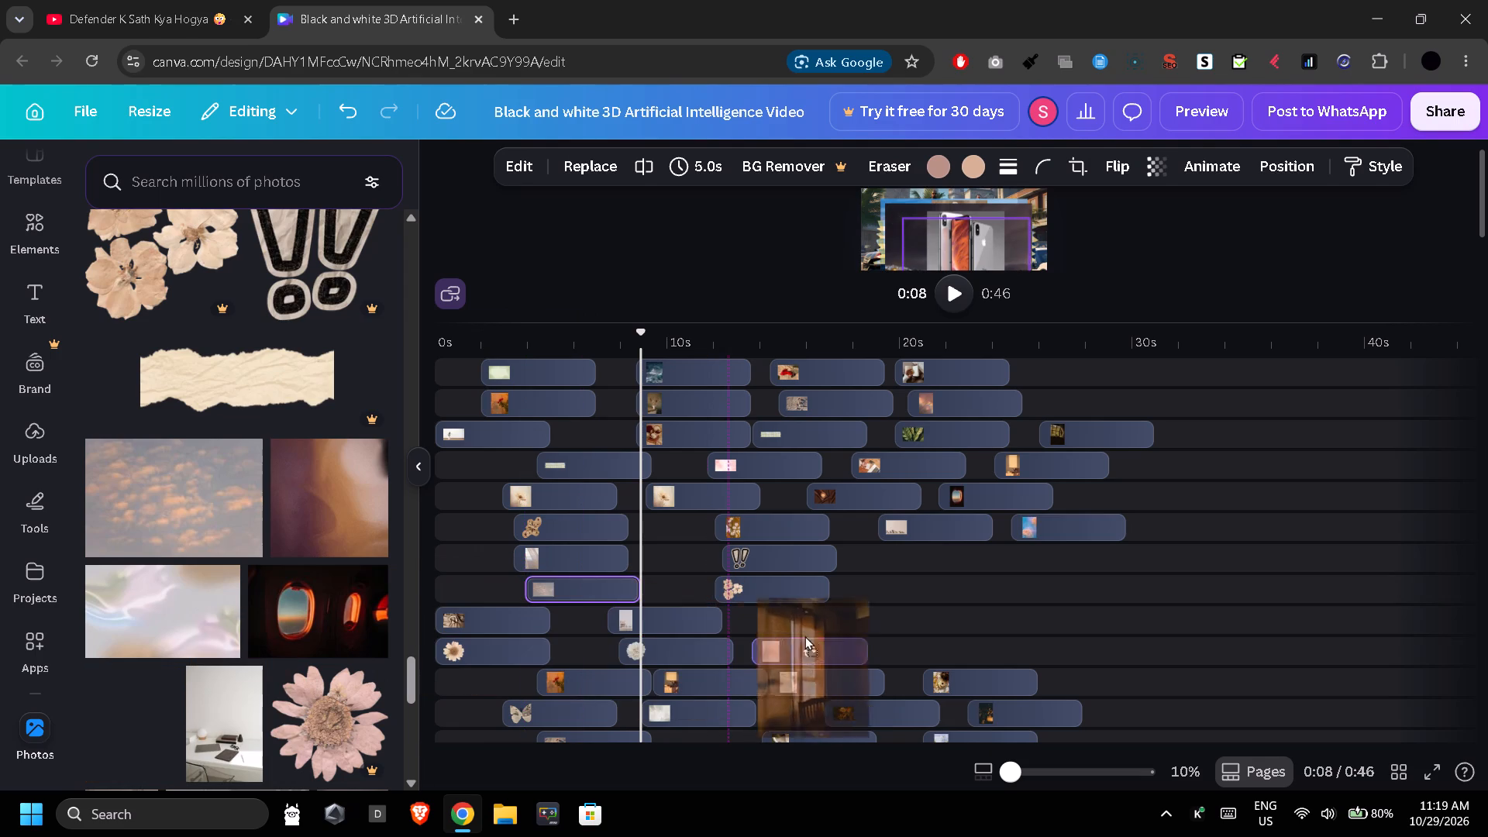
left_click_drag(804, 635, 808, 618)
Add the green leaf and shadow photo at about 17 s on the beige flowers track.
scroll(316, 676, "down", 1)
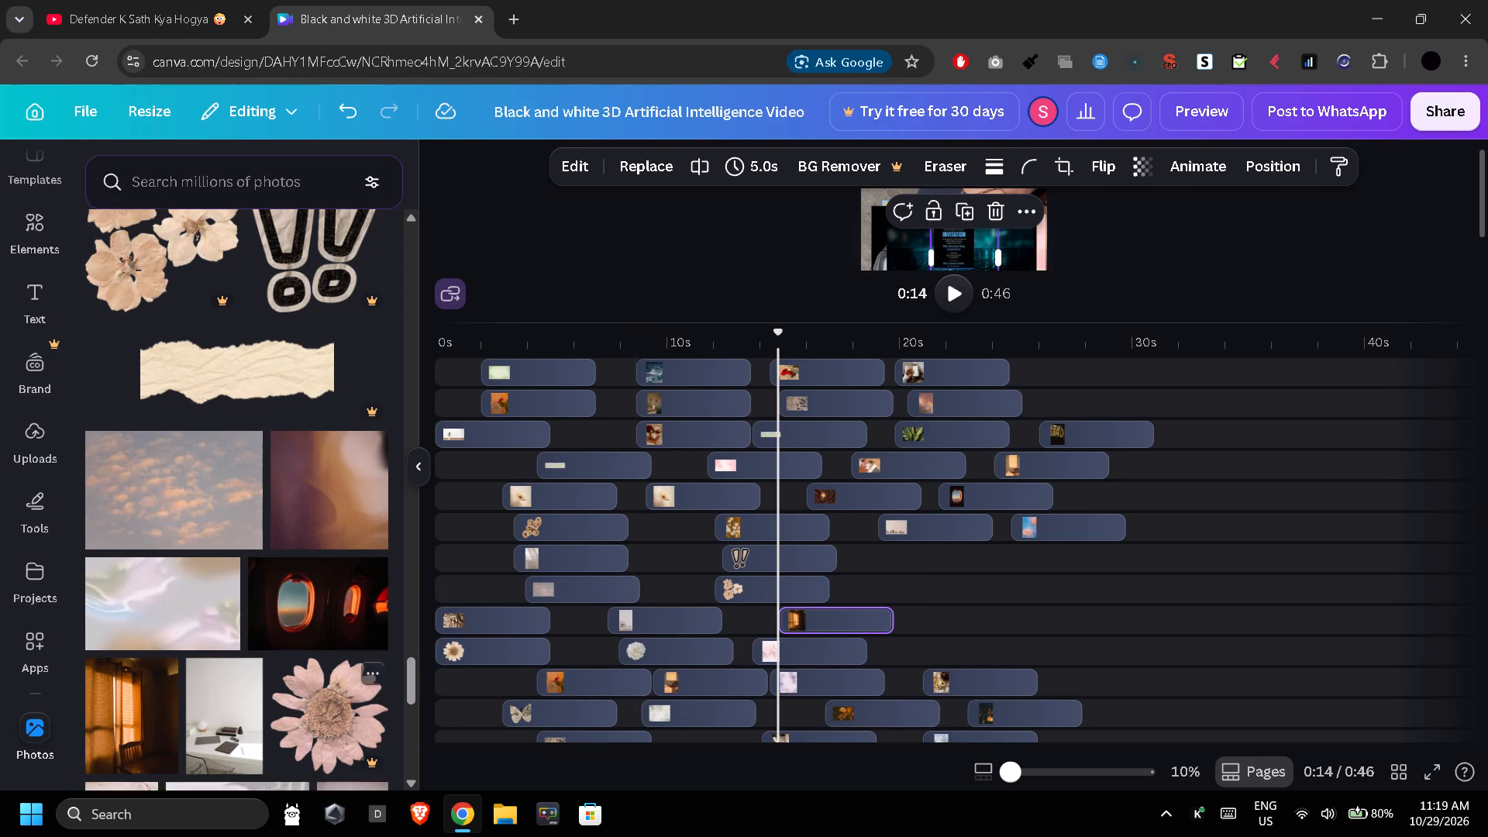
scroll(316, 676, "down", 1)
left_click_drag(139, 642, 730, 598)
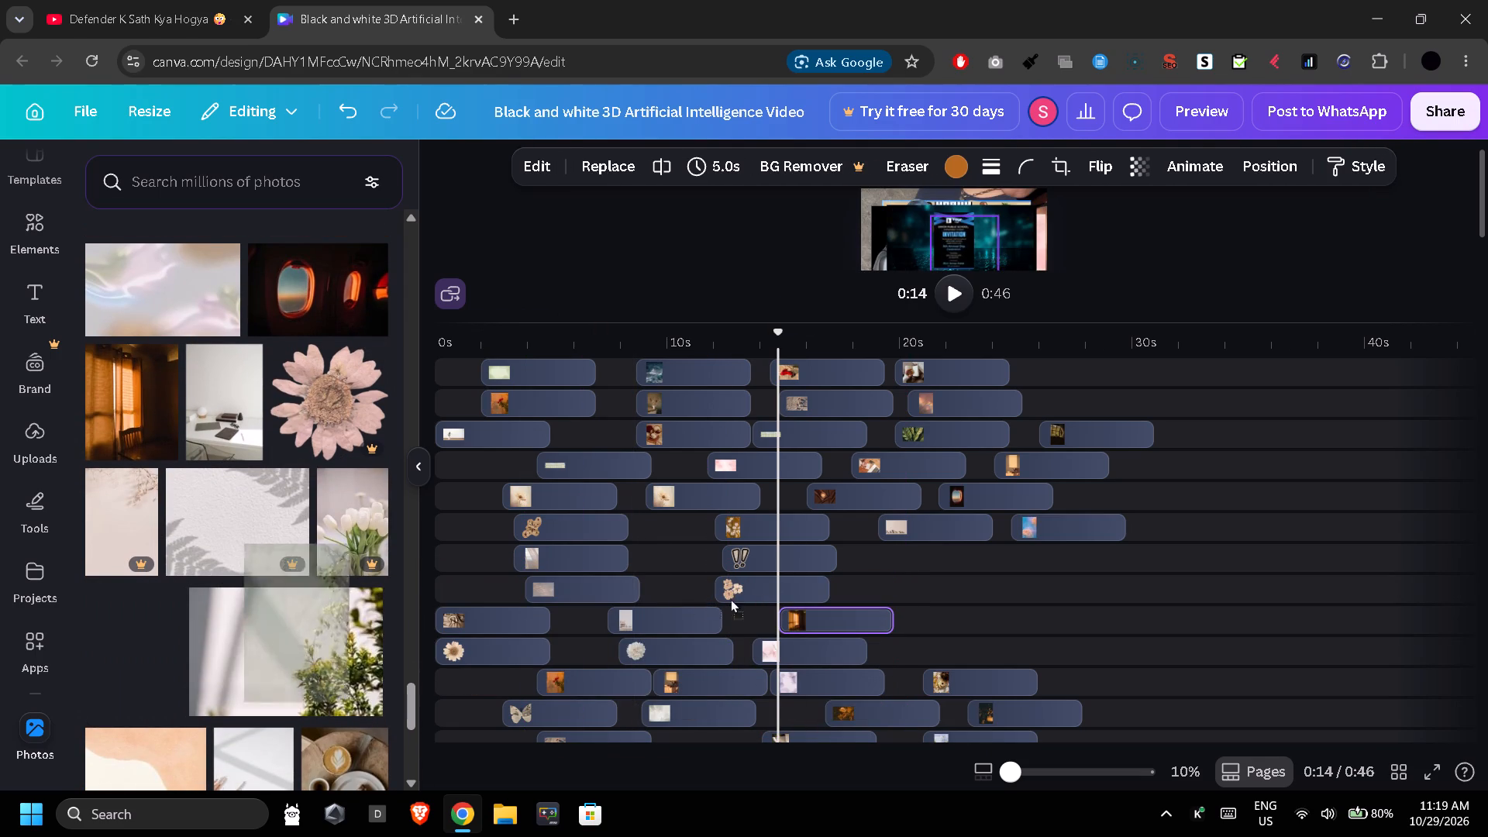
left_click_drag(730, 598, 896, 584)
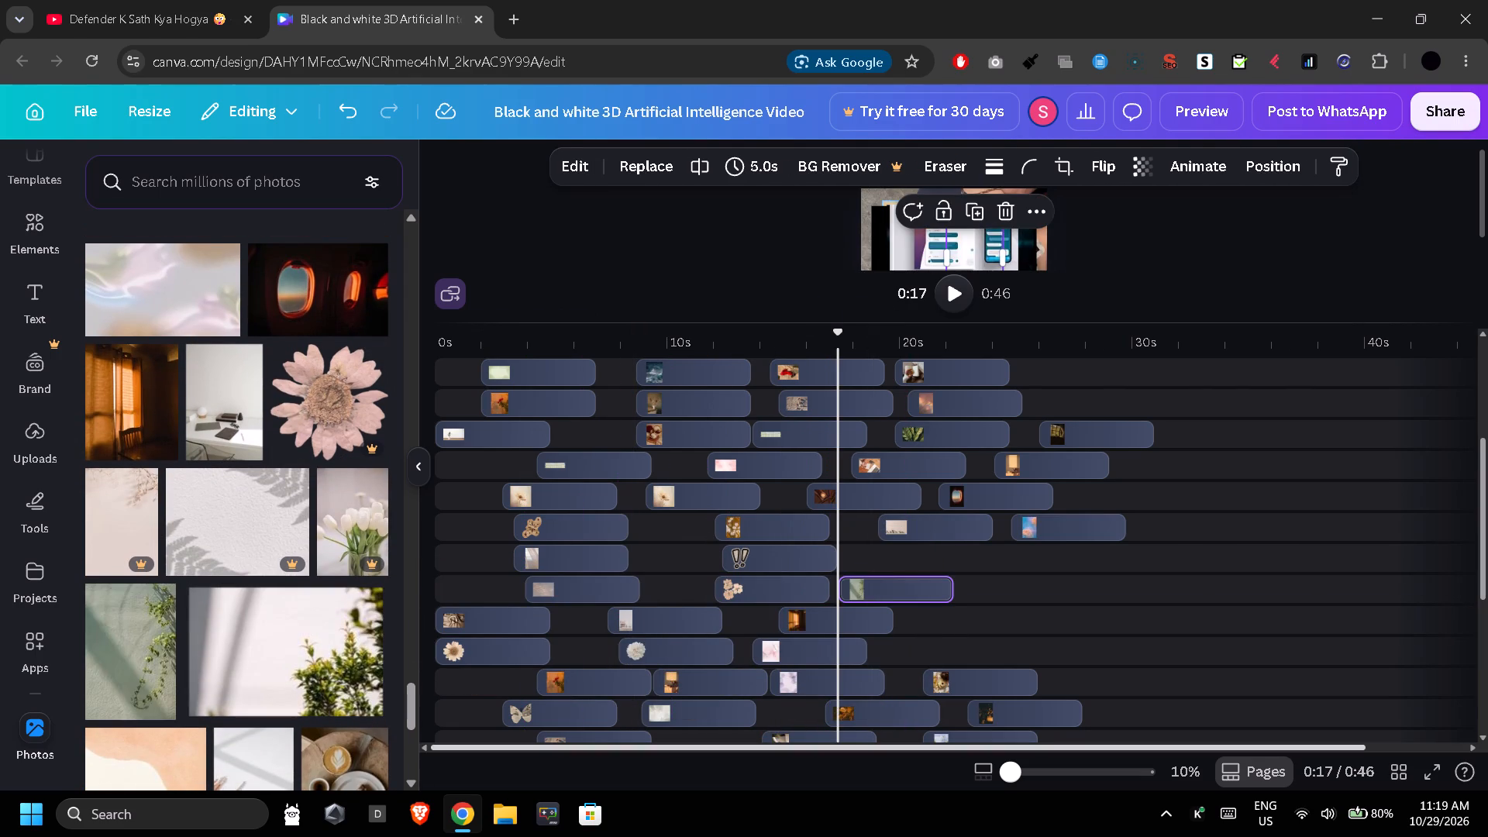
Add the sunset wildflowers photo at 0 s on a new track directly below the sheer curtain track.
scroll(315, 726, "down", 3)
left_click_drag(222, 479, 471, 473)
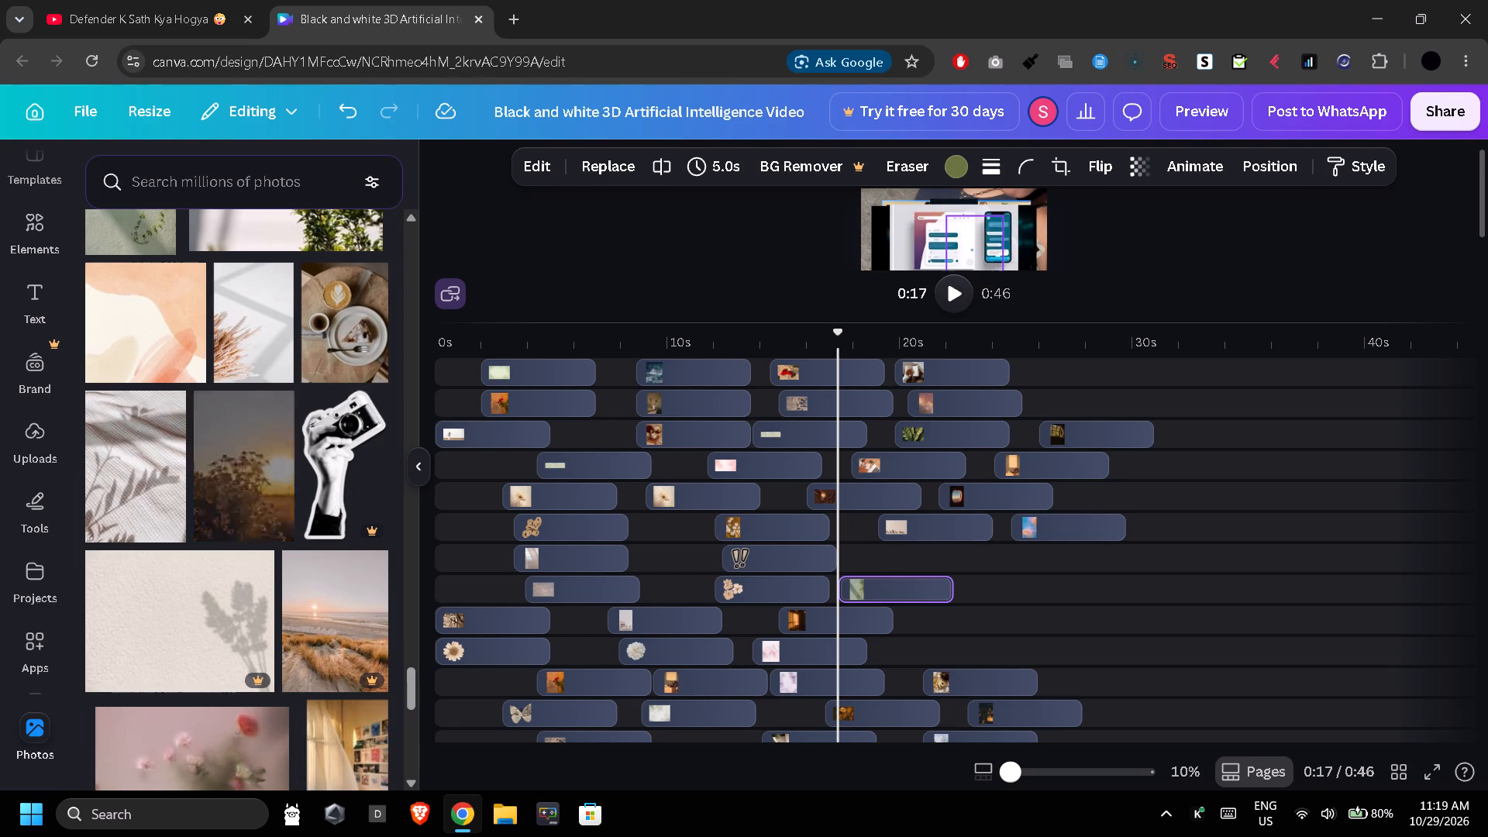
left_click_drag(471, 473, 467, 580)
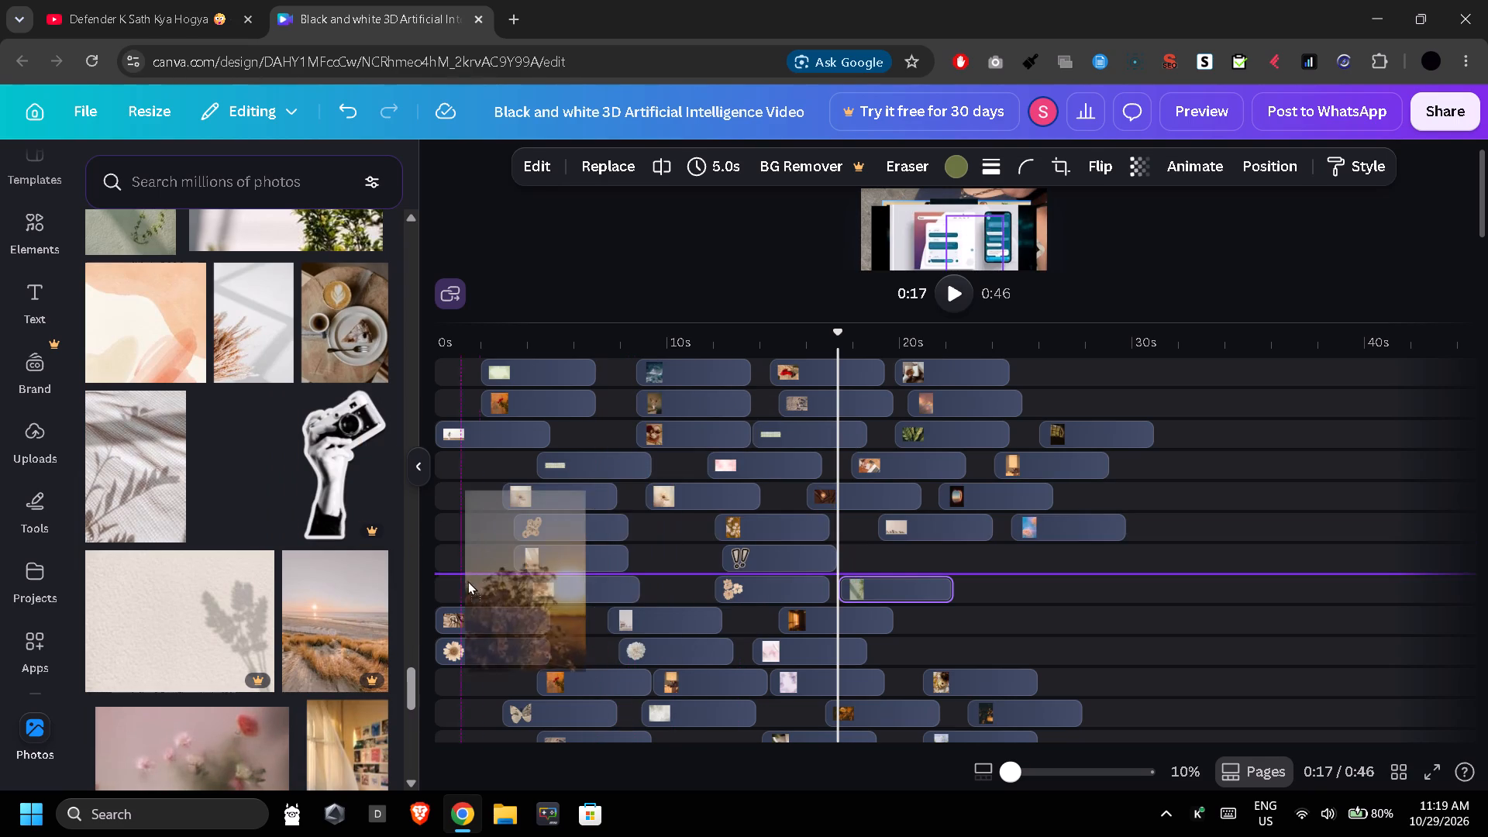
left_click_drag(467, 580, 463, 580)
Delete all clips on the eleven topmost tracks, from the Artificial Intelligence title through the dark window-frame photo's track.
scroll(708, 632, "down", 4)
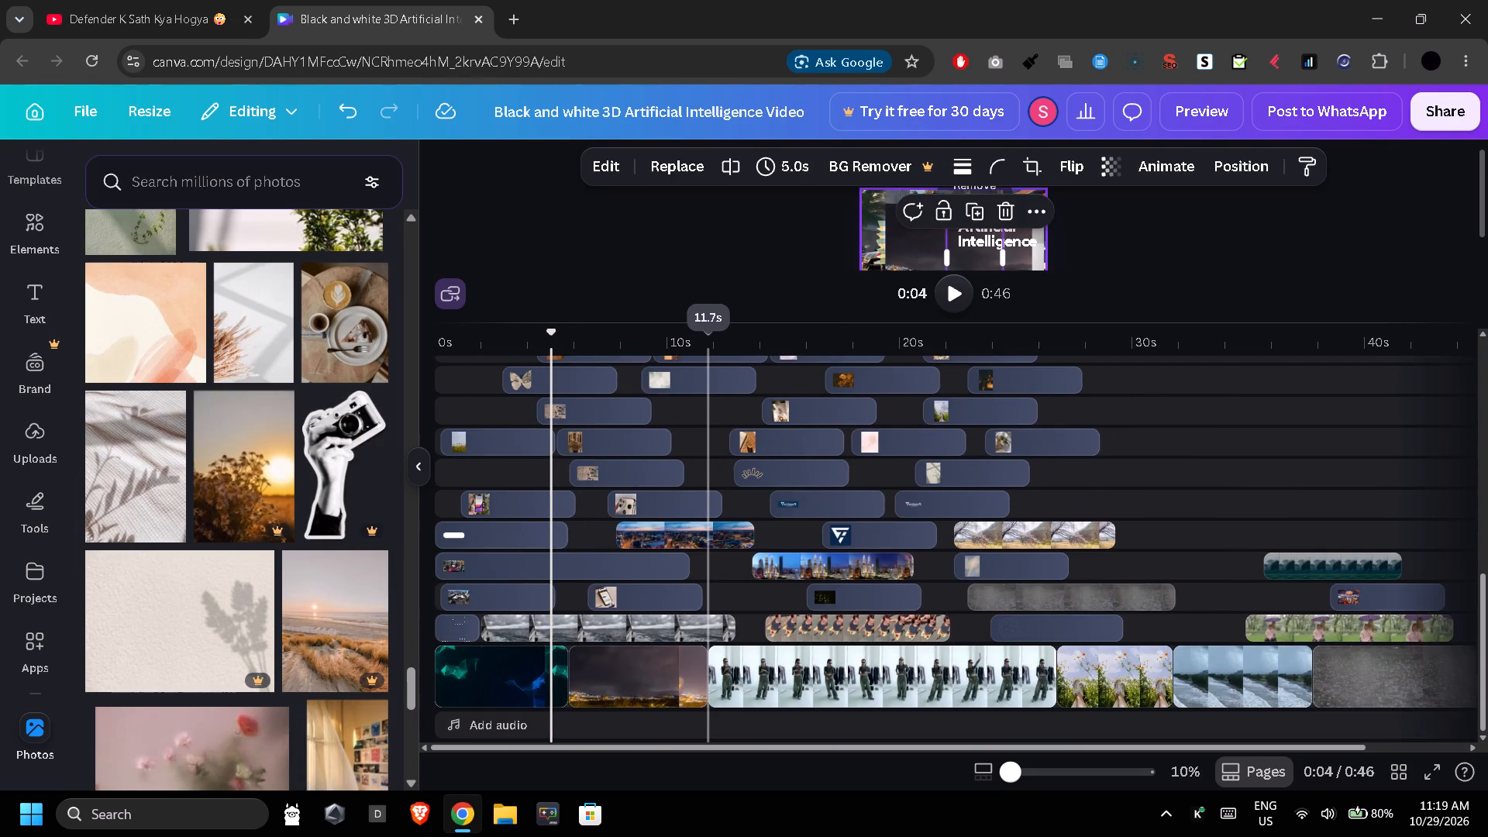
scroll(708, 632, "up", 7)
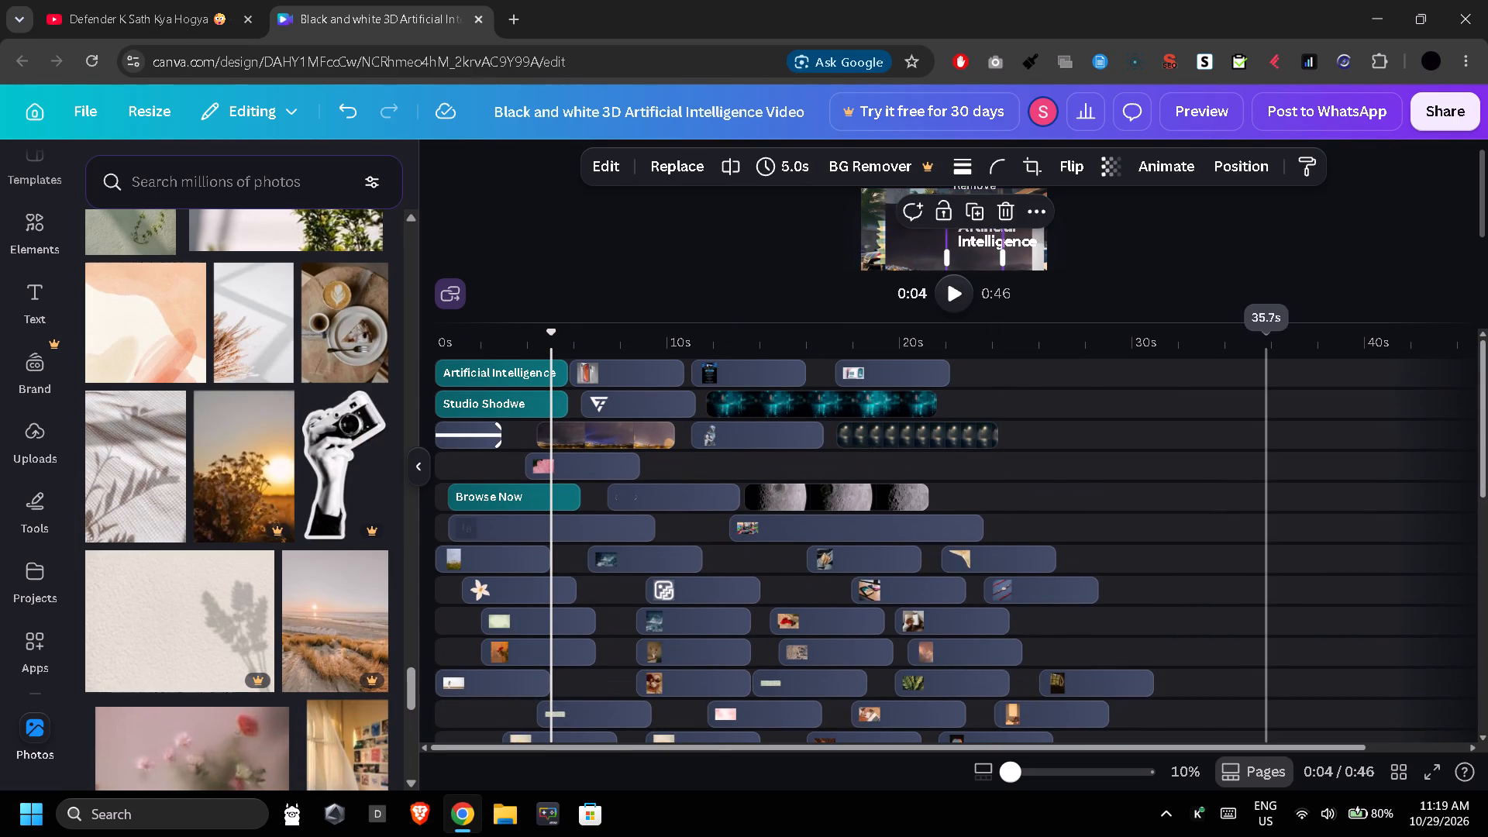
left_click(1214, 705)
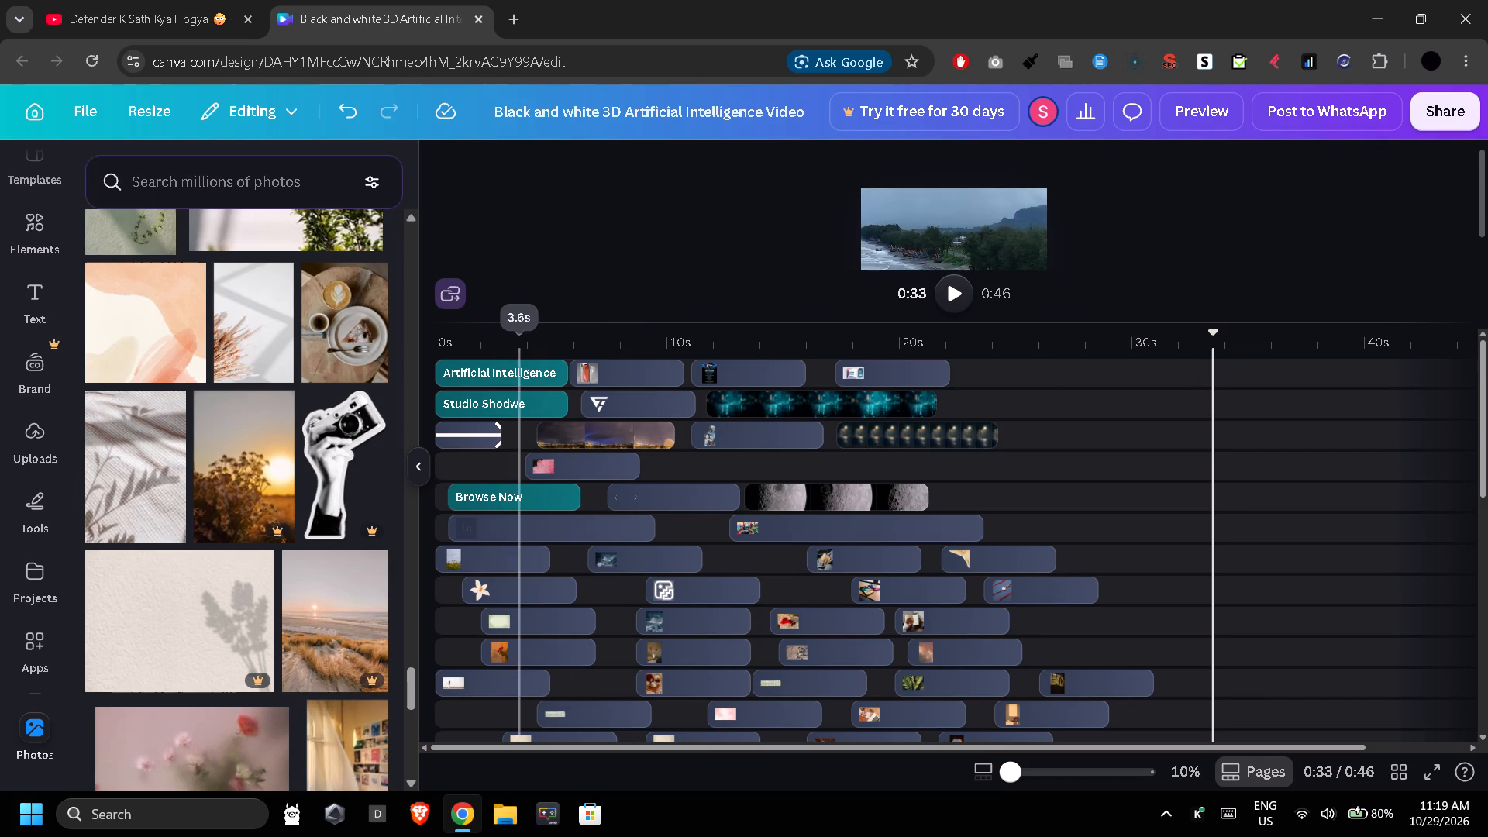
left_click_drag(1188, 697, 567, 391)
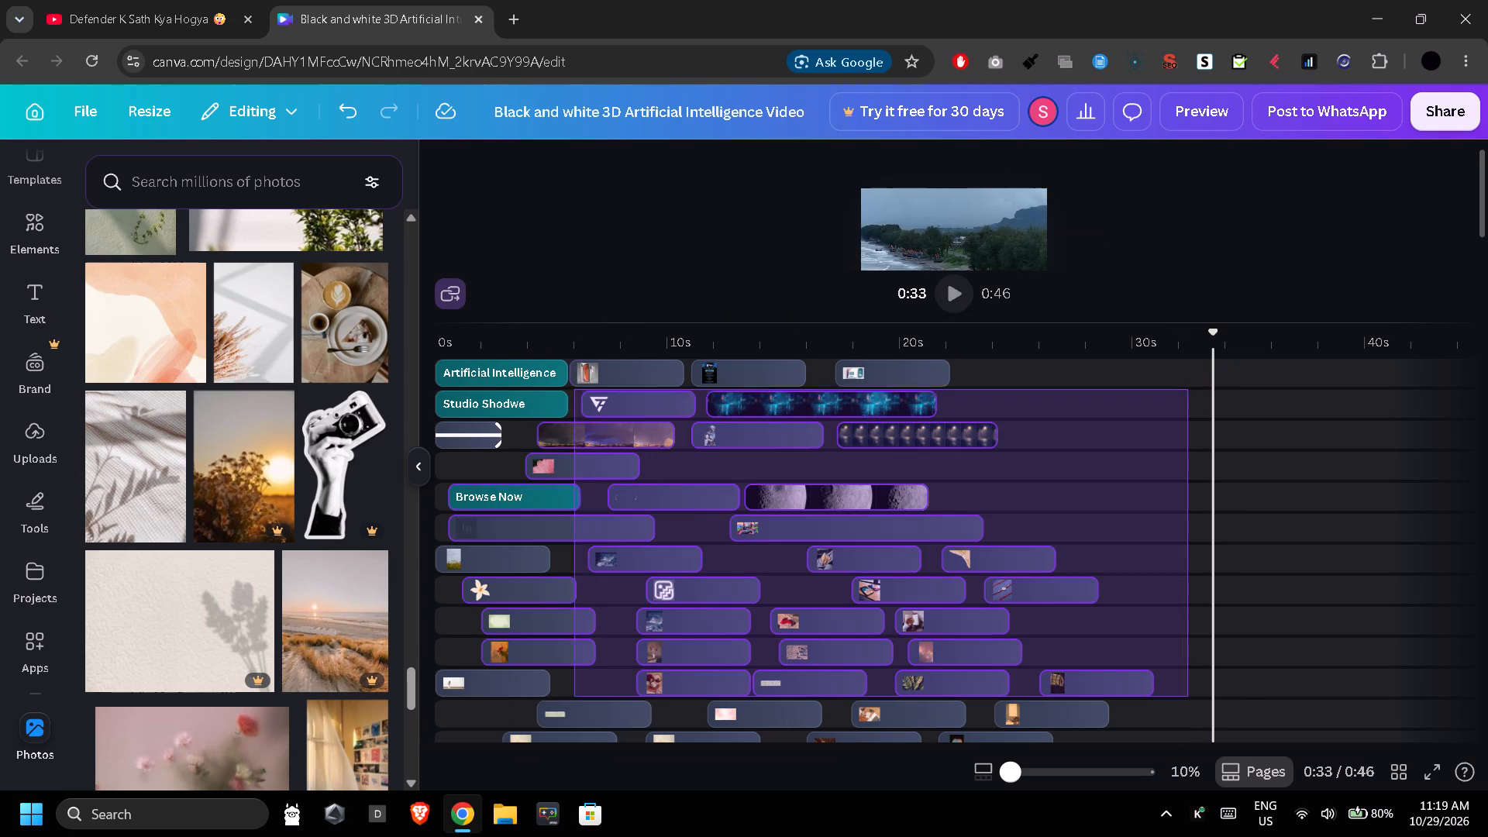
left_click_drag(567, 391, 501, 374)
key("BackSpace")
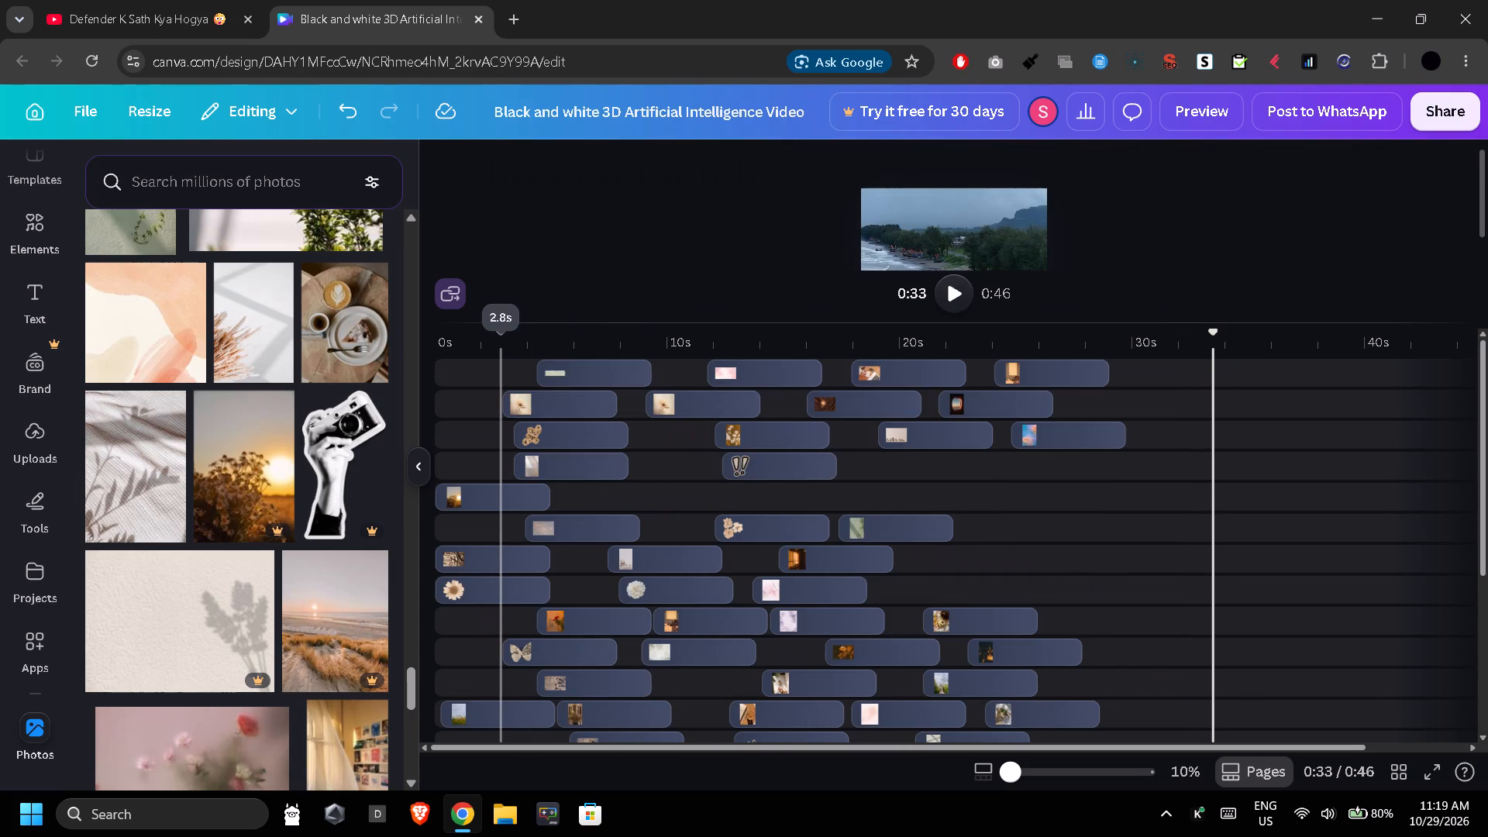
Delete all clips on the nine tracks directly below the third track, starting with the sheer curtain track.
left_click_drag(1127, 715, 529, 480)
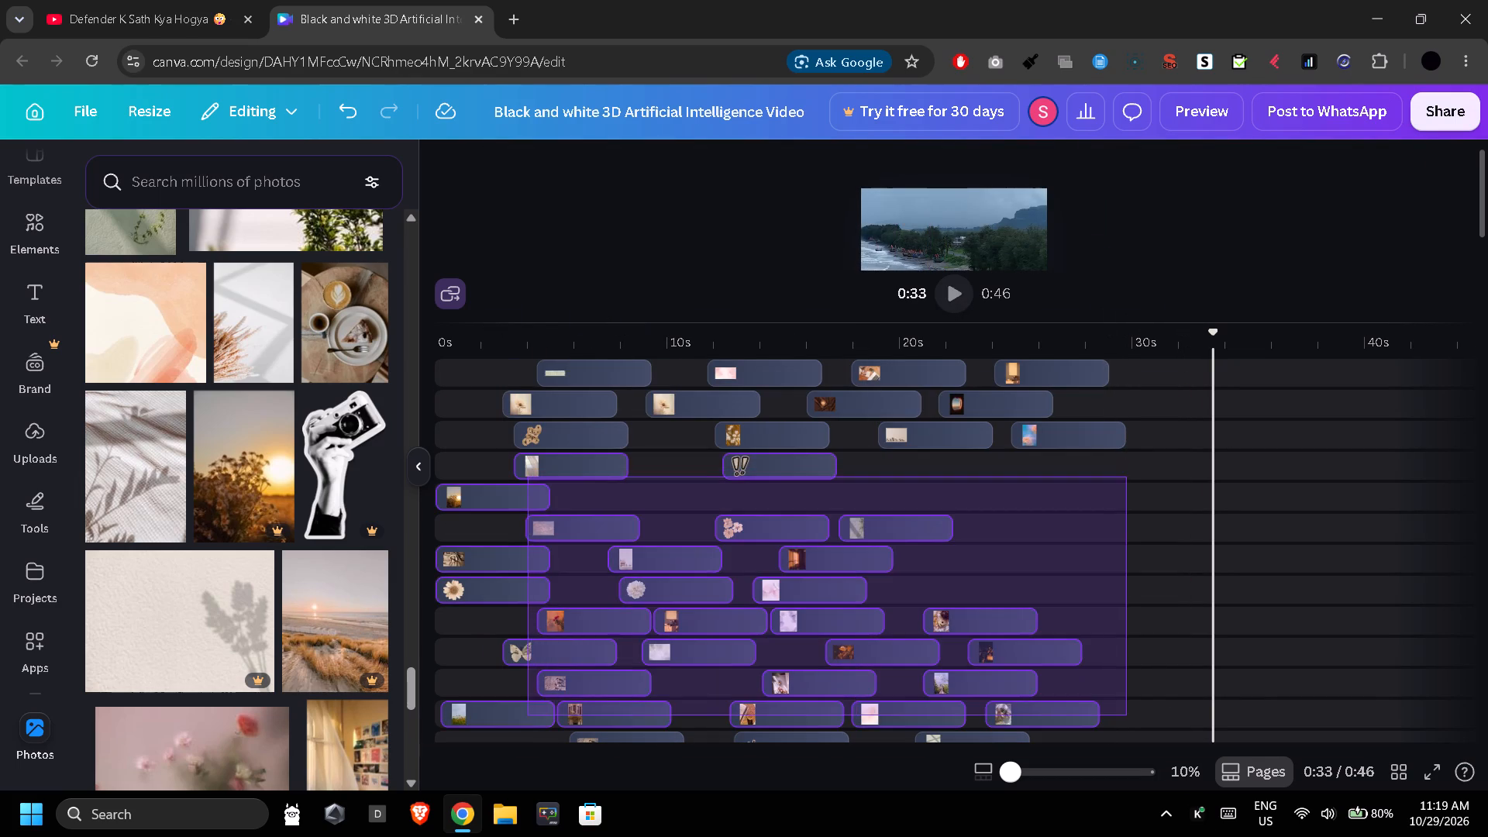
key("BackSpace")
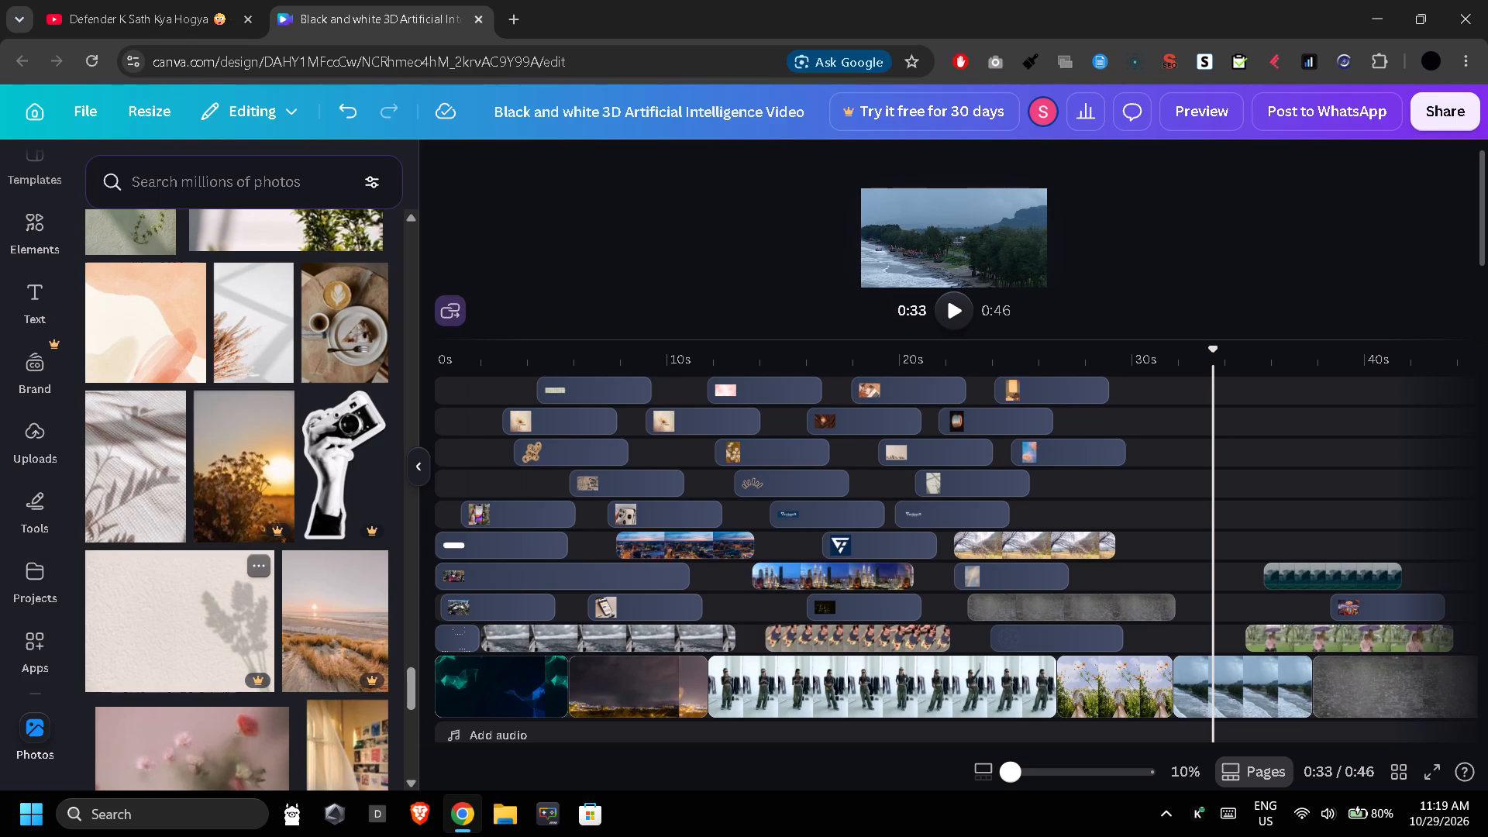
Add the cream wall with leaf shadow photo at 0 s on the fourth track.
left_click_drag(185, 650, 507, 487)
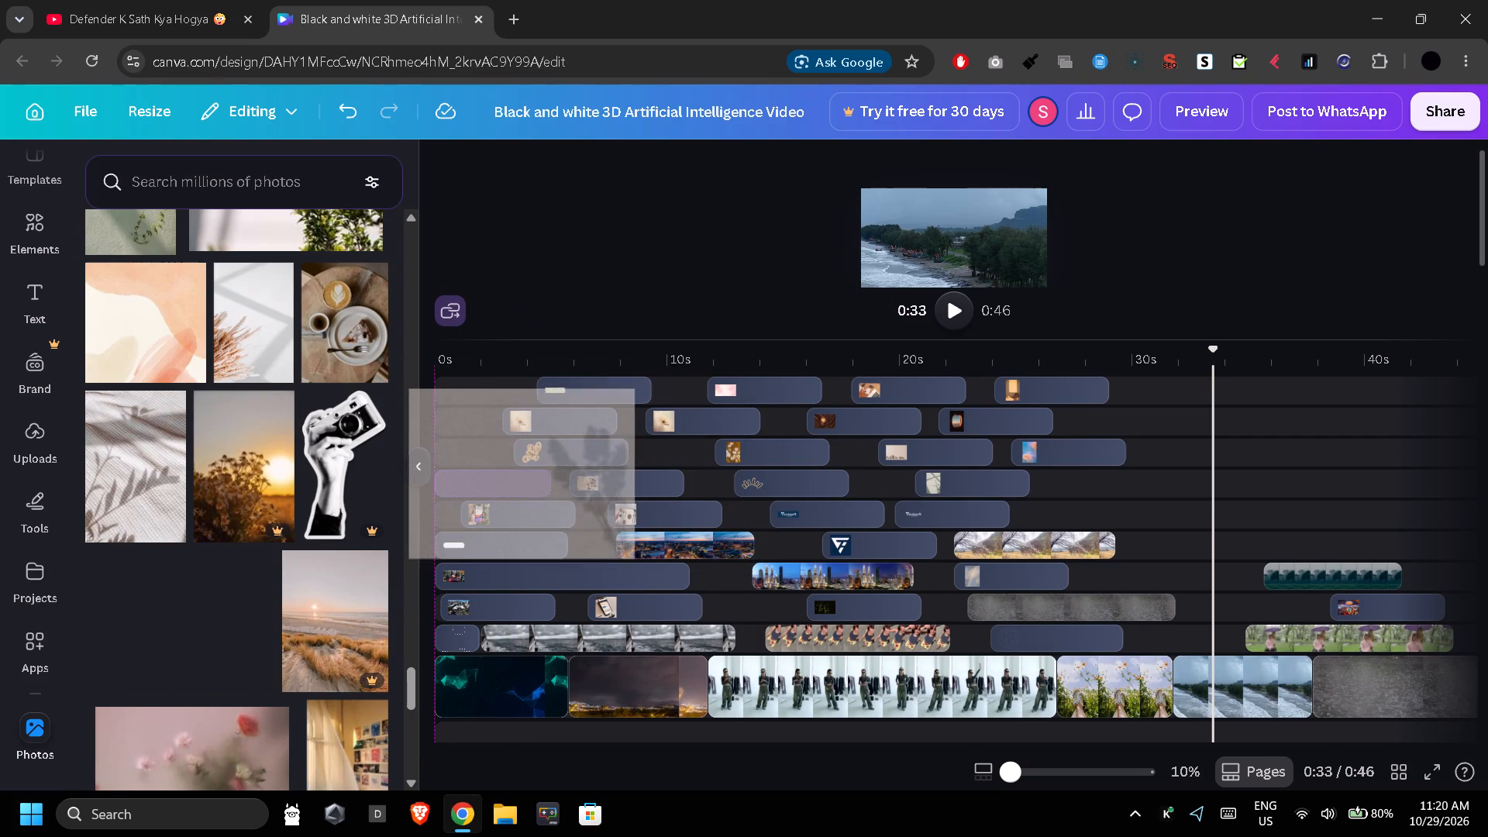
Replace the first clip on the third track, at about 3 s, with the beach sunset photo.
left_click_drag(308, 628, 704, 449)
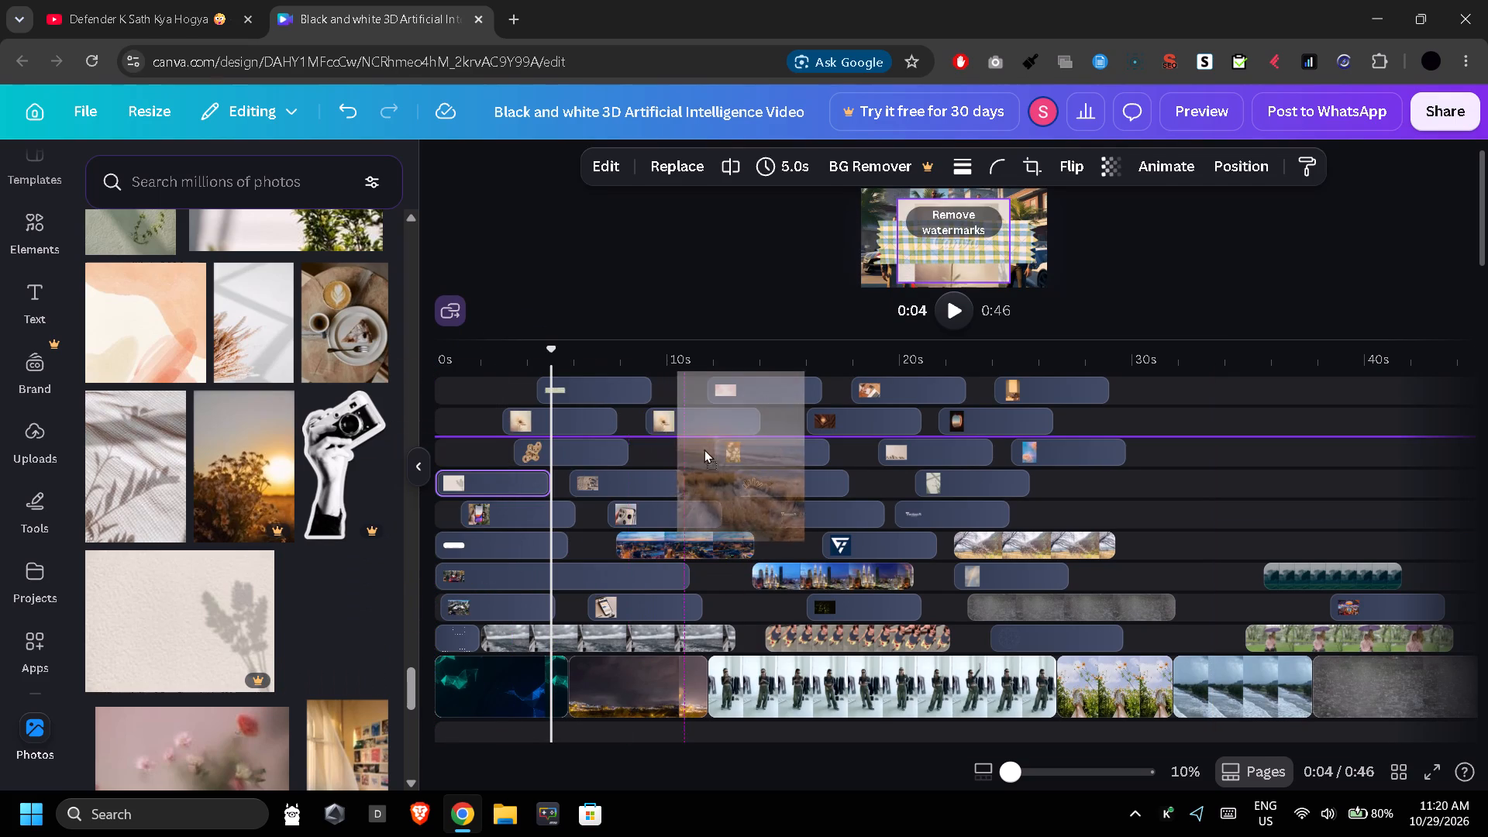
left_click_drag(704, 449, 617, 446)
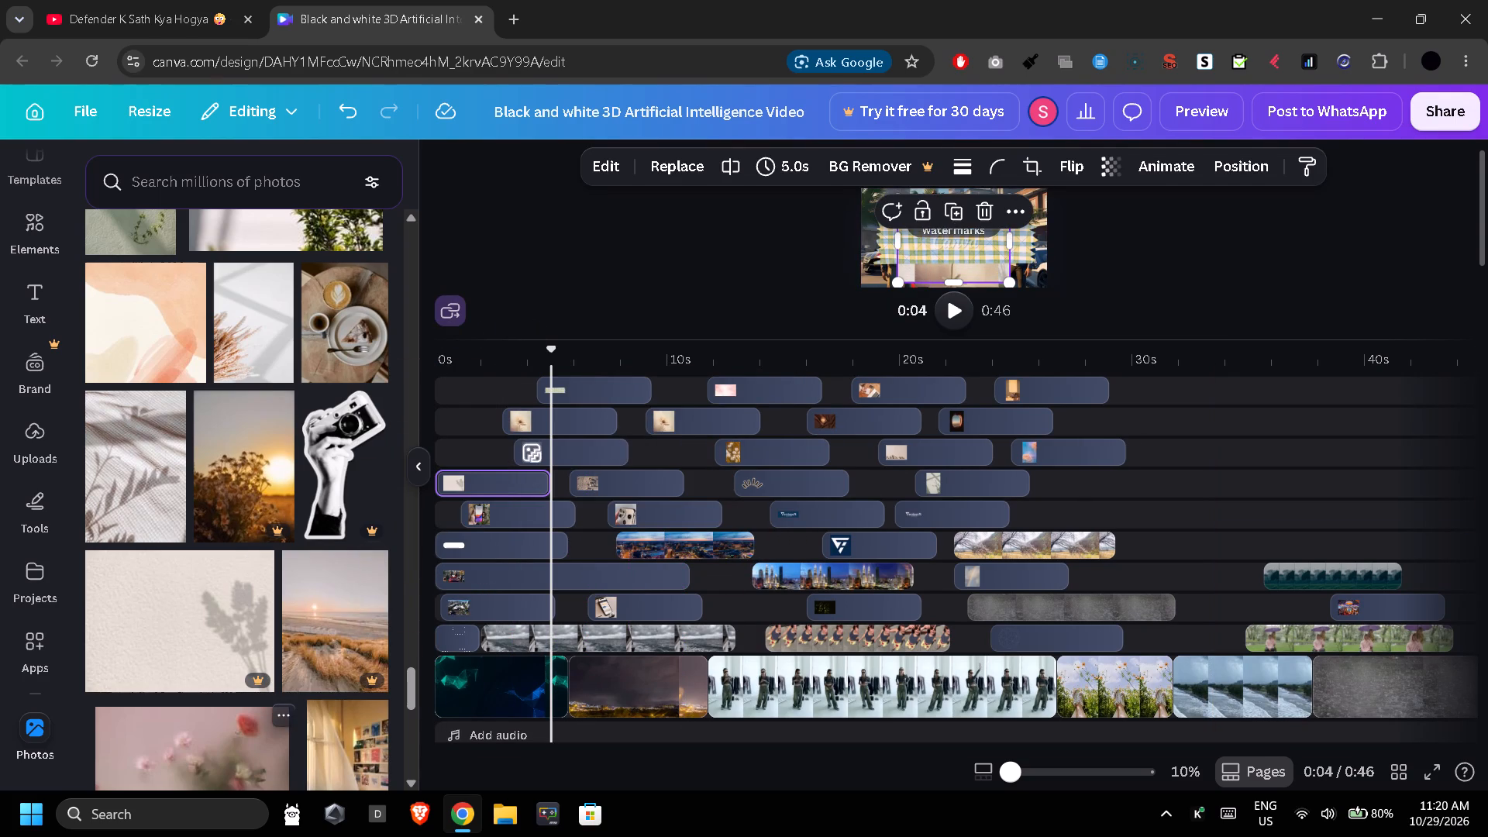
Add the blurred pink flowers photo at about 4 s on a new track directly below the third track.
left_click_drag(238, 780, 687, 460)
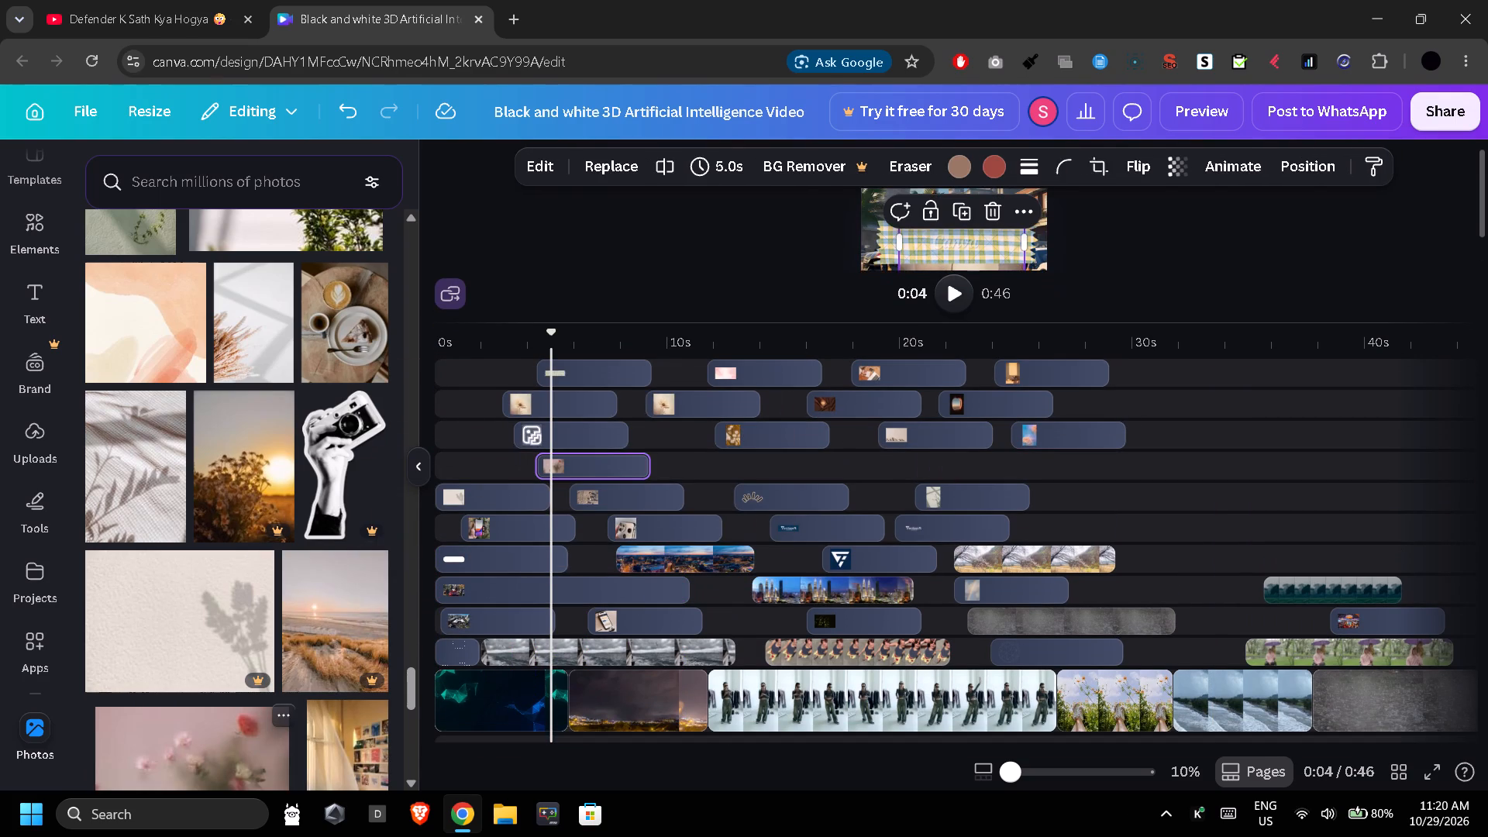
Add the hand holding a camera cutout at about 11 s on the blurred pink flowers track.
left_click_drag(374, 504, 801, 429)
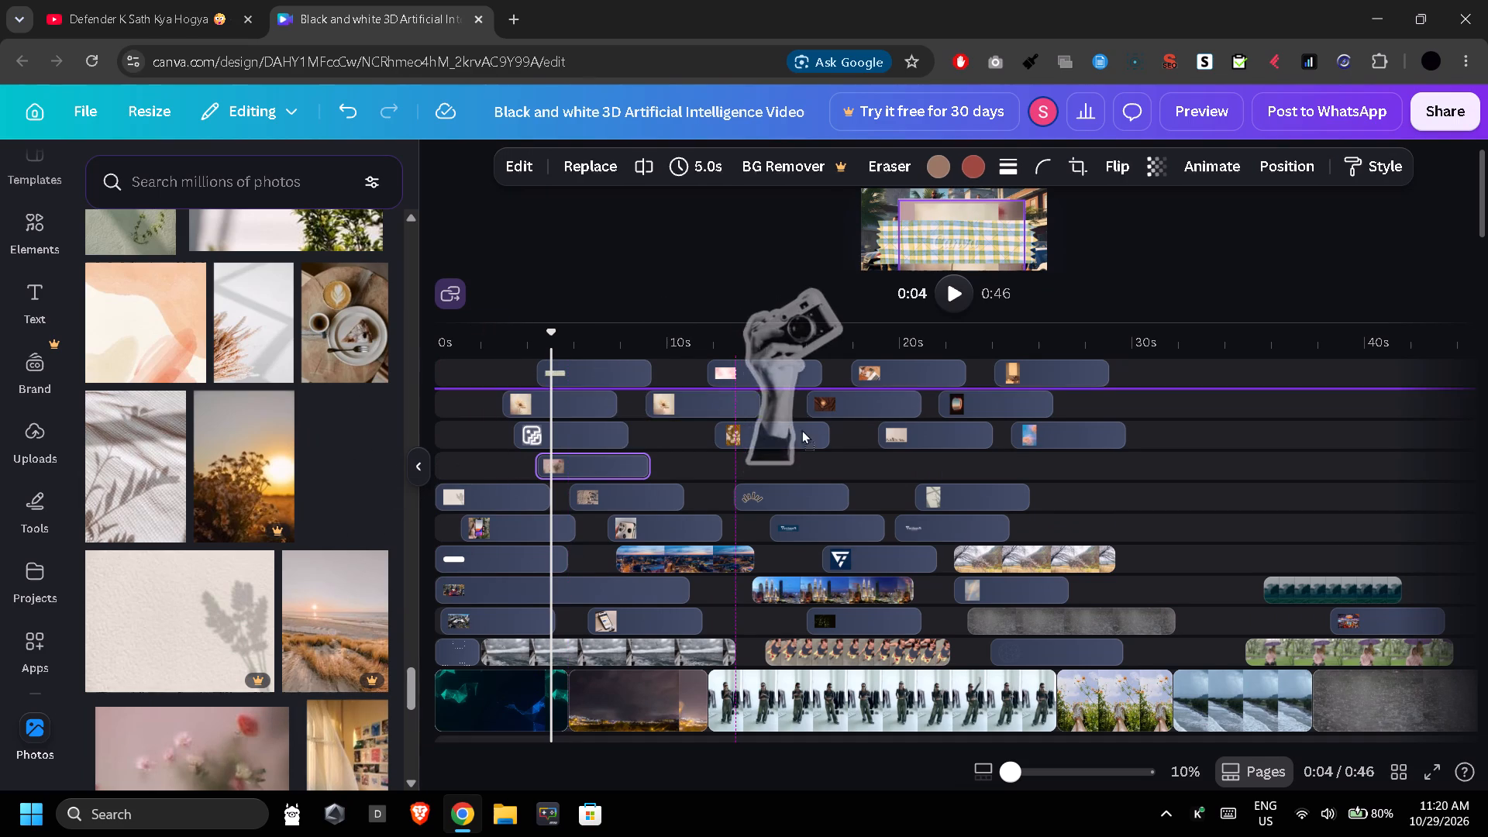
left_click_drag(801, 429, 748, 468)
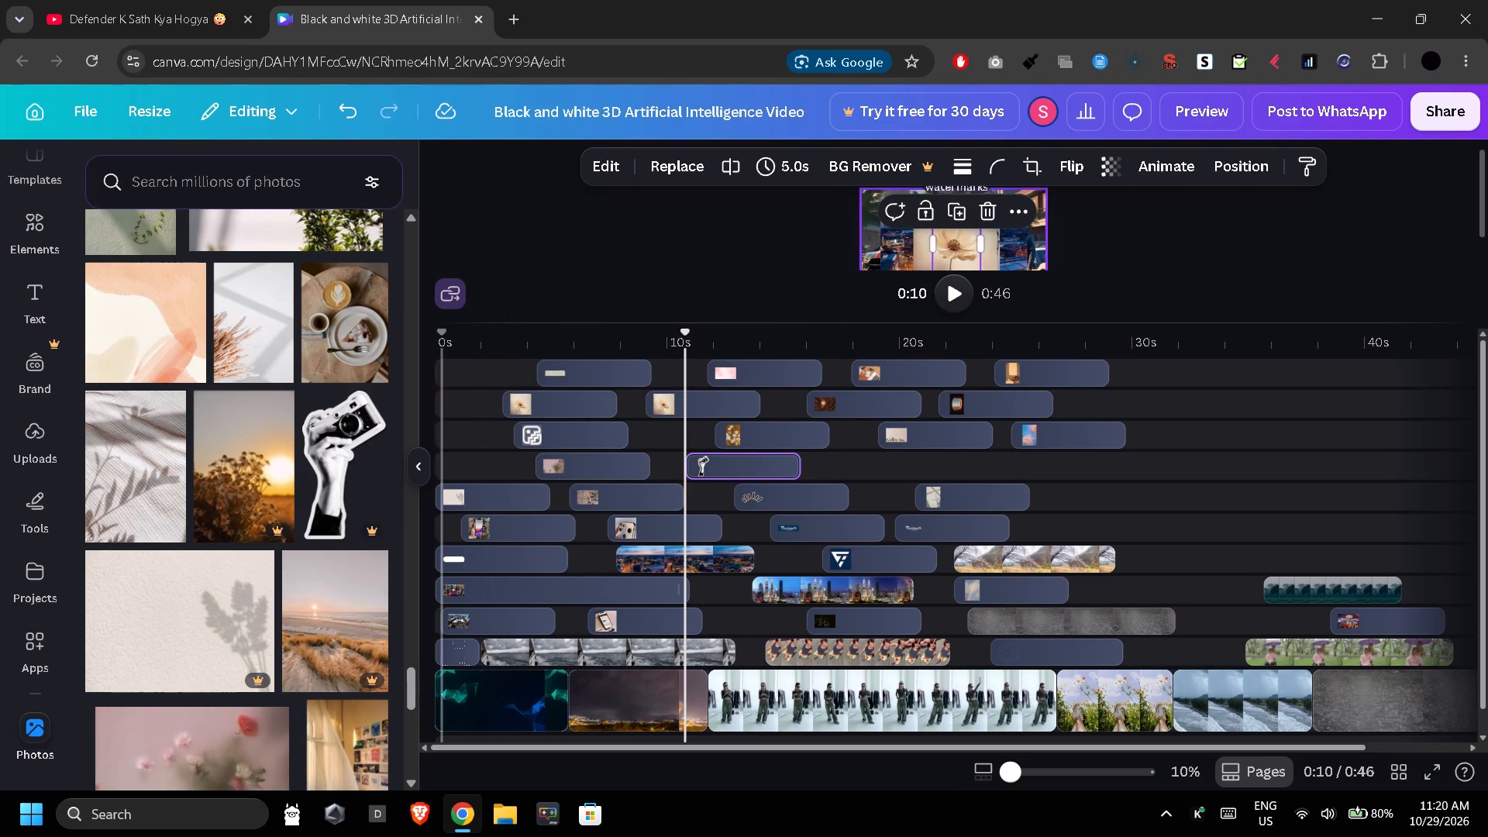
Replace the cream flower clip at about 9 s on the second track with the beach sunset photo.
left_click_drag(291, 554, 722, 408)
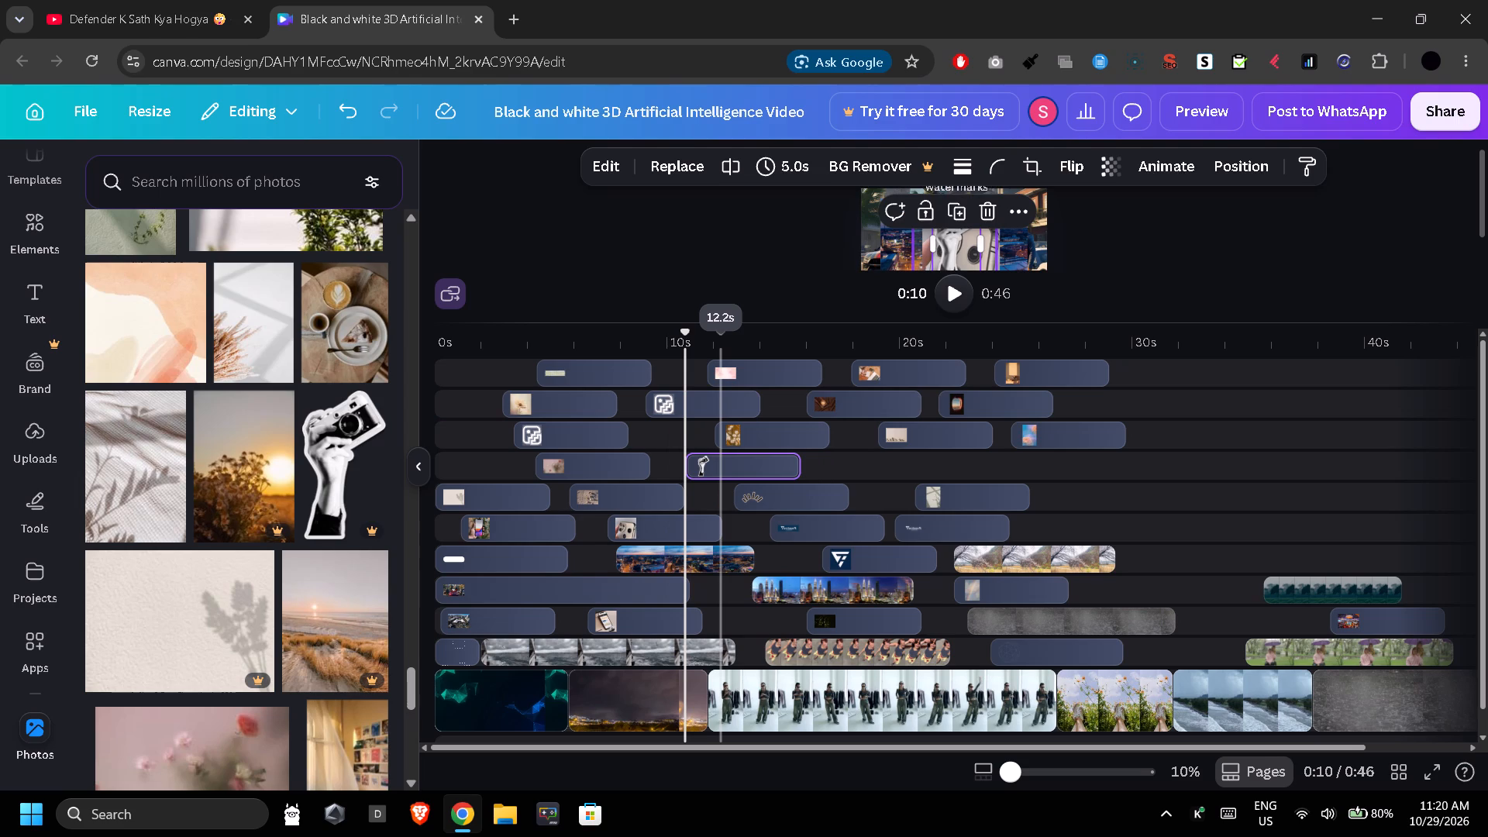
Add the photo of a person writing in a notebook at about 7 s on a new track directly below the third track.
scroll(271, 540, "down", 3)
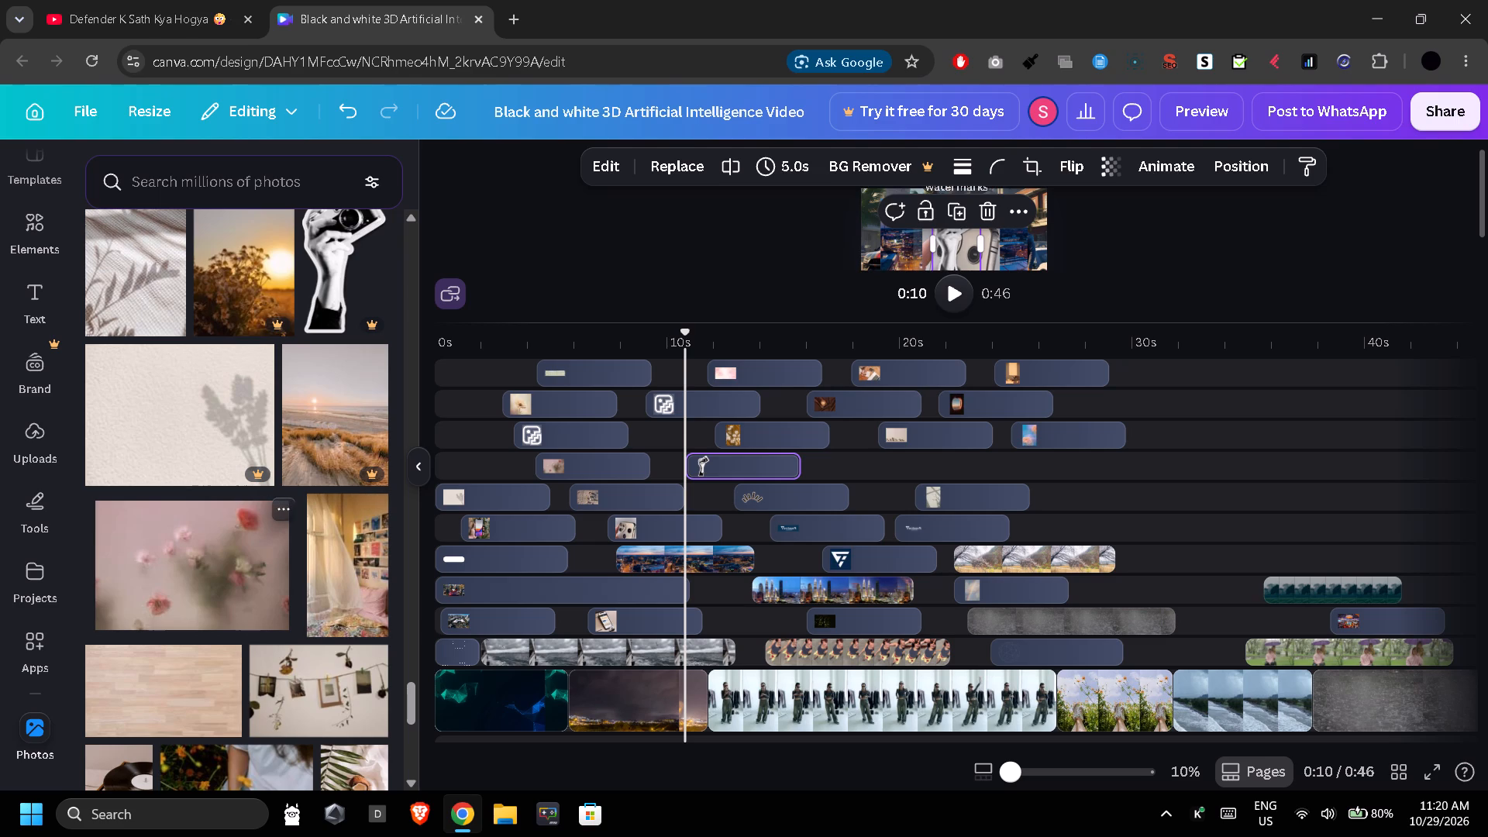
scroll(208, 607, "down", 4)
left_click_drag(256, 549, 466, 484)
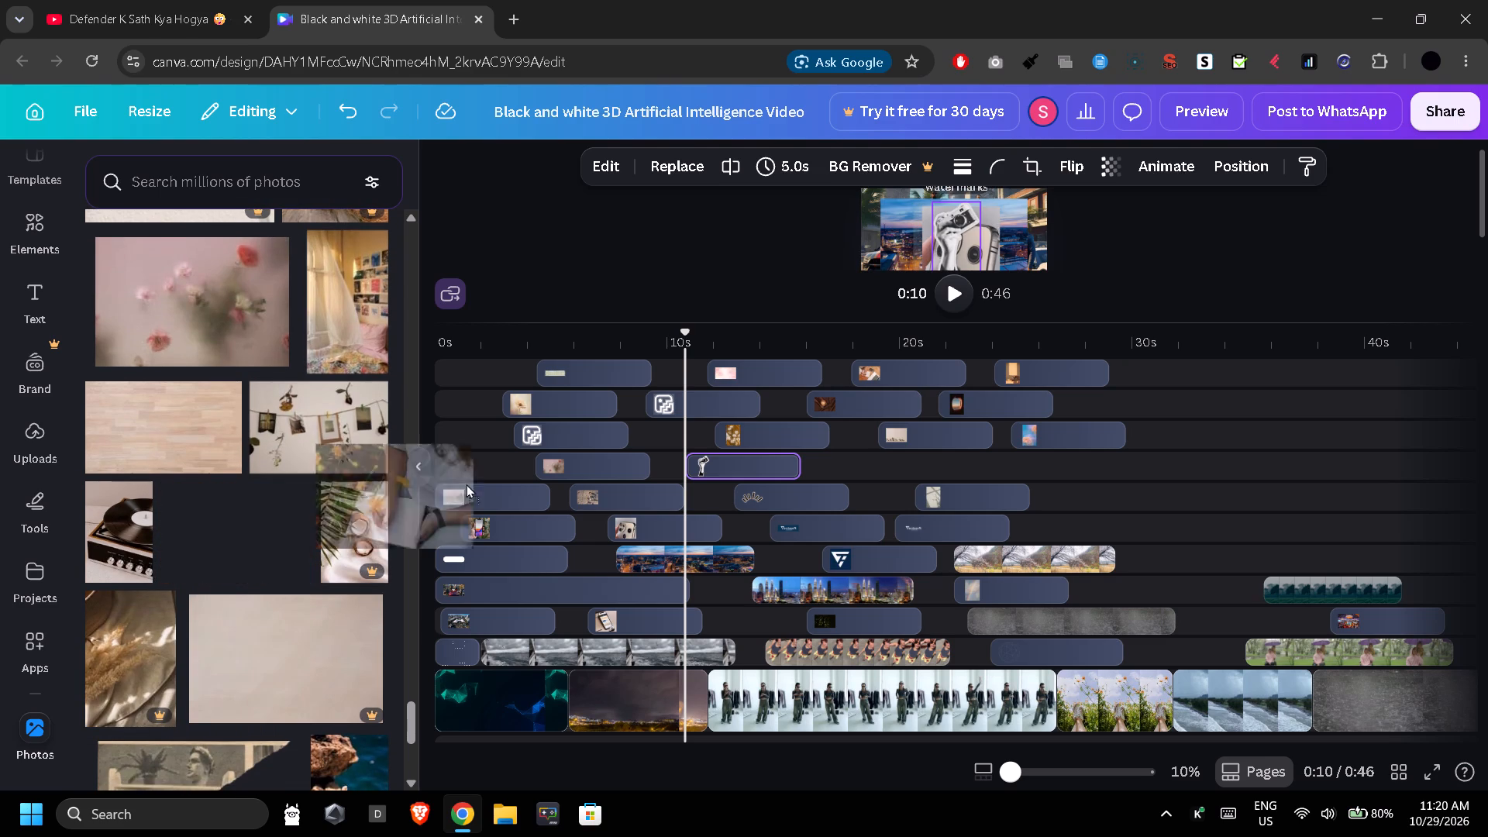
left_click_drag(466, 484, 678, 443)
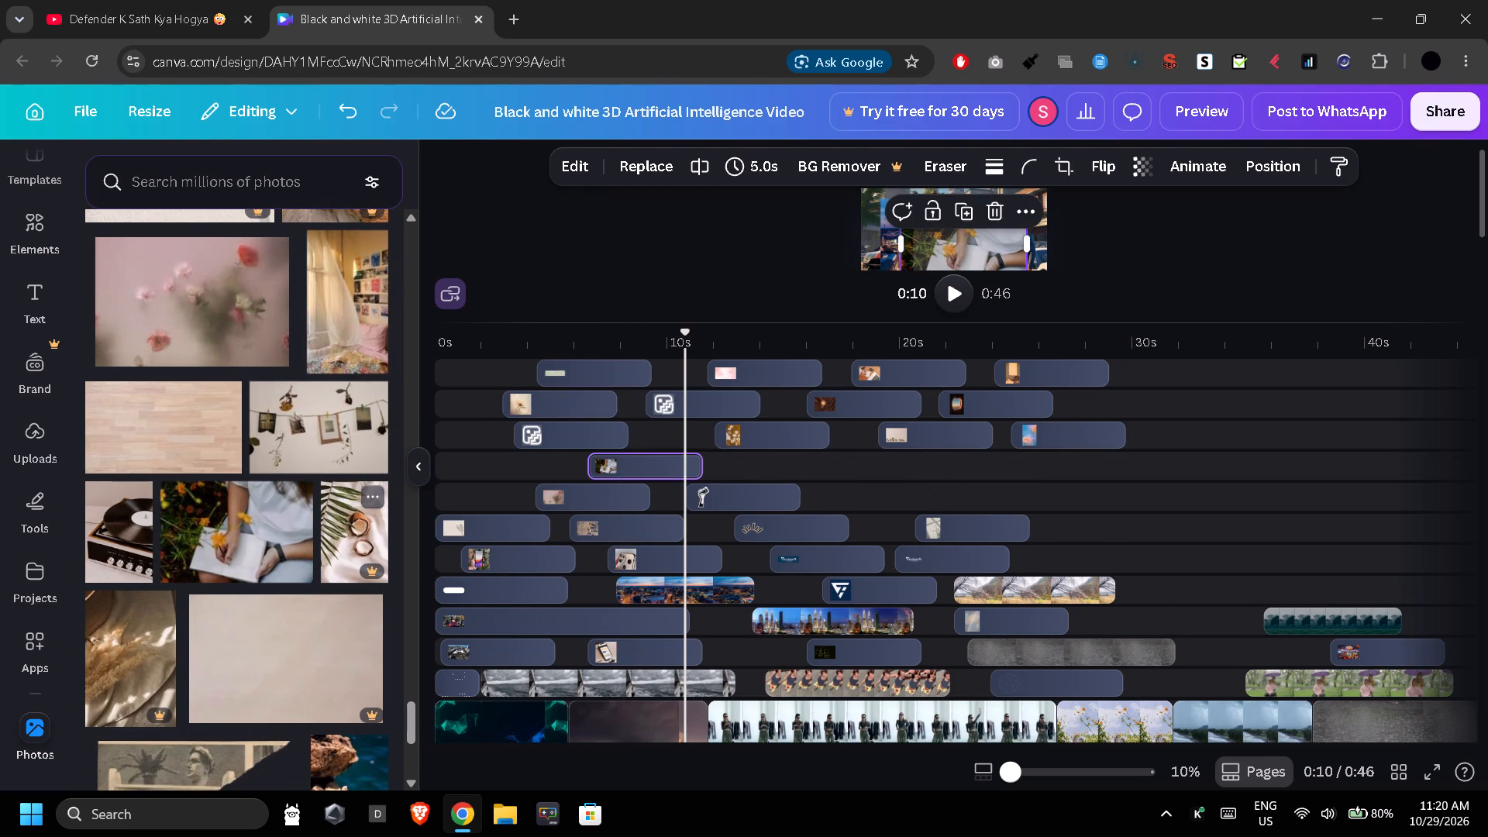
Add the coconut and palm leaf photo at about 2 s on a new track directly below the notebook photo's track.
left_click_drag(350, 556, 504, 469)
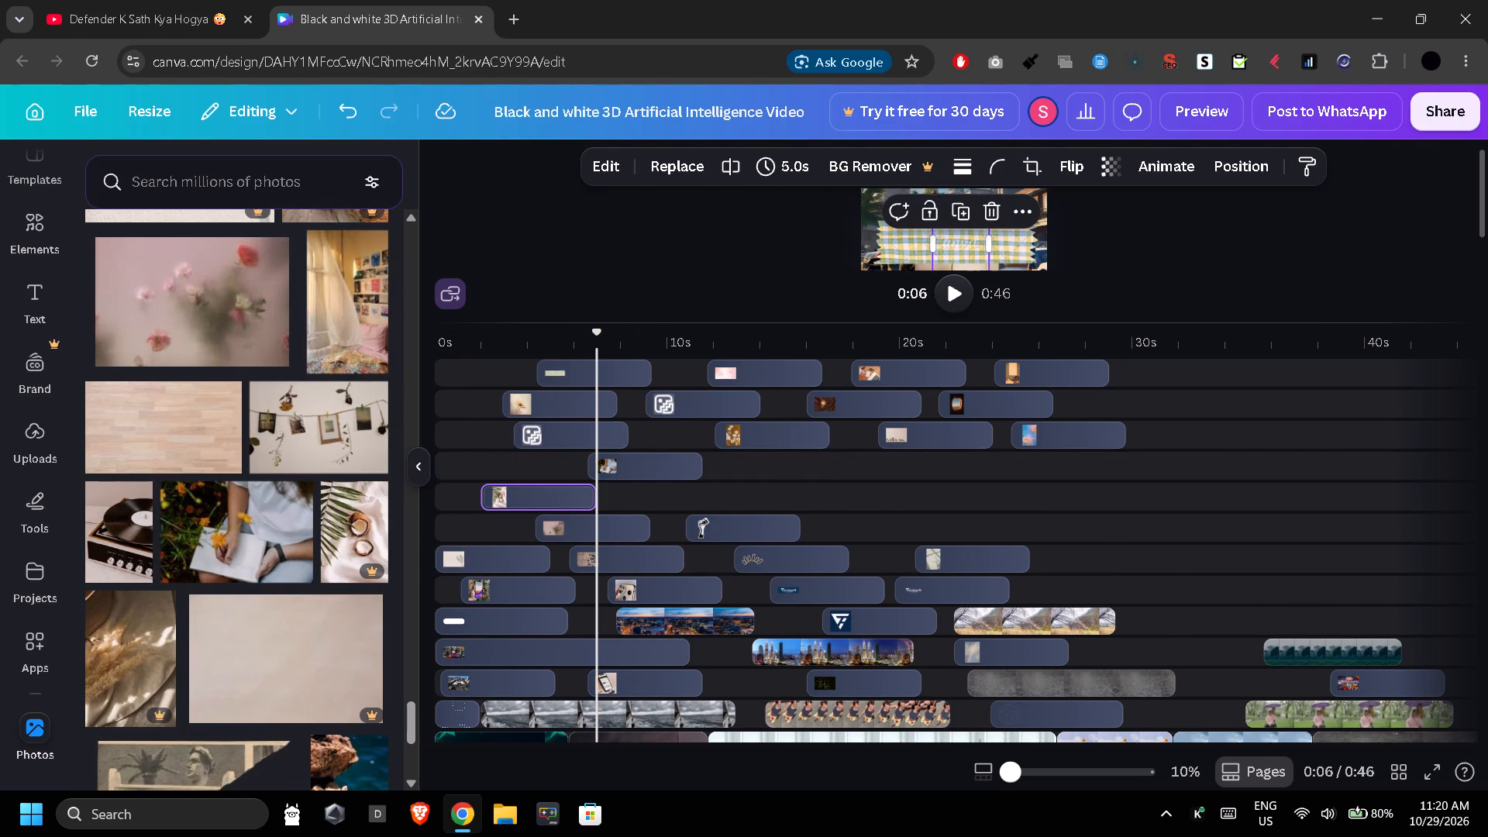
Add the plain beige wall photo at 0 s on the fourth track, before the notebook photo.
left_click_drag(324, 660, 481, 474)
Add the record player photo at about 7 s and the dried grass photo at about 12 s on the fifth track.
left_click_drag(126, 537, 629, 439)
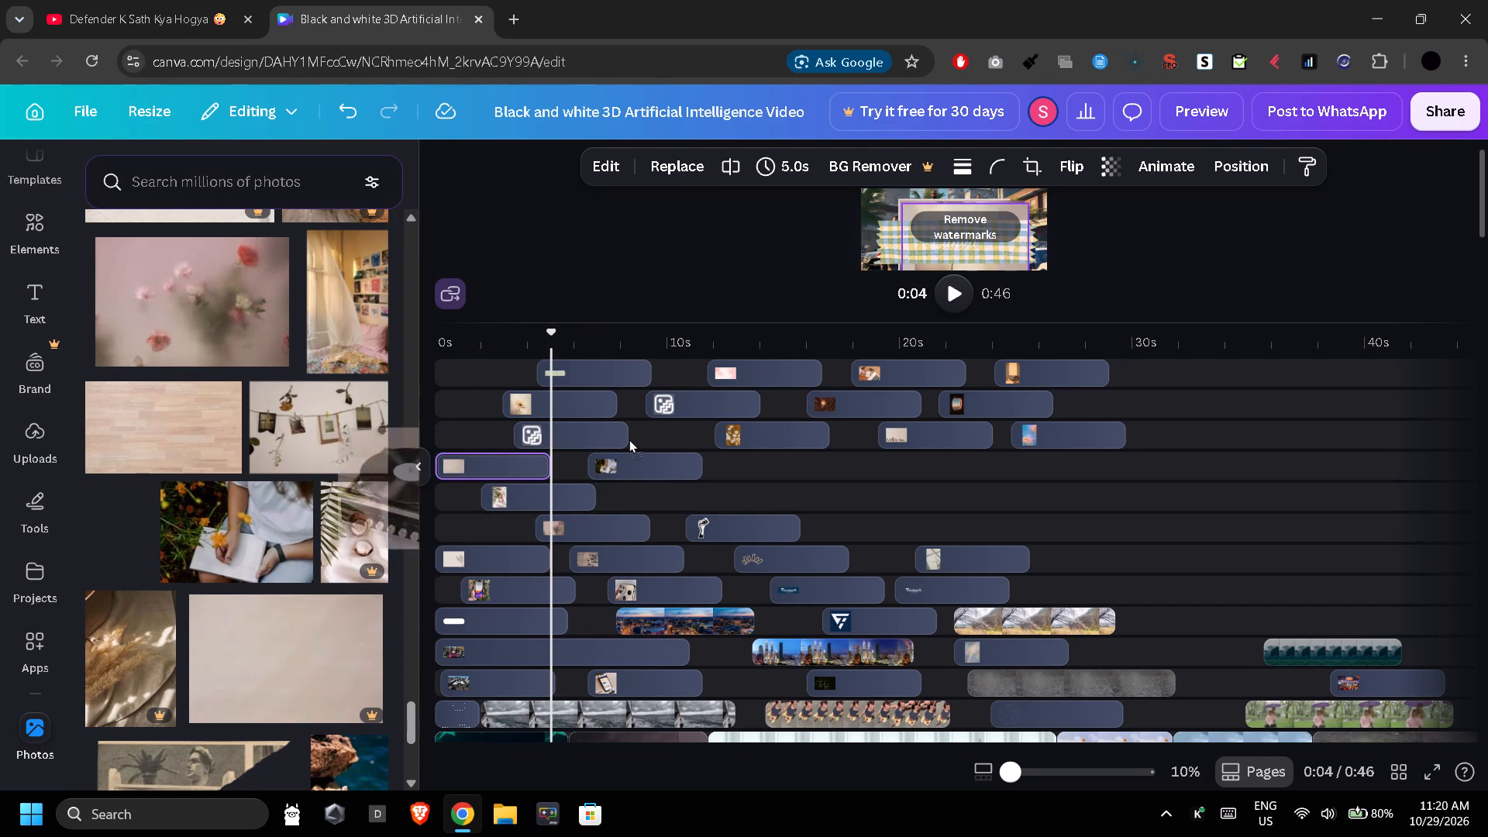
left_click_drag(629, 439, 644, 484)
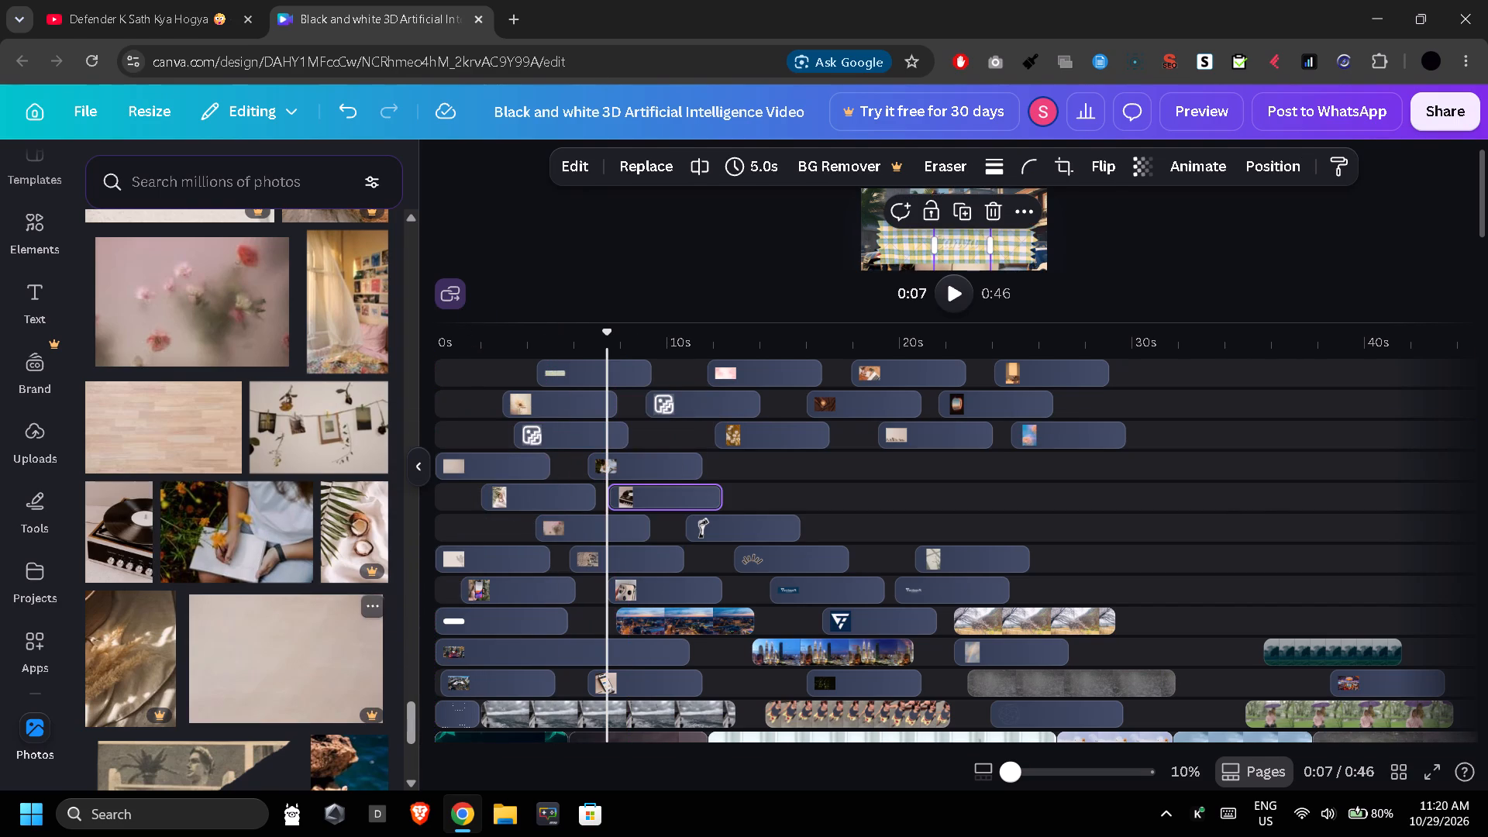
left_click_drag(152, 648, 787, 486)
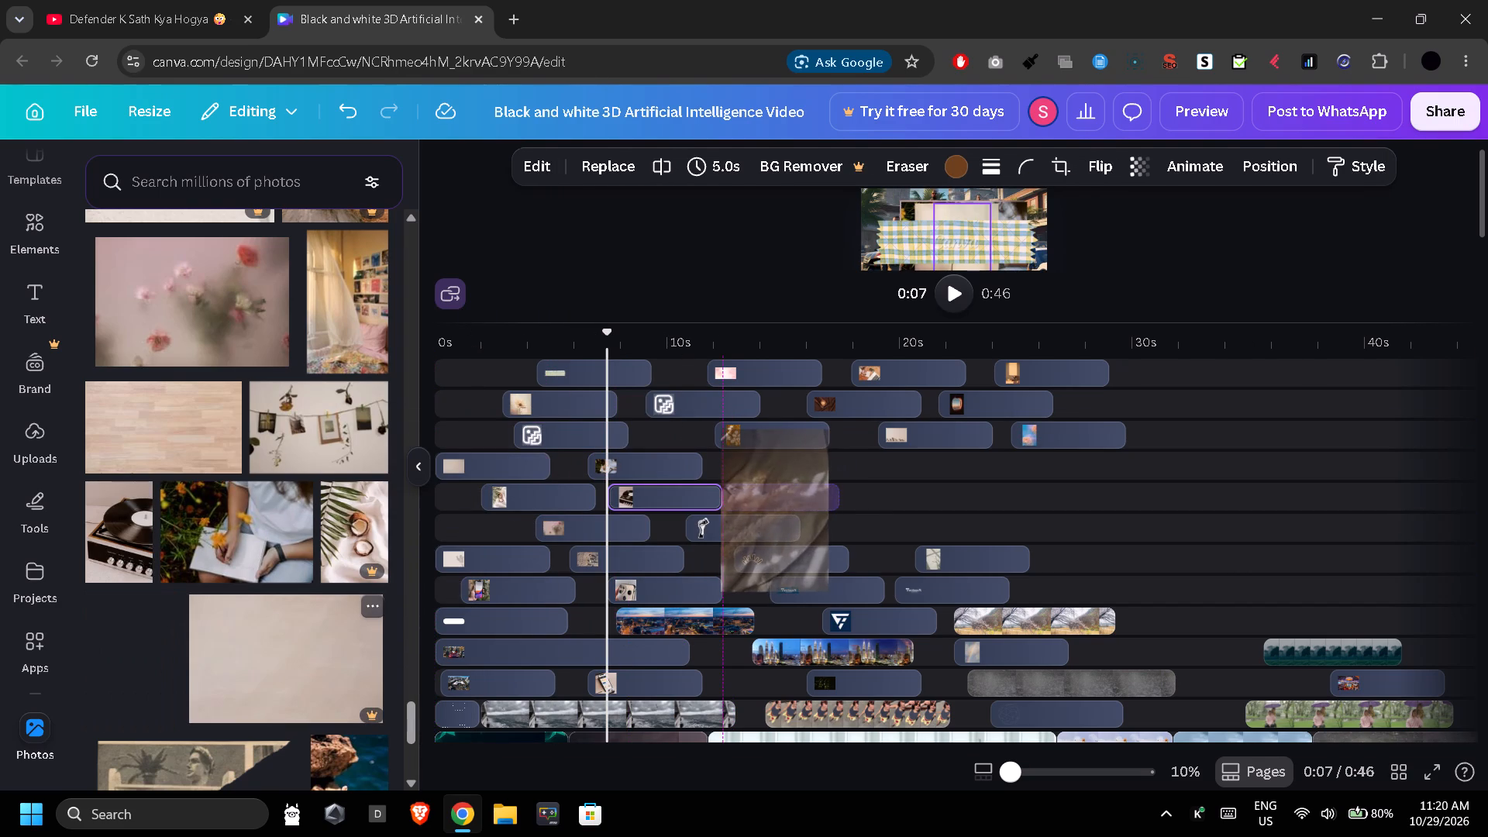
Add the photo of a person on rocks by the sea at about 12 s on the fourth track.
scroll(303, 643, "down", 1)
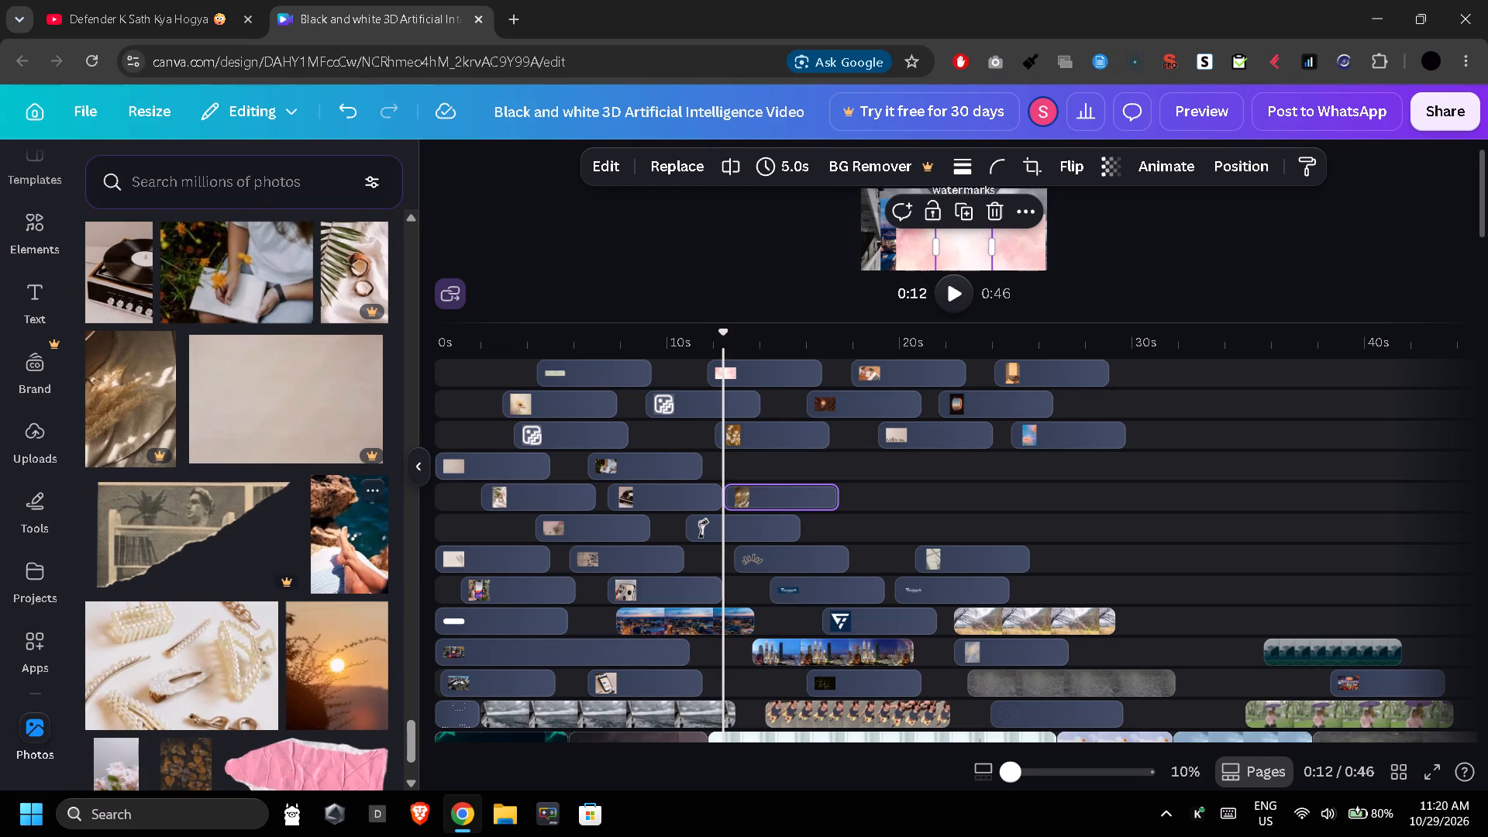
left_click_drag(344, 549, 759, 454)
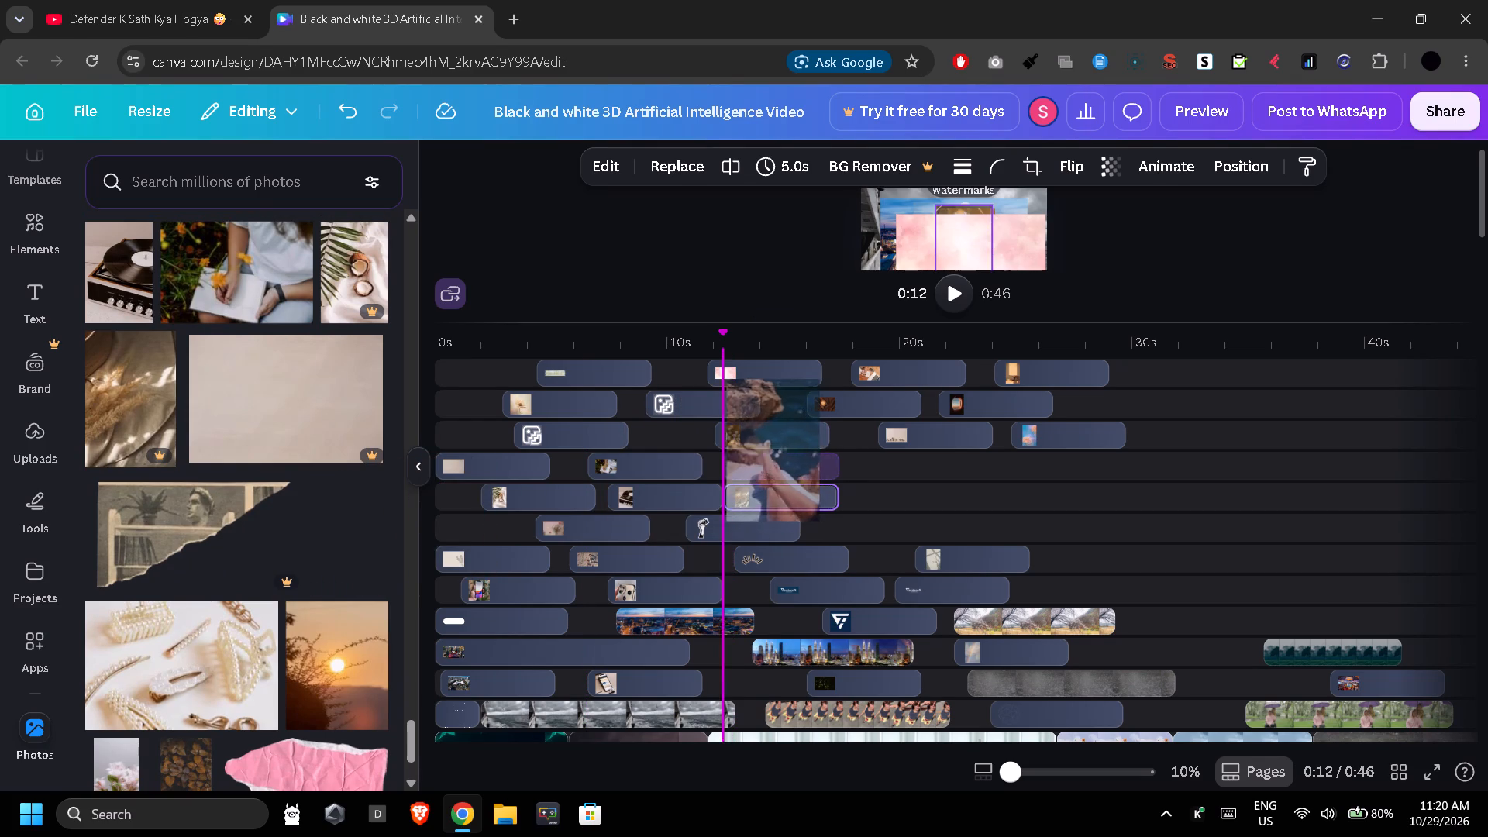
Add the pearl hair clips photo at about 16 s on the sixth track.
left_click_drag(254, 661, 915, 470)
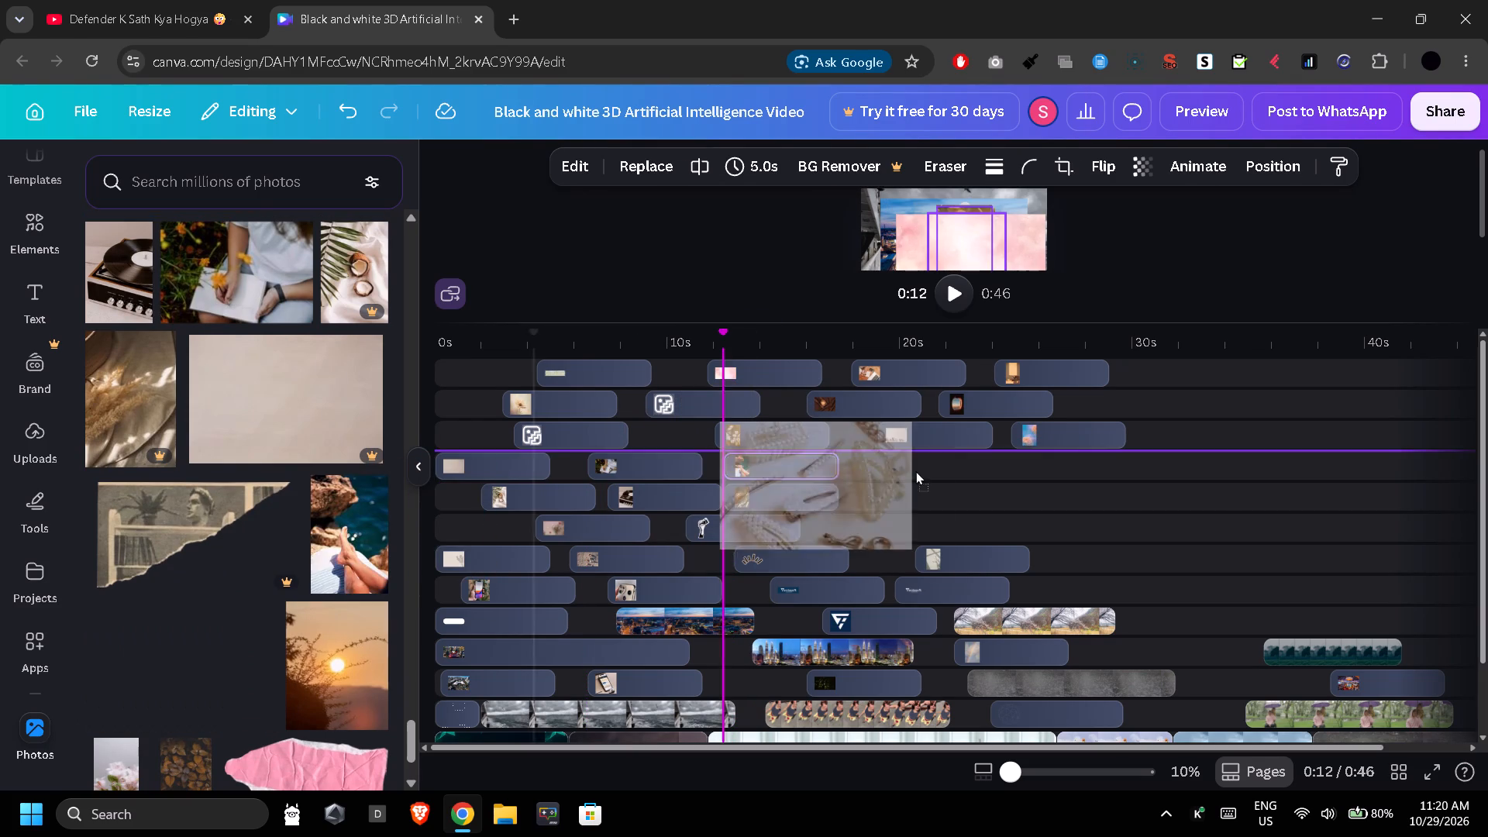
left_click_drag(915, 470, 921, 521)
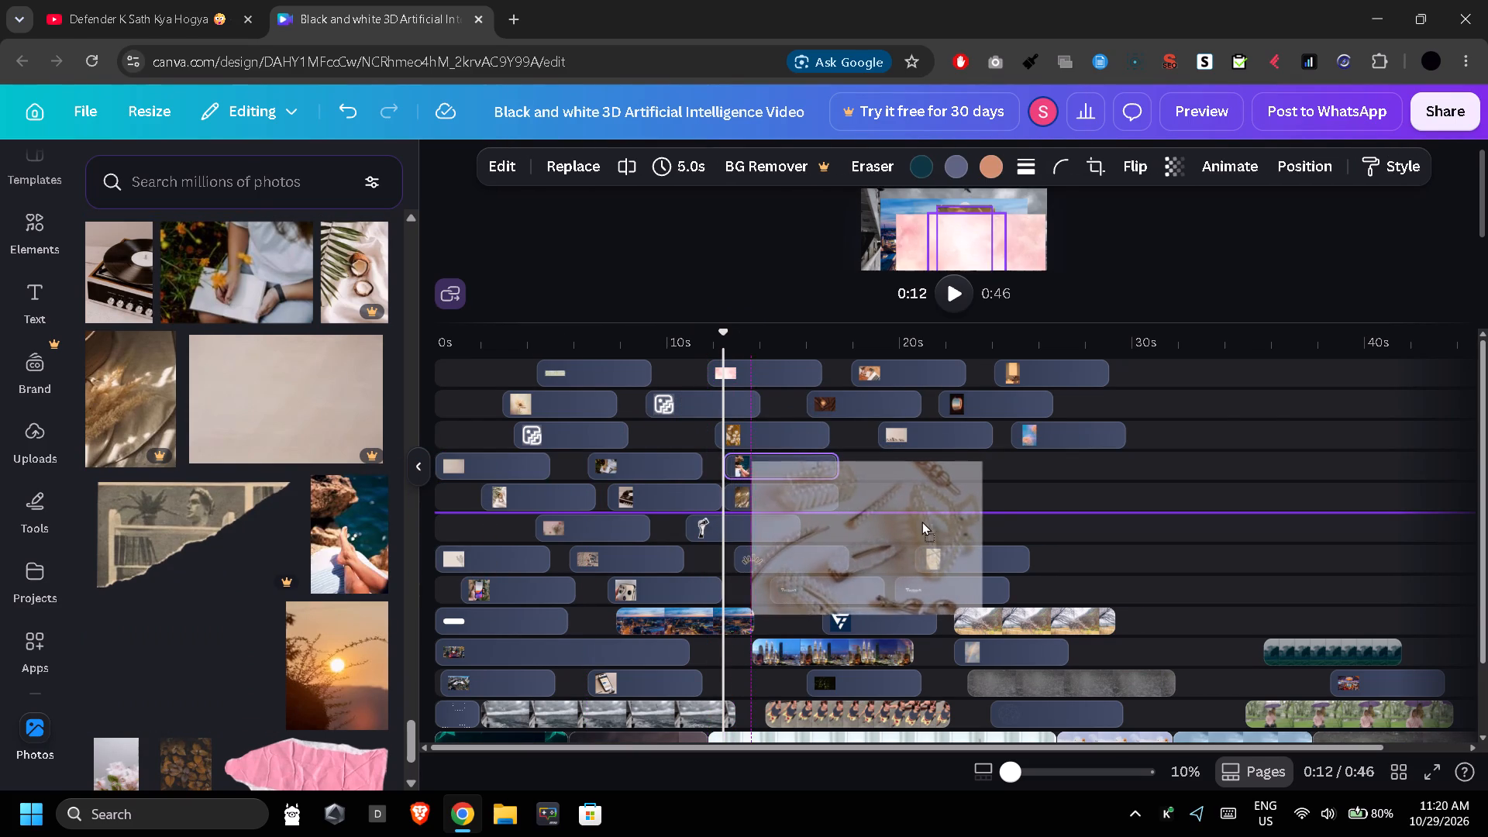
left_click_drag(921, 521, 981, 520)
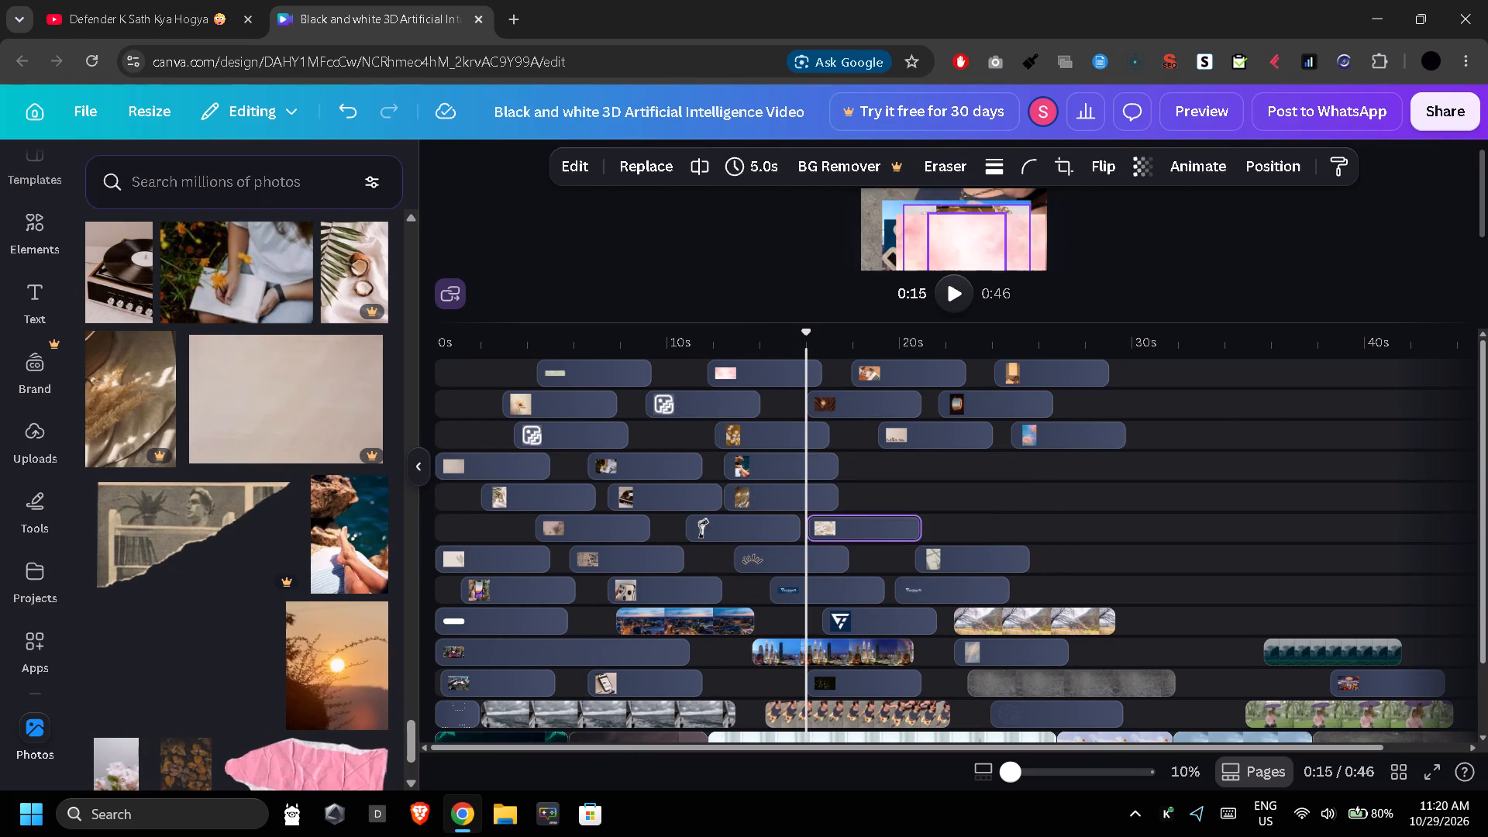
Add the orange sunset photo at about 18 s on the fifth track.
left_click_drag(340, 676, 839, 496)
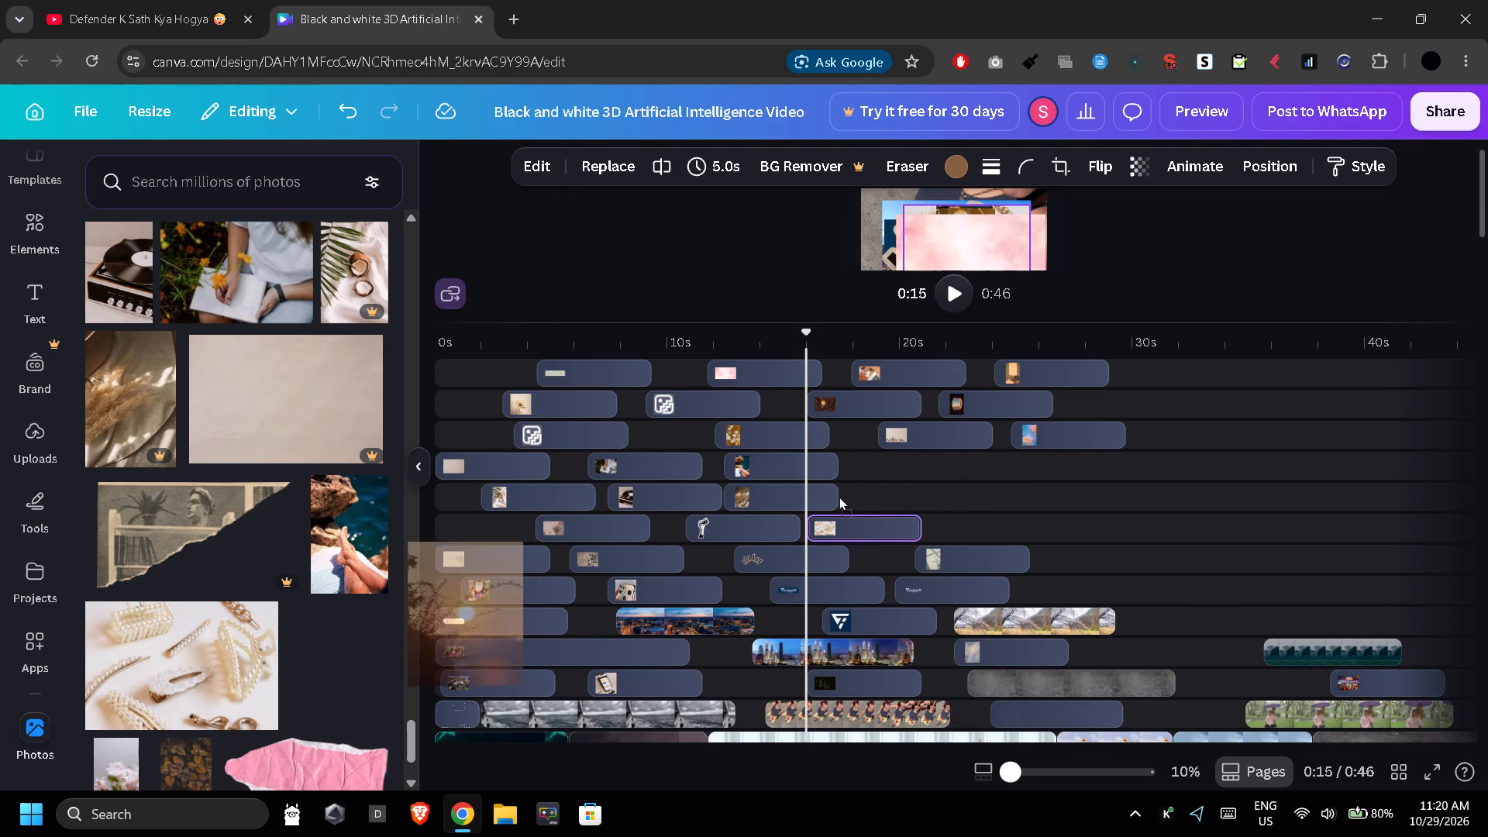
left_click_drag(839, 496, 908, 496)
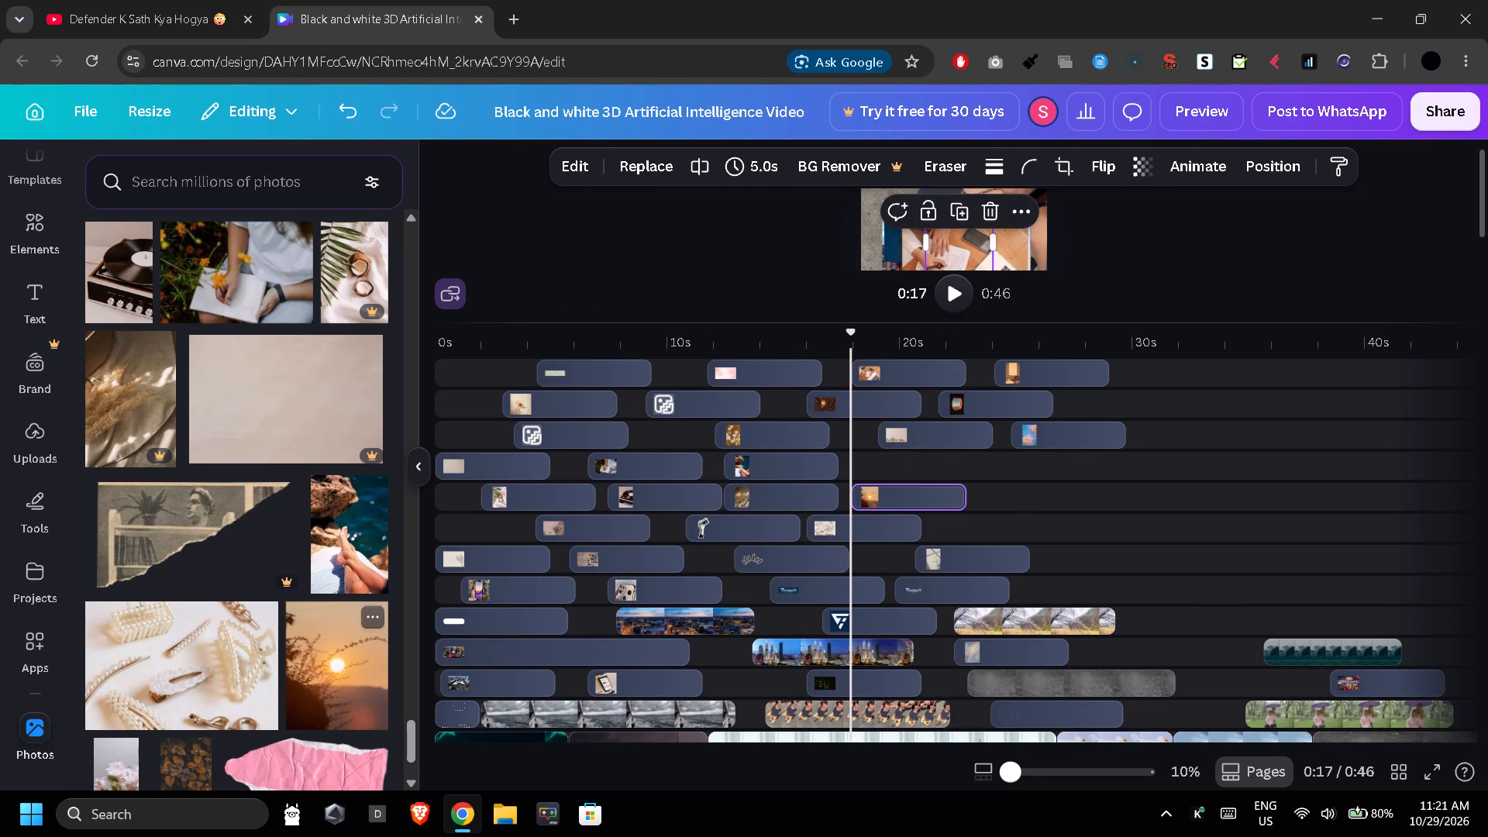
Add the dark brown leaves photo at about 19 s on the fourth track.
scroll(269, 667, "down", 1)
left_click_drag(188, 680, 923, 456)
Add the pink torn paper photo at about 22 s on the sixth track.
left_click_drag(339, 674, 1056, 515)
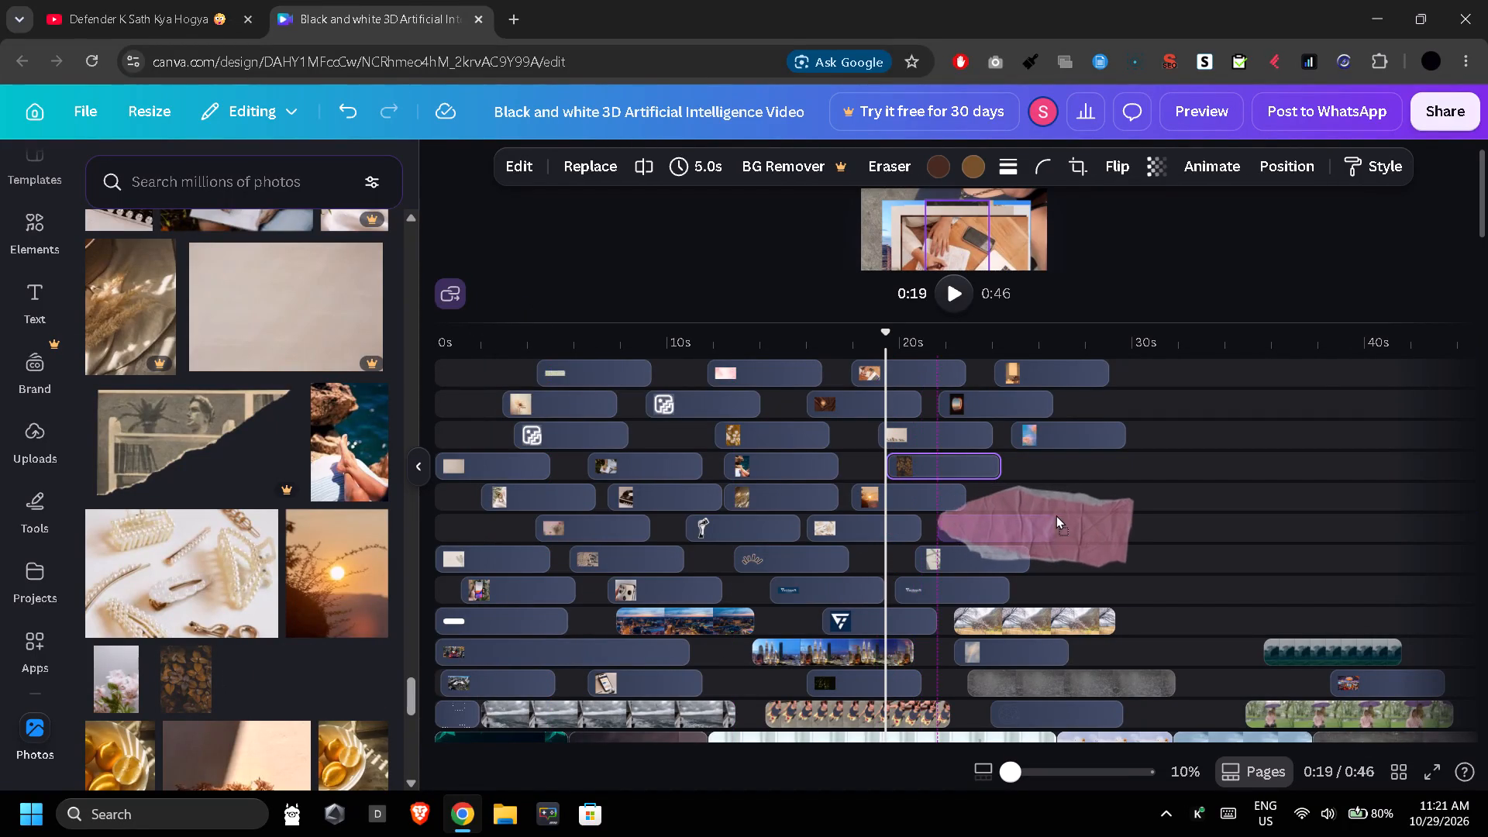
left_click_drag(1056, 515, 1060, 515)
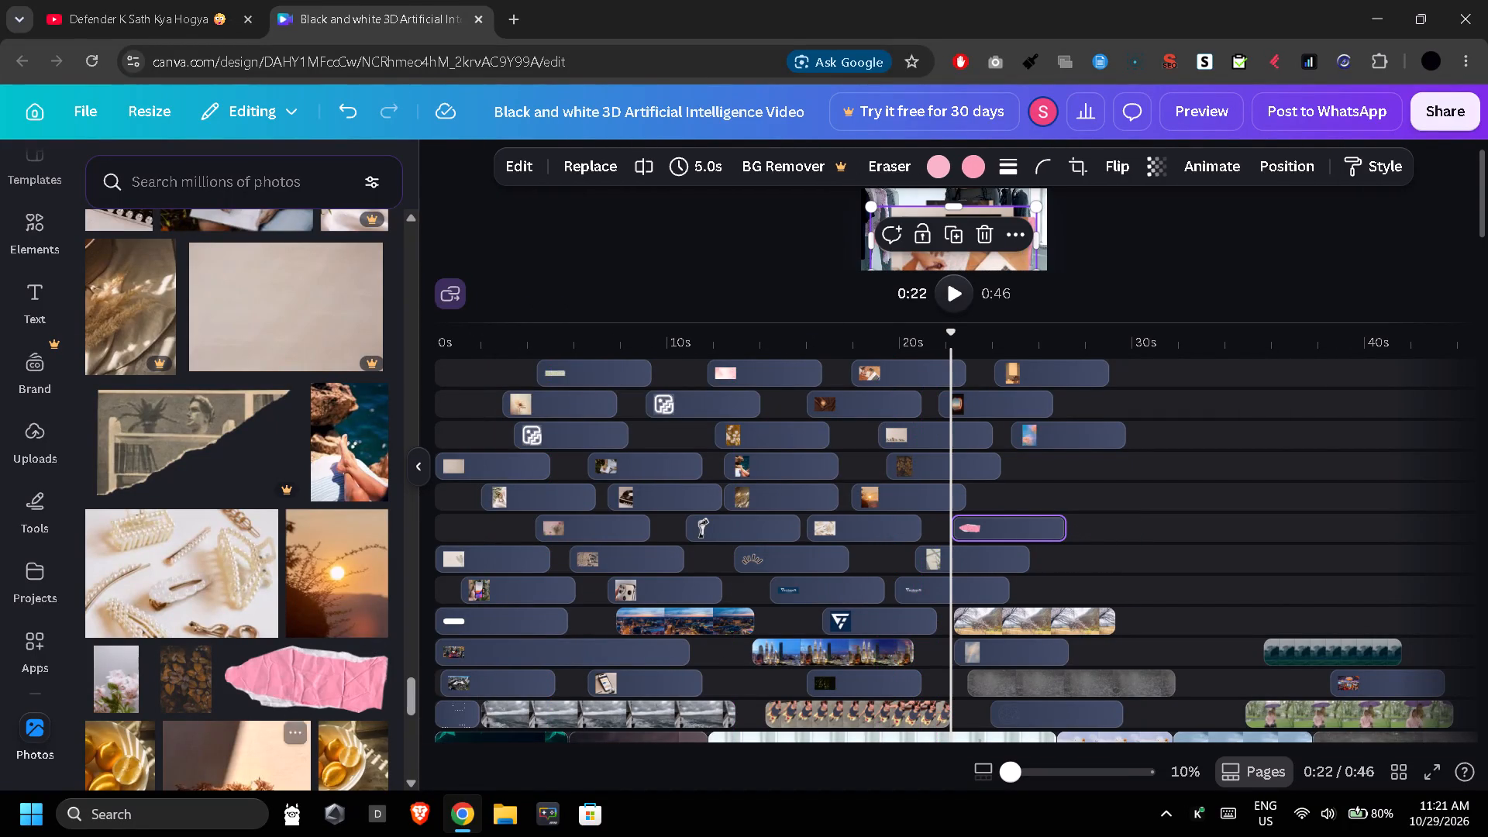
Add the dried flowers with shadow photo at about 23 s on the fifth track.
left_click_drag(207, 770, 1022, 484)
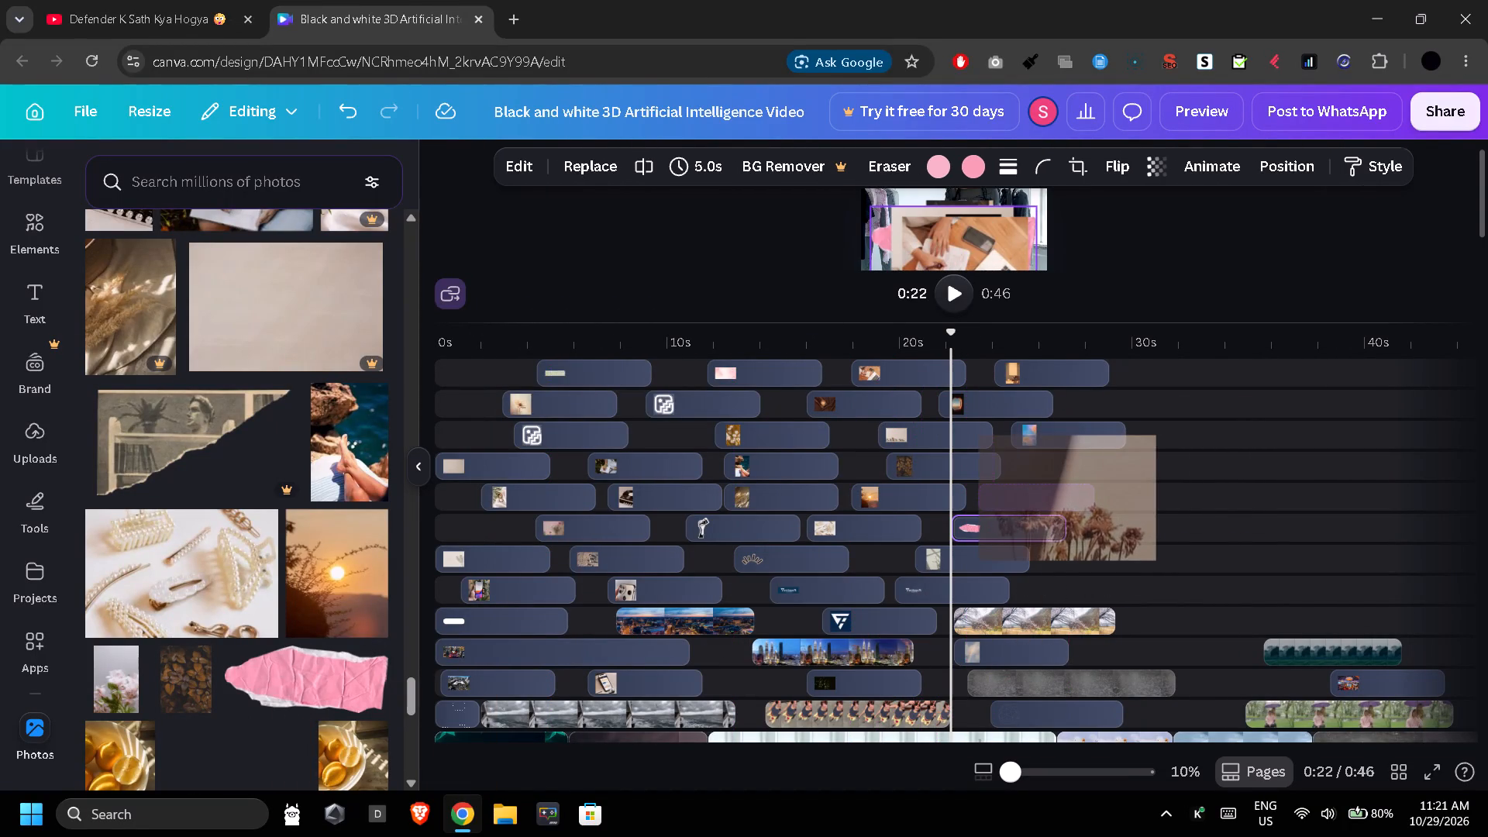
Add the photo of yellow food in a bowl at about 27 s on the fourth track.
scroll(307, 711, "down", 2)
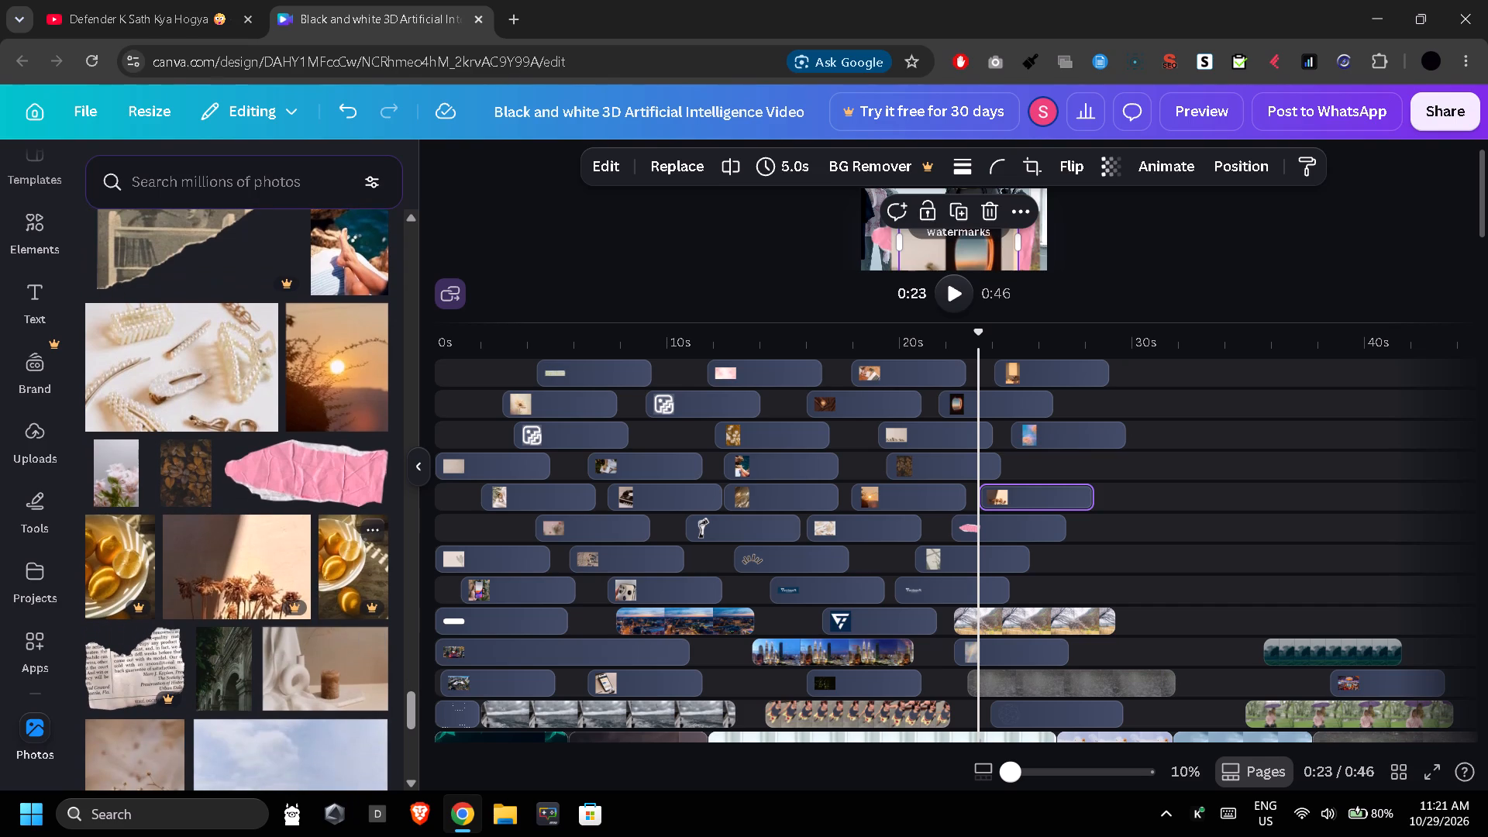
left_click_drag(354, 578, 1090, 456)
Add the dark green foliage photo at about 26 s on the eighth track.
left_click_drag(239, 669, 847, 554)
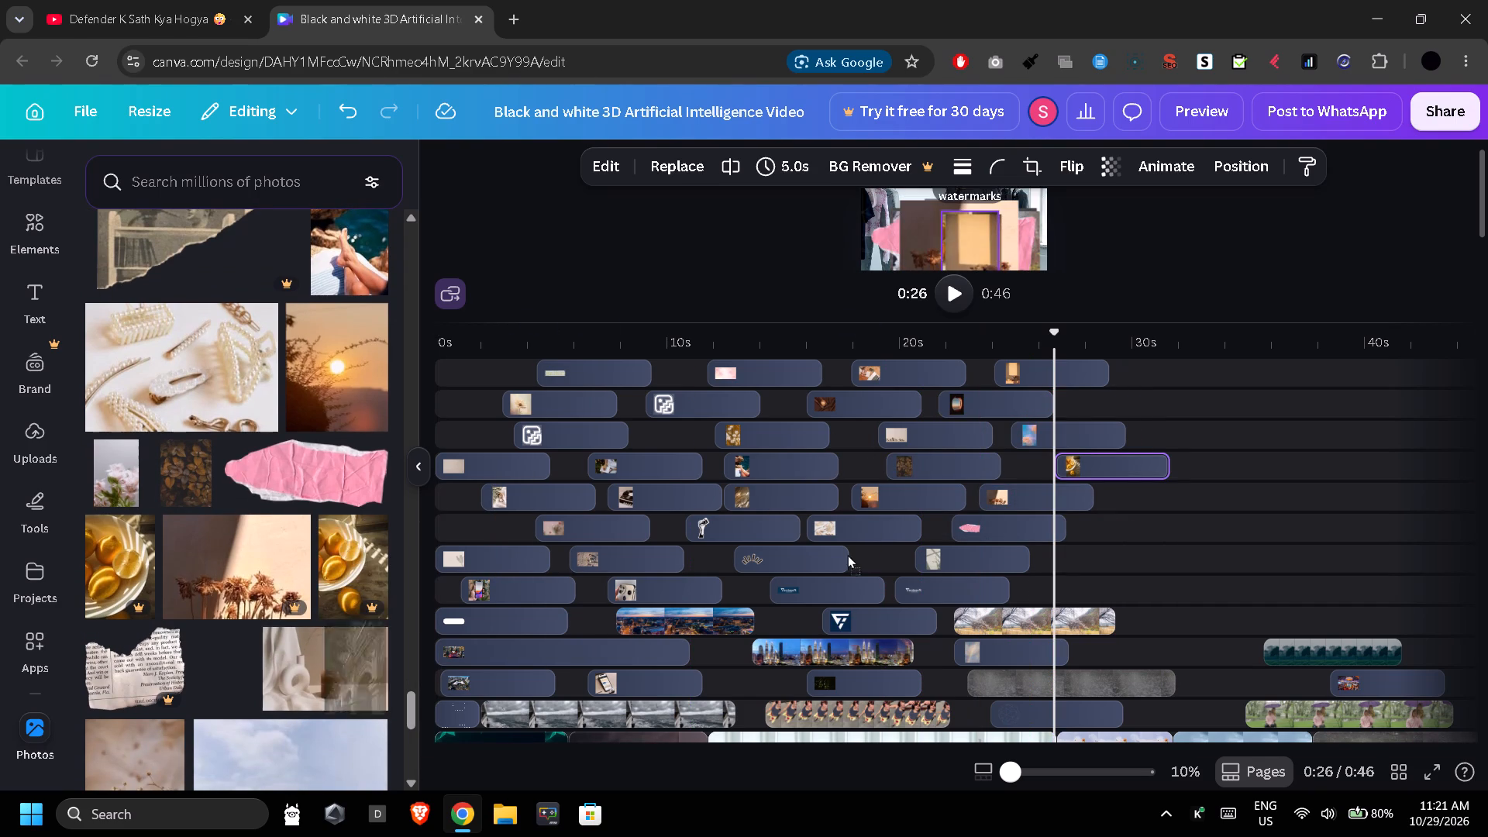
left_click_drag(847, 554, 1141, 594)
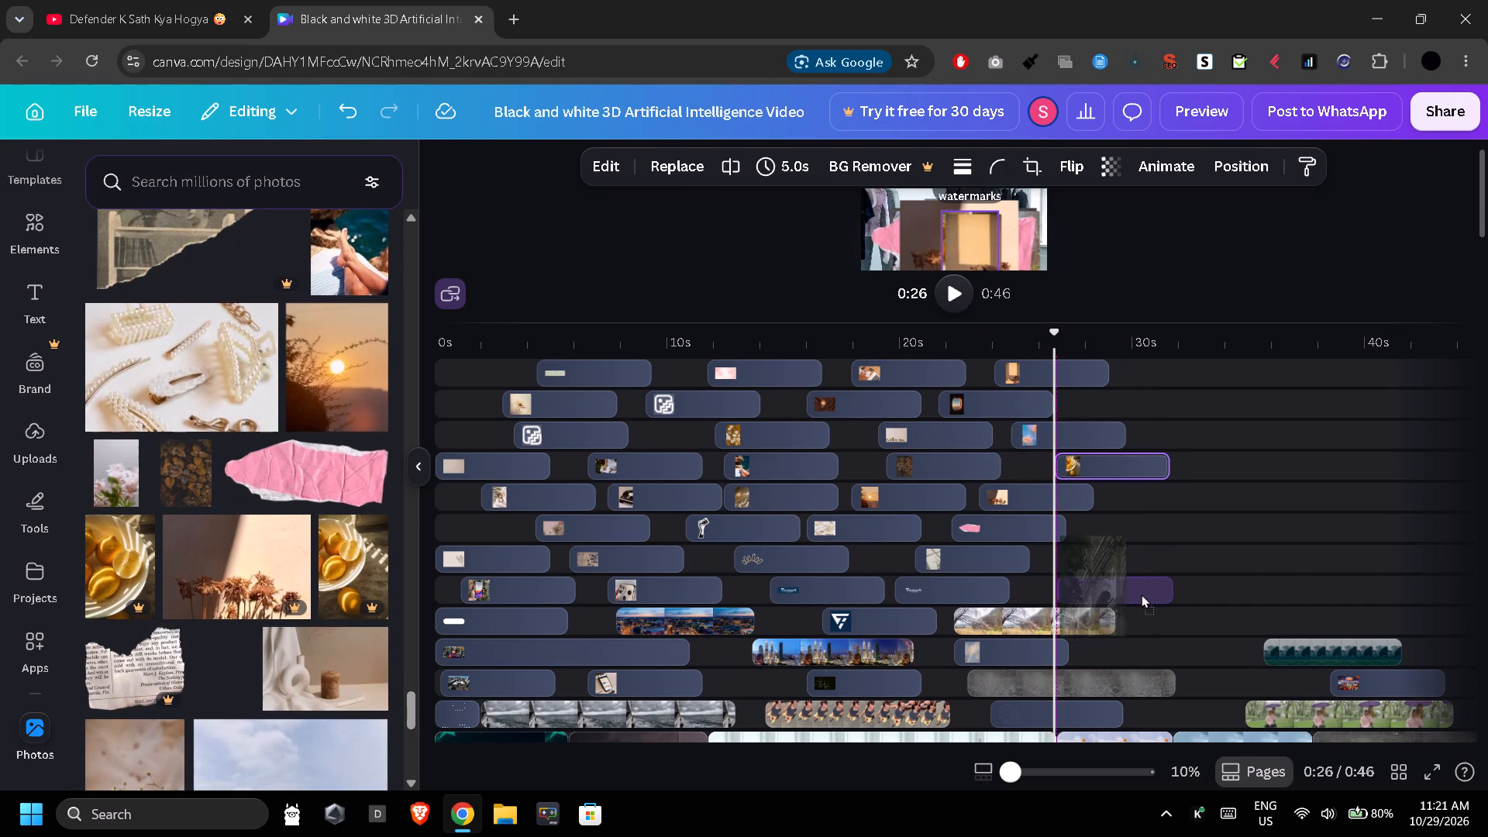
left_click_drag(1141, 594, 1096, 585)
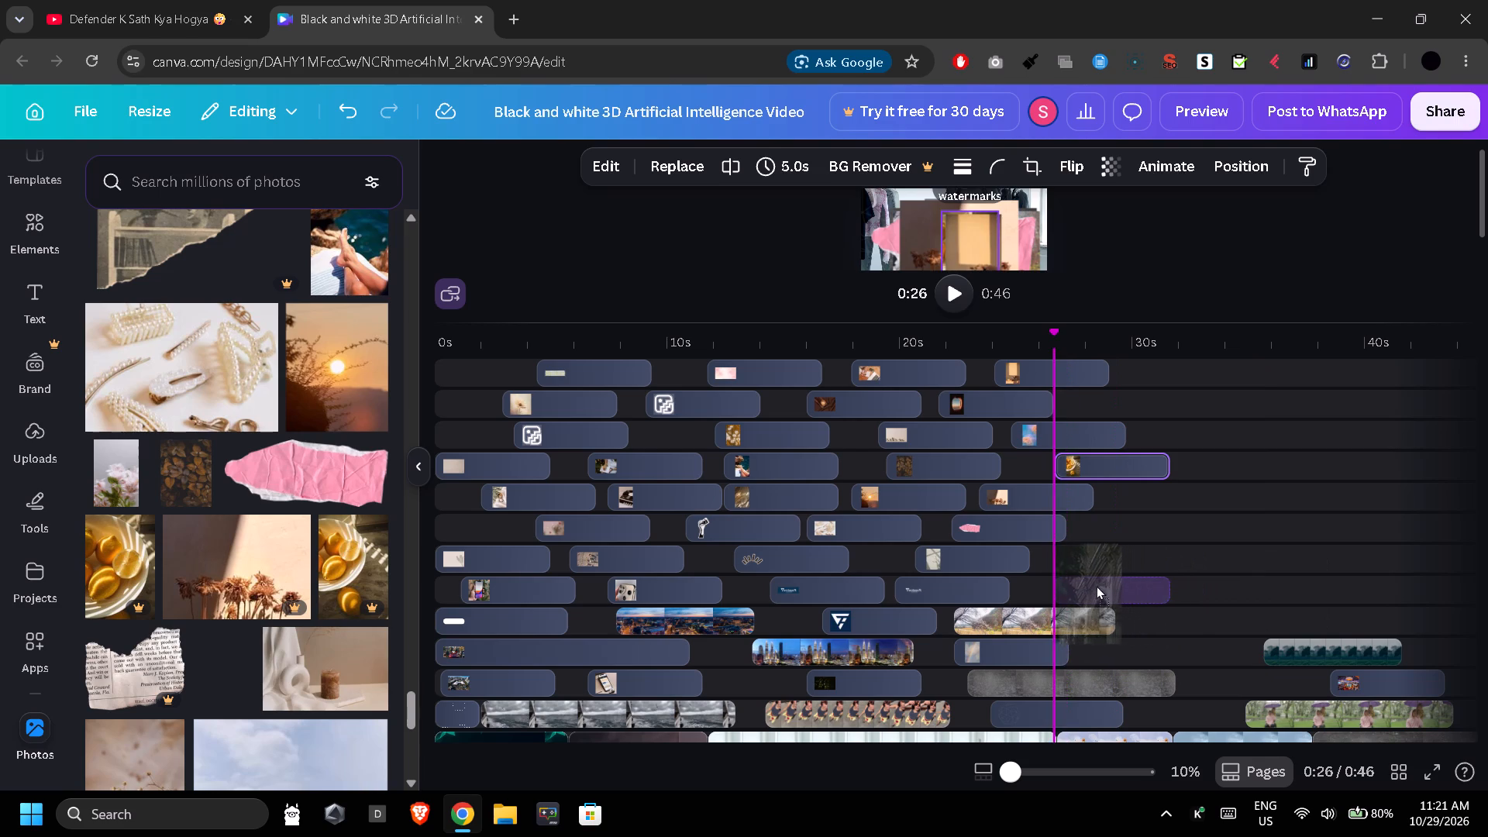
left_click_drag(1096, 585, 1083, 584)
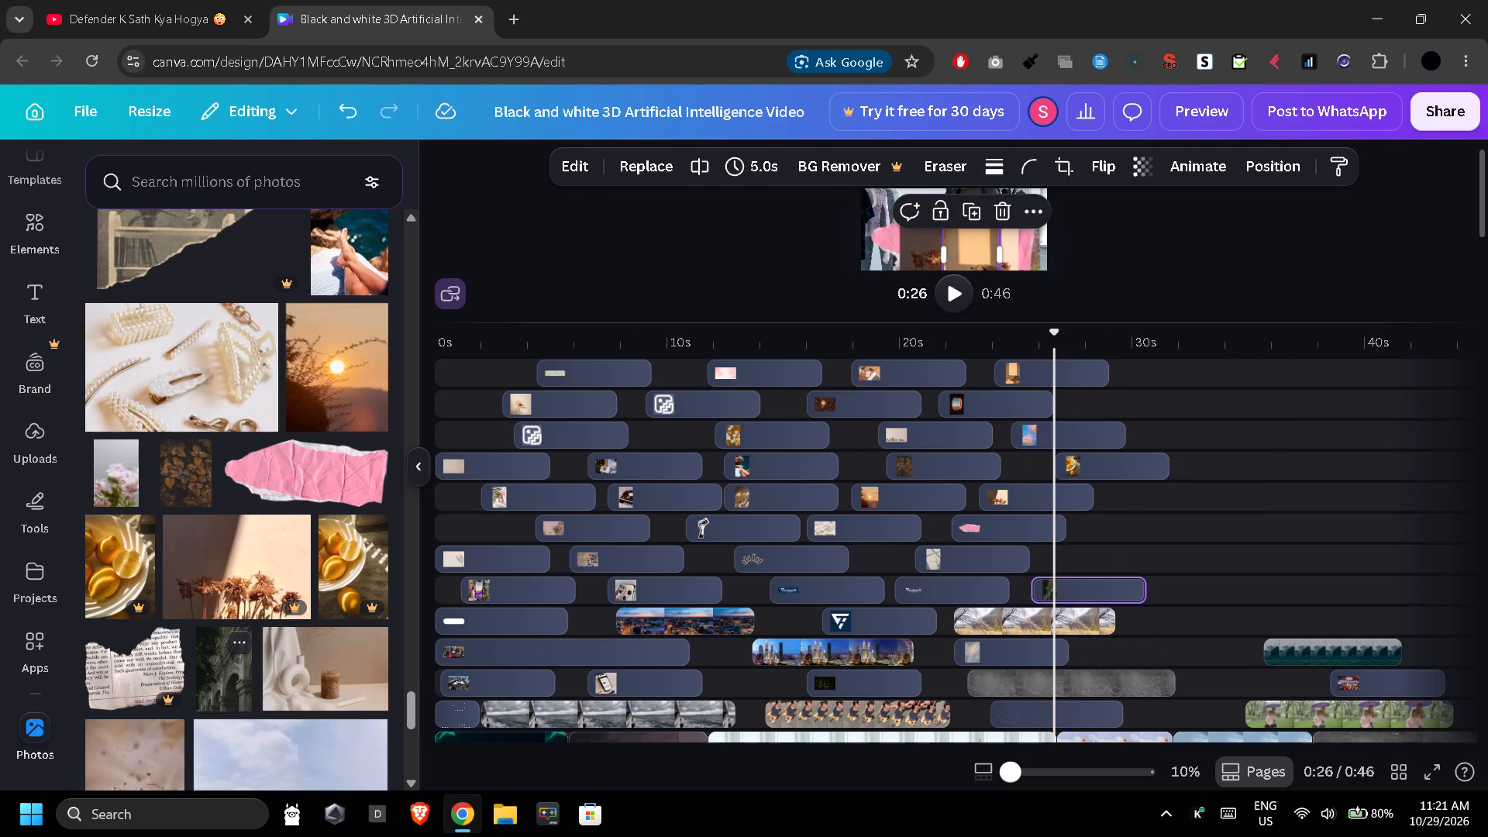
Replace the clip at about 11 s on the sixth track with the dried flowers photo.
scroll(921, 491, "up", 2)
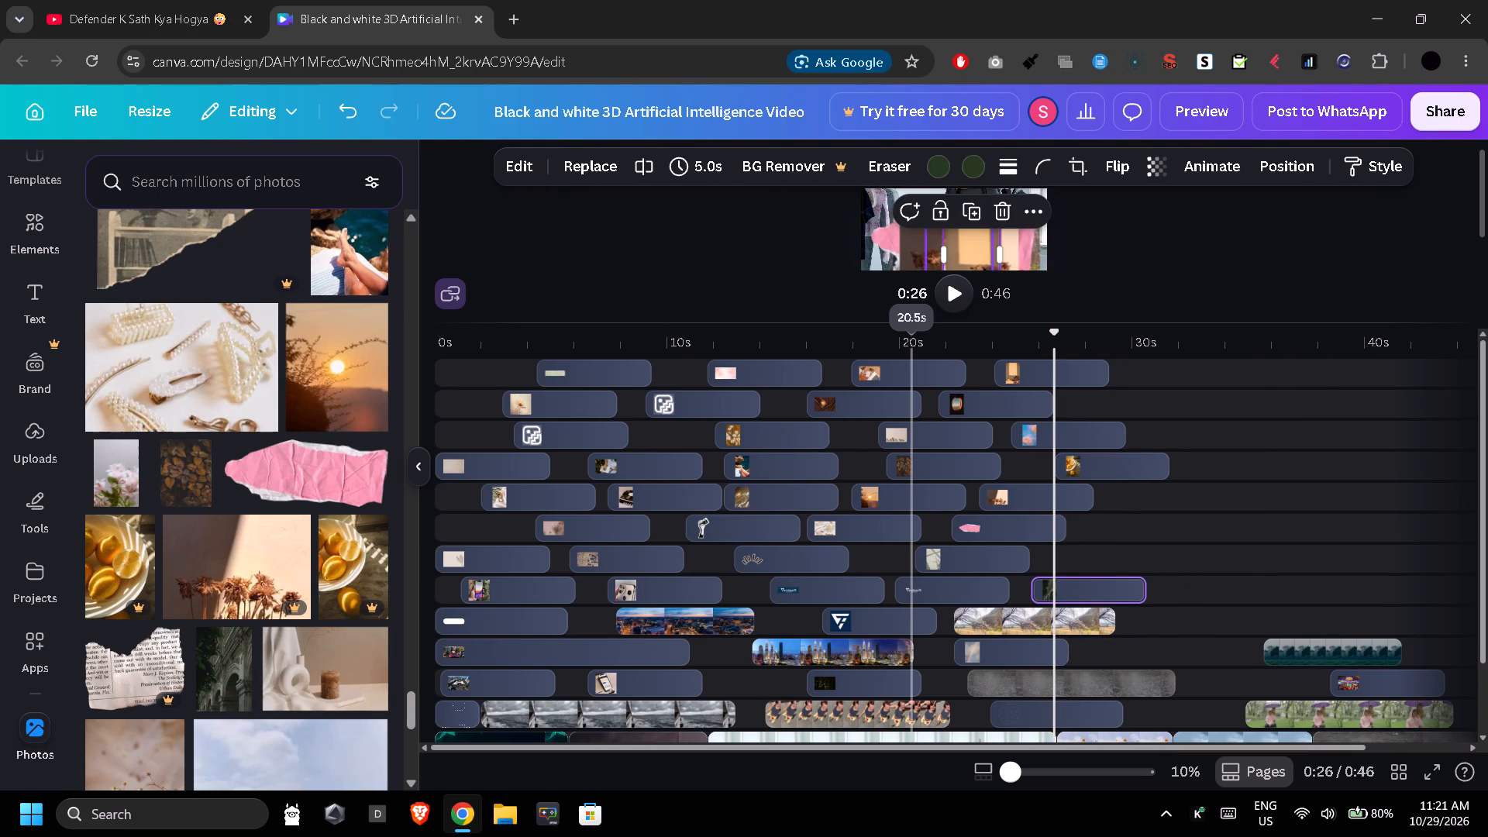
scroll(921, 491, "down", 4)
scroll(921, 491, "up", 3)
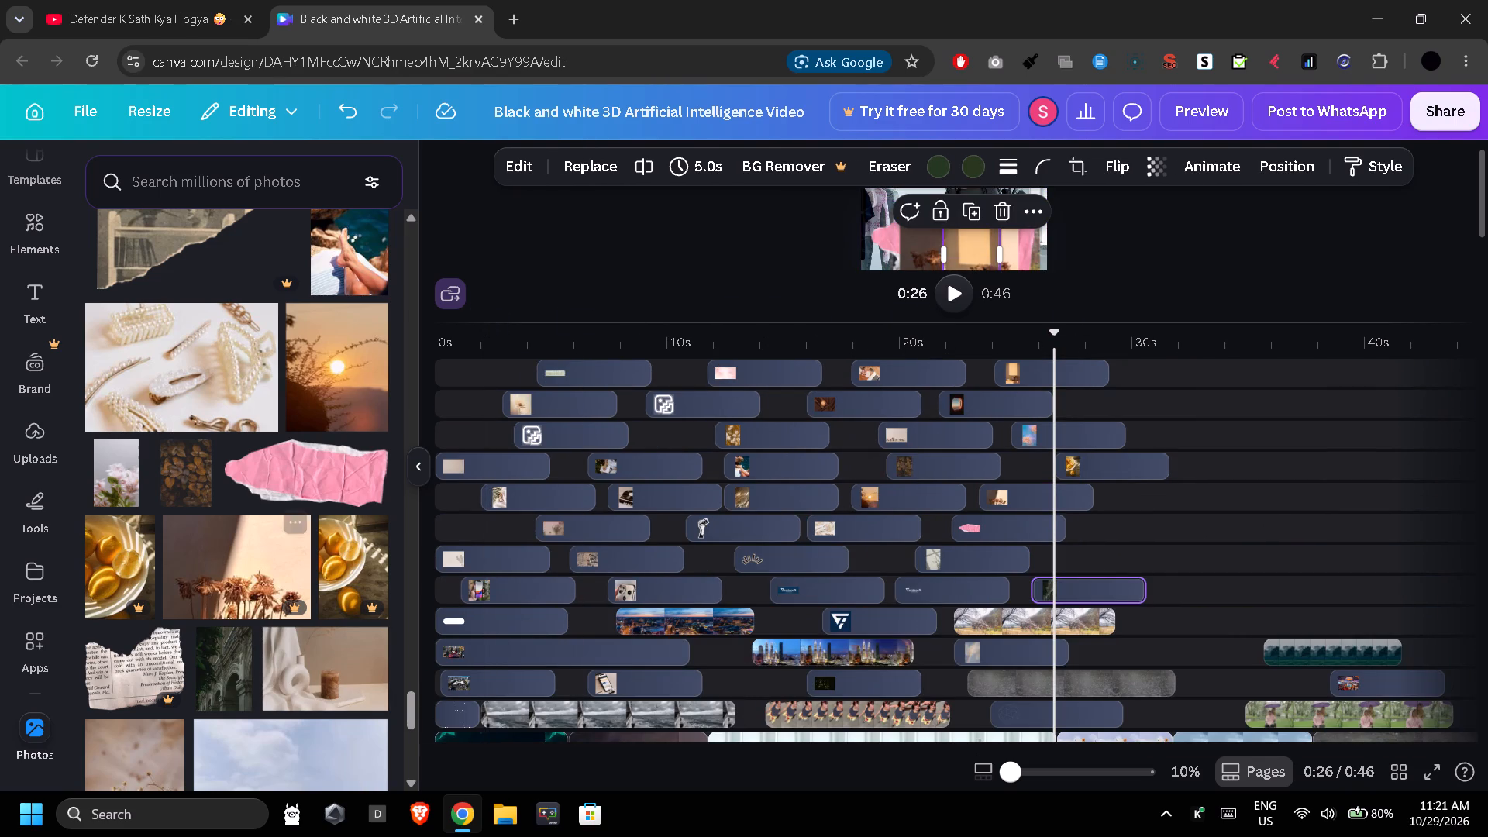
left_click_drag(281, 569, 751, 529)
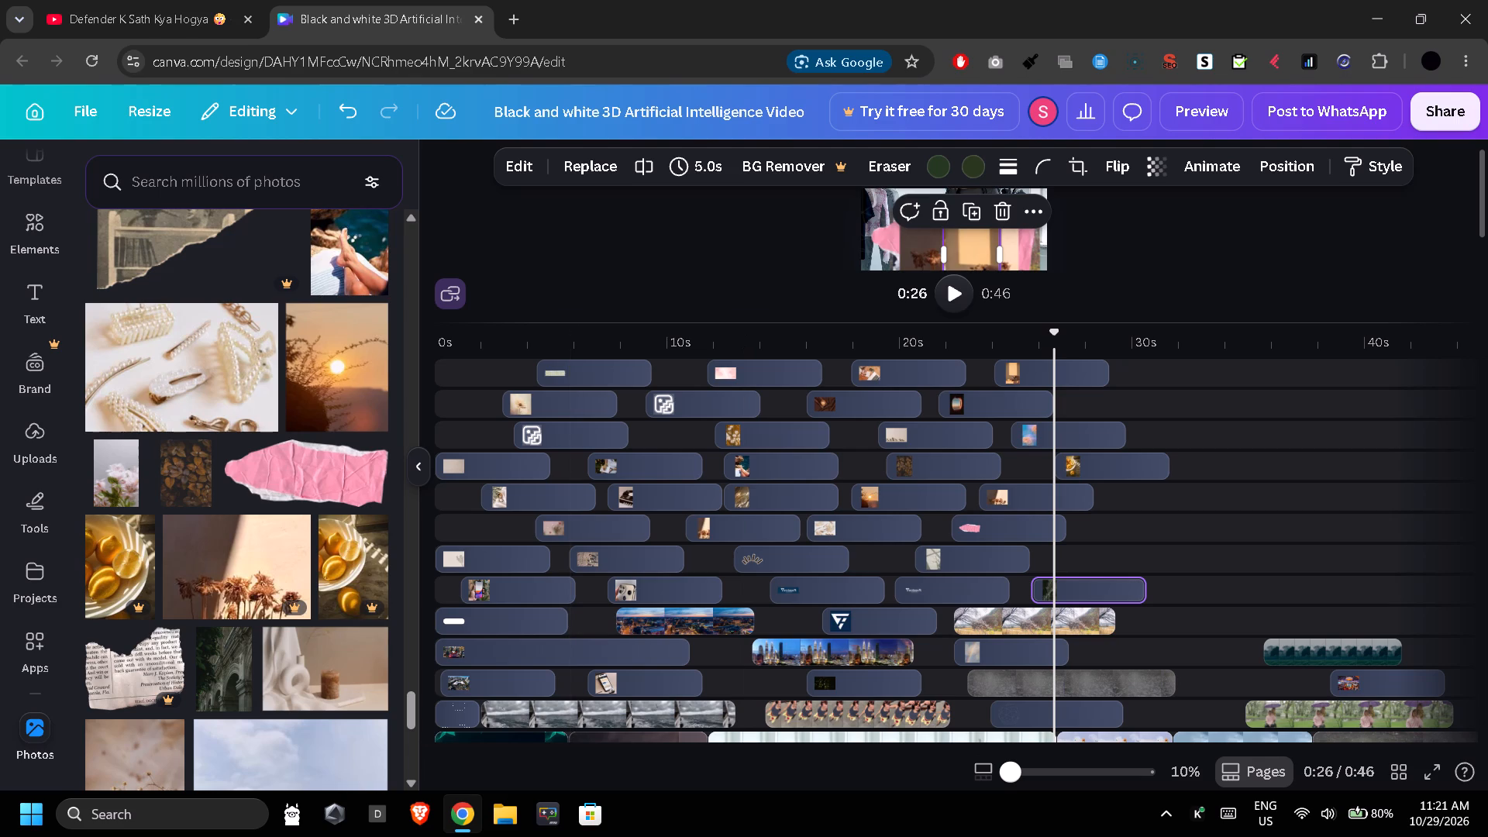
Replace the clip at about 7 s on the eighth track with the dried flowers photo.
left_click_drag(251, 614, 704, 594)
left_click_drag(288, 522, 728, 529)
Replace the dried grass clip at about 12 s on the fifth track with the orange sunset photo.
left_click_drag(343, 401, 703, 494)
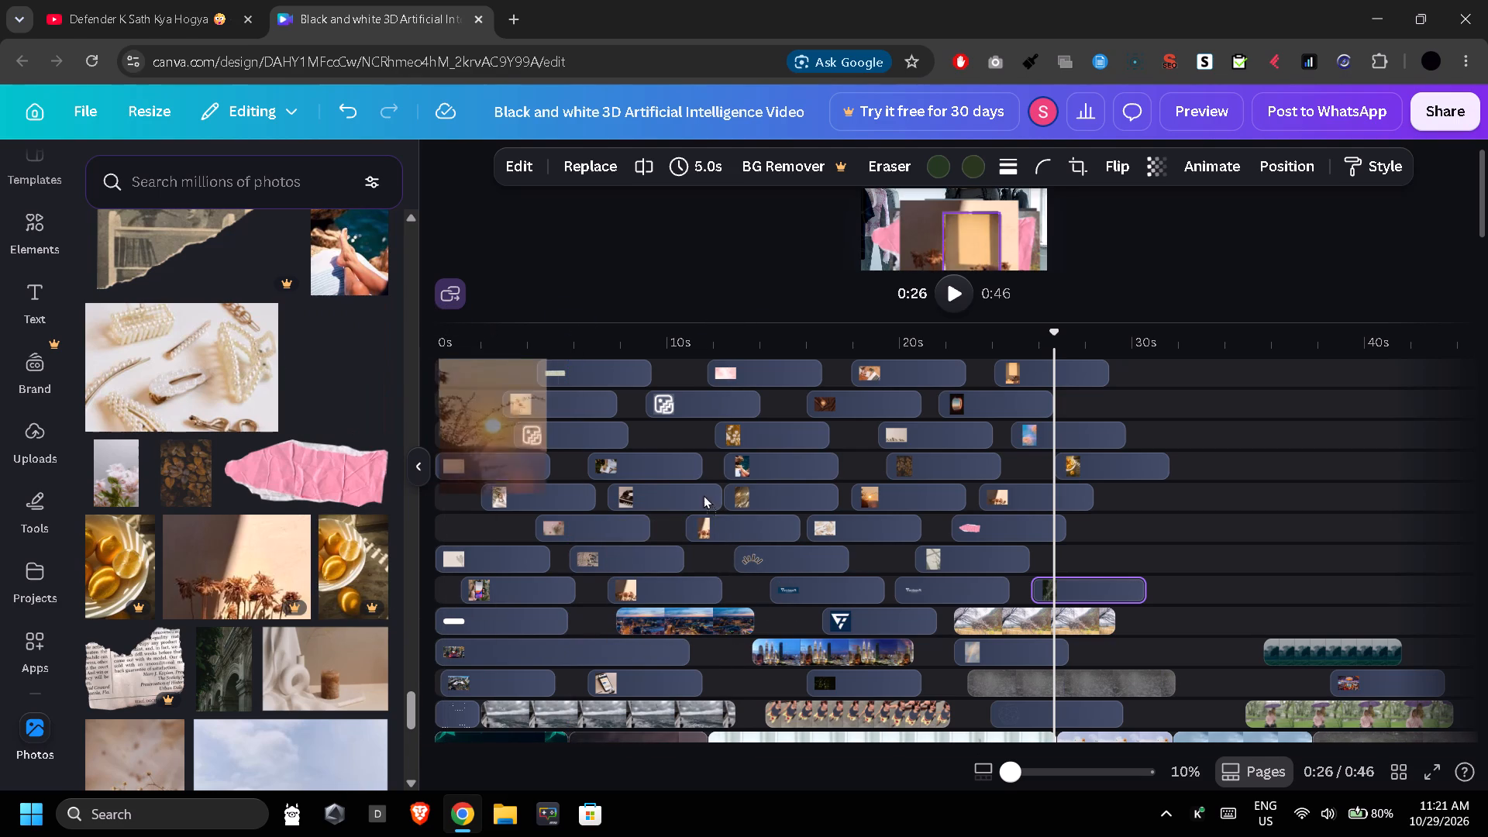
left_click_drag(703, 494, 739, 509)
Add the dried flowers photo at about 7 s on a new track directly below the third track.
left_click_drag(260, 553, 701, 456)
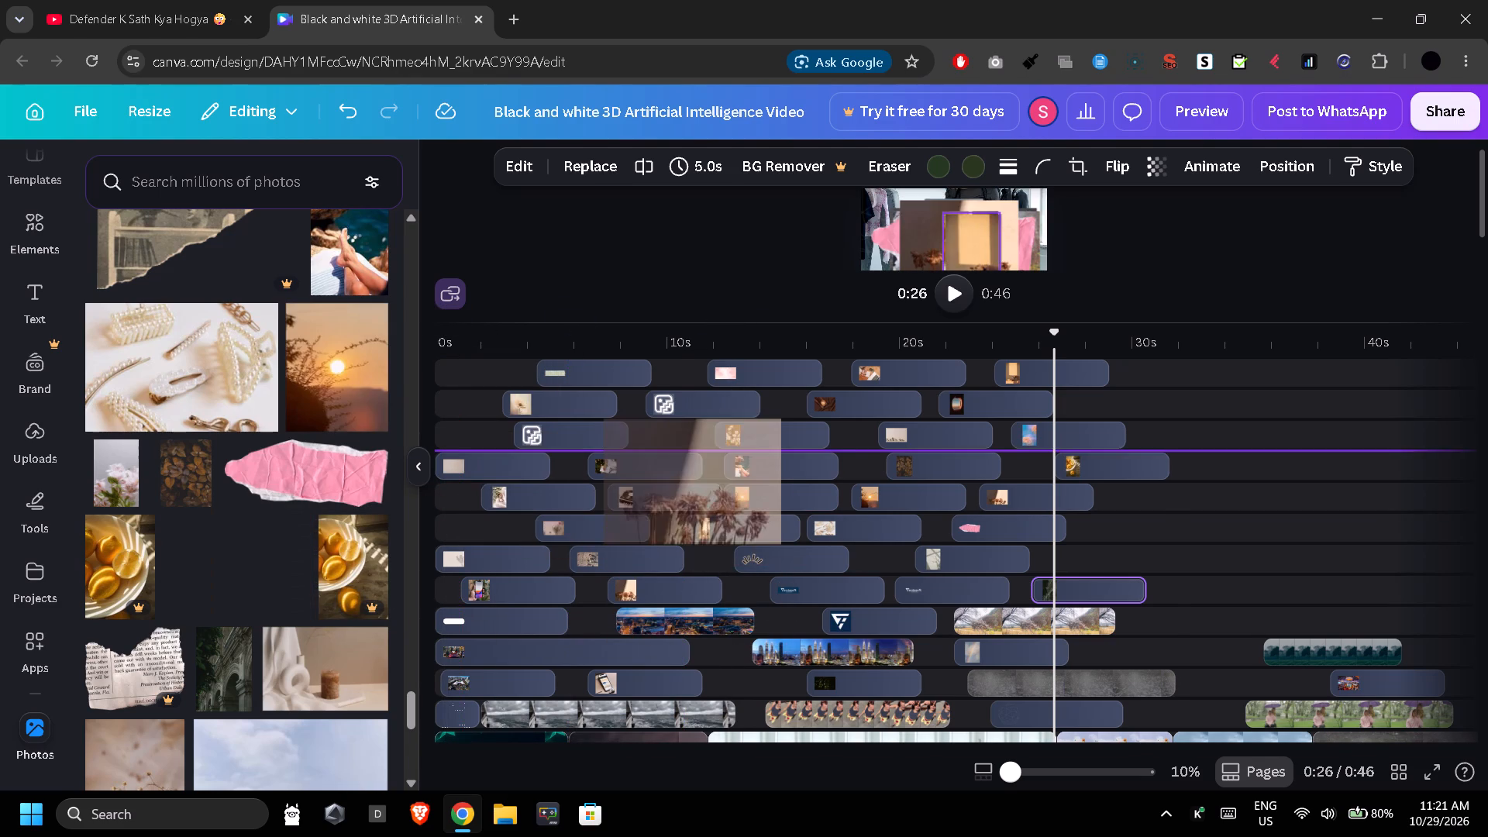
Replace the record player clip at about 7 s on the sixth track with the dried flowers photo.
left_click_drag(235, 593, 698, 522)
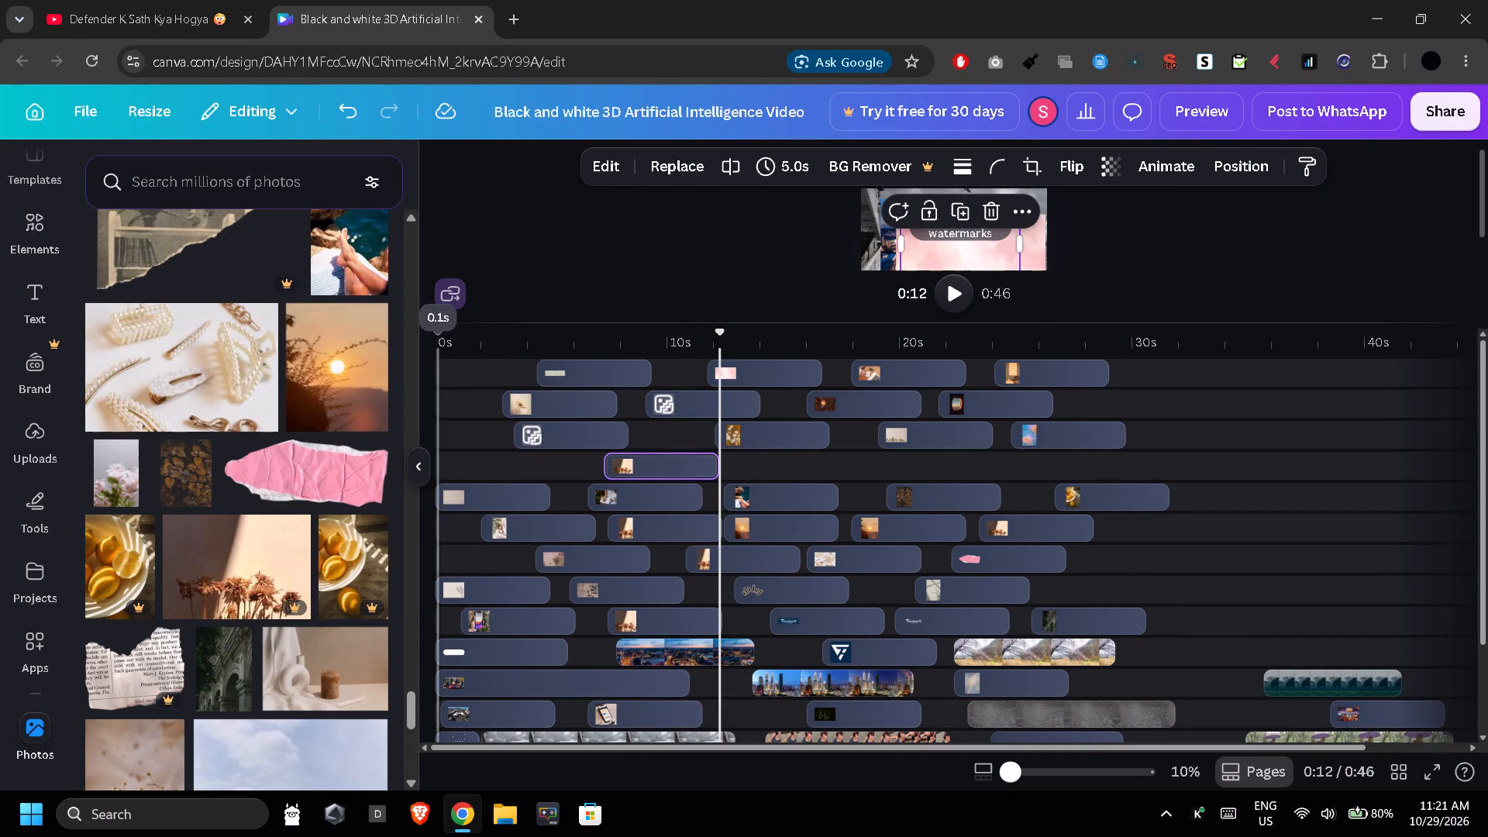
Add the white sculpture and candle photo at about 4 s on a new track directly below the eighth track.
left_click_drag(305, 697, 570, 604)
Add the pink torn paper photo at about 2 s on a new track directly below the fifth track.
left_click_drag(279, 440, 527, 512)
Replace the clip at about 4 s on the eighth track with the pearl hair clips photo.
left_click_drag(201, 395, 575, 594)
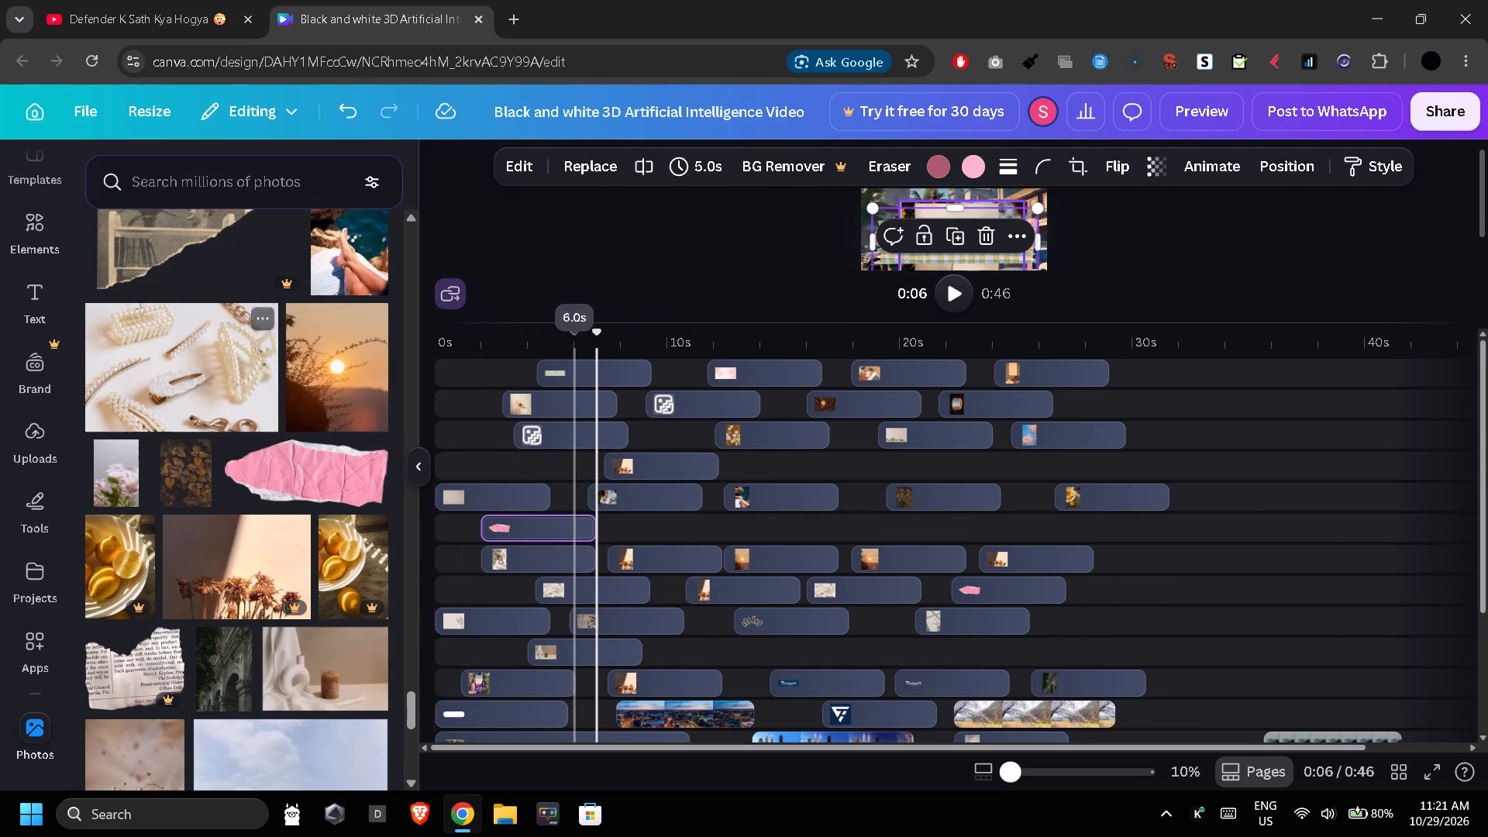
Add the orange sunset photo at about 7 s on a new track directly below the eighth track.
left_click_drag(344, 332, 662, 591)
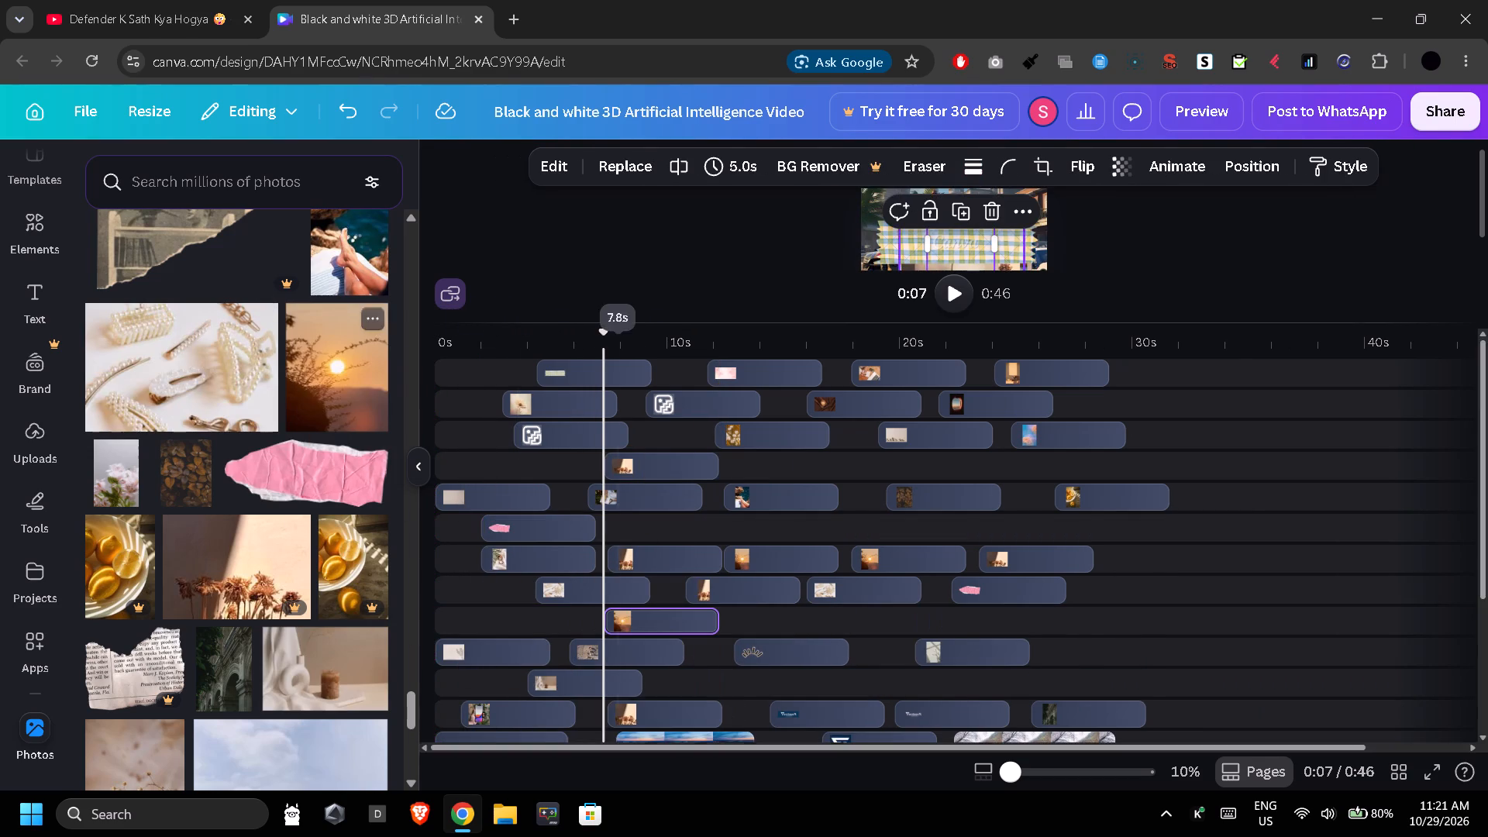
Add the dark green foliage photo at about 6 s on a new track directly above the new sunset track.
left_click_drag(232, 695, 608, 618)
Add the dried flowers photo at about 7 s on the sixth track, after the pink torn paper.
left_click_drag(253, 598, 684, 530)
left_click_drag(258, 432, 785, 605)
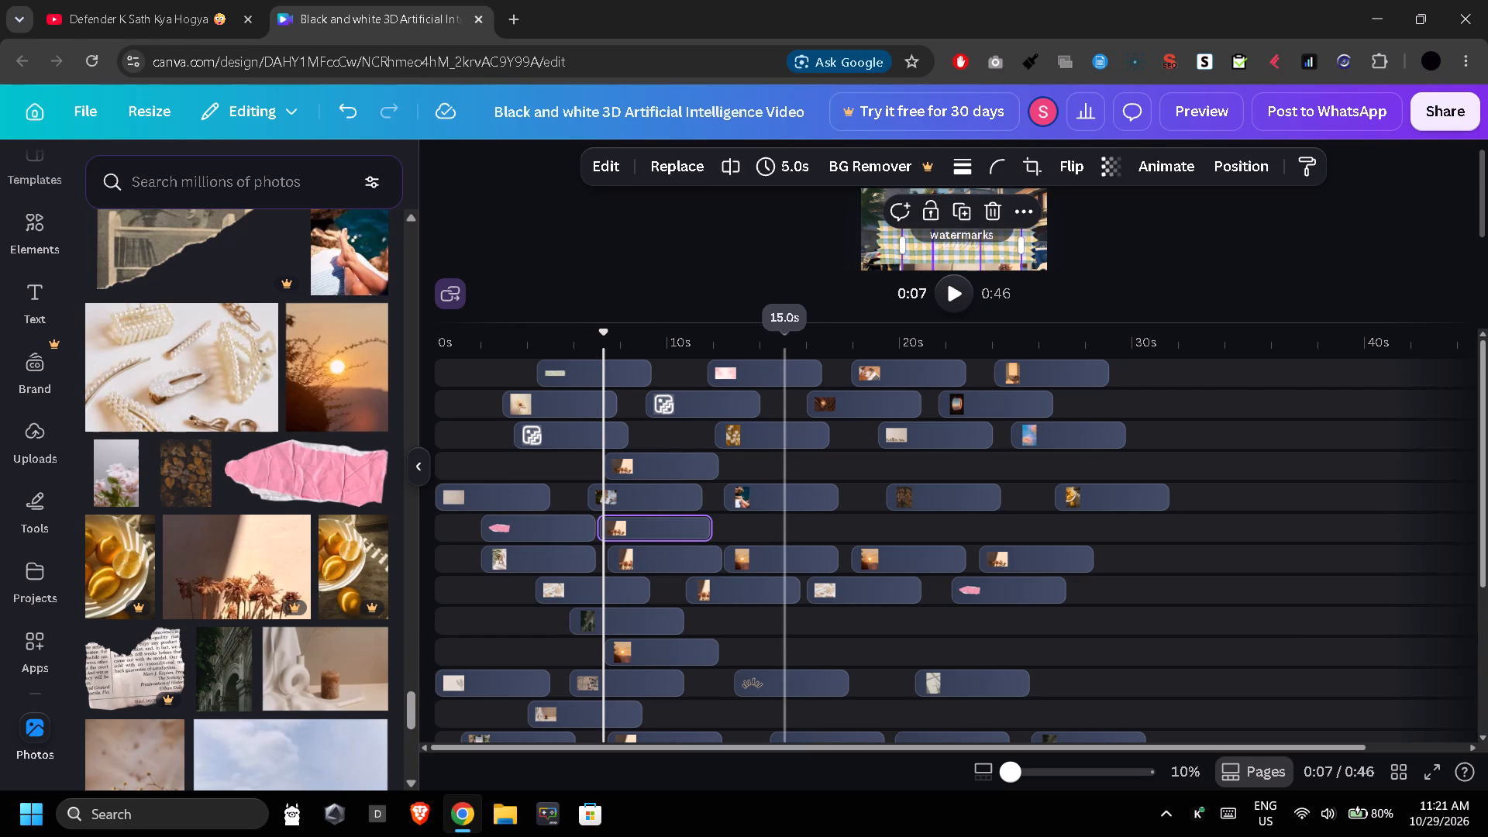
Replace the dark green foliage clip at about 6 s on the ninth track with the pink torn paper photo.
left_click_drag(321, 505, 657, 625)
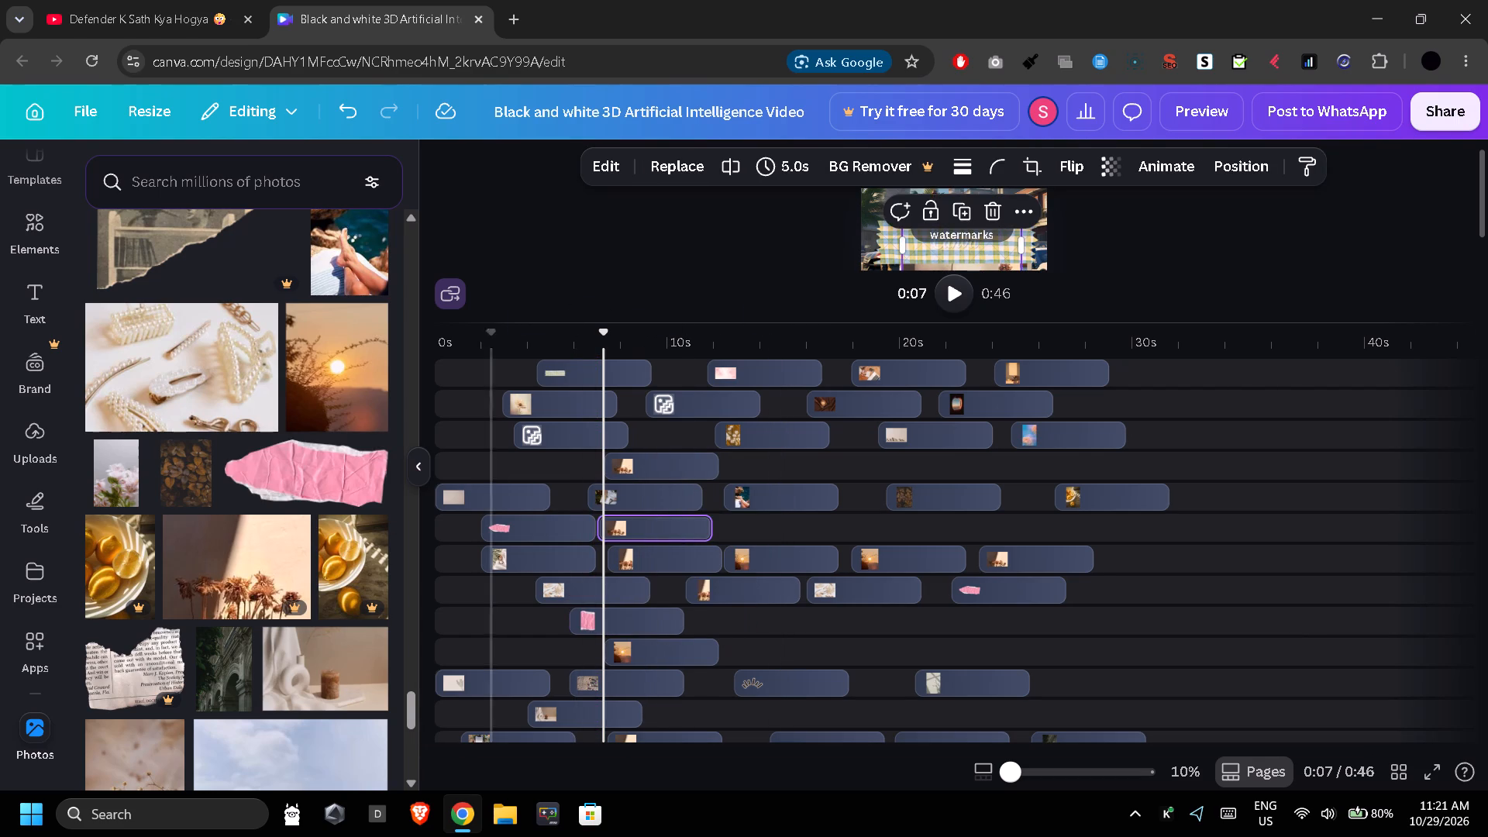
Replace the dried flowers clip at about 11 s on the eighth track with the pearl hair clips photo.
left_click_drag(197, 363, 728, 584)
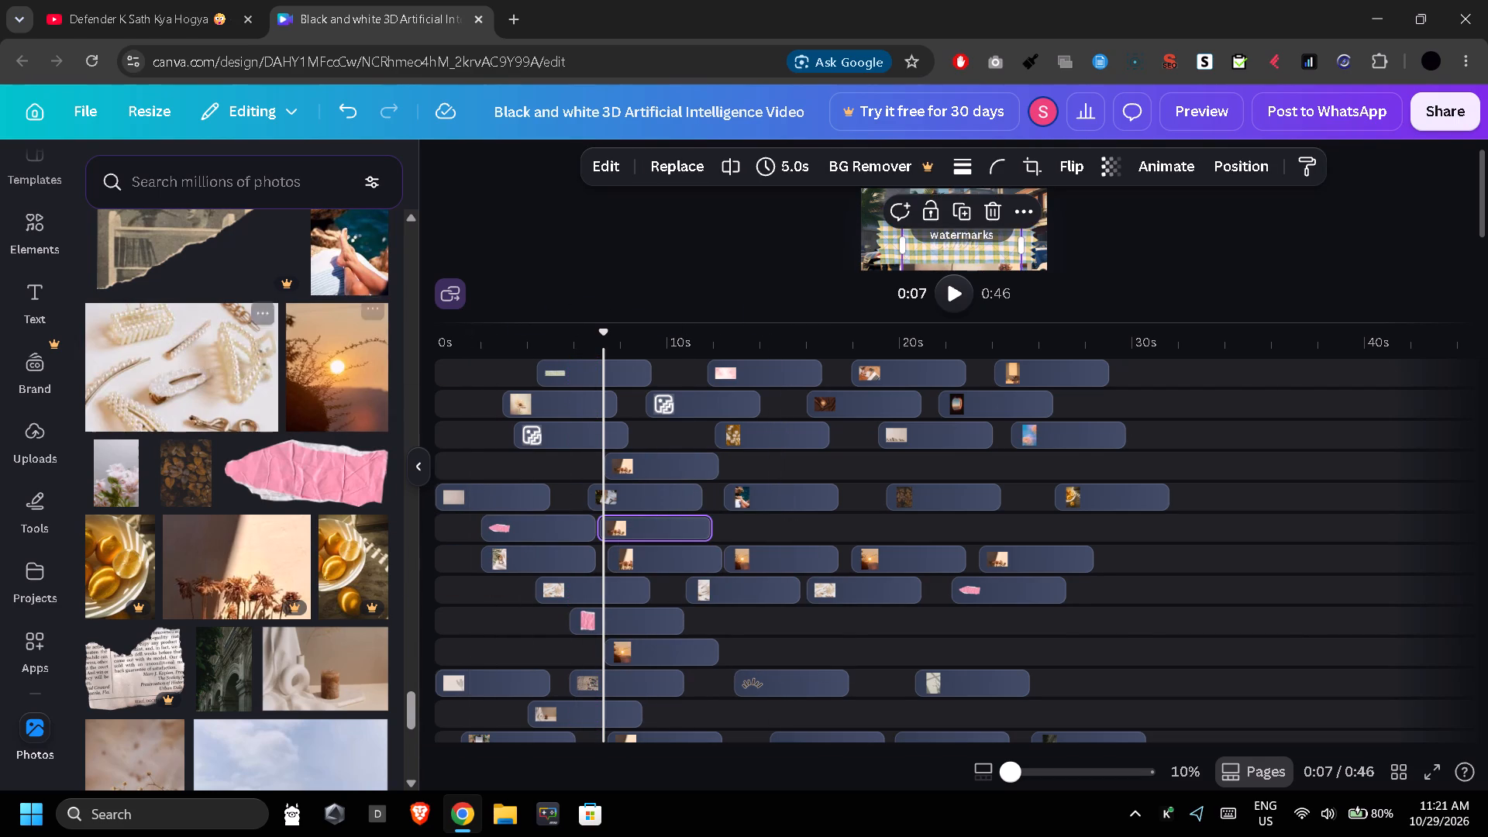
left_click_drag(313, 336, 742, 552)
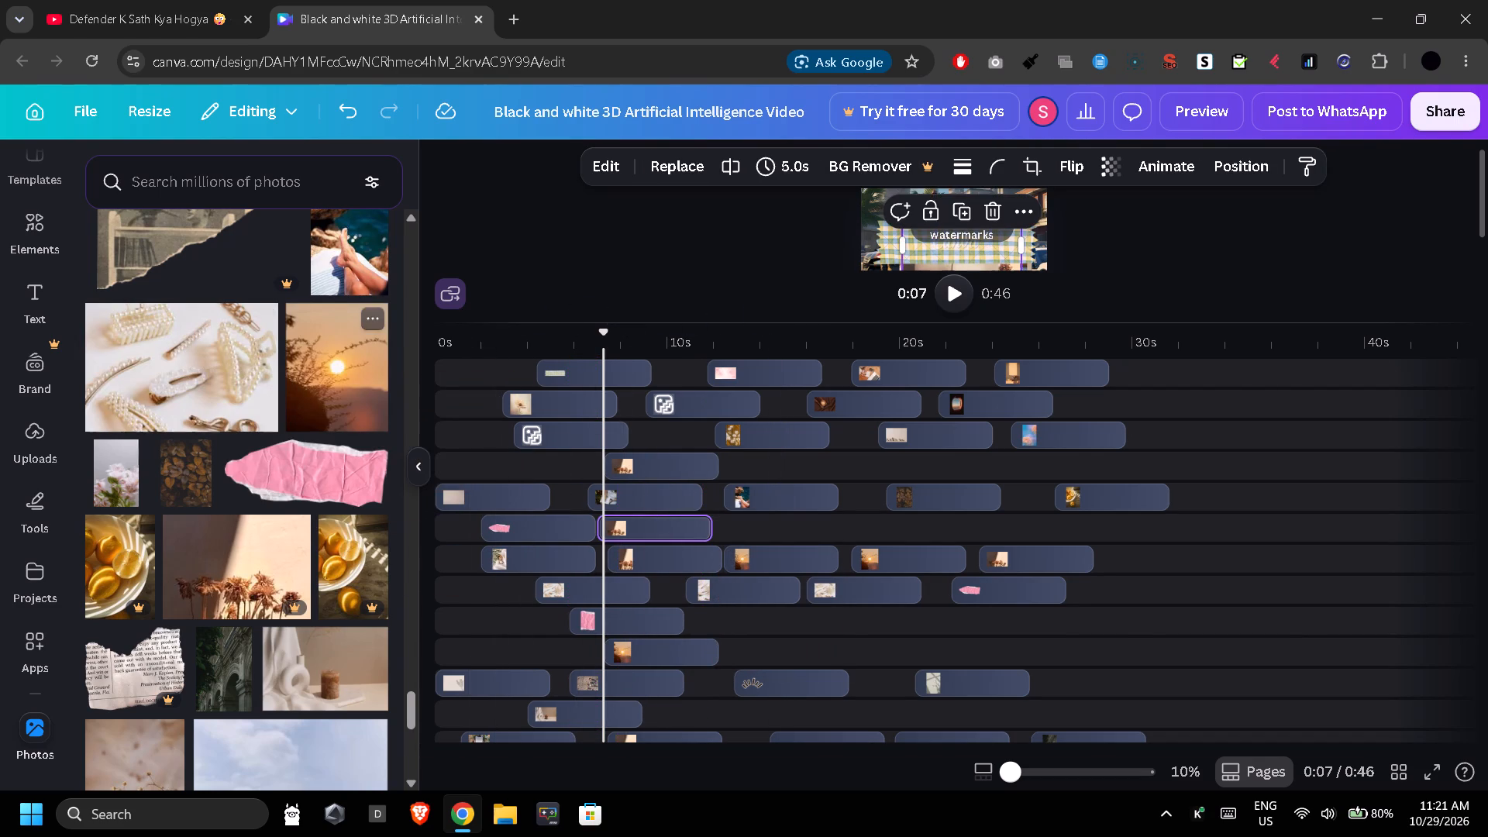
Add the torn vintage statue photo at about 9 s on a new track directly below the fifth track.
left_click_drag(256, 255, 822, 515)
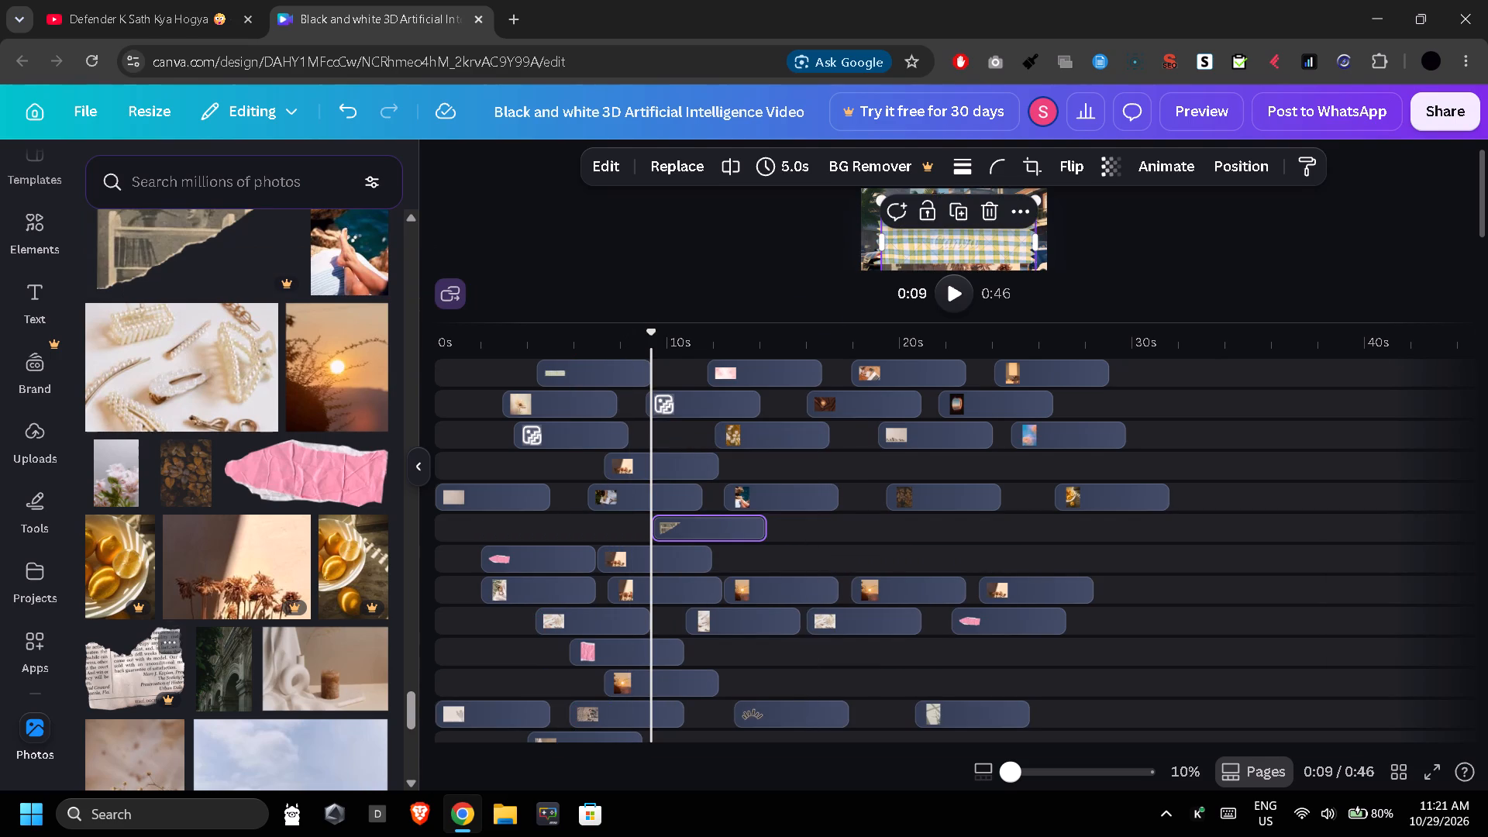
Add the torn newspaper photo at about 13 s on the eleventh track, after the sunset clip.
left_click_drag(136, 704, 793, 669)
Add the cloudy blue sky photo at about 17 s on the sixth track.
left_click_drag(269, 742, 914, 539)
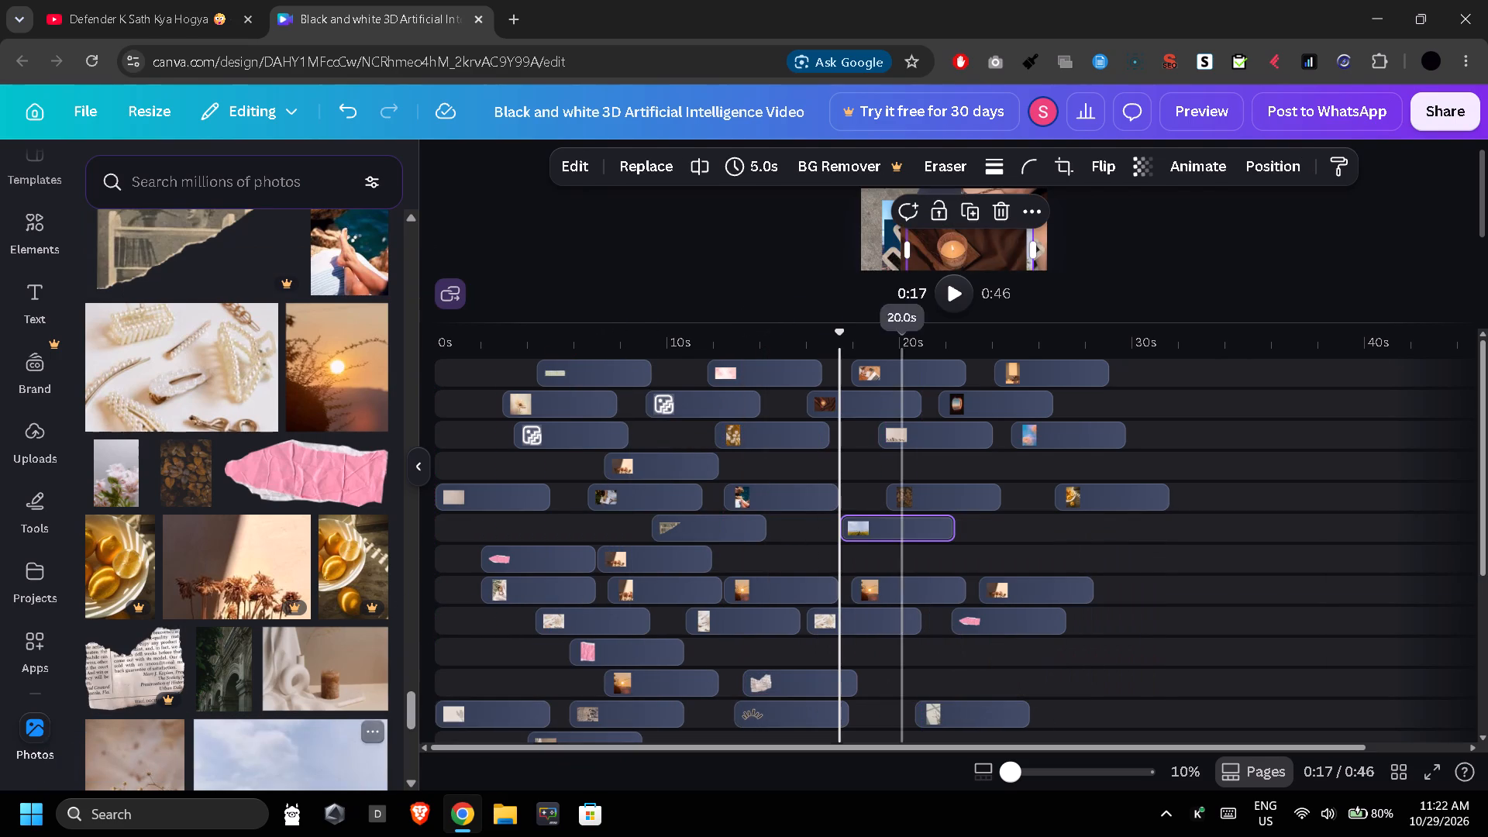
Add the sculpture and candle photo at about 20 s and the speckled beige photo at about 14 s on the seventh track.
left_click_drag(339, 656, 967, 581)
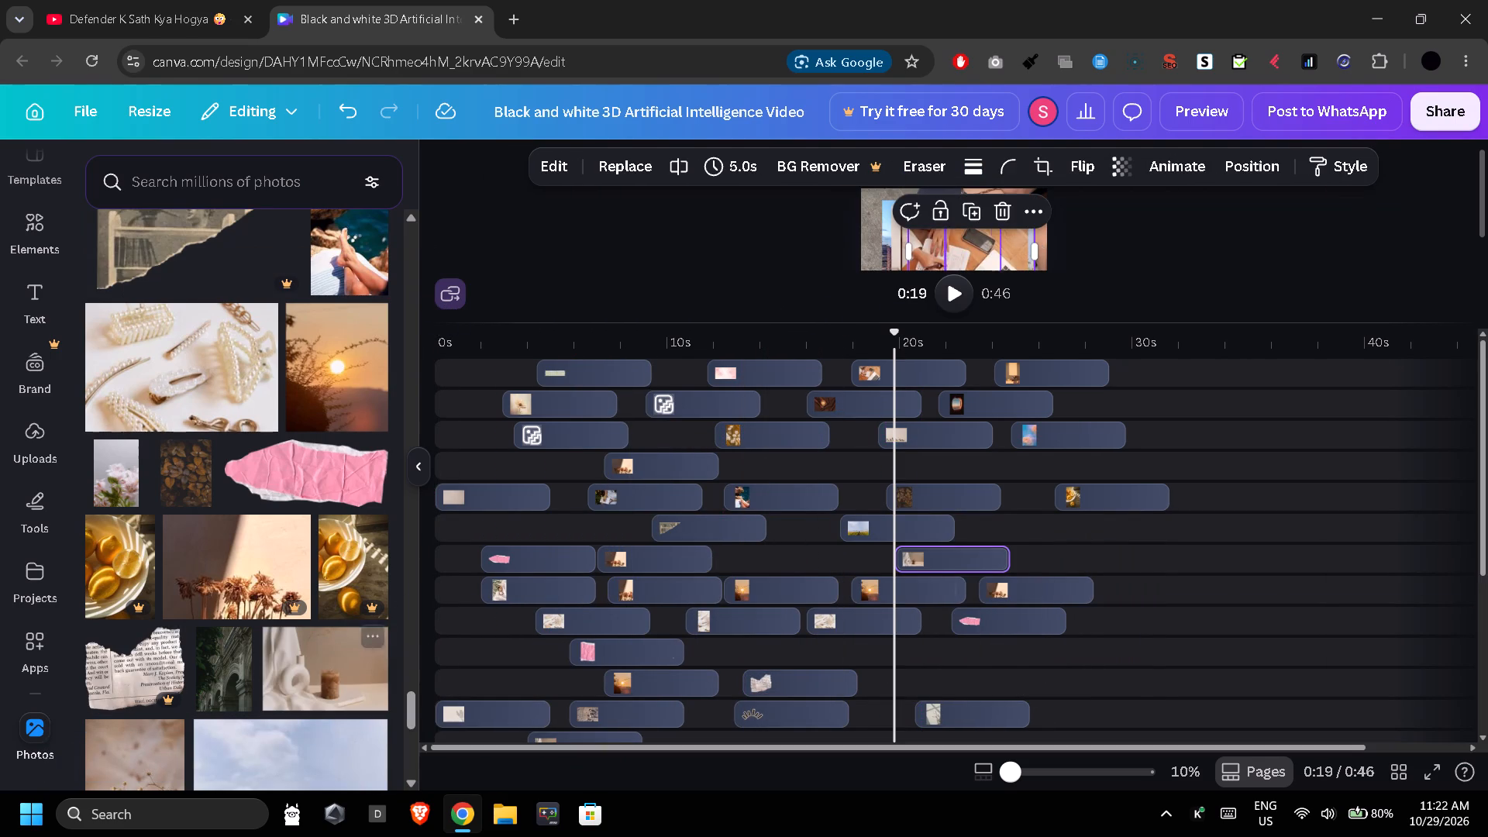
left_click_drag(152, 753, 830, 548)
Add the torn newspaper photo at about 2 s on the sixth track, before the torn vintage photo.
left_click_drag(143, 666, 440, 529)
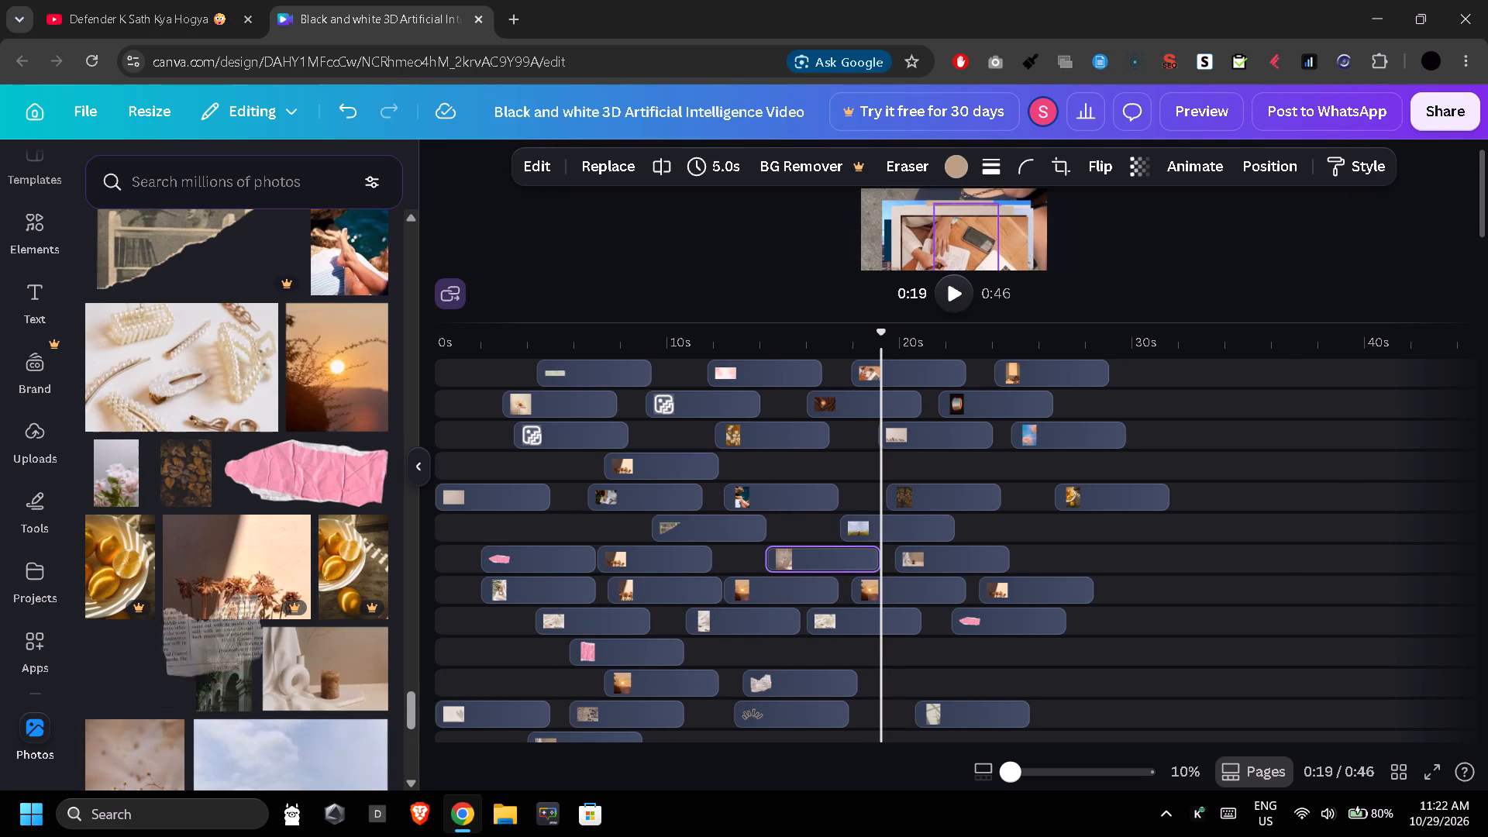
left_click_drag(440, 529, 530, 525)
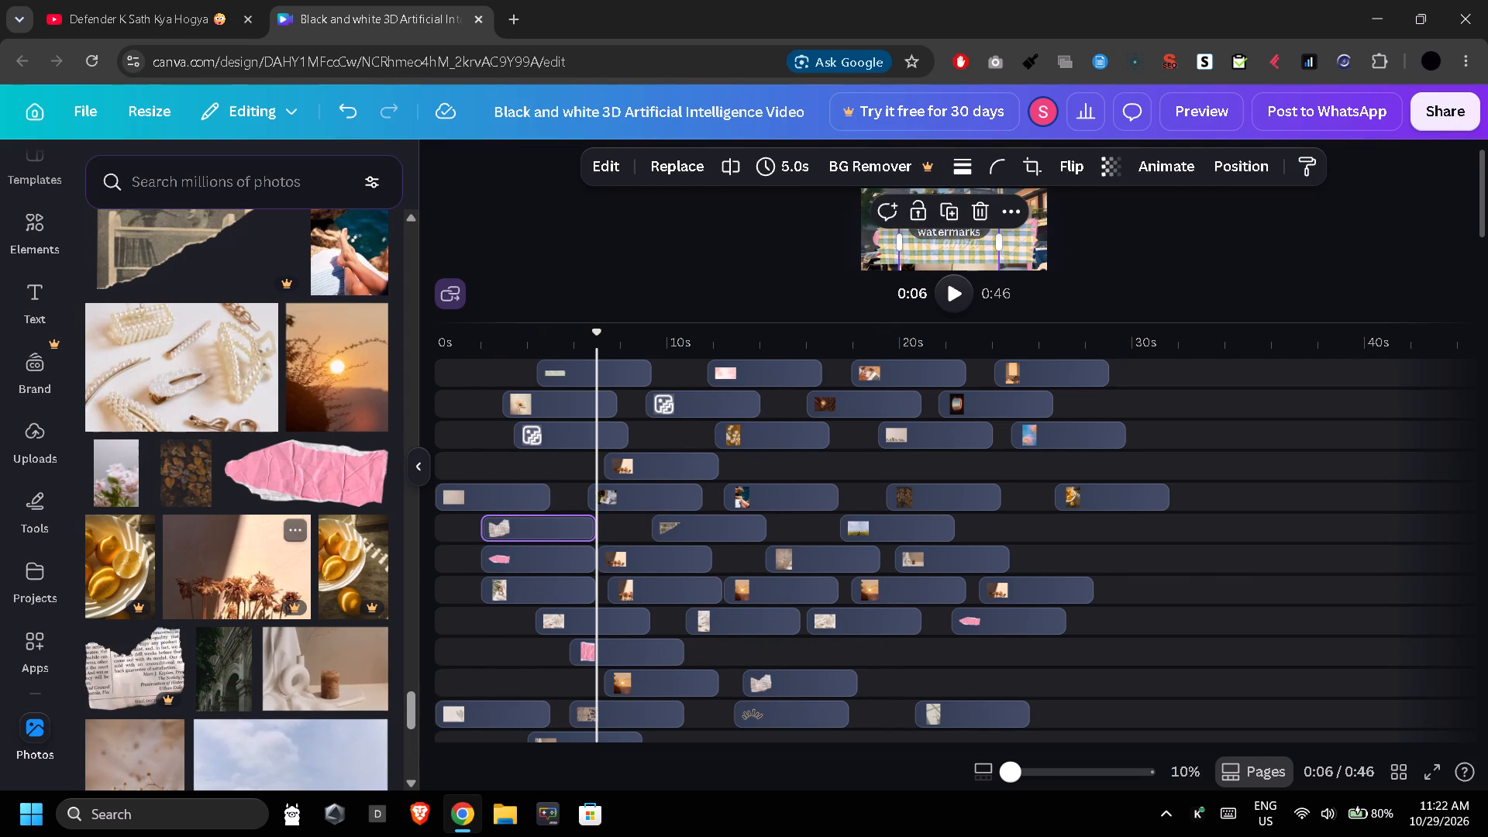
Add the dried flowers photo at about 14 s and the blue sky flower field photo at 0 s on the fourth track.
left_click_drag(203, 597, 814, 453)
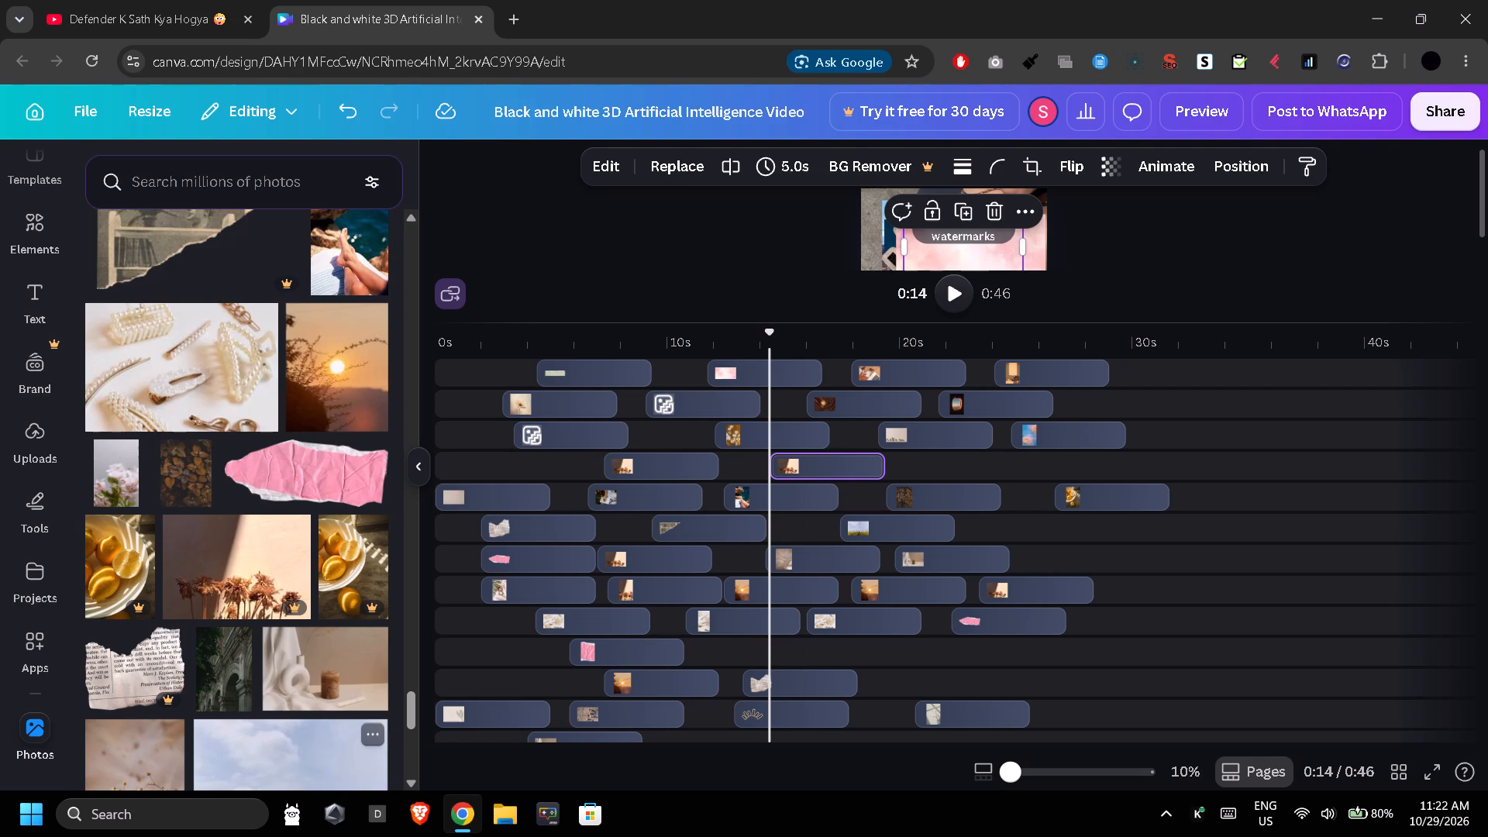
left_click_drag(287, 747, 491, 470)
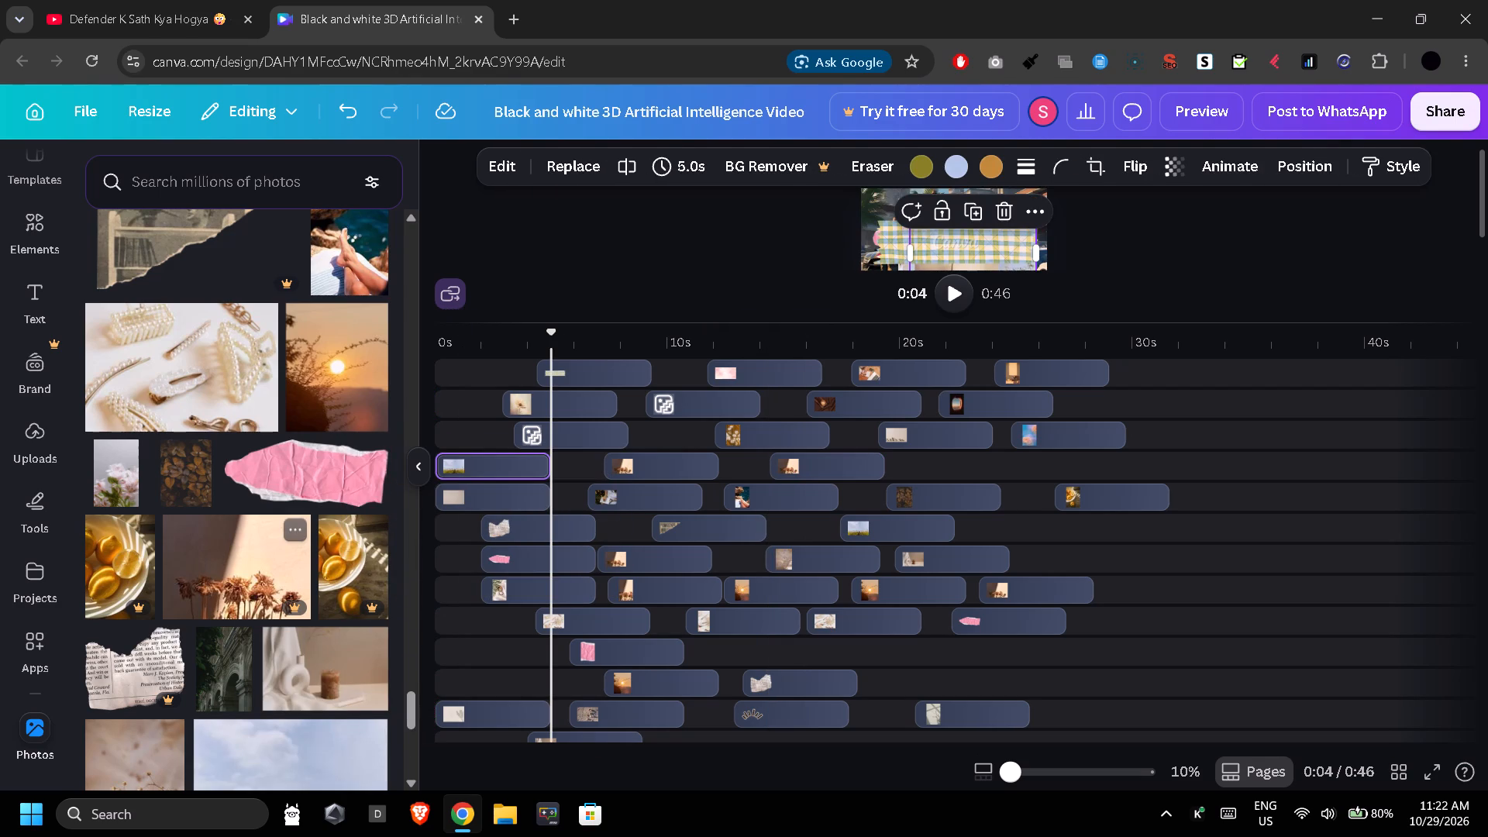
Add the green van photo at 0 s on the tenth track and the ivy on white brick photo at 0 s on the eleventh track.
scroll(182, 665, "down", 3)
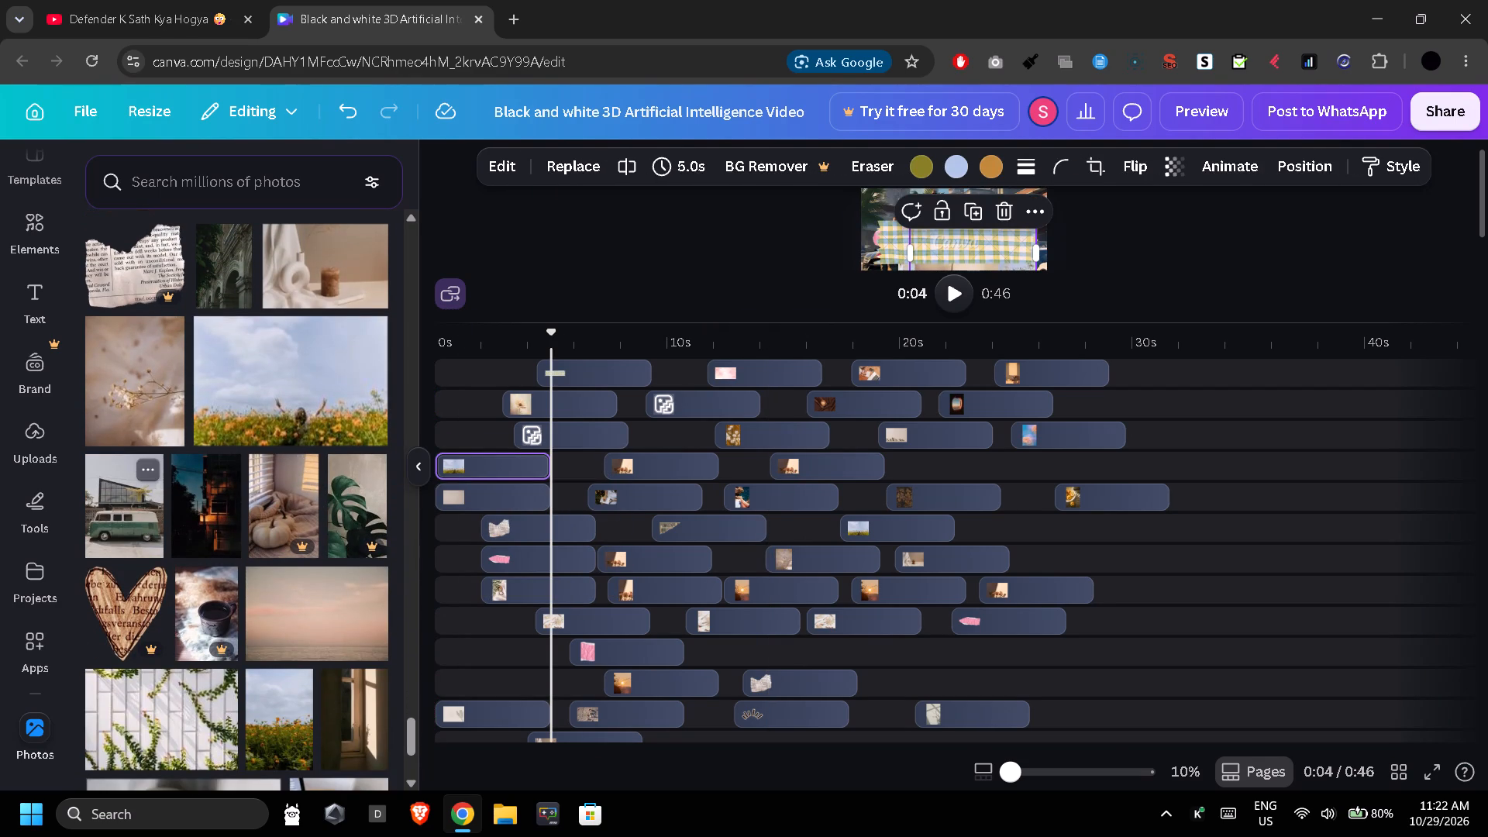
left_click_drag(133, 504, 509, 640)
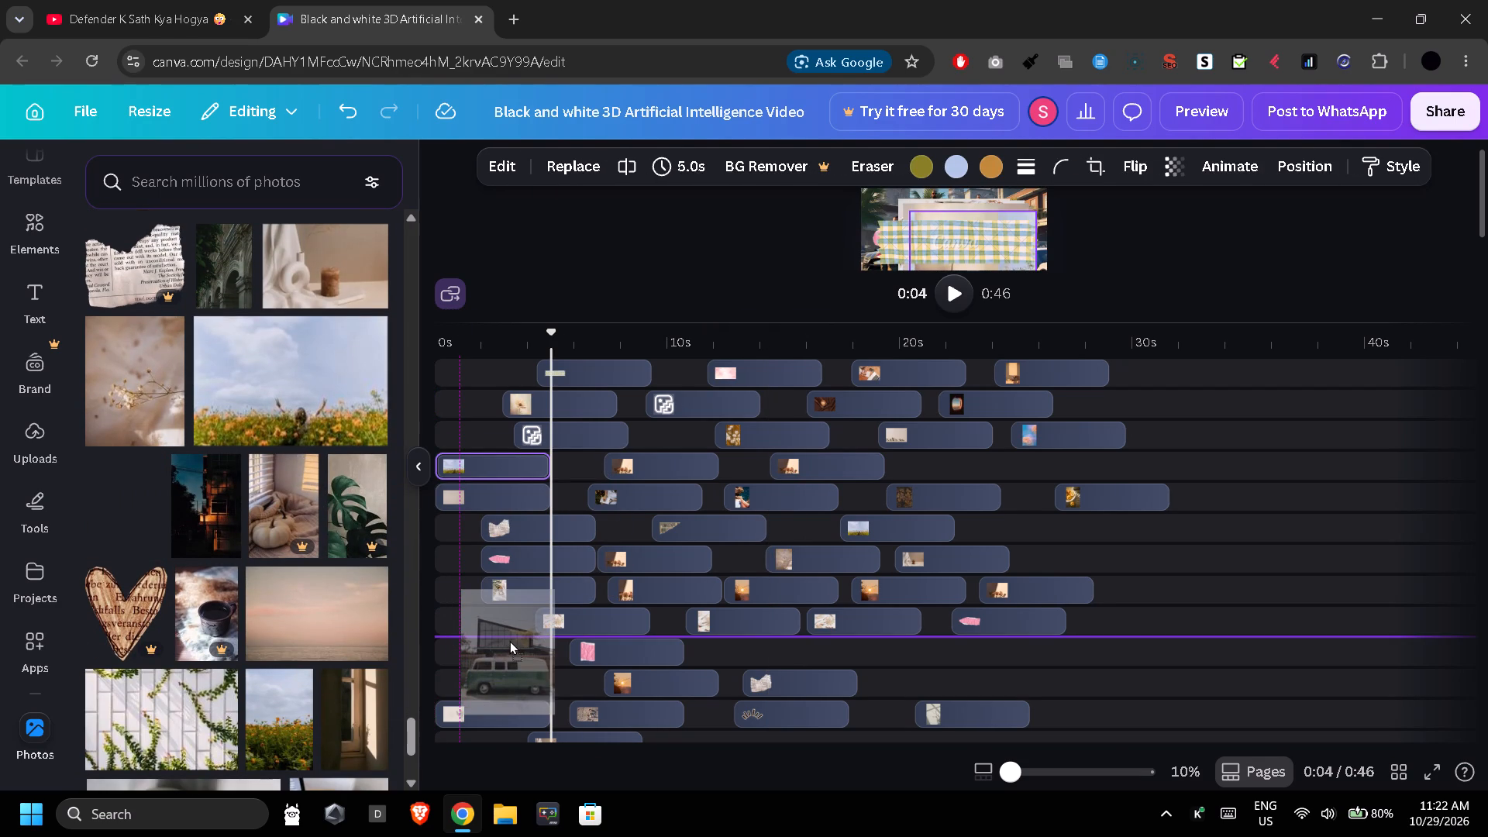
left_click_drag(509, 640, 479, 653)
left_click_drag(181, 711, 483, 692)
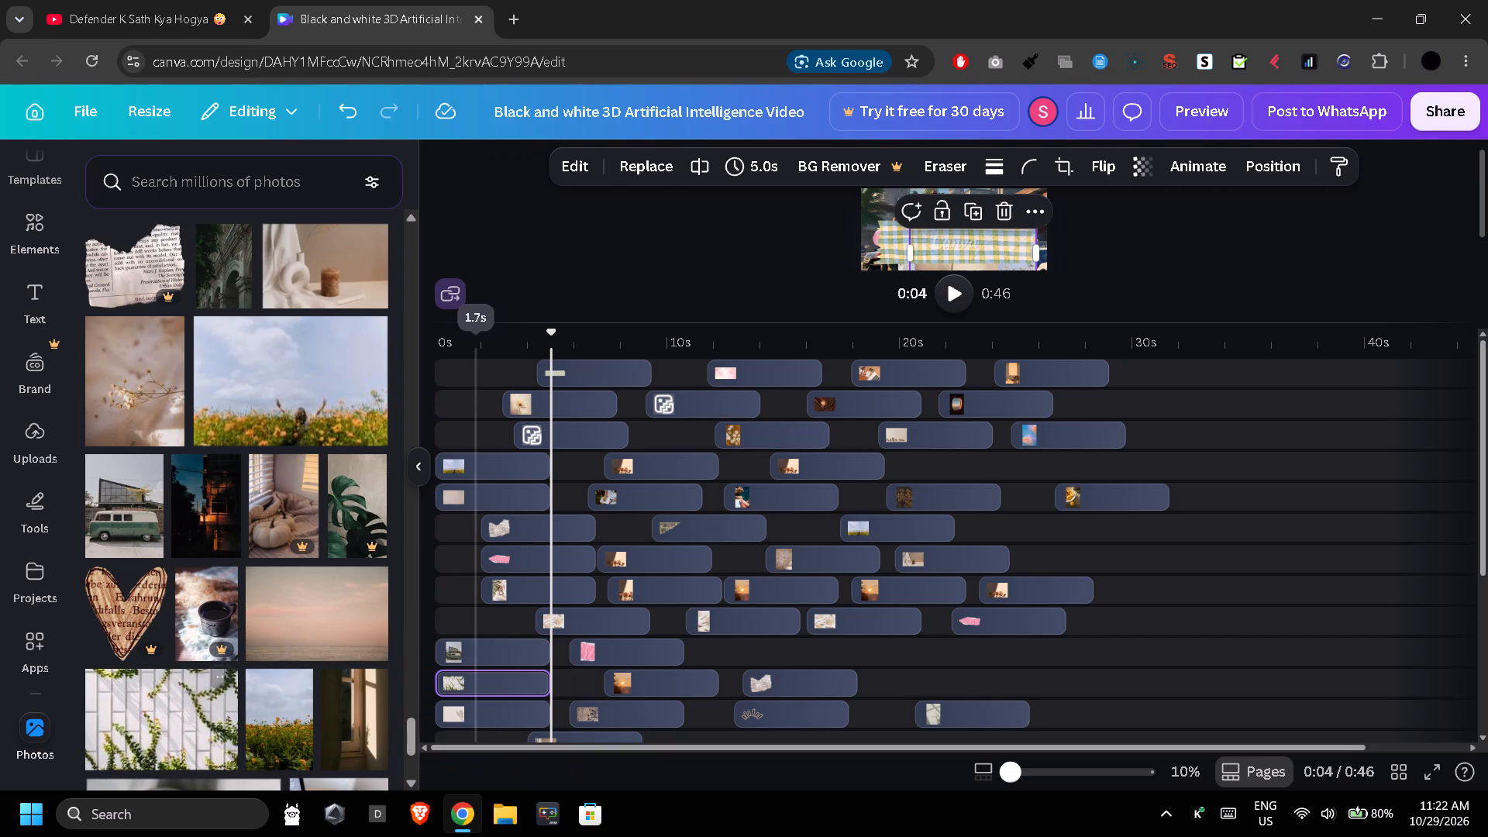
Add the sunlit window frame photo at about 13 s and the monstera leaf photo at about 19 s on the tenth track.
left_click_drag(328, 728, 742, 649)
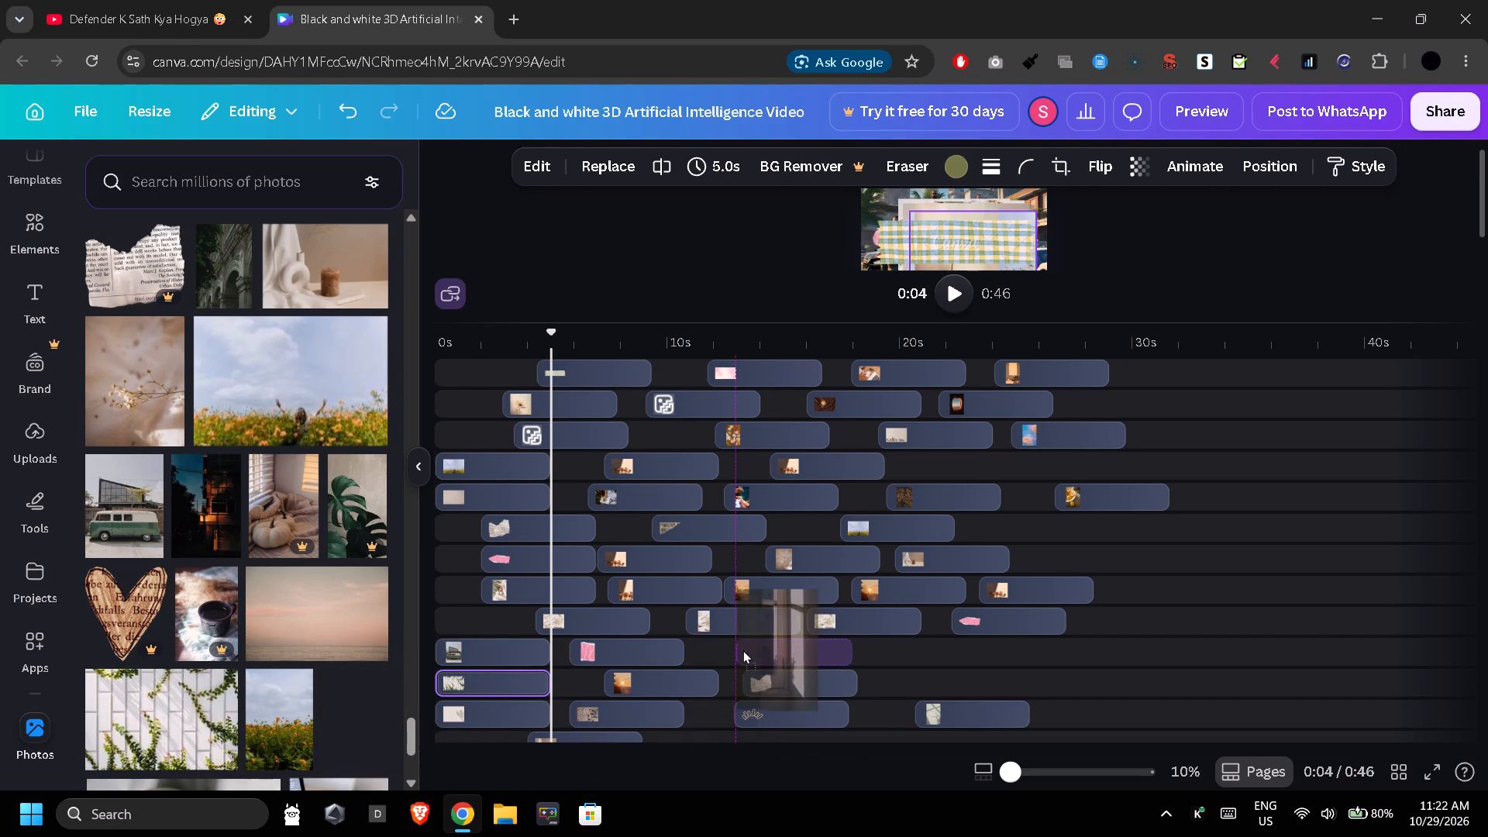
left_click_drag(742, 649, 741, 649)
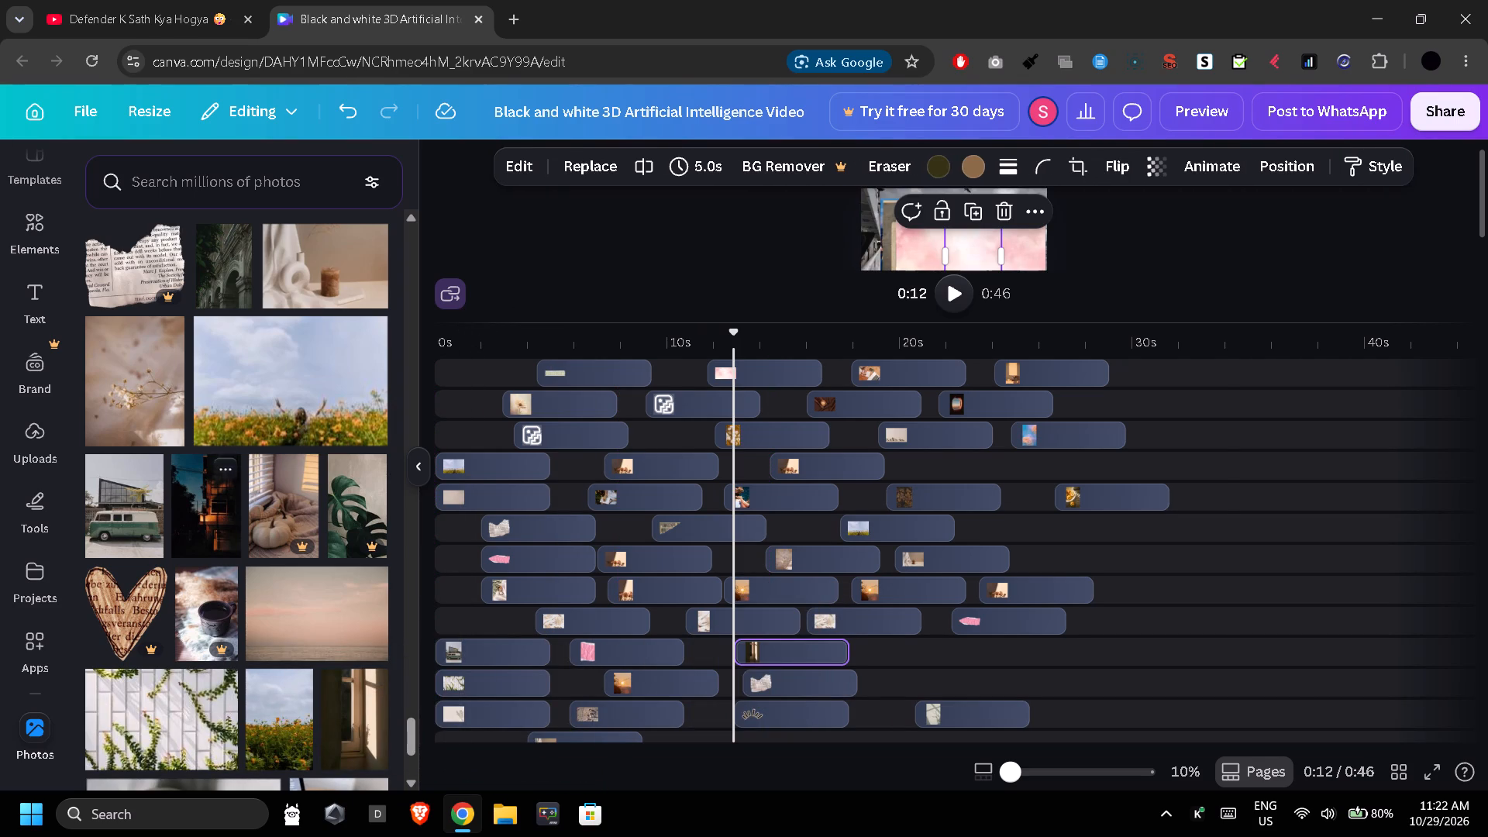
left_click_drag(364, 522, 495, 608)
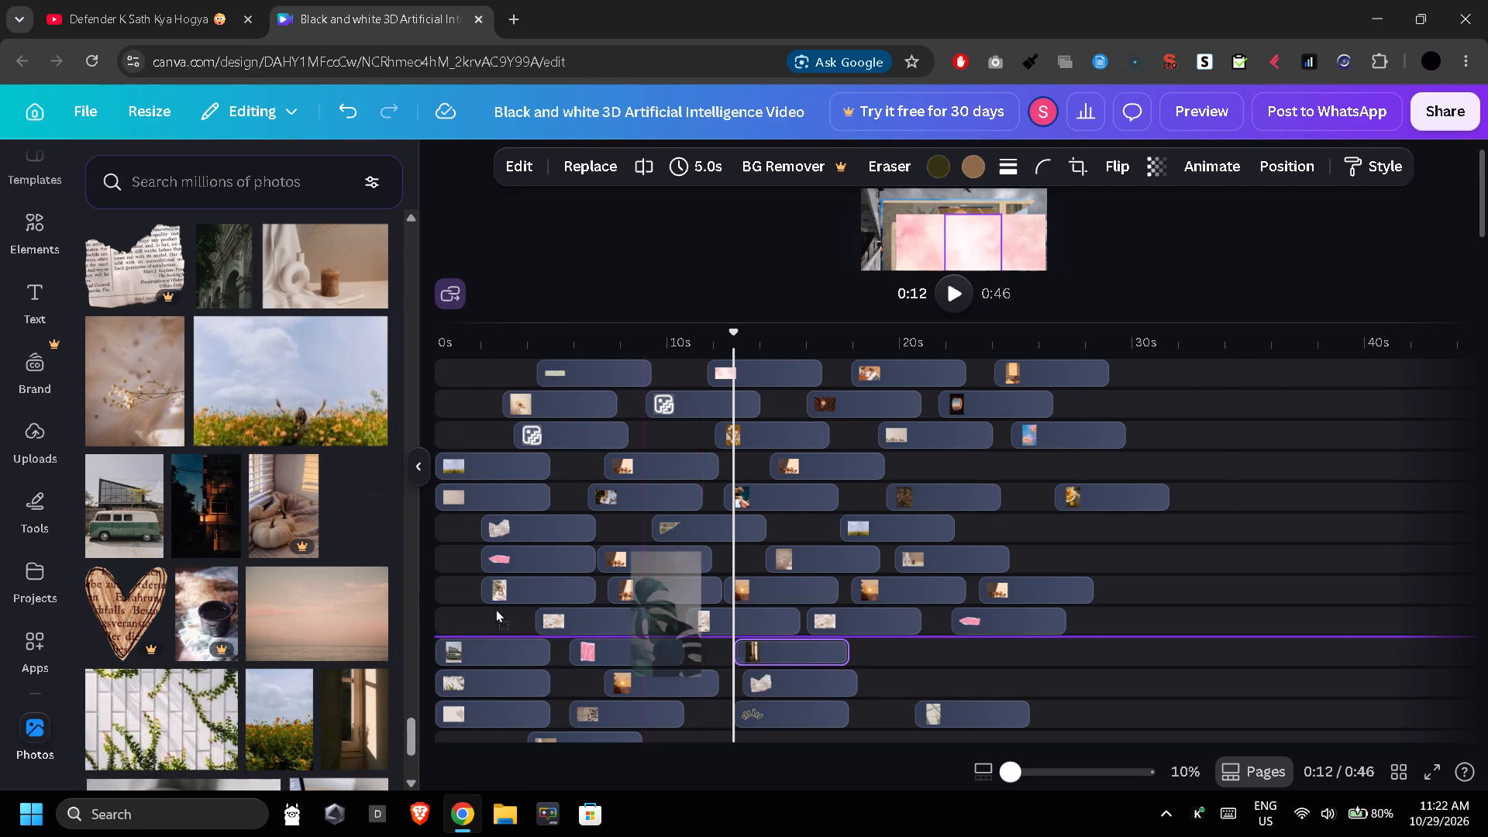
left_click_drag(495, 608, 999, 673)
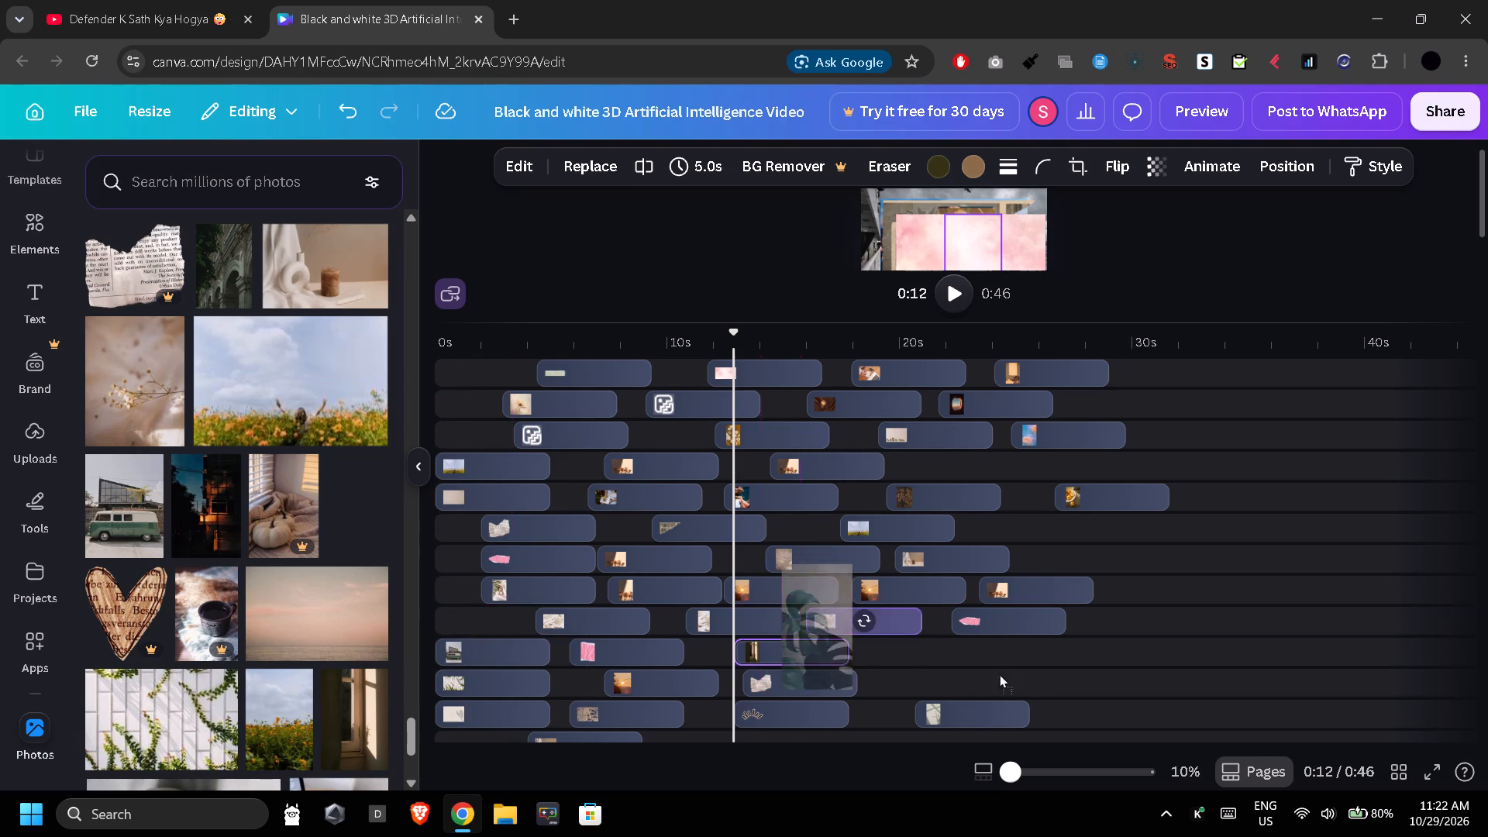
left_click_drag(999, 673, 926, 654)
Add the black flower cutout at about 18 s and the person in white photo at about 24 s on the eleventh track.
scroll(315, 700, "down", 2)
left_click_drag(182, 659, 953, 656)
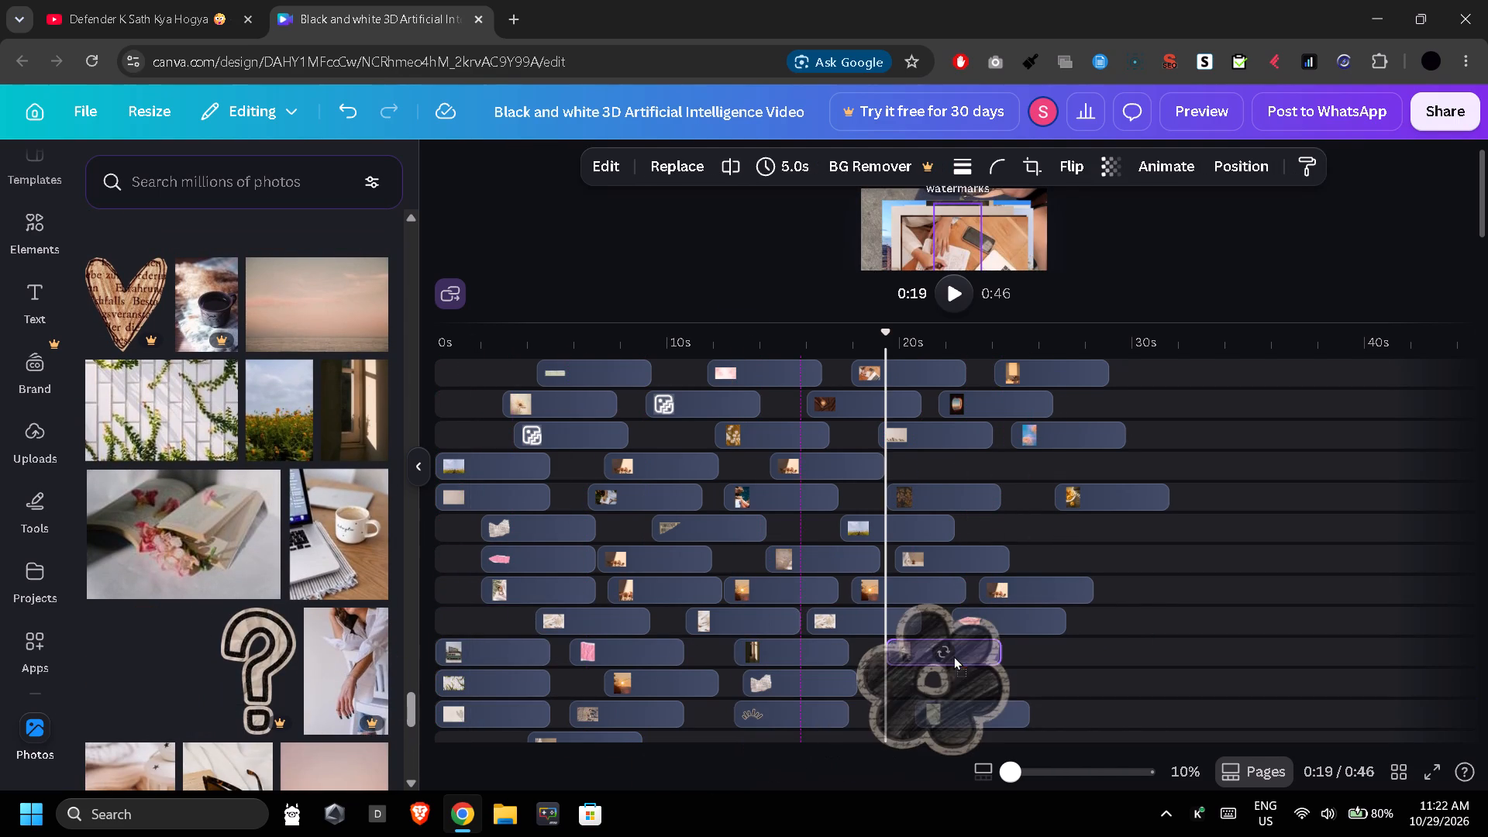
left_click_drag(953, 656, 958, 670)
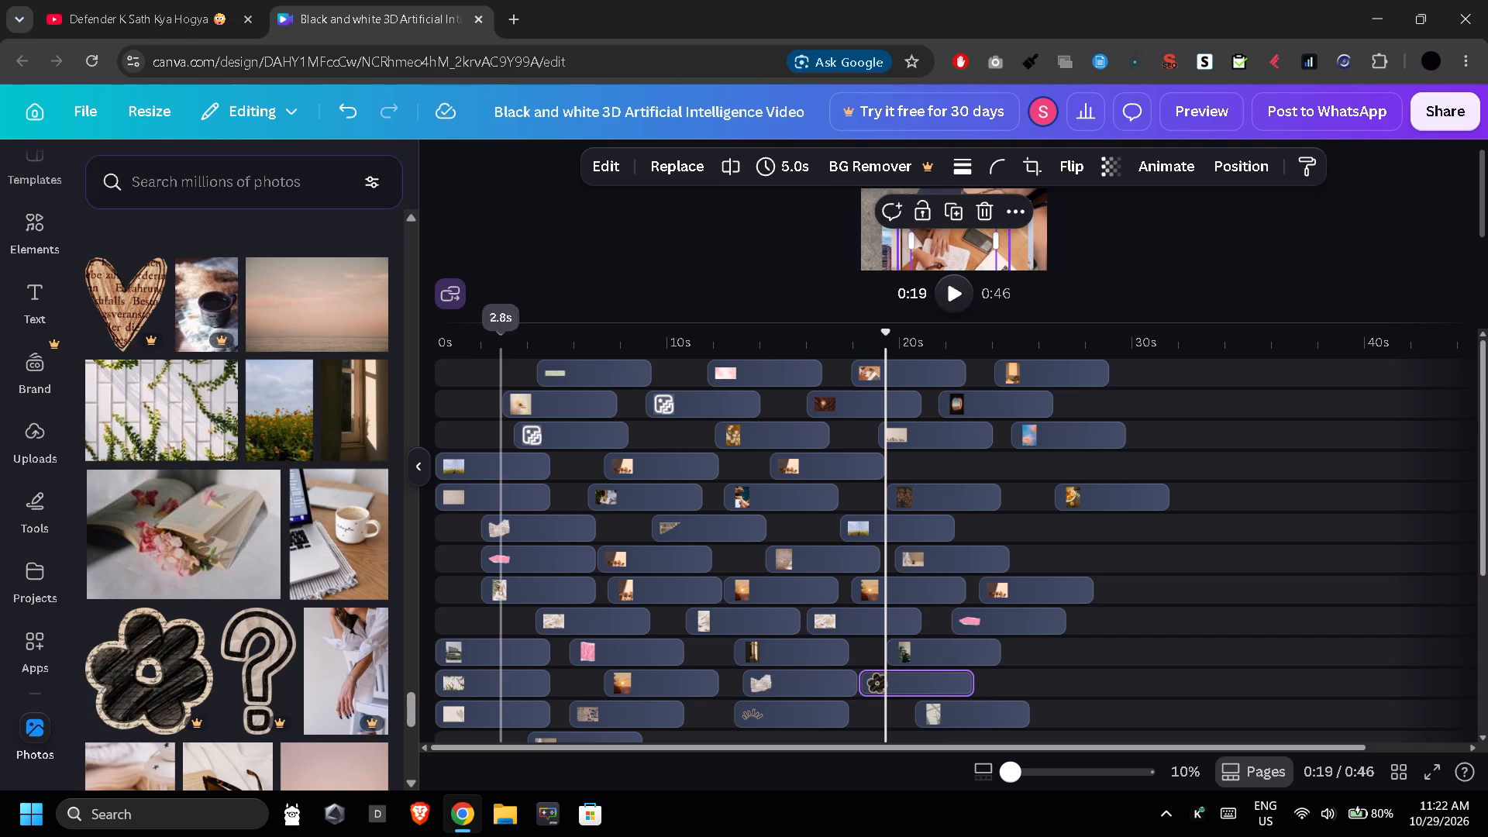
left_click_drag(342, 682, 1035, 678)
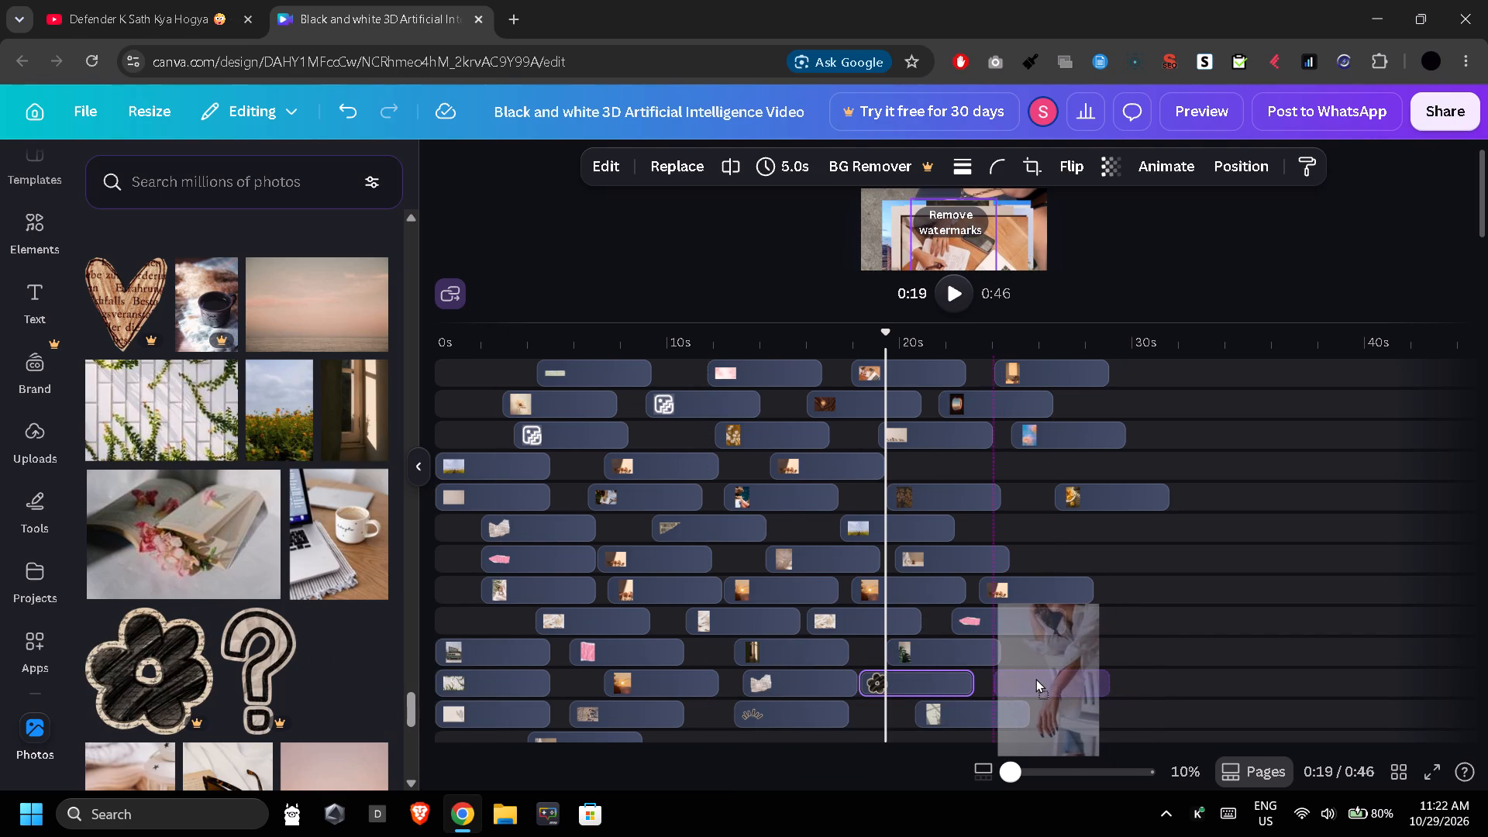
left_click_drag(1035, 678, 1035, 678)
Add the sunglasses on open book photo at about 25 s on the tenth track.
scroll(265, 728, "down", 2)
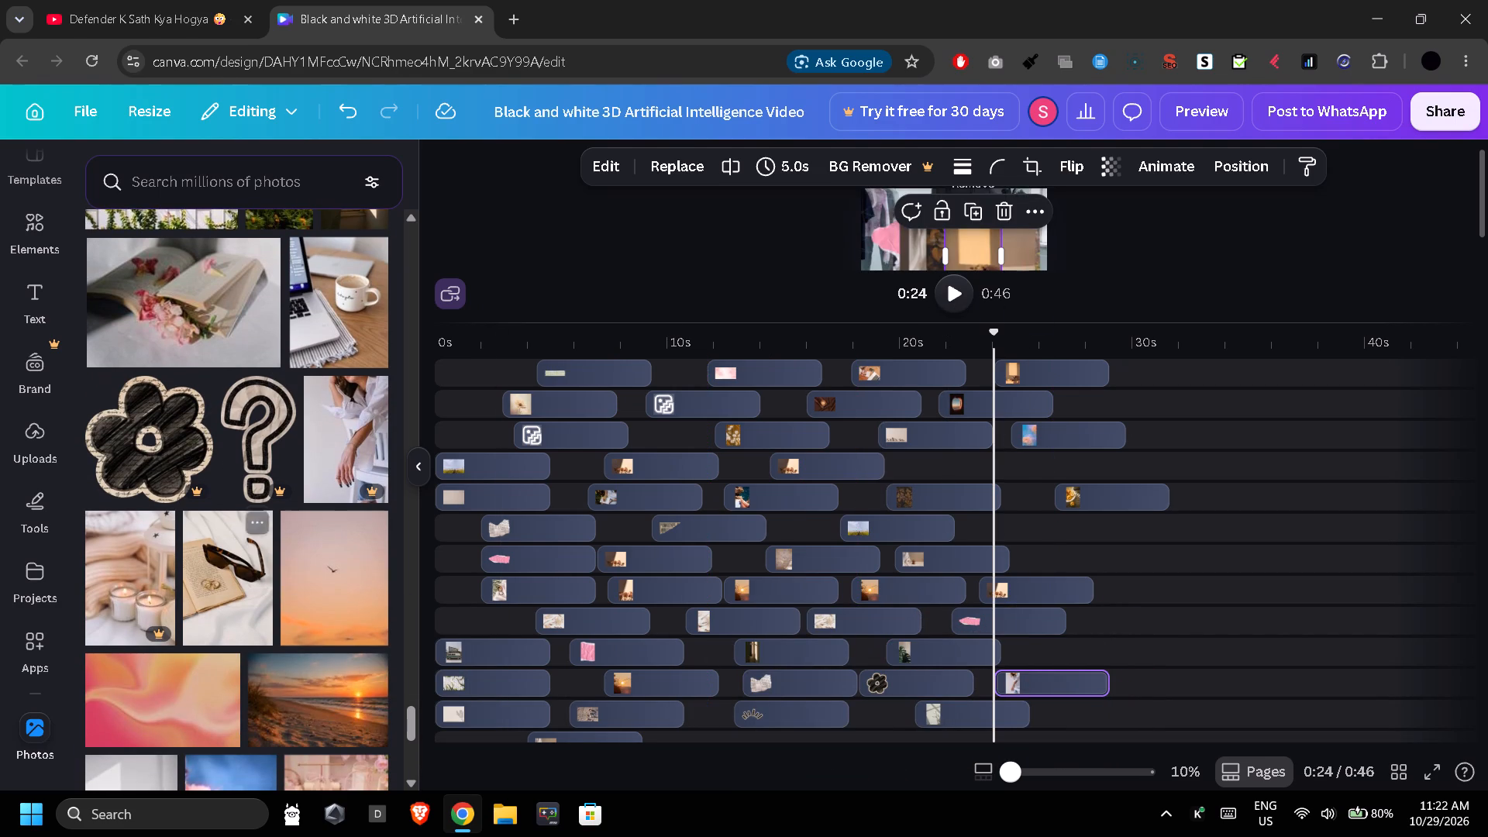
left_click_drag(234, 575, 1078, 635)
Add the beach sunset photo at about 25 s on the seventh track and the pink-orange gradient at about 23 s on the sixth track.
left_click_drag(303, 728, 1000, 622)
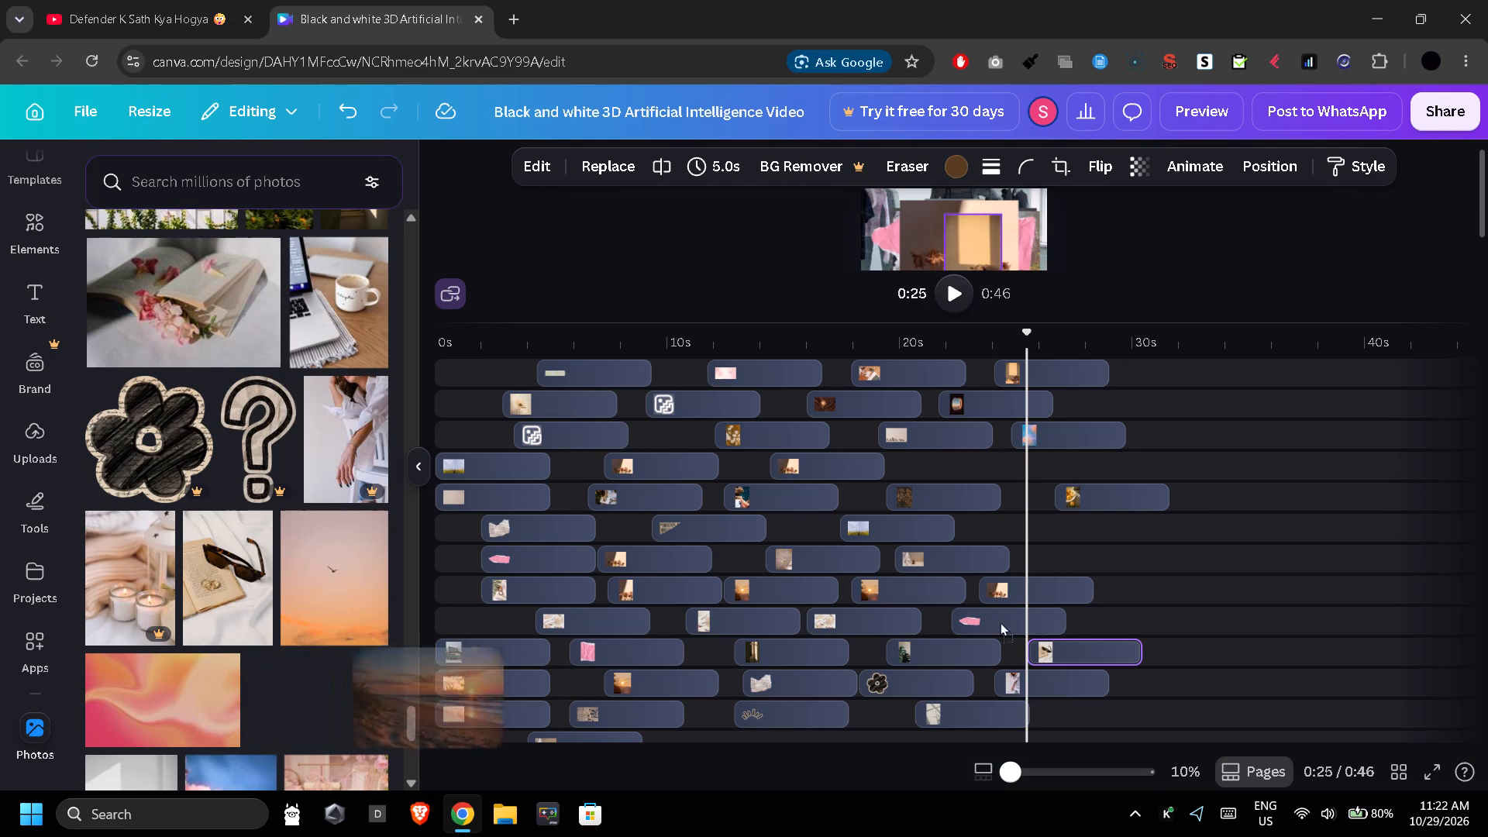
left_click_drag(1000, 622, 1079, 548)
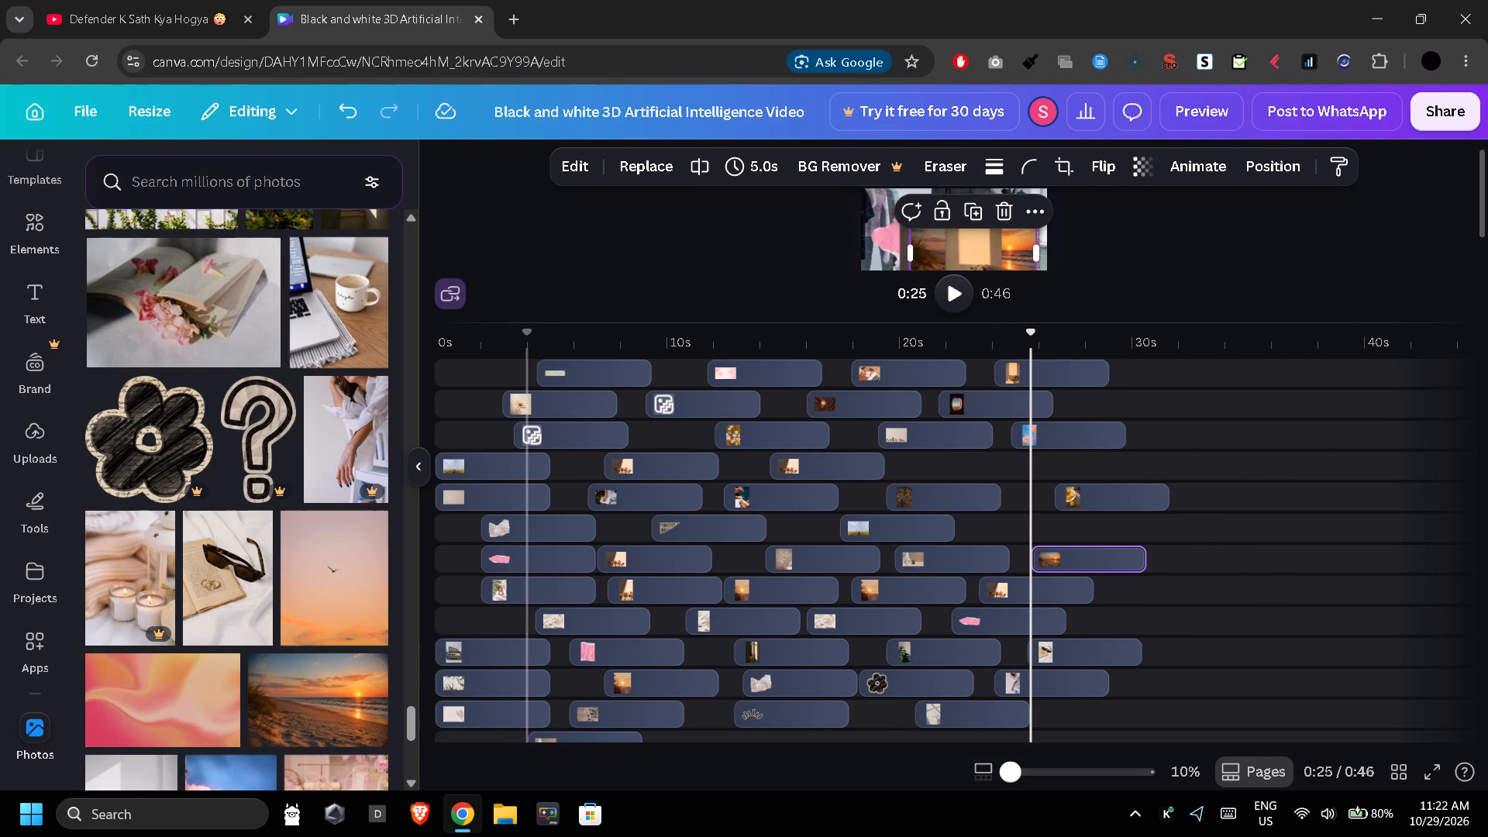
left_click_drag(195, 701, 1041, 529)
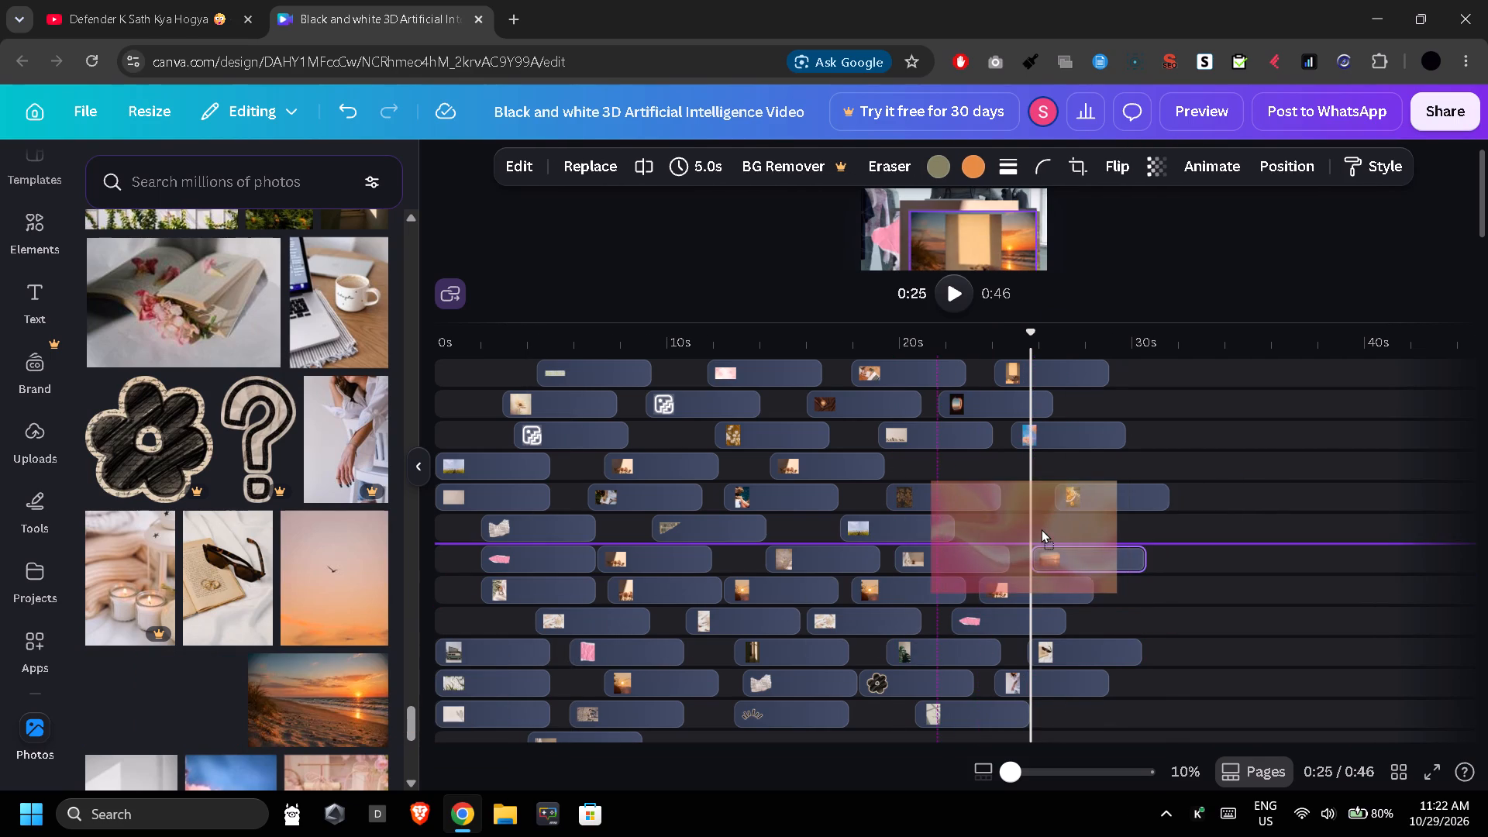
left_click_drag(1041, 529, 1087, 521)
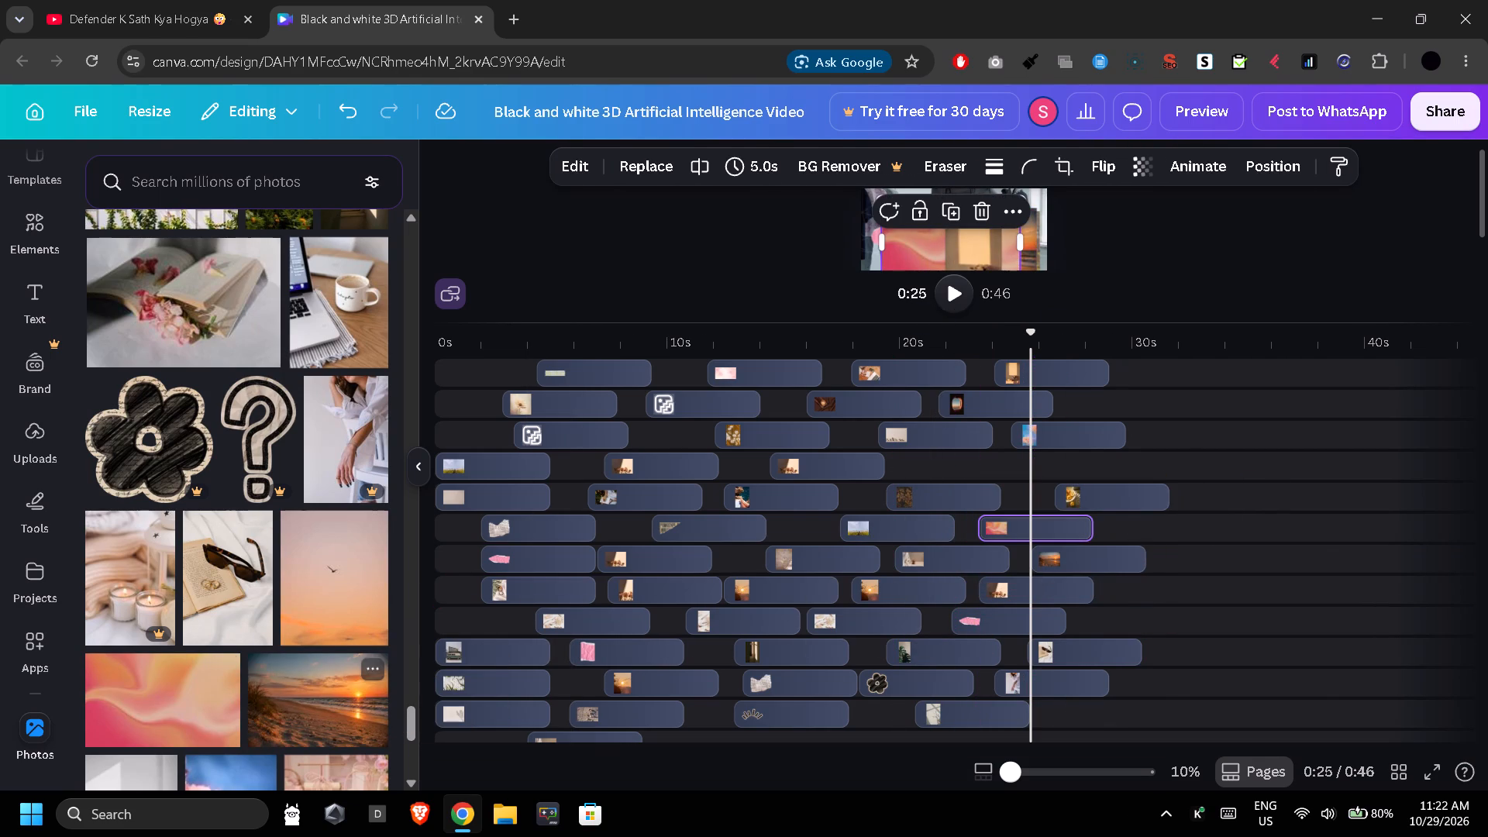
Add the pink roses photo at about 22 s and the pink watch and accessories photo at about 27 s on the fourth track.
scroll(311, 704, "down", 2)
left_click_drag(215, 660, 983, 480)
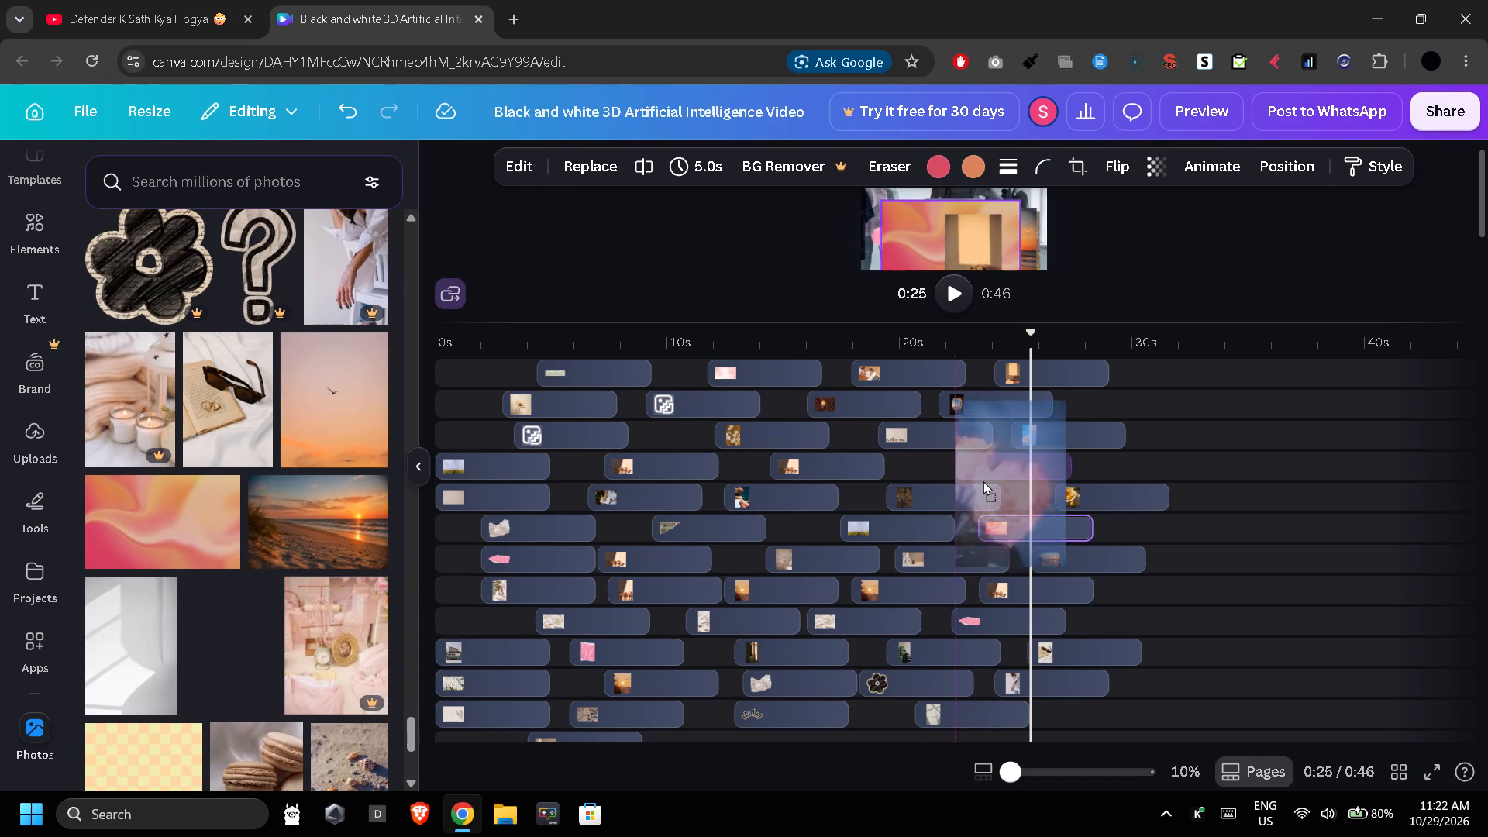
left_click_drag(983, 480, 963, 456)
left_click_drag(344, 667, 1249, 481)
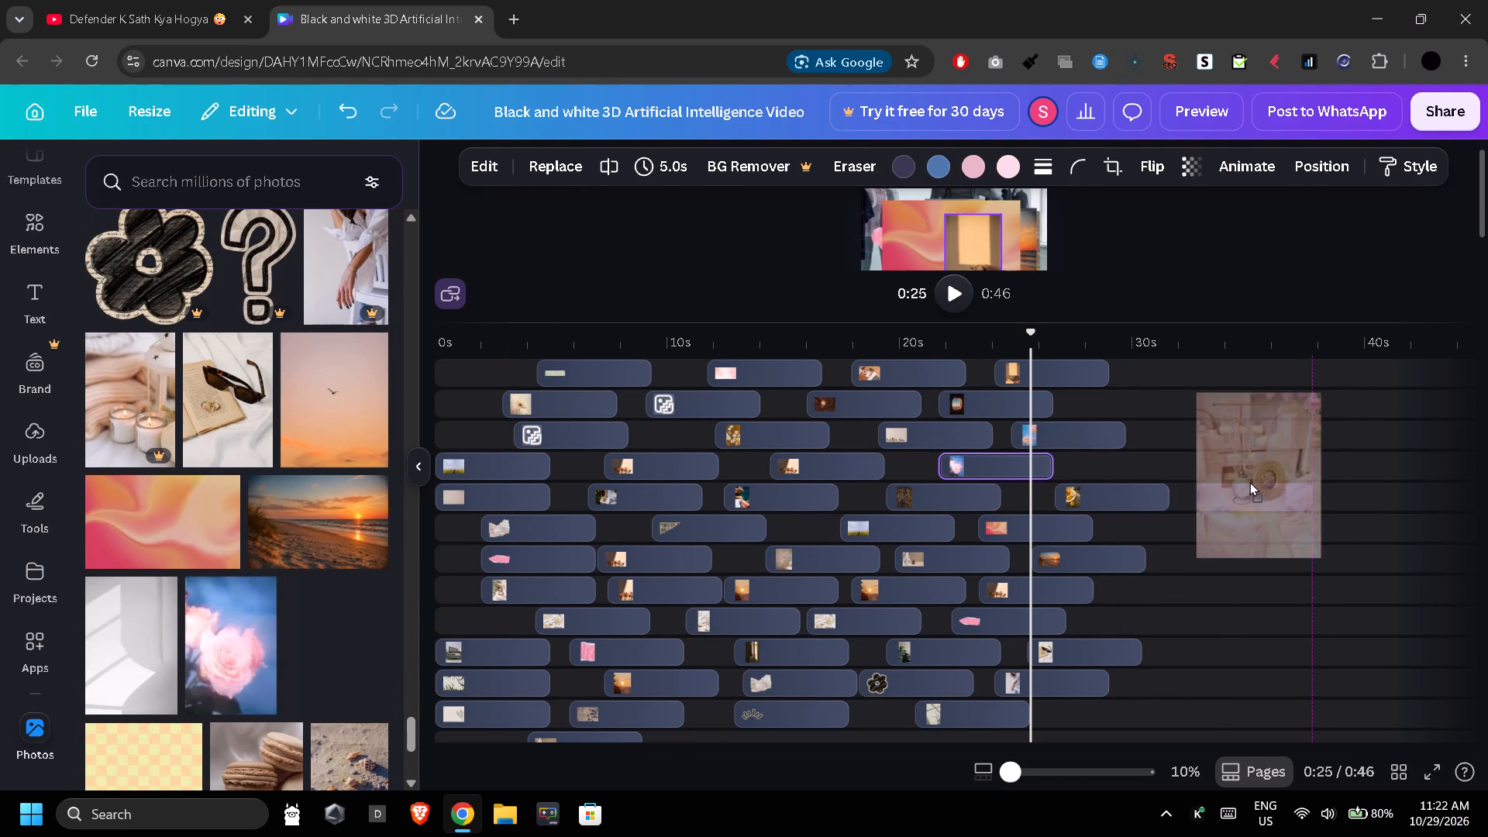
left_click_drag(1249, 481, 1154, 454)
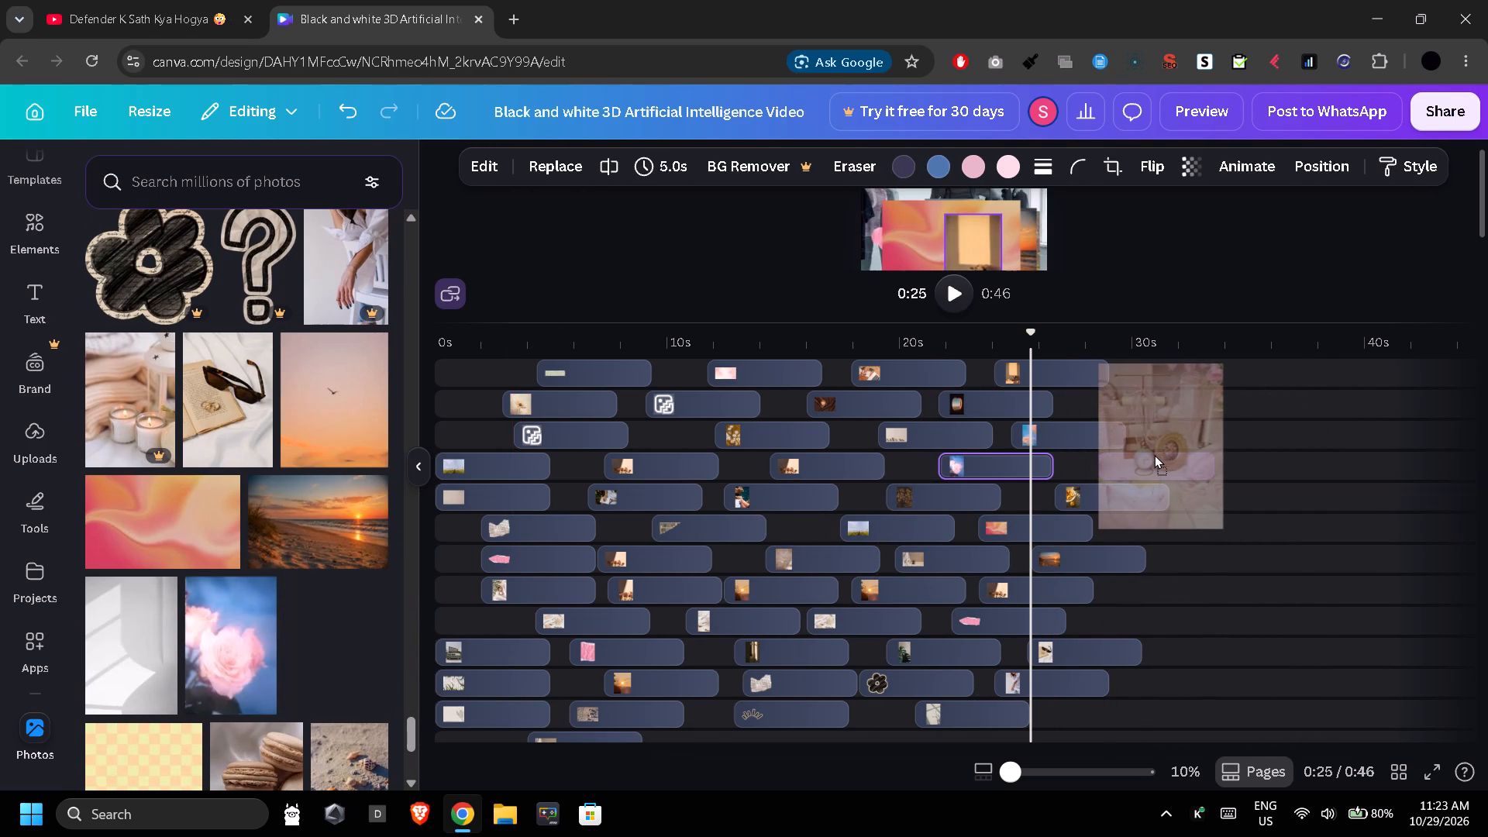
left_click_drag(1154, 454, 1138, 463)
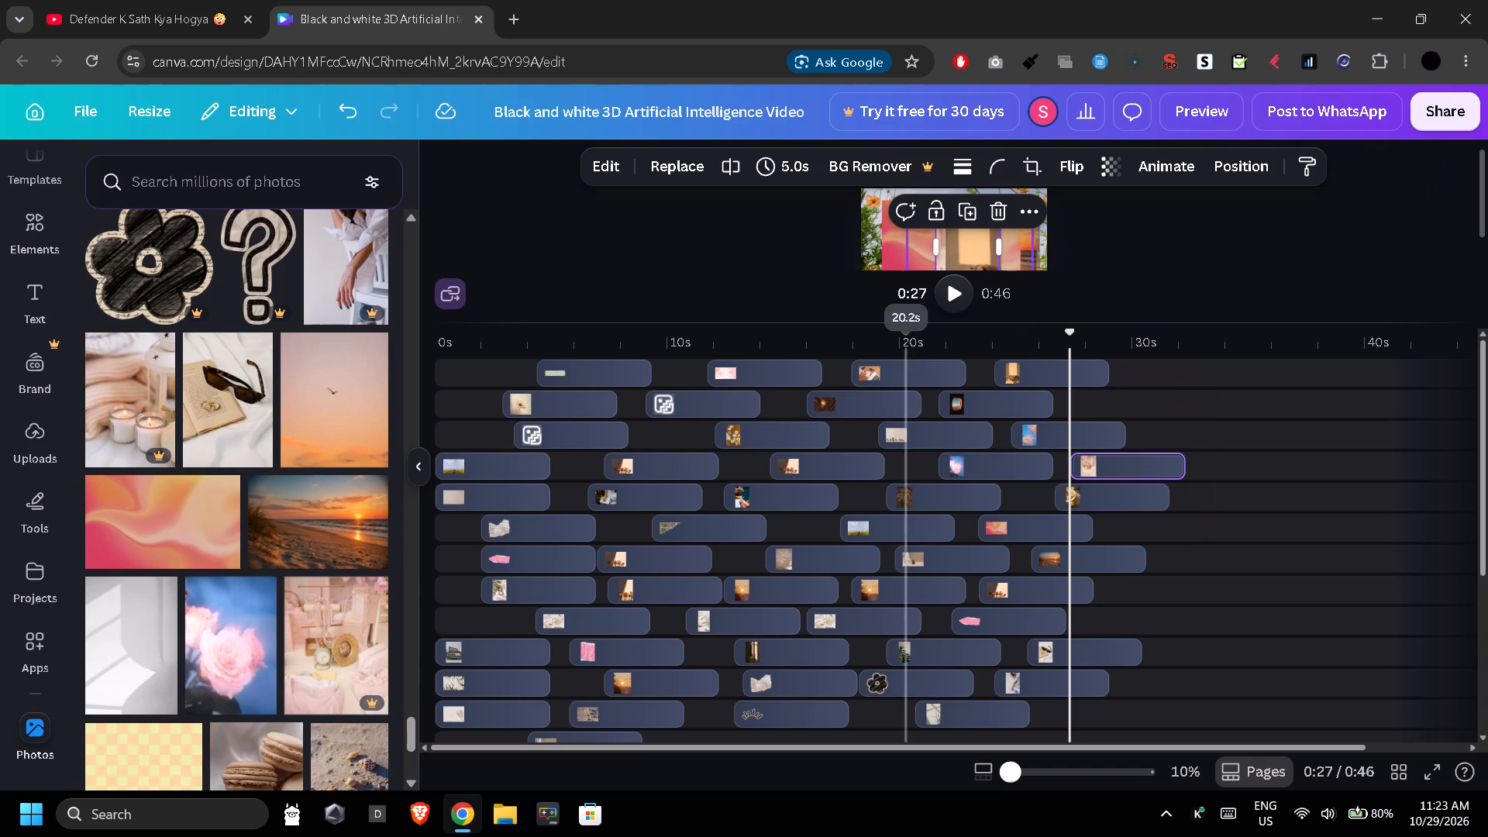
Create two new tracks below the first, with the white wall shadow photo at 0 s and the beach sunset photo at about 5 s.
scroll(712, 569, "up", 3)
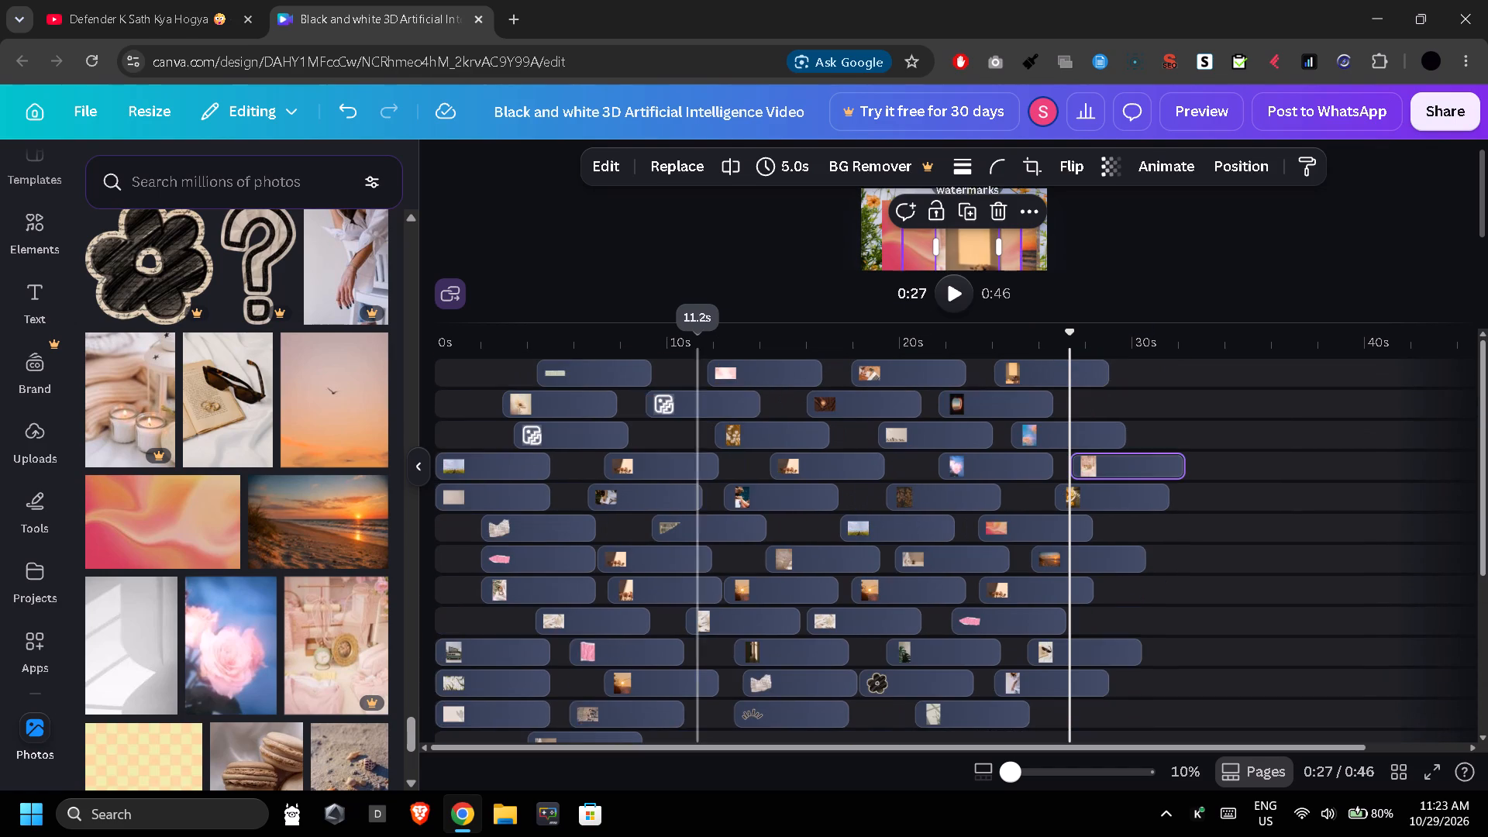
left_click_drag(141, 691, 479, 427)
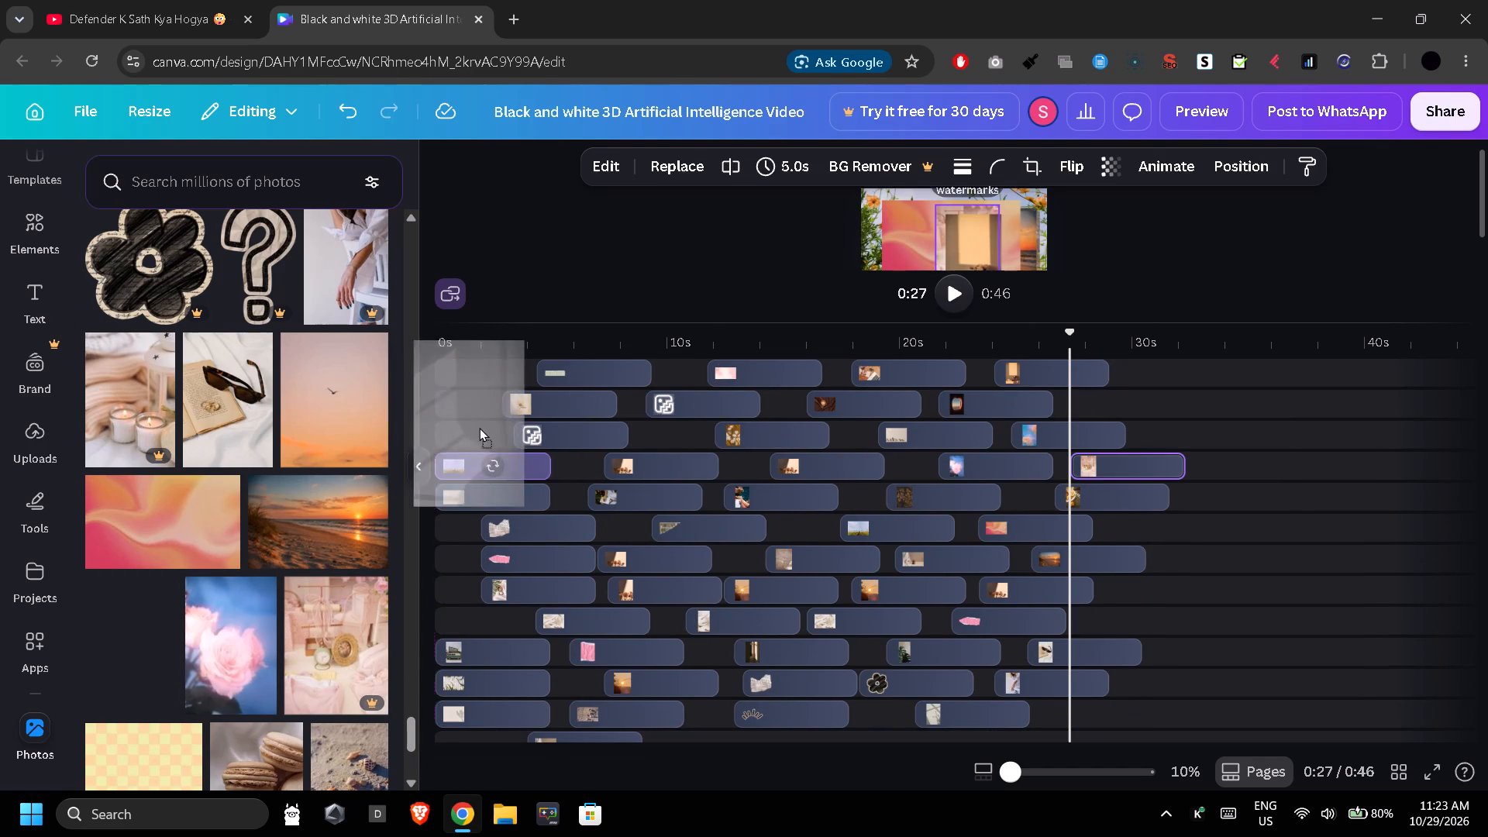
left_click_drag(479, 427, 475, 393)
left_click_drag(291, 551, 482, 453)
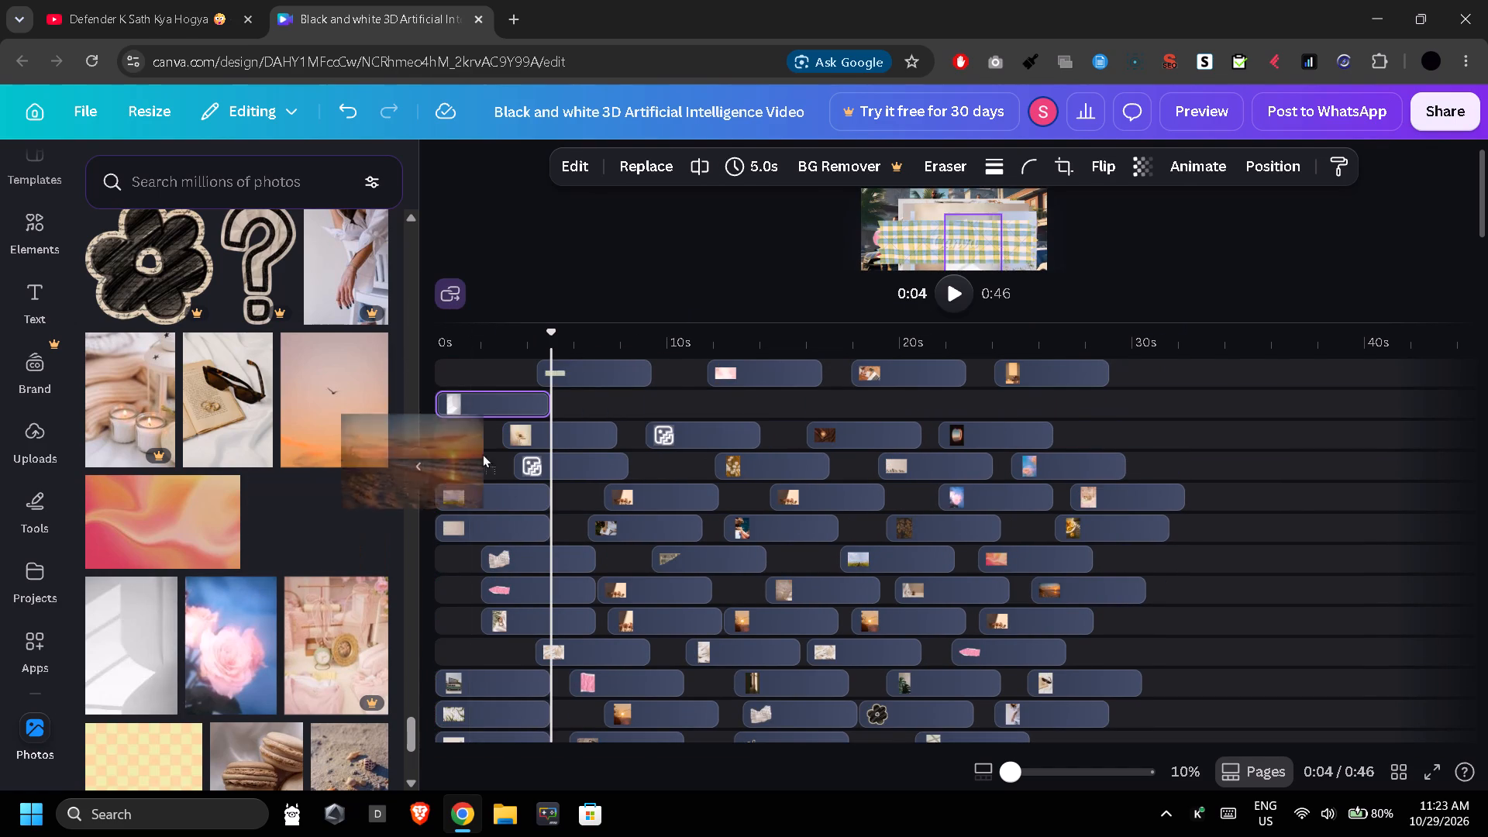
left_click_drag(482, 453, 591, 411)
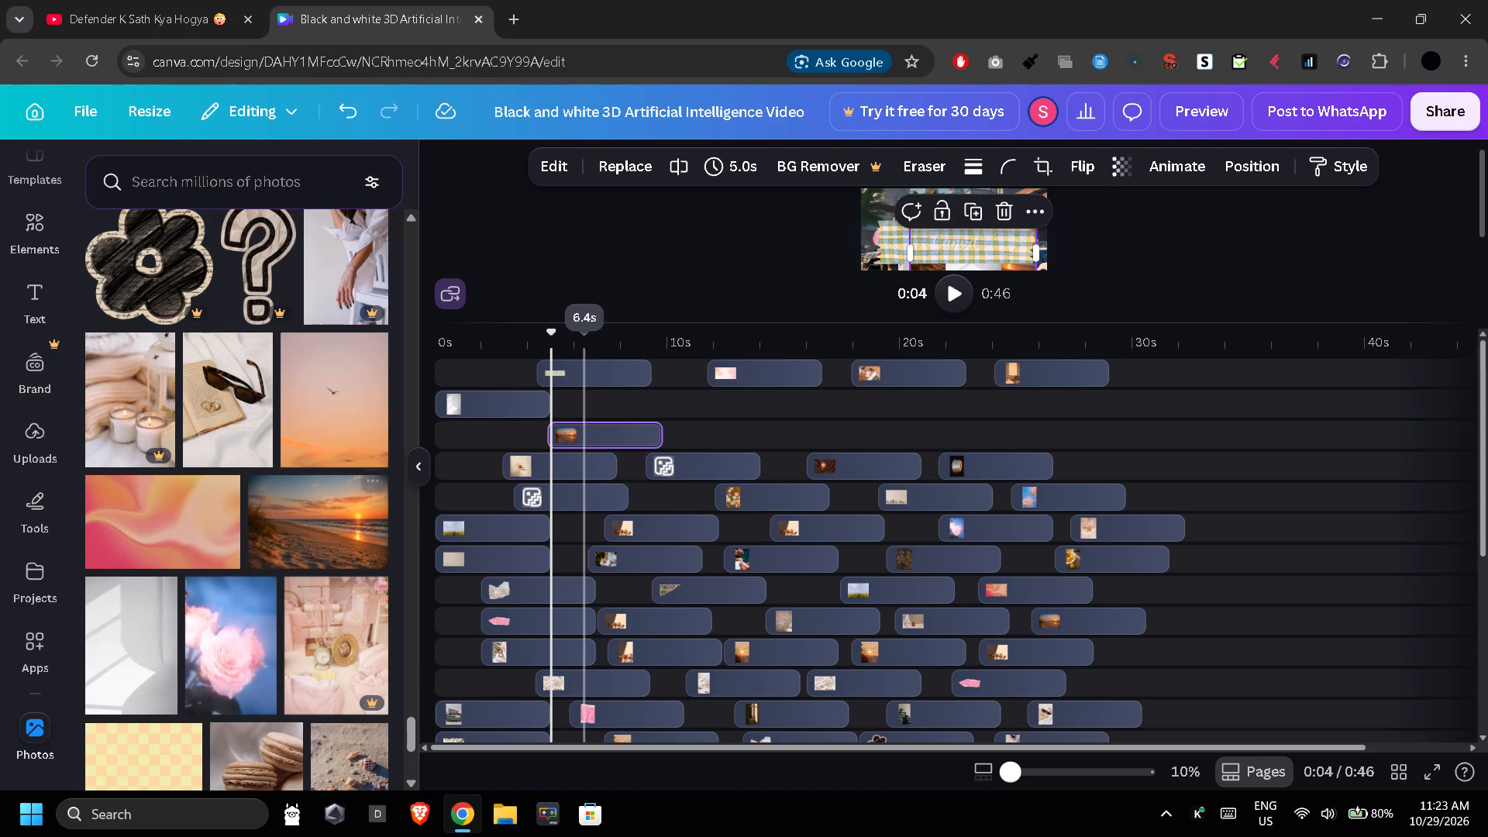
Add the pink roses photo at about 8 s on the second track and the pink watch photo at about 11 s on the third track.
left_click_drag(226, 649, 657, 390)
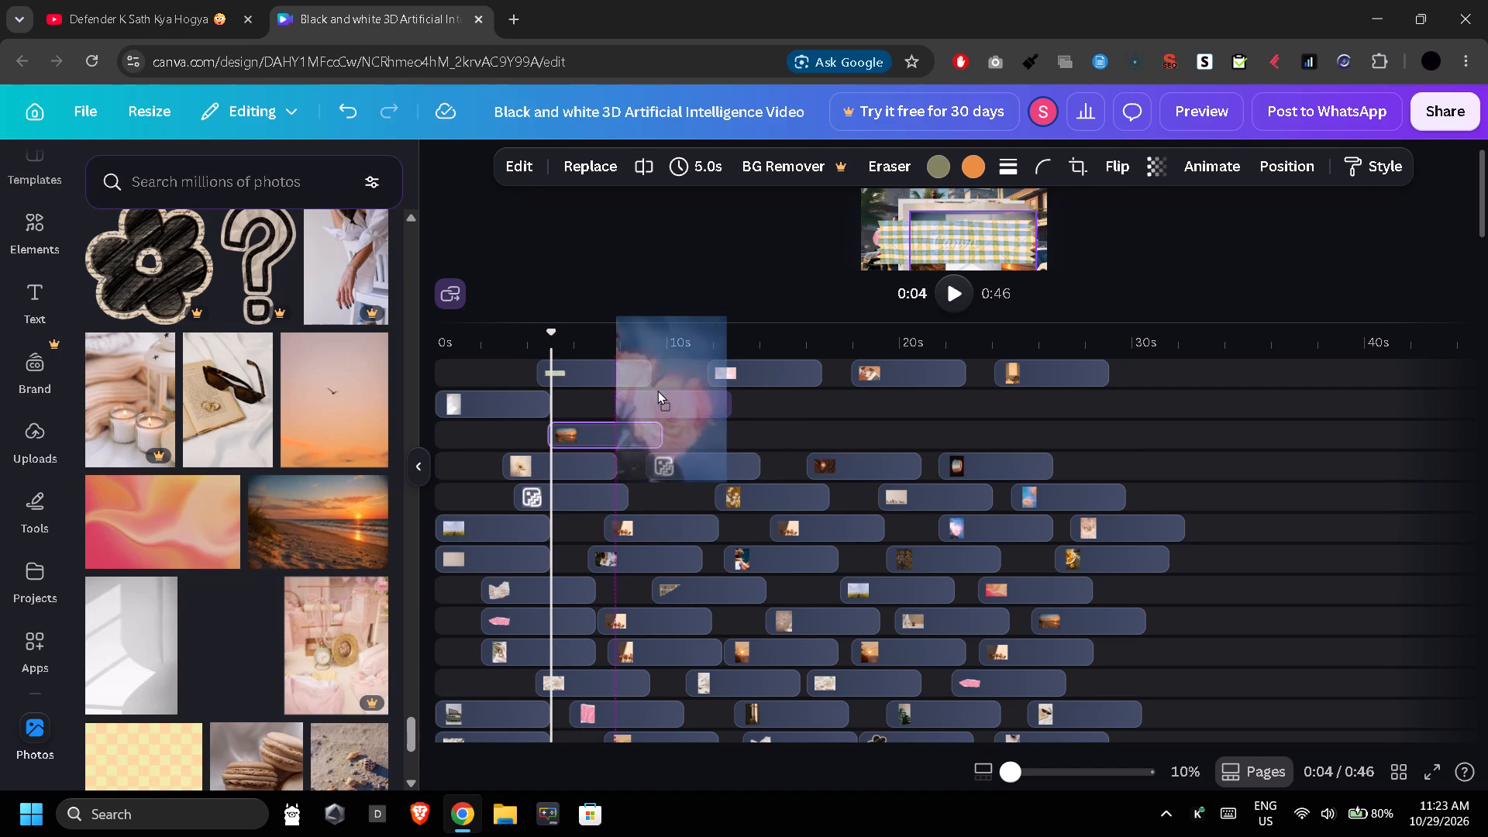
left_click_drag(657, 390, 656, 395)
left_click_drag(346, 673, 773, 446)
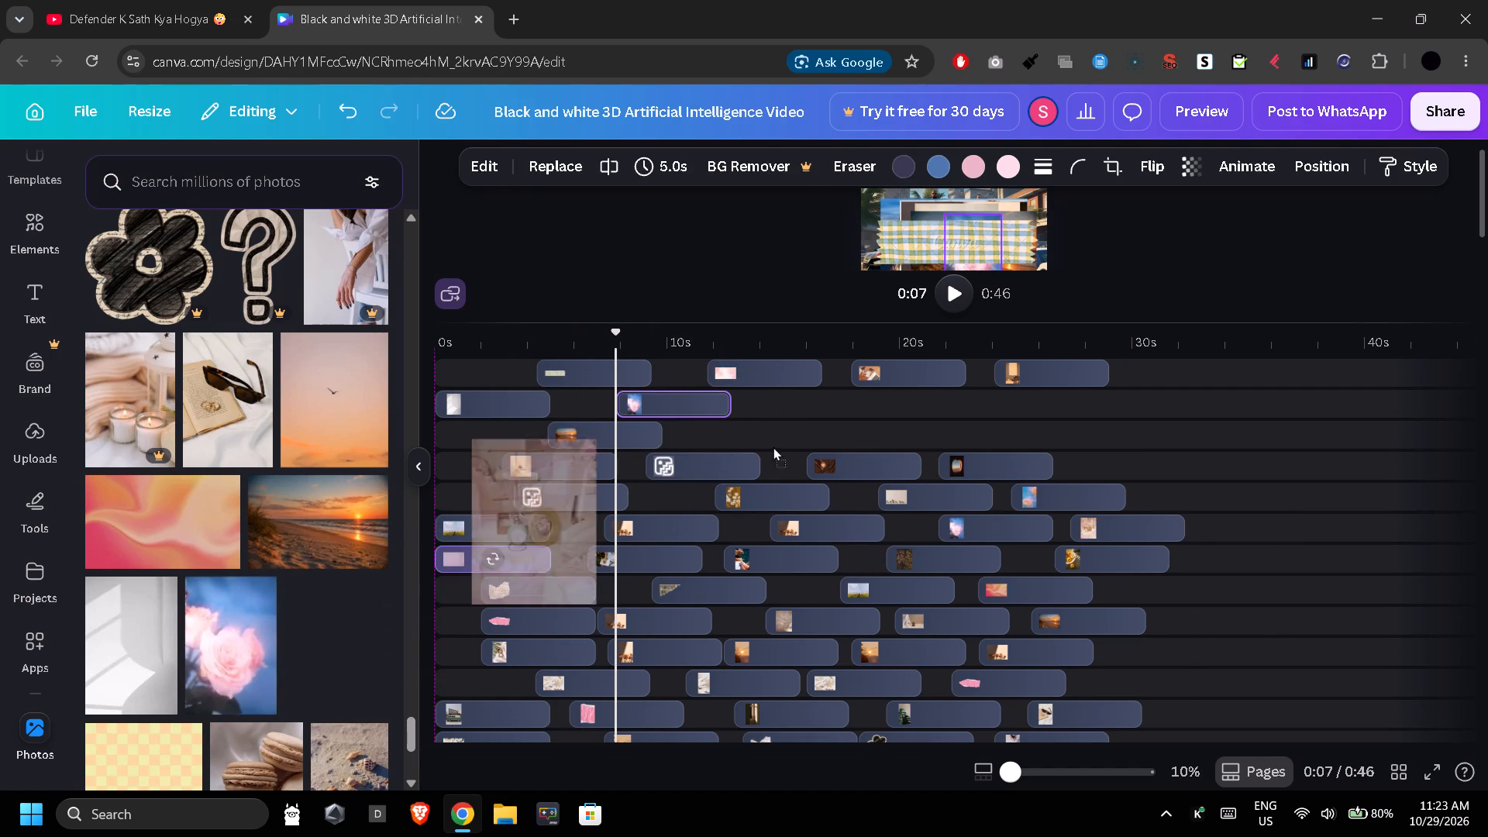
left_click_drag(773, 446, 741, 432)
left_click(741, 432)
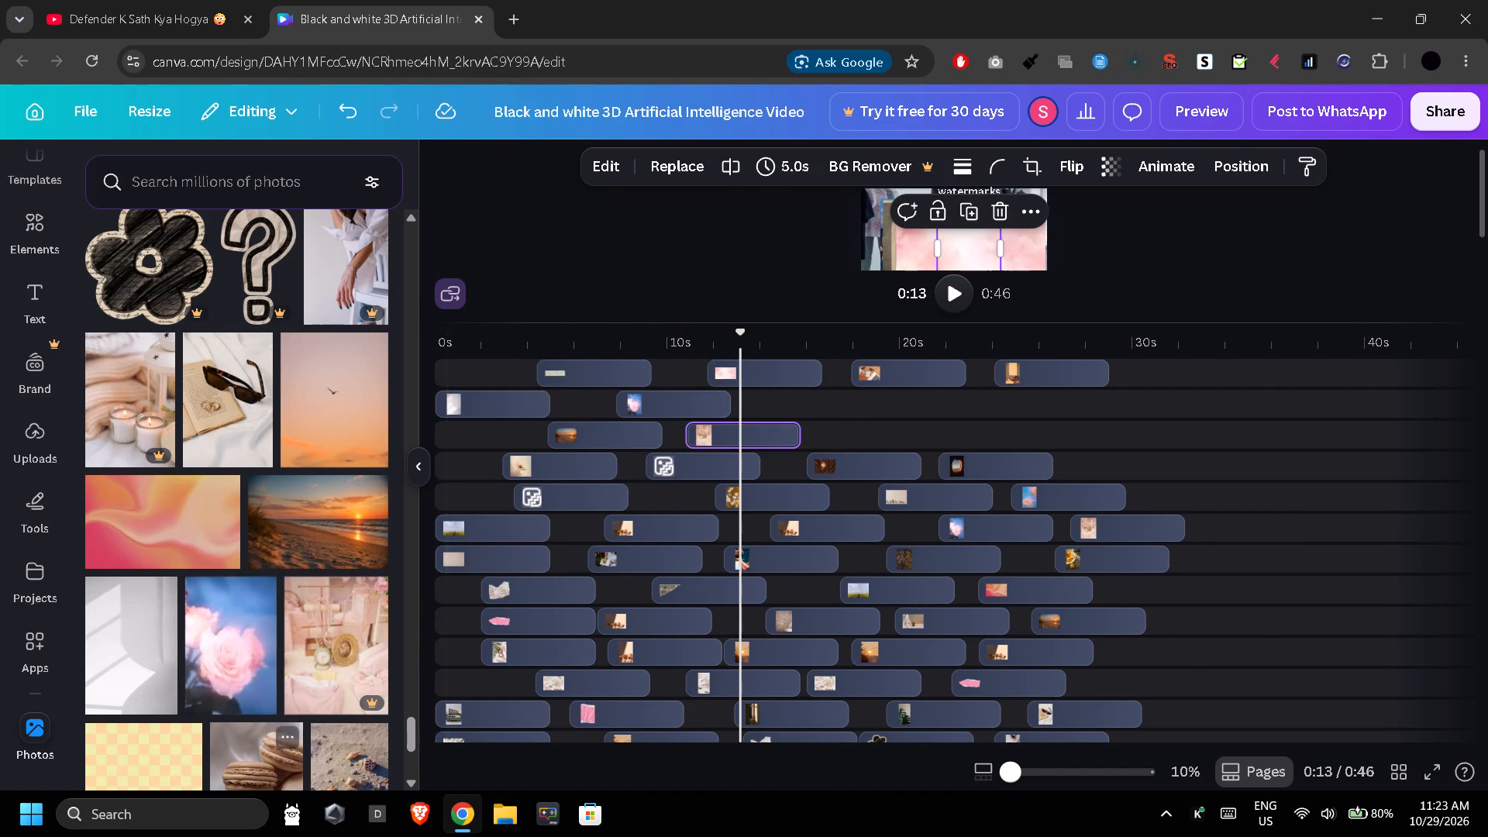
Add the yellow checkered photo at about 13 s on the second track and the macarons photo at about 17 s on the third track.
left_click_drag(182, 761, 503, 426)
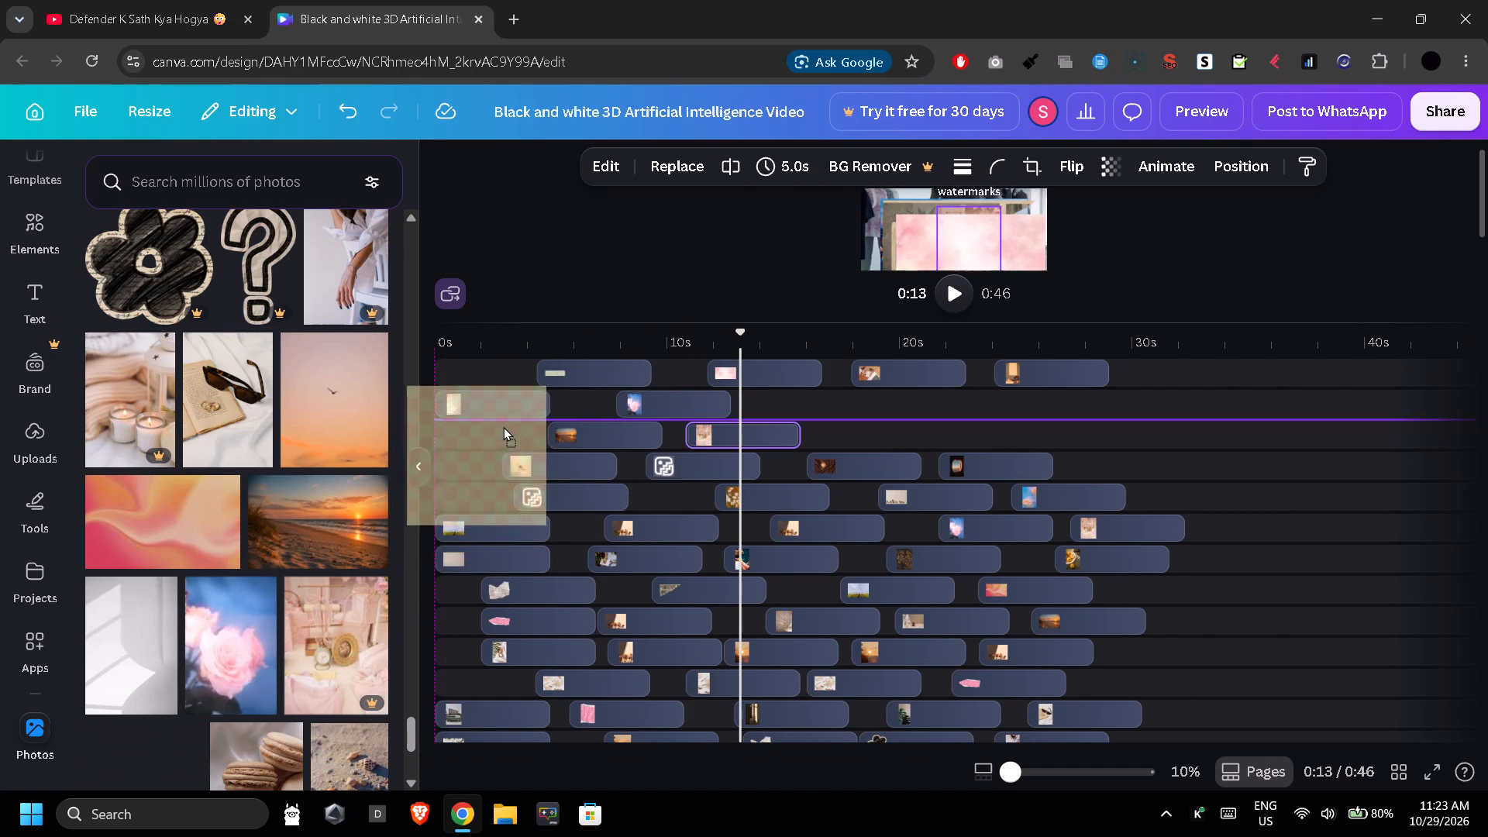
left_click_drag(503, 426, 843, 387)
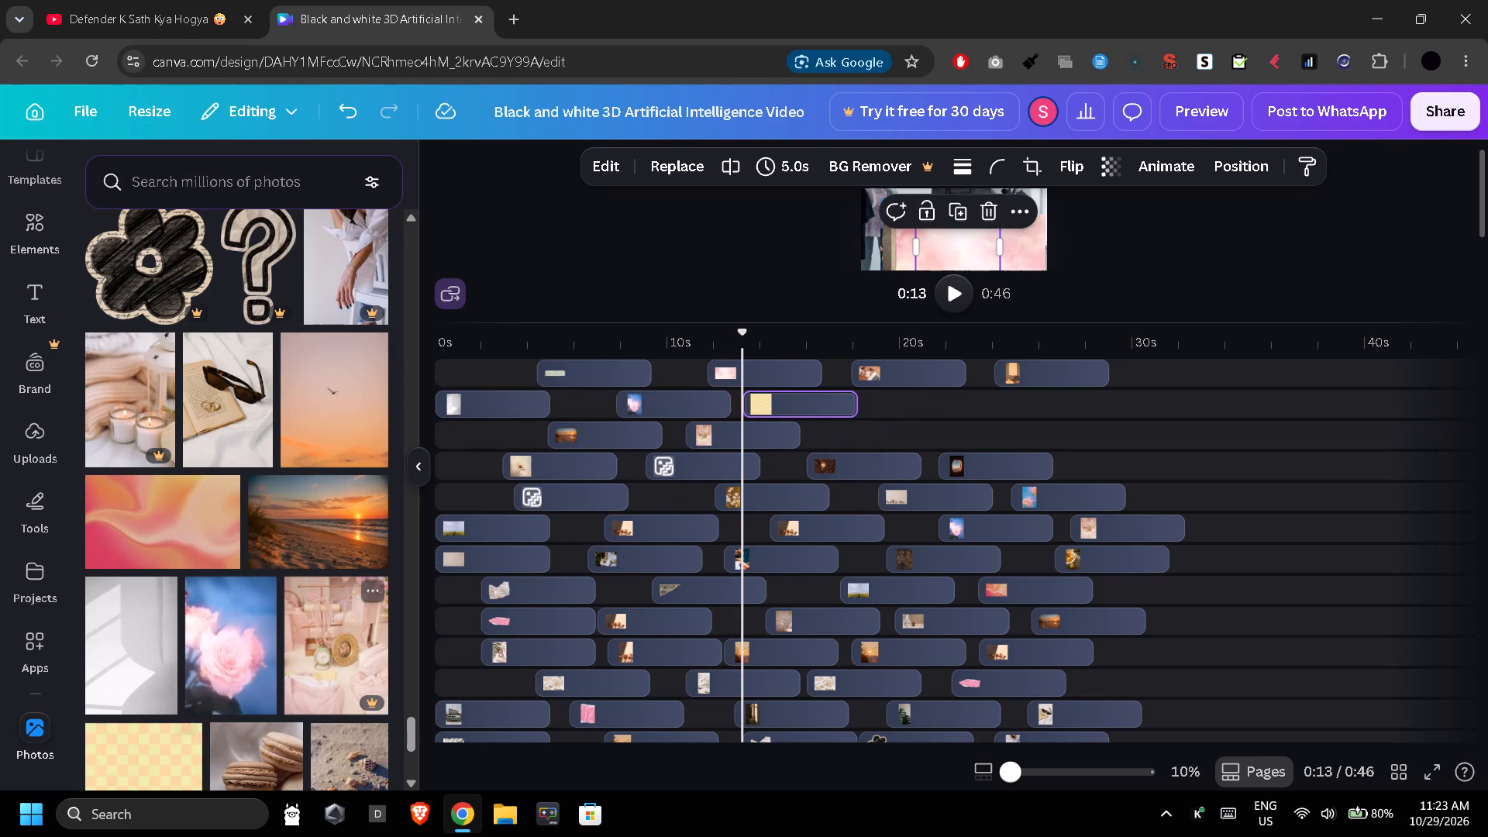
left_click_drag(253, 755, 874, 429)
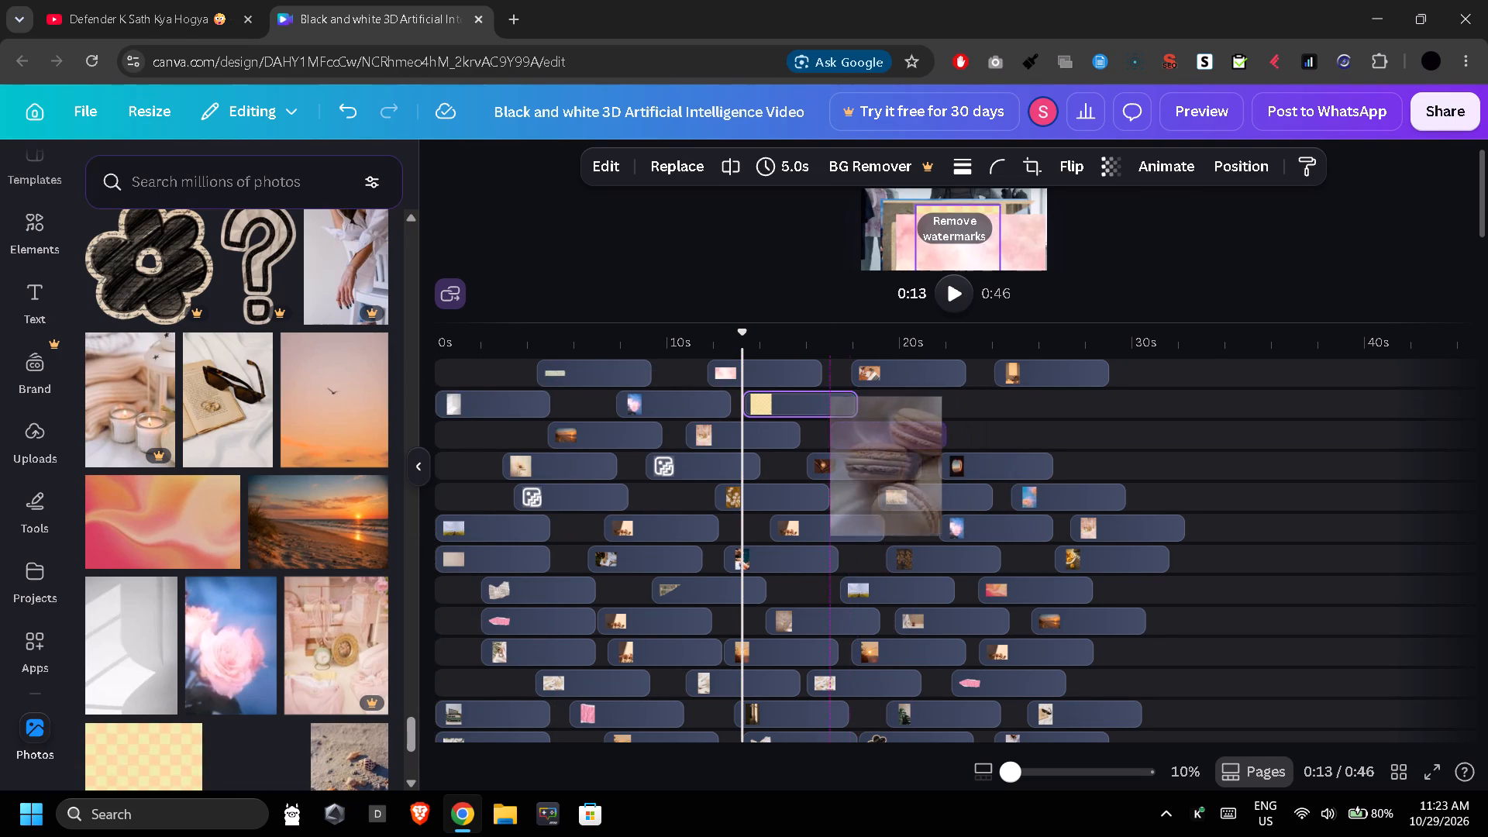
Add the seashells on sand photo at about 19 s on the second track and the orange flowers photo at about 23 s on the third track.
left_click_drag(367, 757, 885, 404)
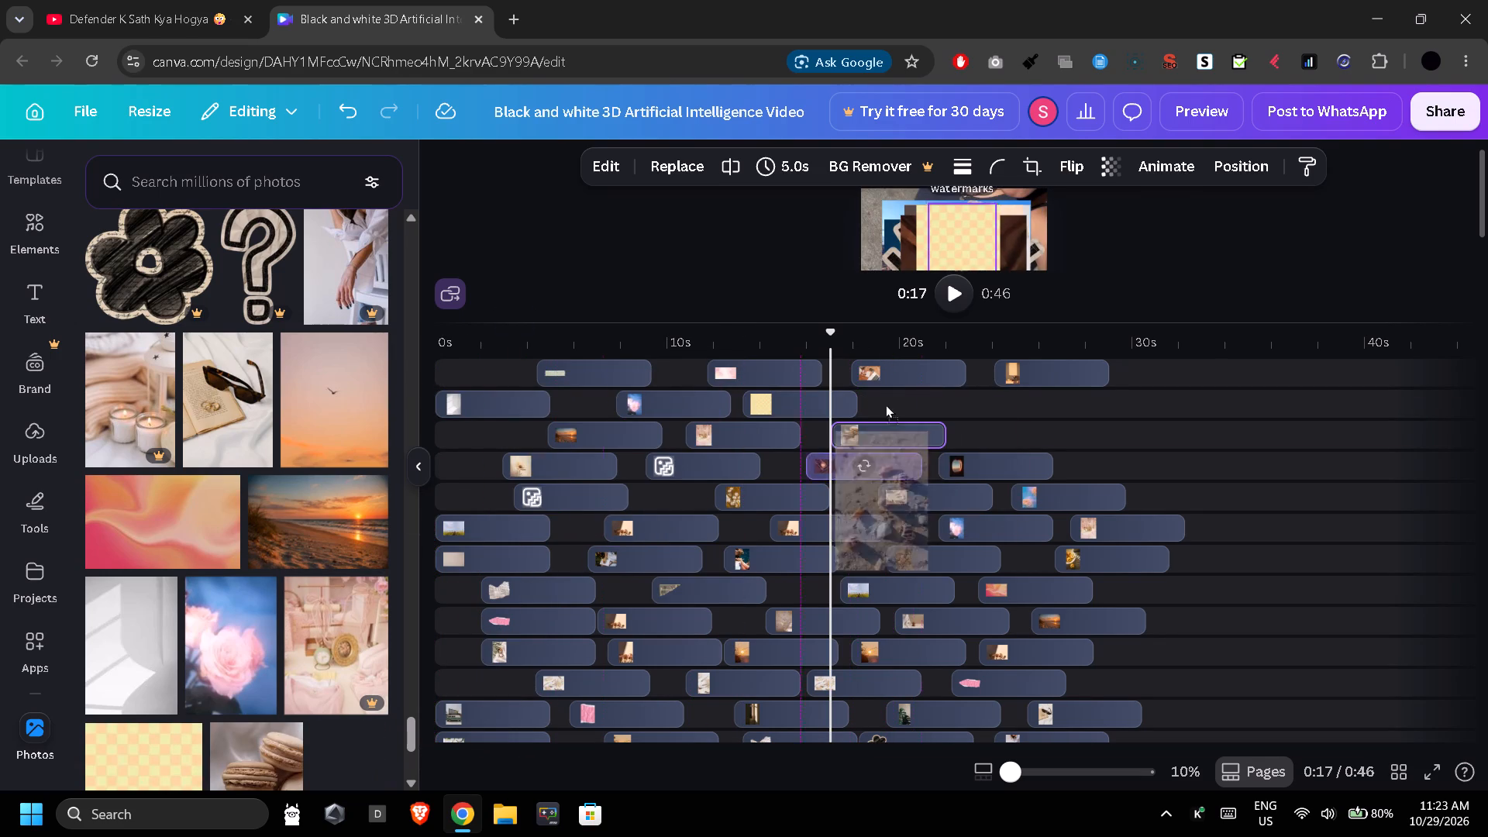
left_click_drag(885, 404, 940, 403)
scroll(359, 607, "down", 2)
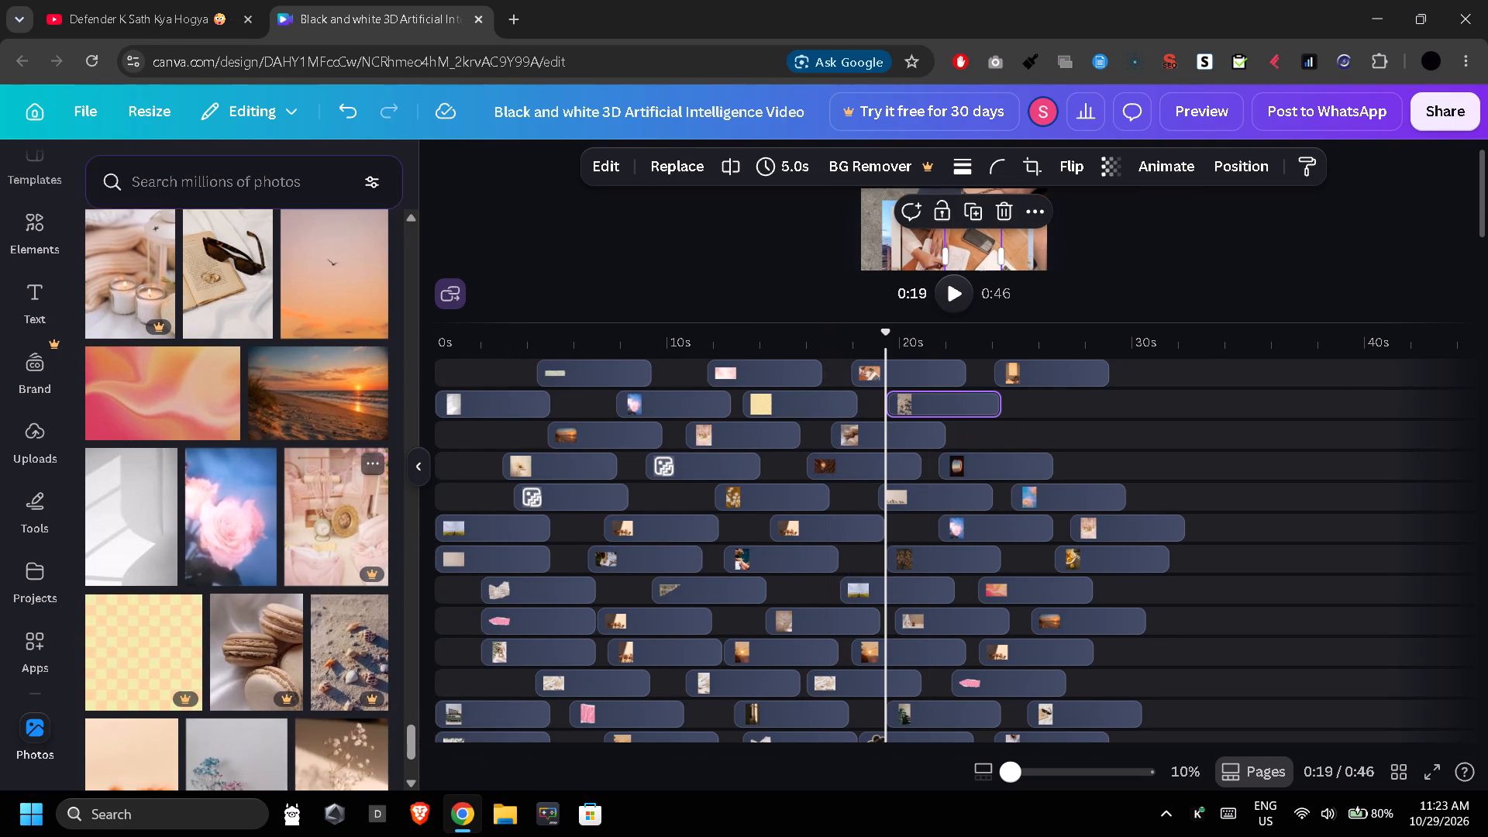
scroll(173, 743, "down", 1)
left_click_drag(128, 648, 1092, 429)
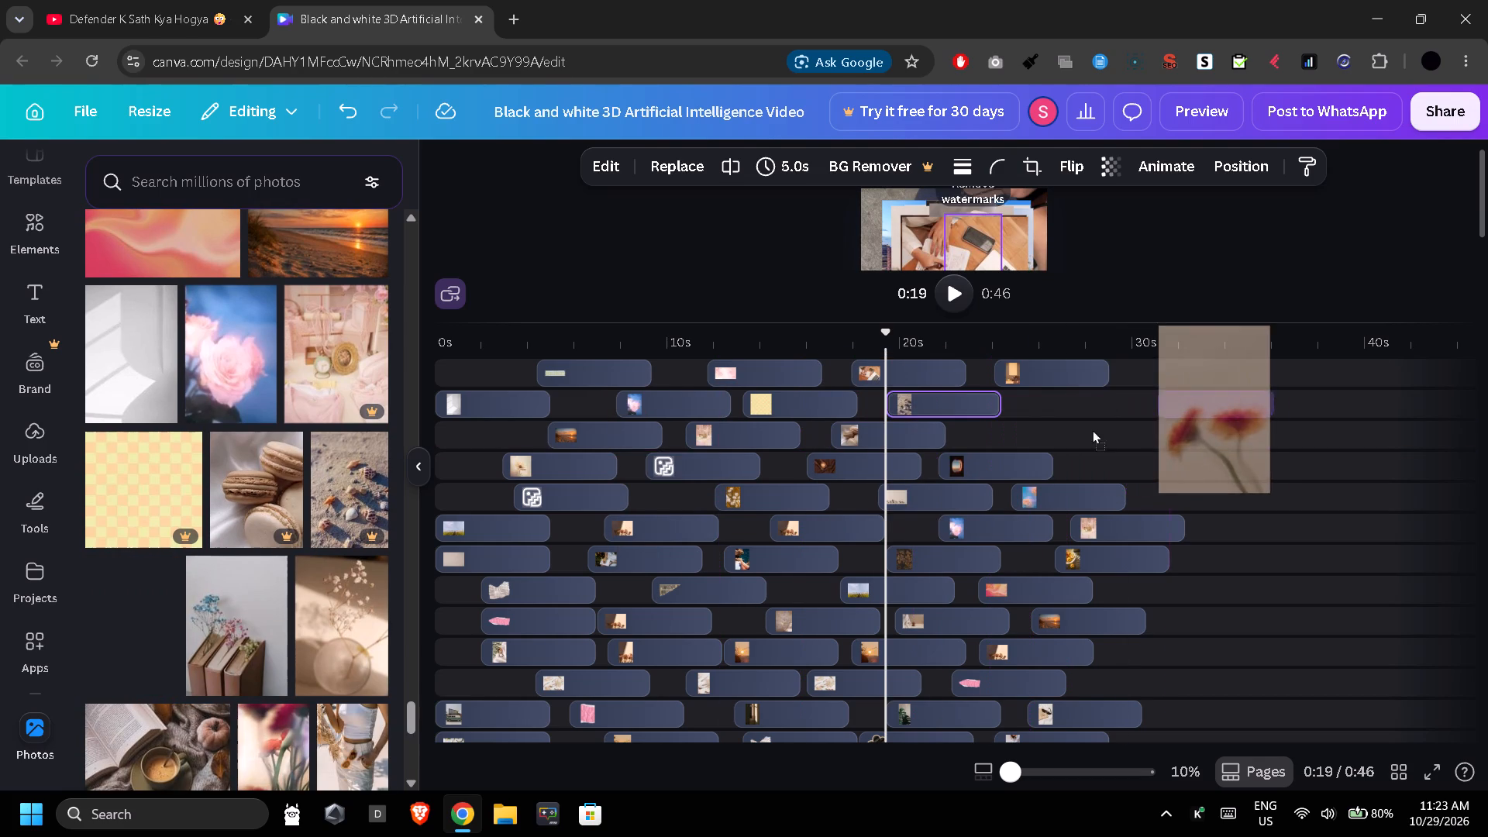
left_click_drag(1092, 429, 1022, 429)
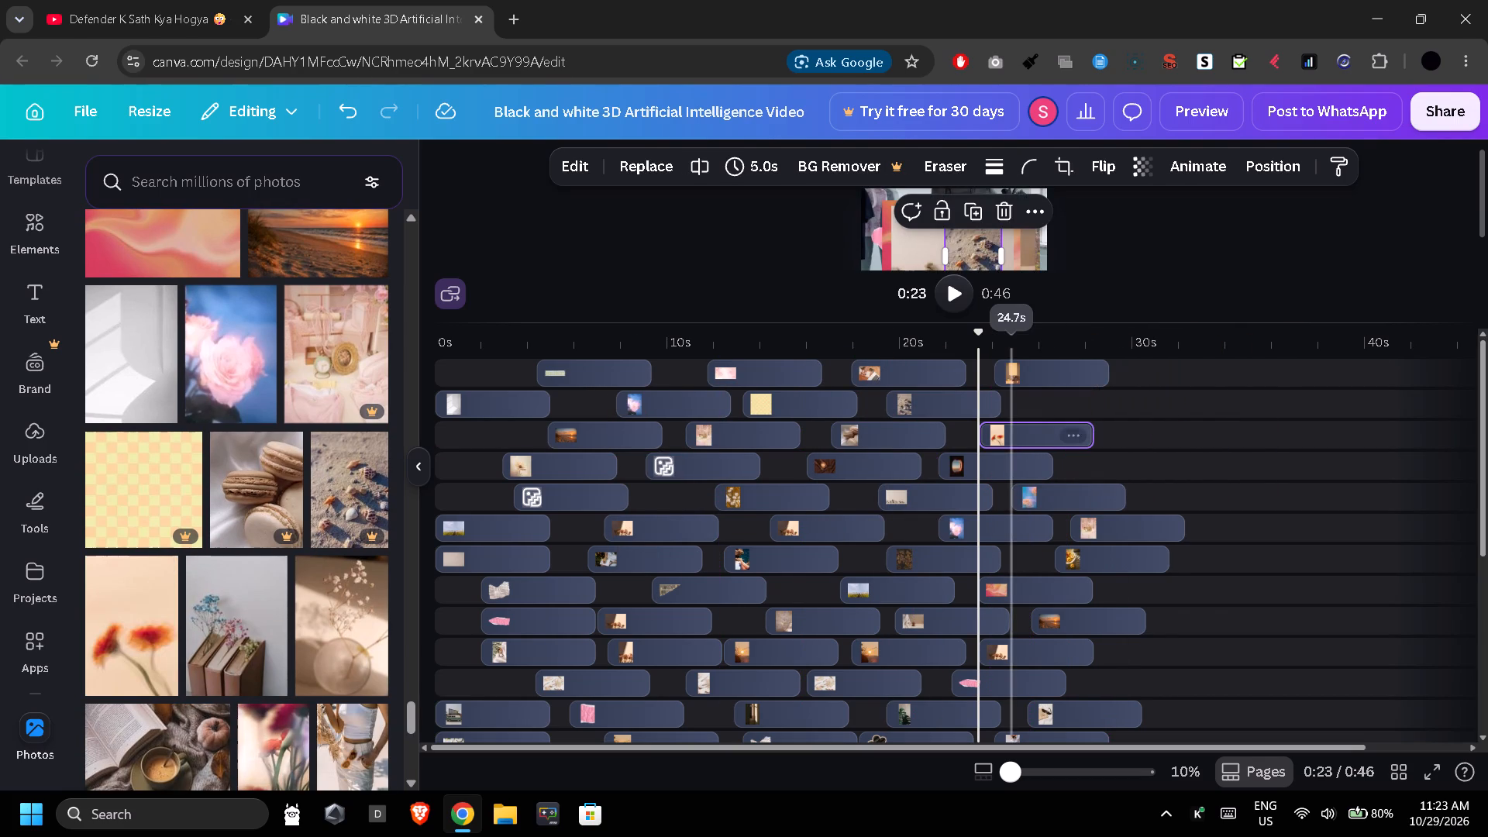
Add the blue jeans photo at about 26 s on the second track and the pale green leaf pattern at about 27 s on the fourth.
left_click_drag(351, 727, 1063, 404)
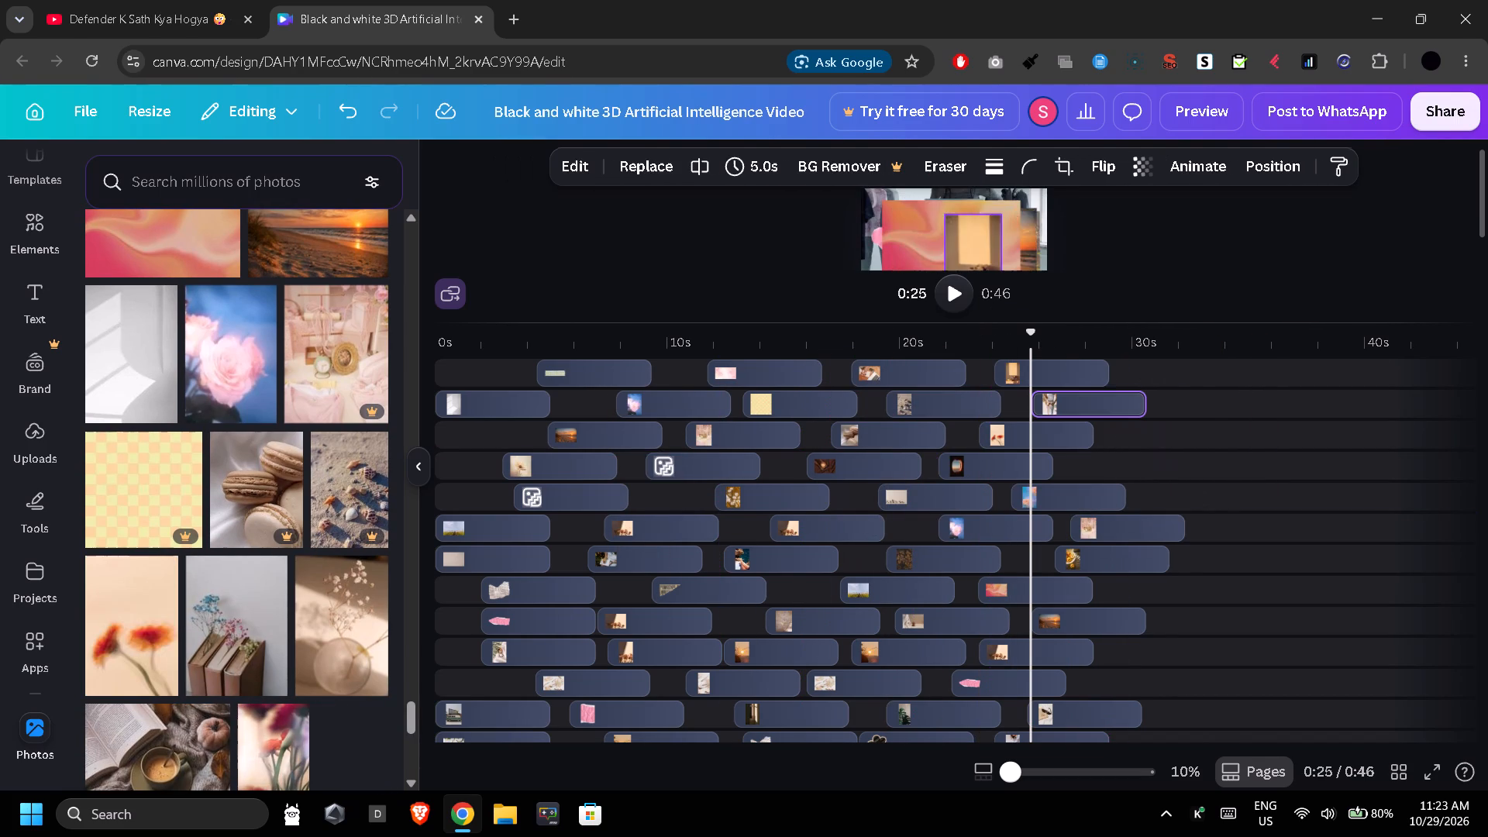
scroll(241, 660, "down", 2)
left_click_drag(193, 686, 749, 519)
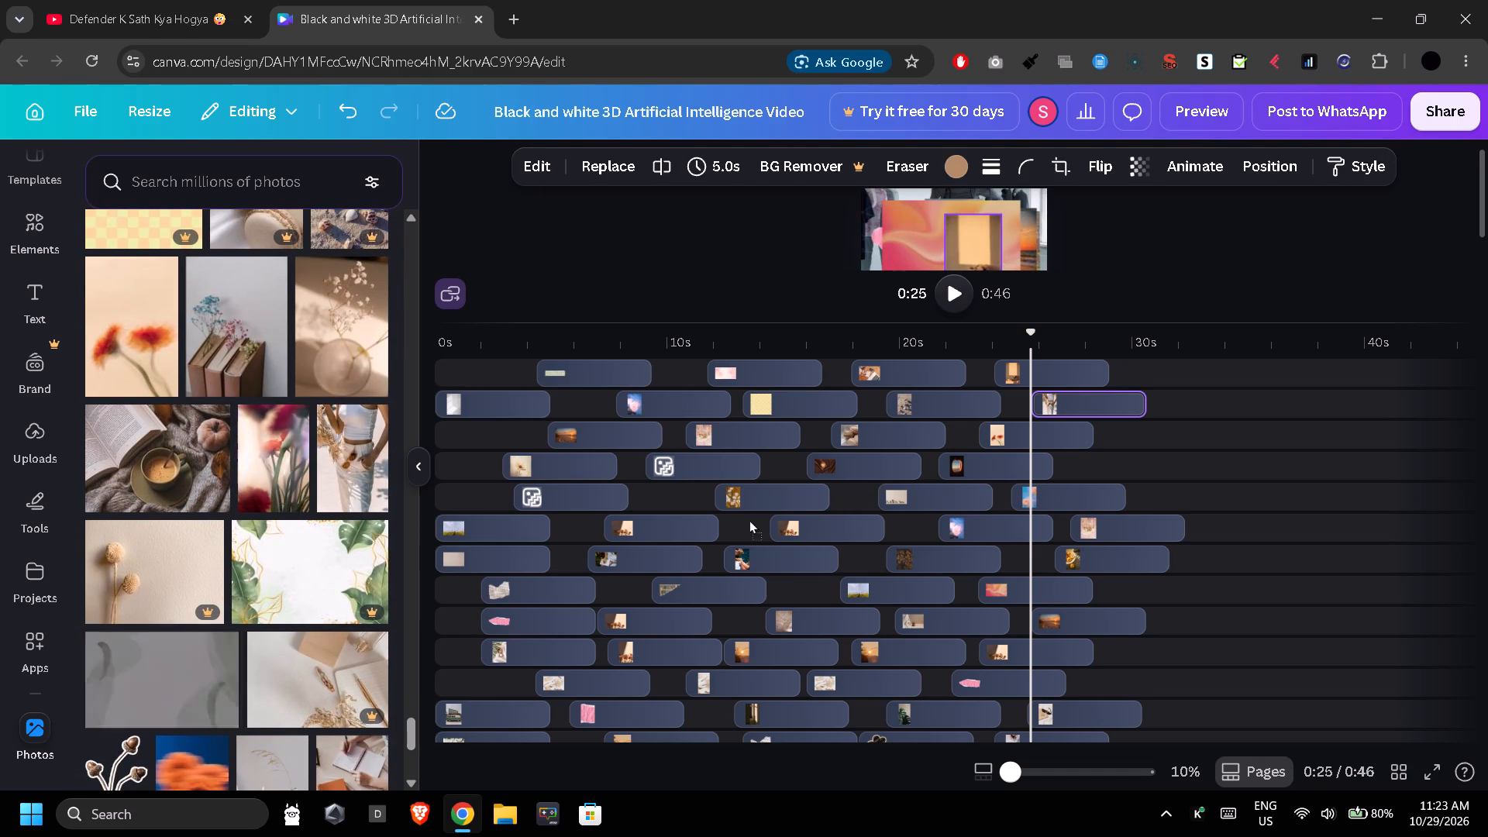
left_click_drag(749, 519, 1149, 459)
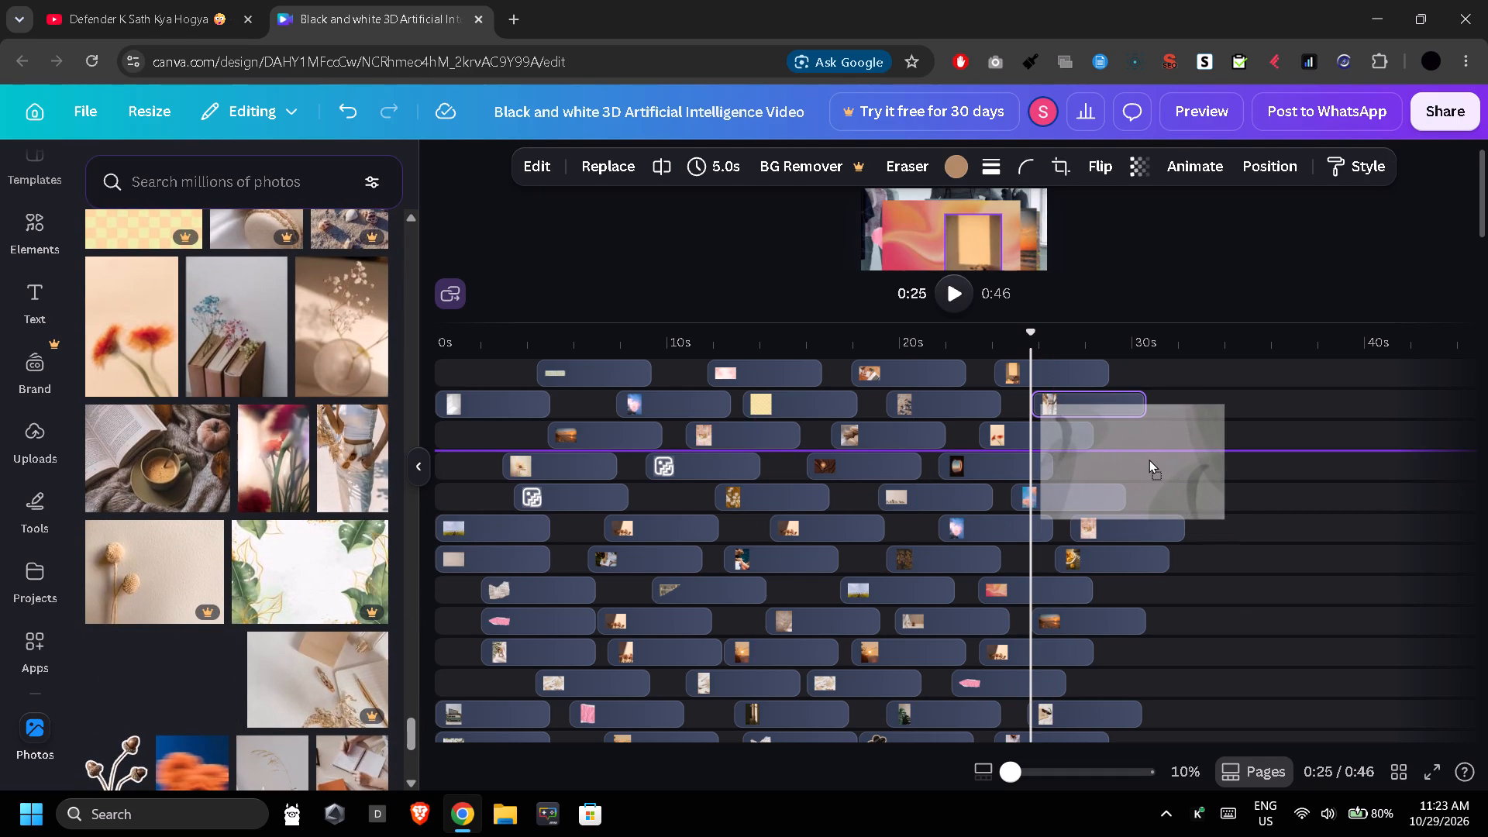
left_click_drag(1149, 459, 1156, 459)
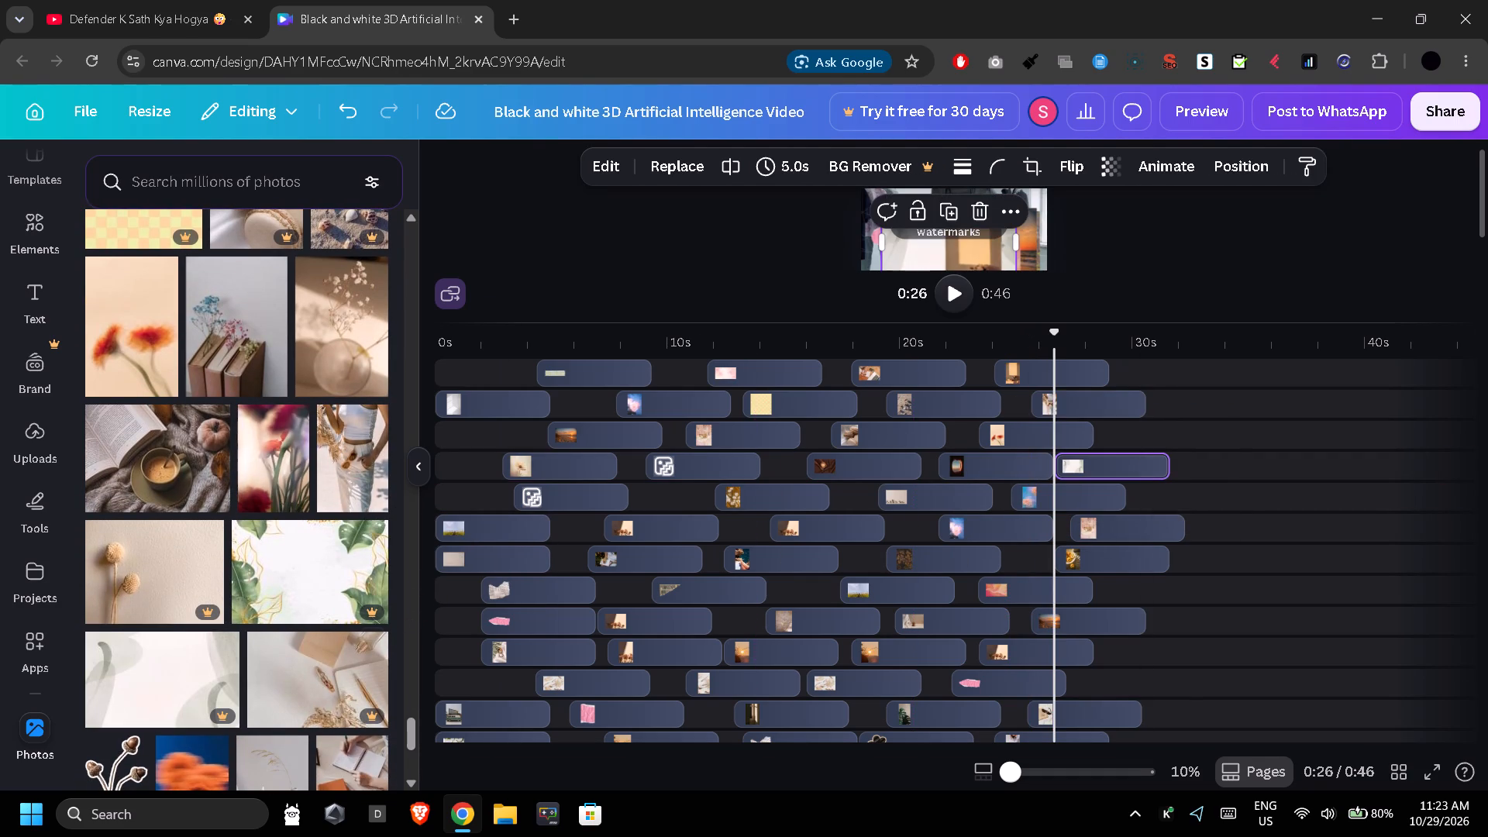
Add the pale grey headphones photo at about 29 s on the third track and the notebooks and coffee photo at about 33 s on the second.
left_click_drag(288, 756, 1158, 425)
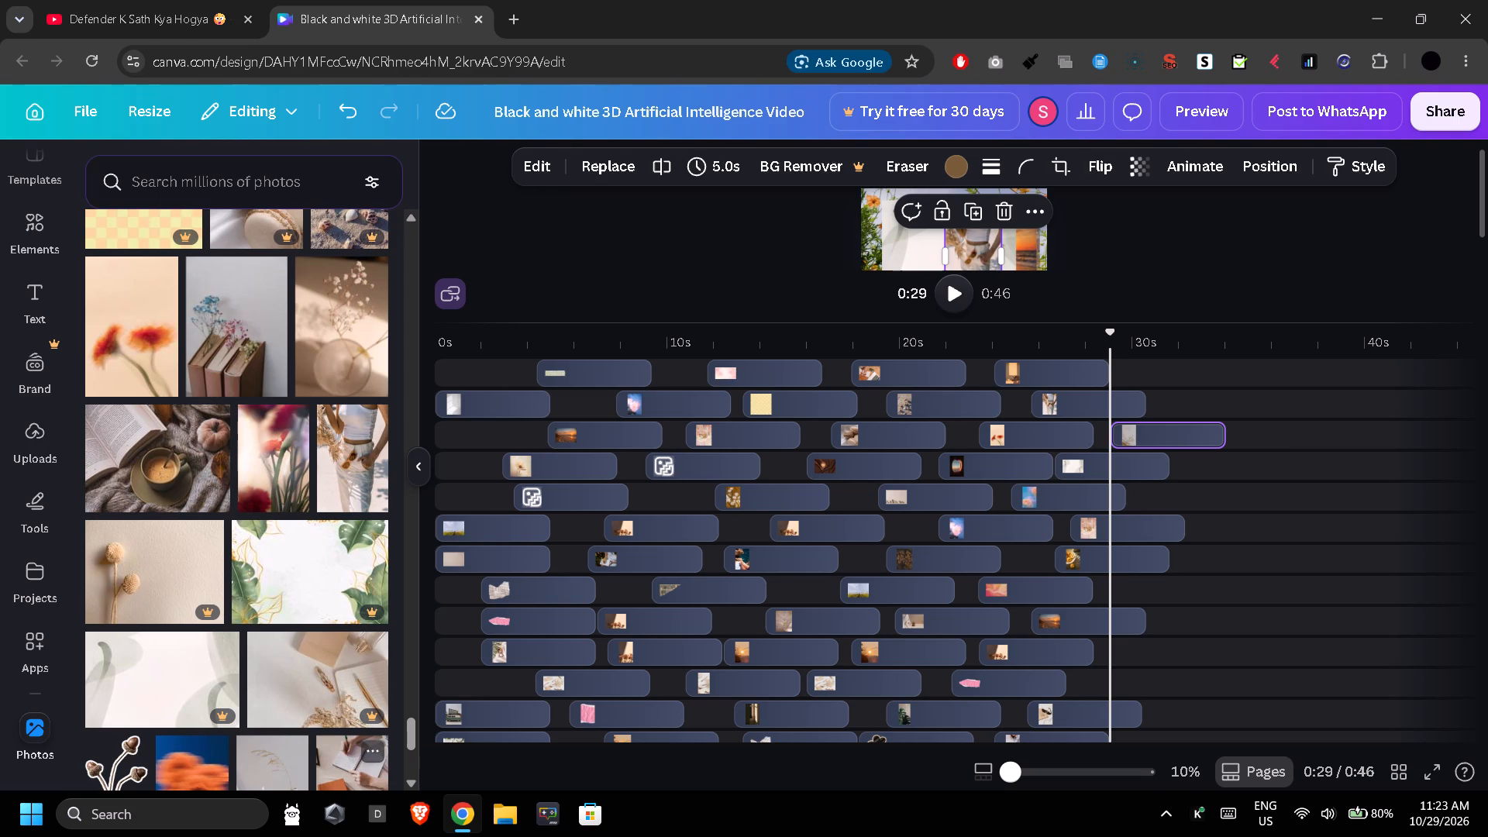
left_click_drag(358, 758, 527, 415)
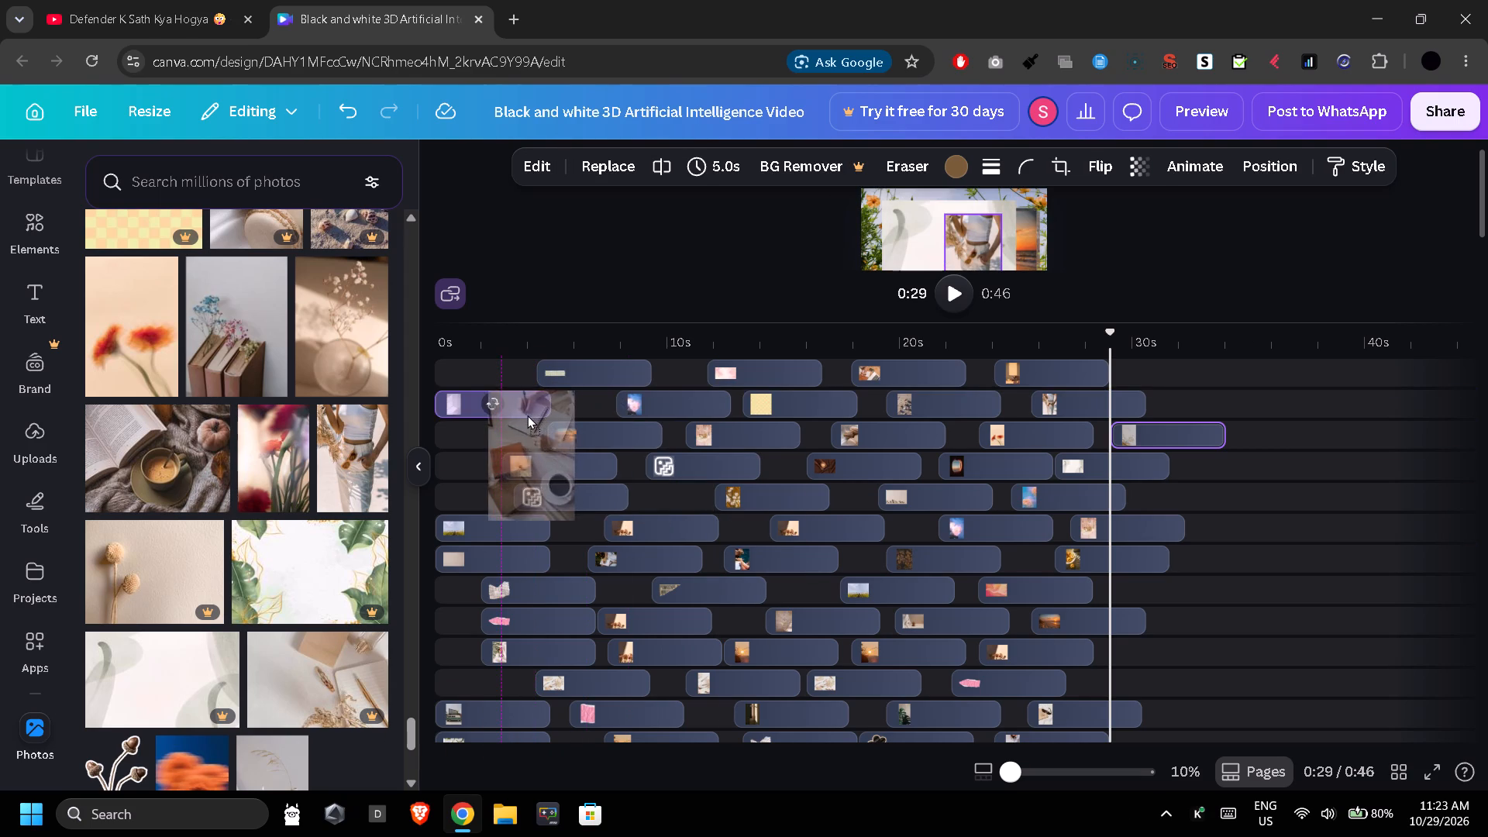
left_click_drag(527, 415, 489, 456)
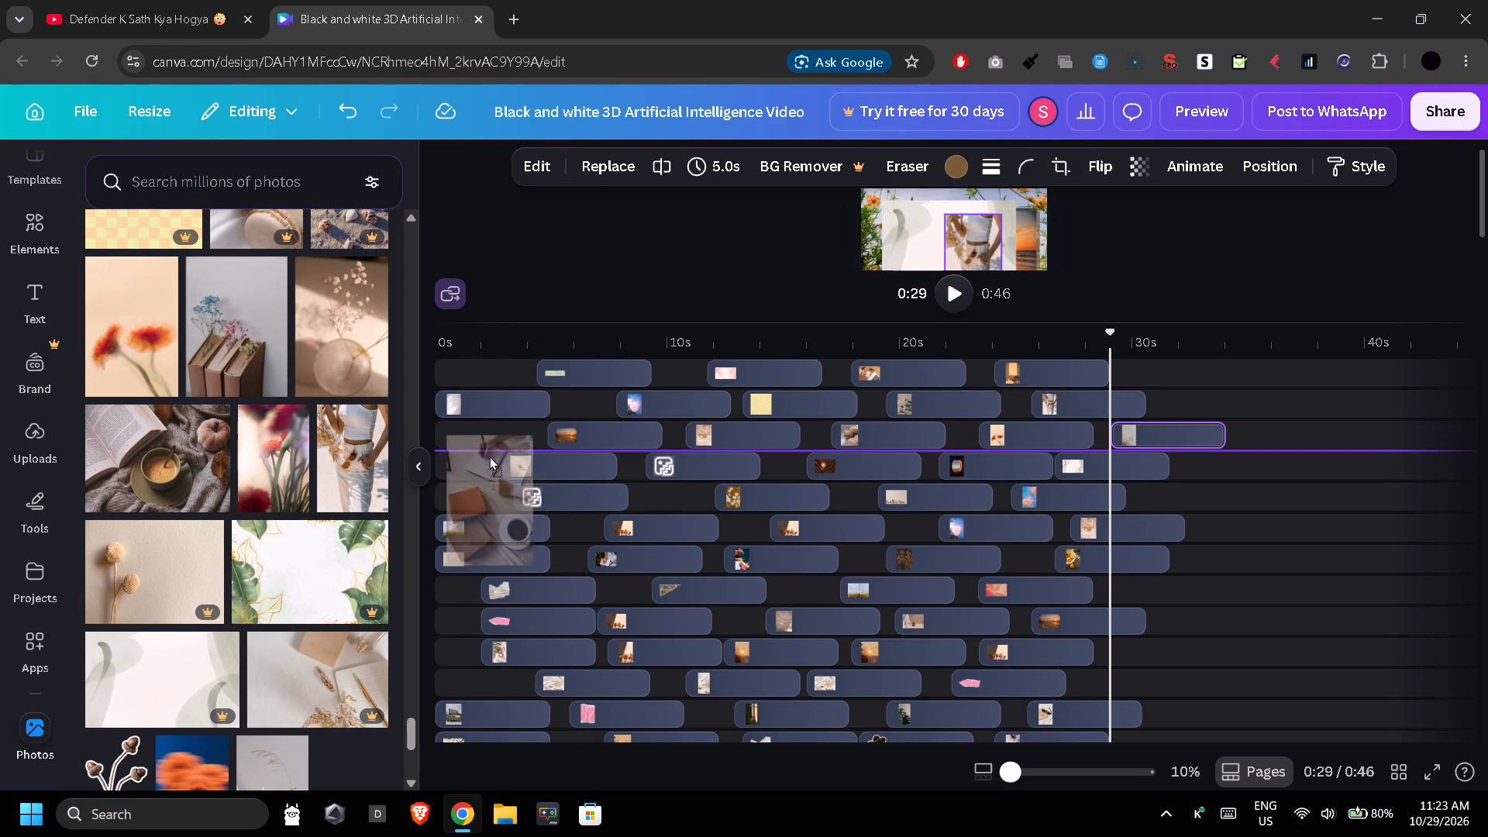
left_click_drag(489, 456, 1333, 392)
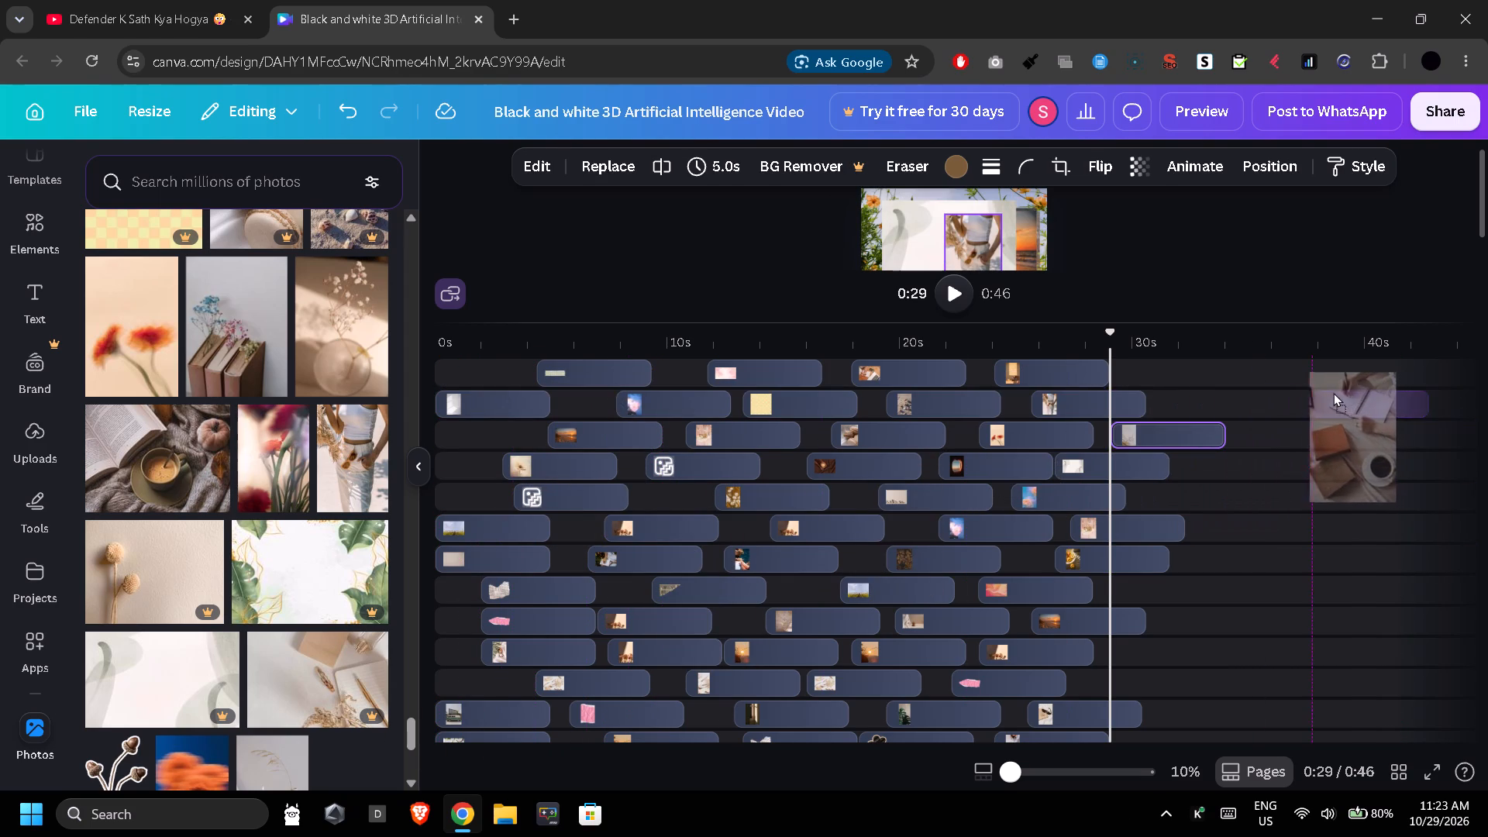
left_click_drag(1333, 392, 1238, 401)
Create a new eighth track with the envelope and dried grass photo at about 21 s and the beige dried flowers photo at about 4 s.
left_click_drag(329, 670, 339, 670)
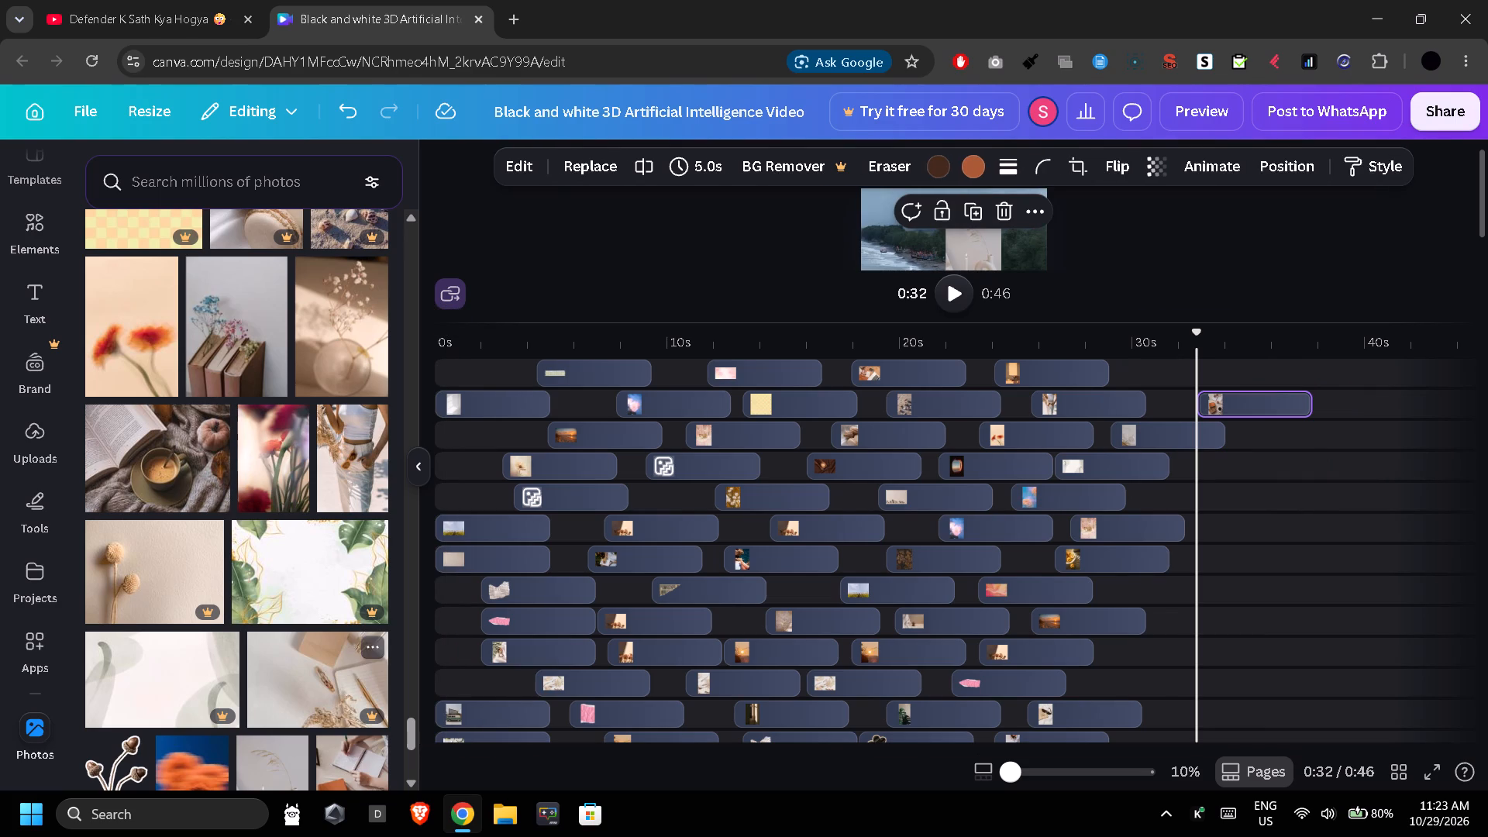
left_click_drag(339, 670, 1012, 567)
left_click_drag(219, 580, 663, 601)
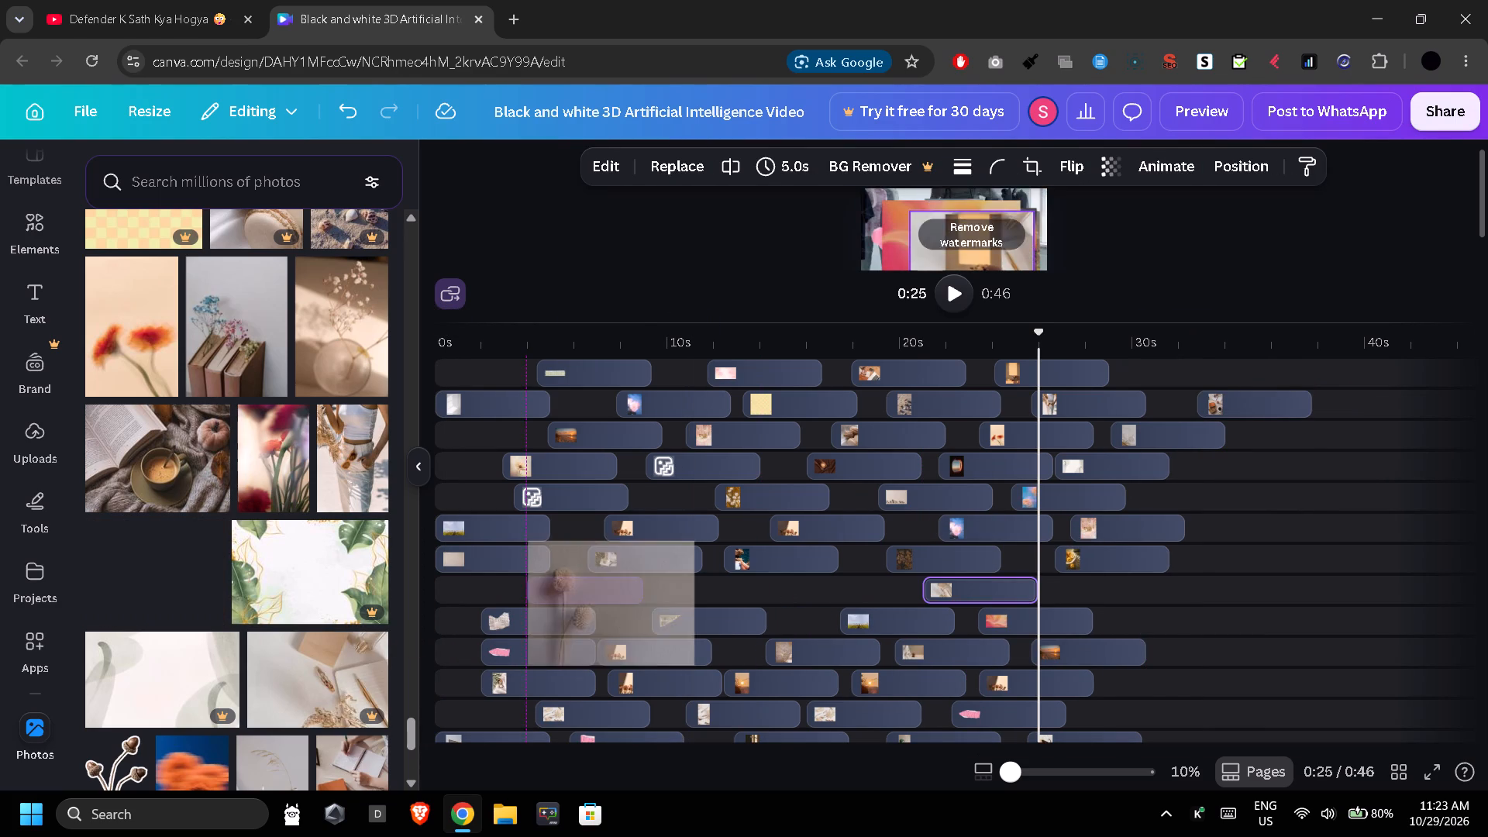
Replace the seventh track's clip at about 12 s with the tropical leaves photo and create a new sixth track with the tulips at about 10 s.
left_click_drag(344, 586, 815, 566)
left_click_drag(304, 446, 454, 463)
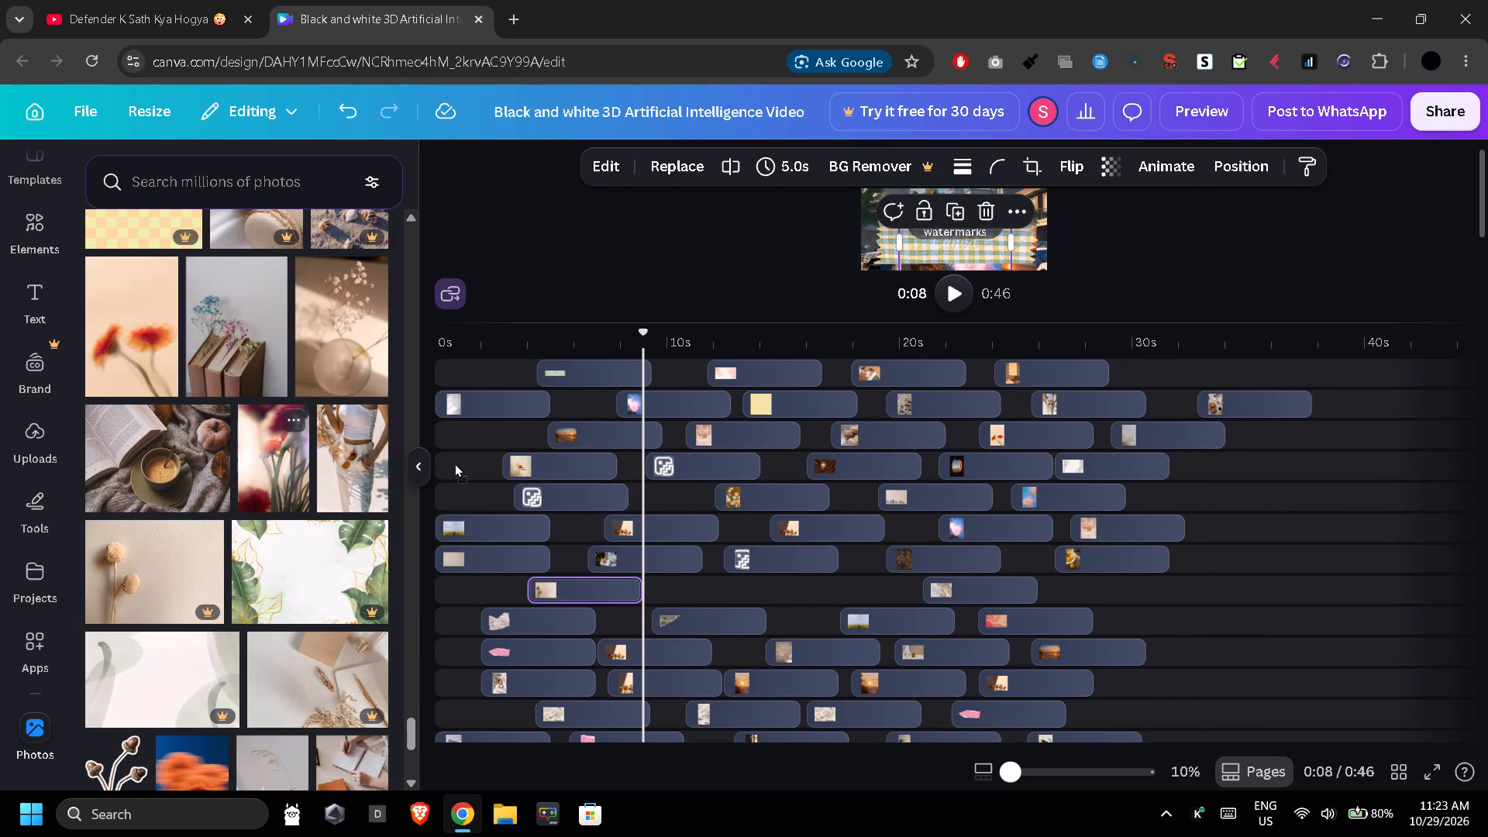
left_click_drag(454, 463, 724, 522)
Replace the clip at about 7 s on the seventh track with the tropical leaves photo.
left_click_drag(314, 573, 677, 584)
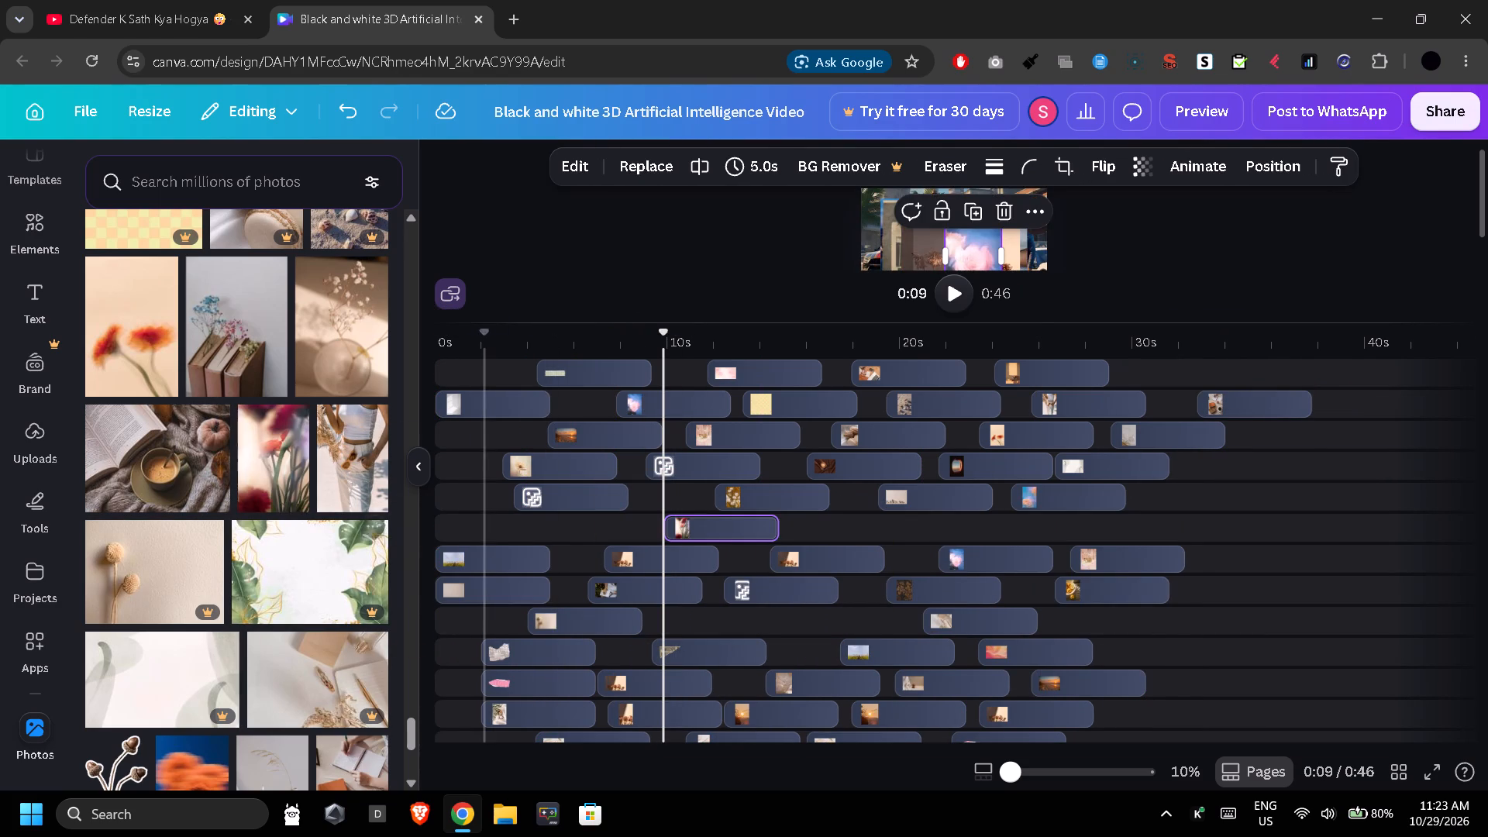
left_click_drag(263, 583, 685, 558)
Replace the fifth track's clip at about 12 s with the books and flowers photo and create an eighth track with tropical leaves at about 9 s.
left_click_drag(222, 355, 748, 503)
left_click_drag(298, 609, 713, 586)
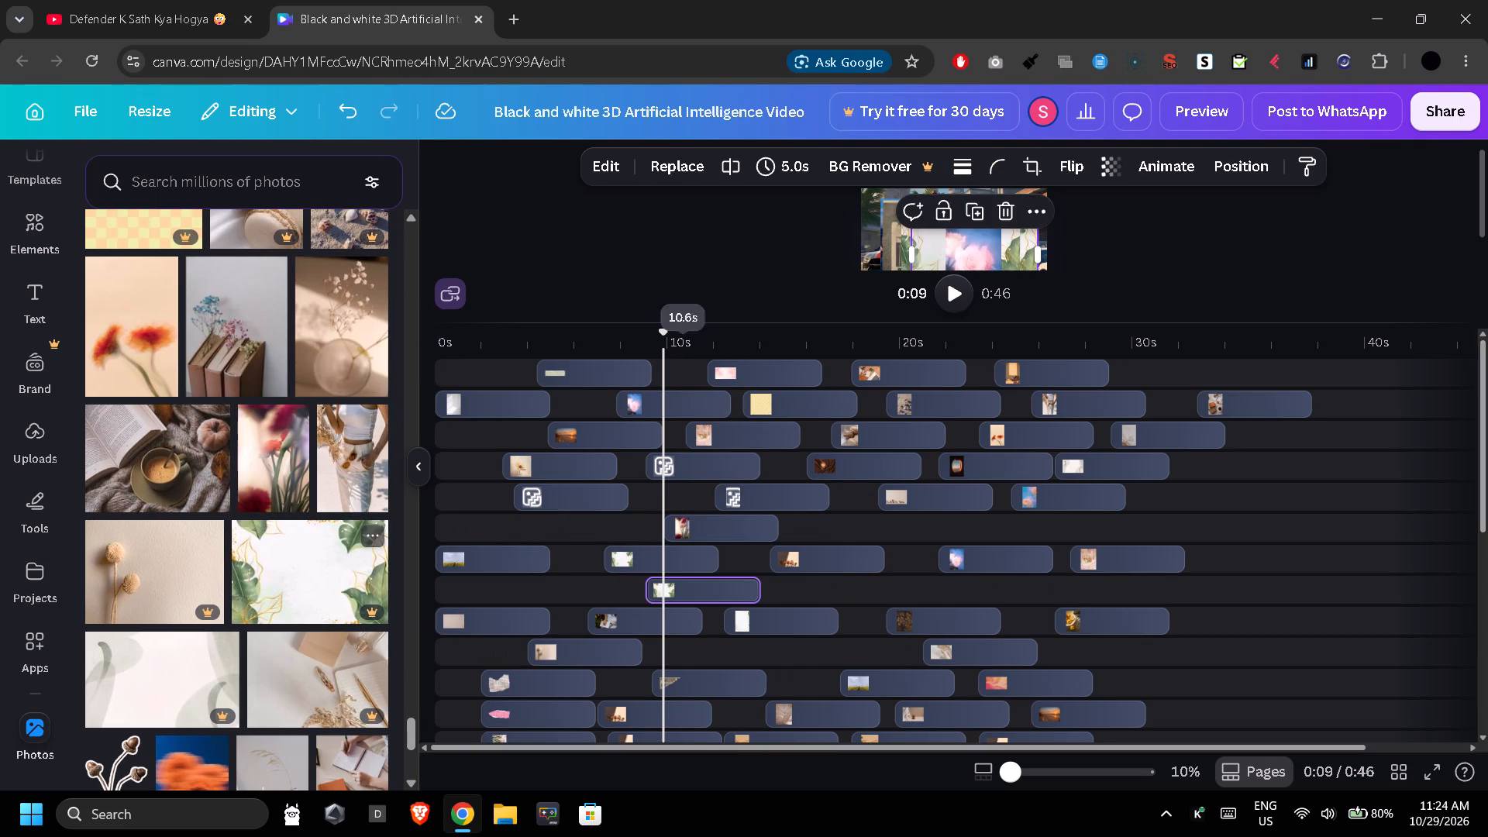
Create three new tracks with the pale green leaf pattern at about 11 s, the envelope photo at about 14 s and the tulips at about 13 s.
left_click_drag(197, 659, 793, 511)
left_click_drag(340, 639, 844, 632)
left_click_drag(307, 498, 808, 562)
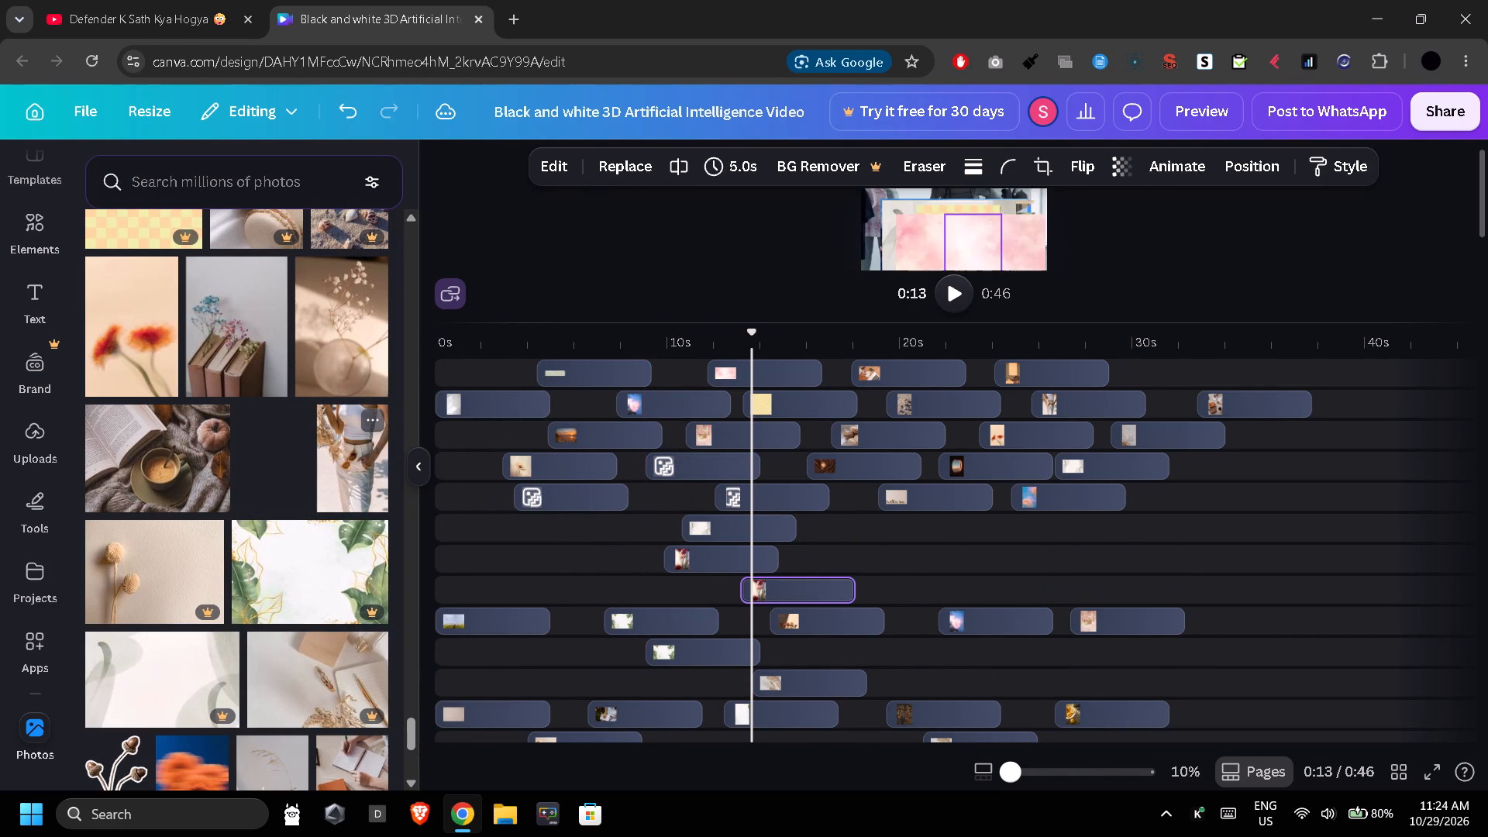
Replace the sixth track's pale leaf clip with the coffee and open book photo and create a third track with the books photo at about 10 s.
left_click_drag(140, 418, 773, 522)
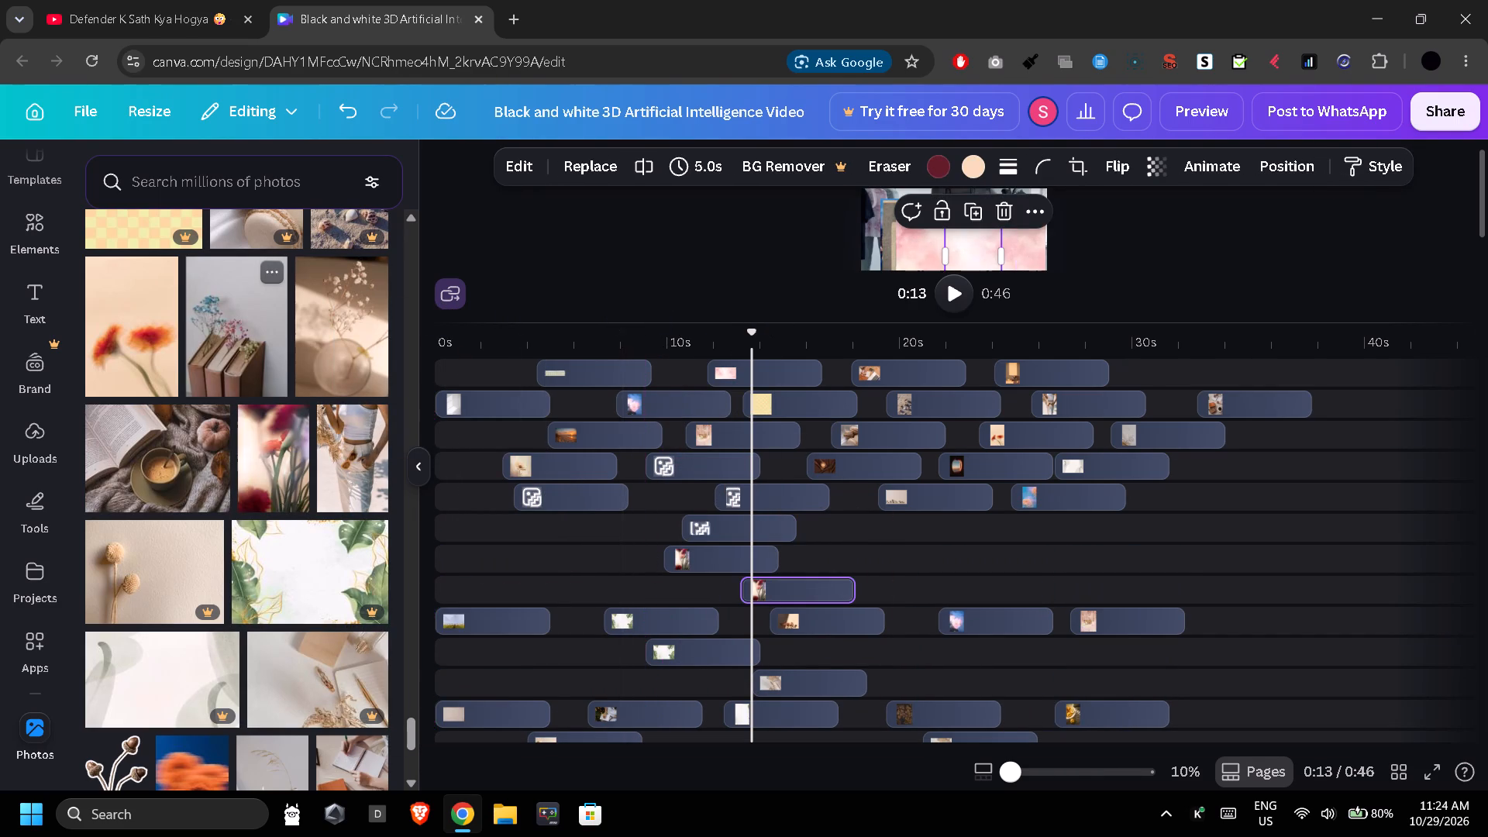
left_click_drag(193, 284, 667, 418)
Add the coffee and open book photo near 0 s on the eighth track and replace the tenth track's clip at about 14 s with tropical leaves.
left_click_drag(215, 485, 571, 604)
left_click_drag(273, 536, 831, 641)
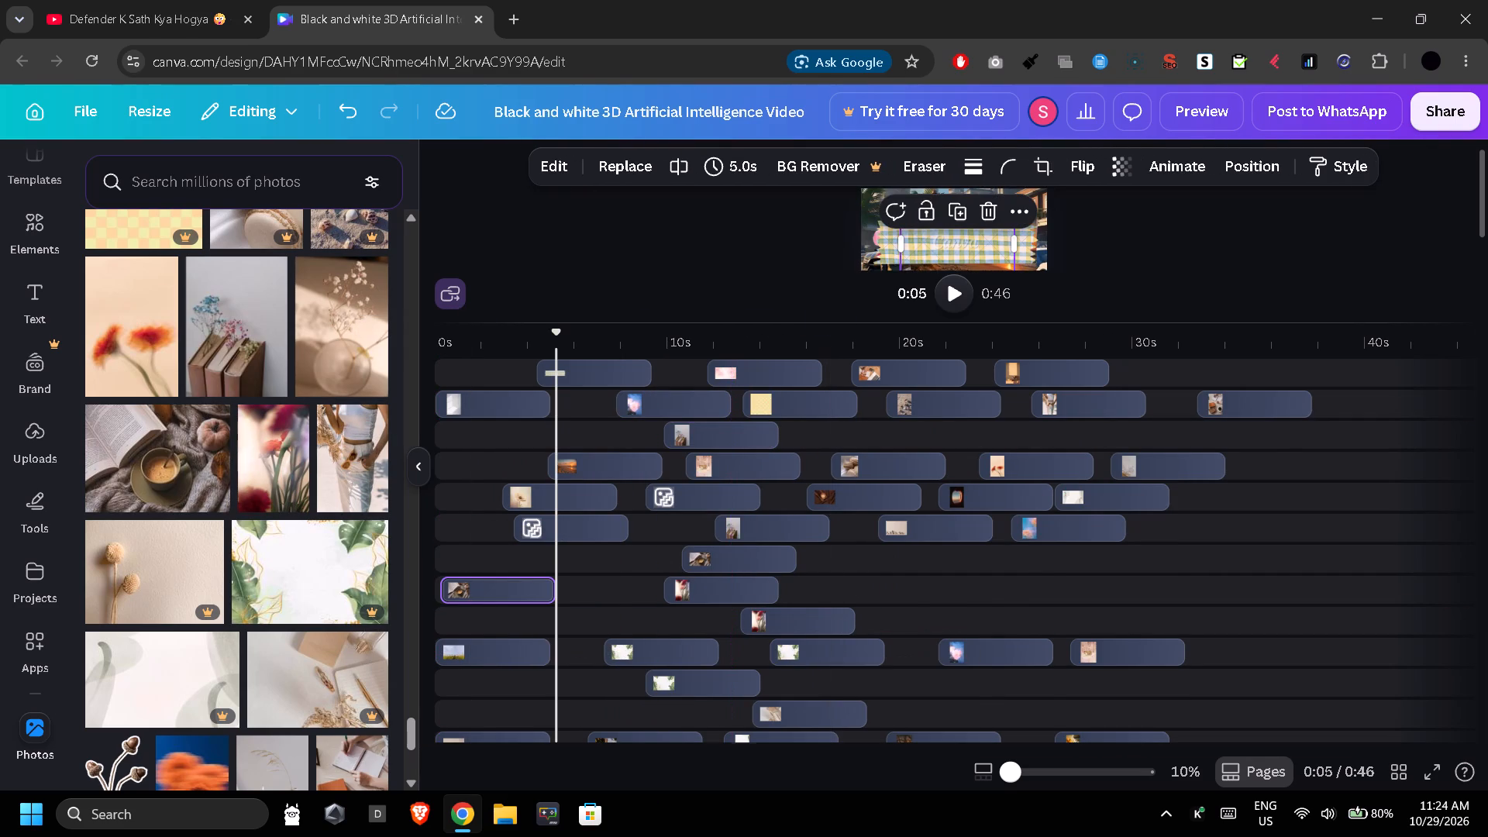
Create a new sixth track with the tulips photo at about 22 s and a new ninth track with the tropical leaves photo at about 8 s.
left_click_drag(306, 421, 1009, 515)
left_click_drag(556, 523, 887, 632)
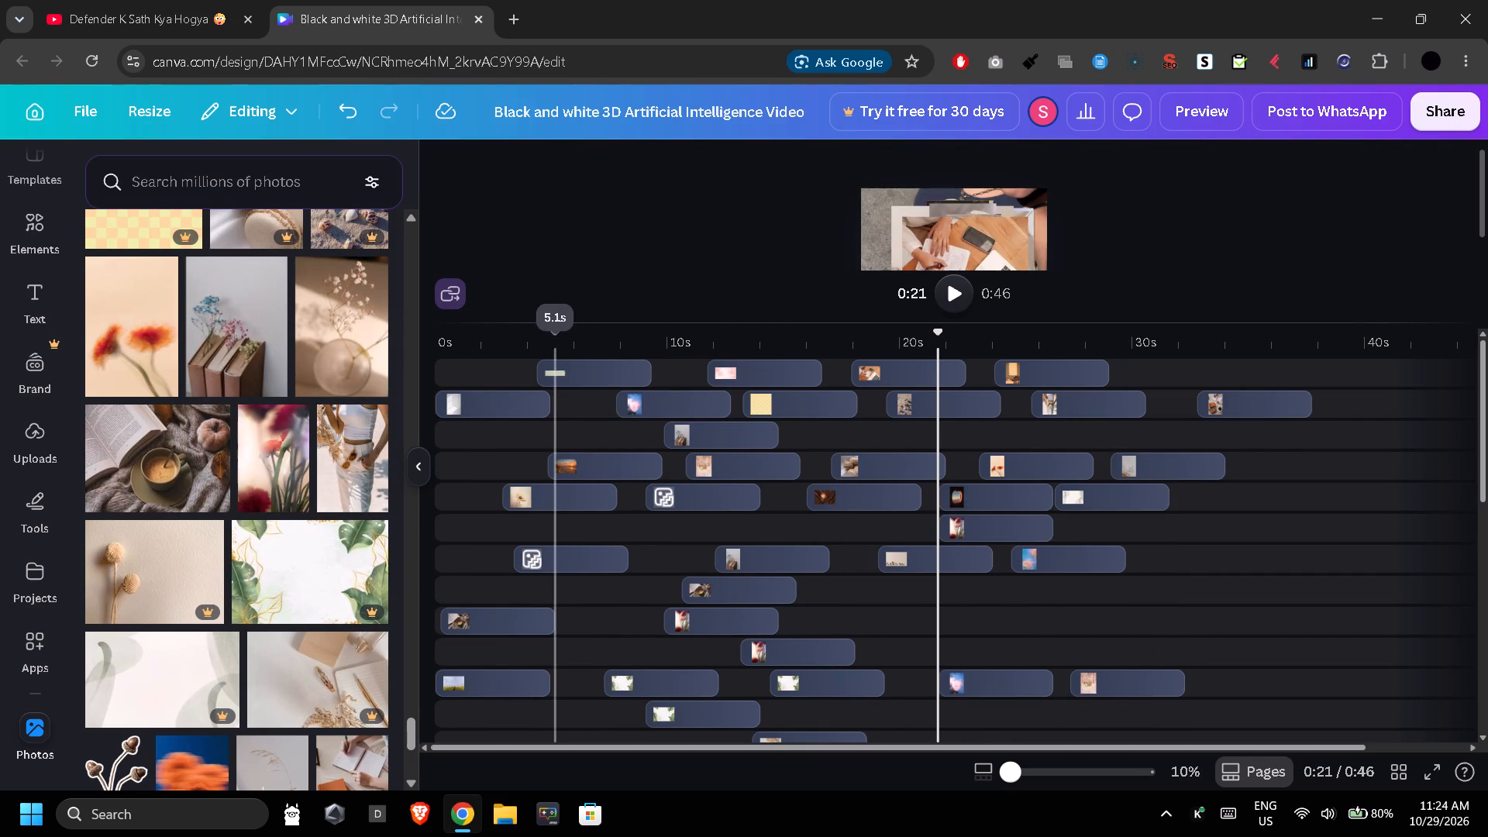
left_click_drag(887, 632, 952, 641)
left_click_drag(367, 569, 760, 604)
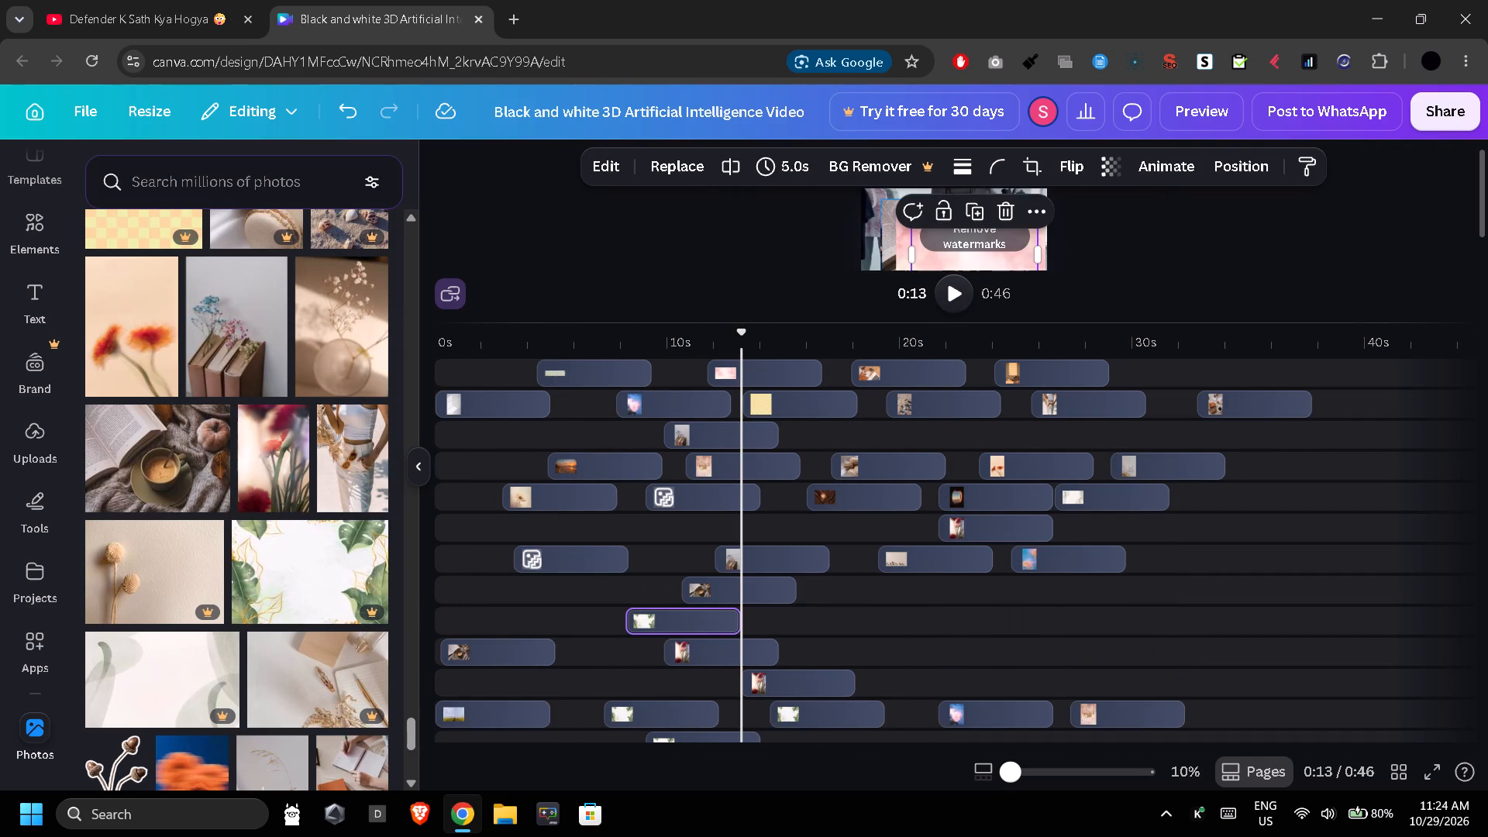
Add the tropical leaves photo twice on the sixth track, at about 9 s and about 2 s.
left_click_drag(281, 612, 697, 533)
left_click_drag(275, 533, 524, 528)
Add the beige dried flowers photo at 0 s on the ninth track and at about 7 s on a new eighth track.
left_click_drag(208, 552, 477, 628)
left_click_drag(147, 580, 671, 565)
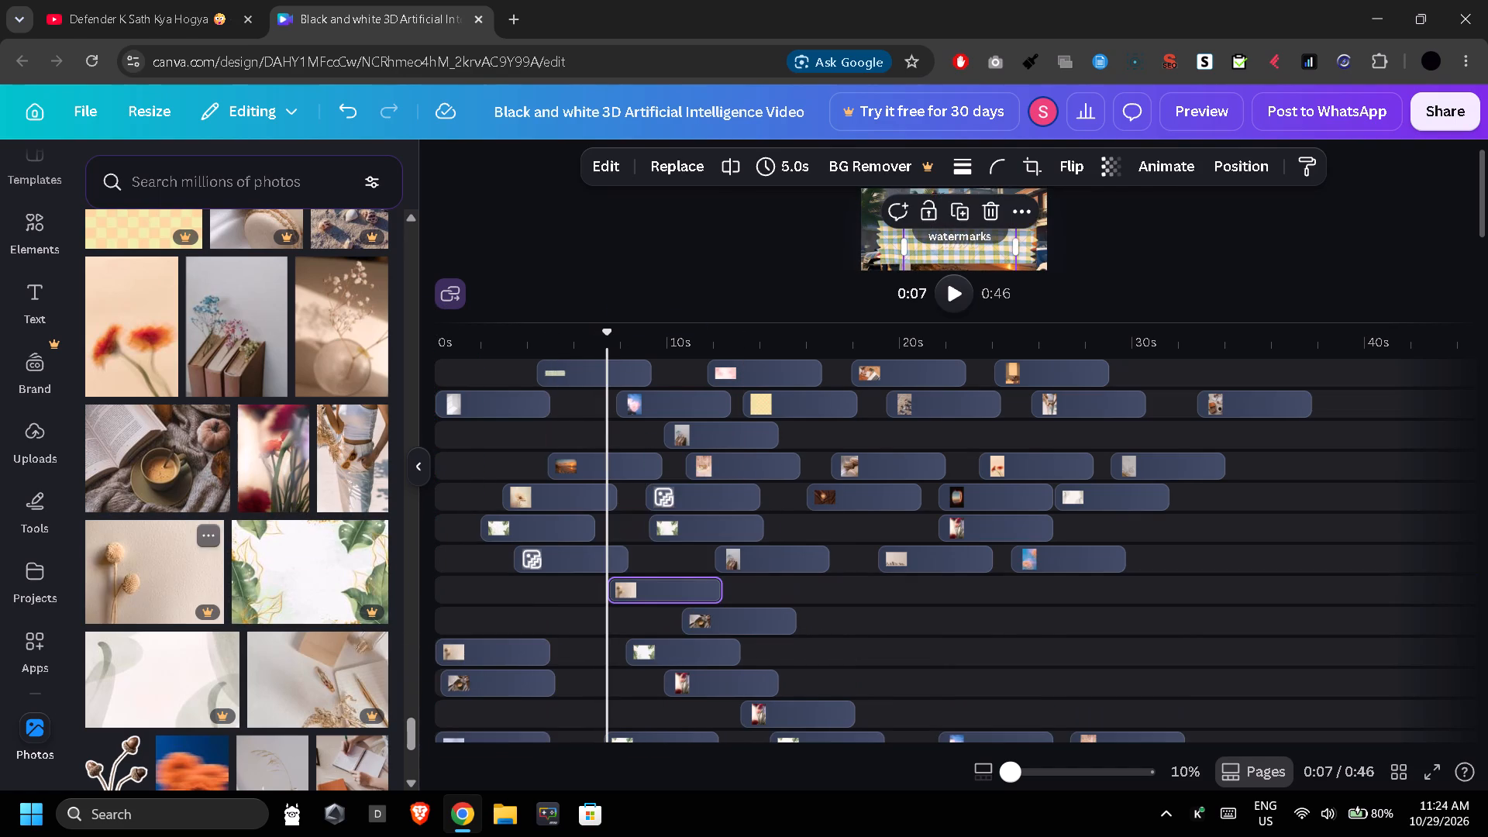
Replace the seventh track's clip at about 12 s with the tropical leaves photo and add the tulips at about 3 s on the ninth track.
left_click_drag(260, 578, 730, 549)
left_click_drag(291, 458, 551, 605)
left_click_drag(189, 403, 565, 612)
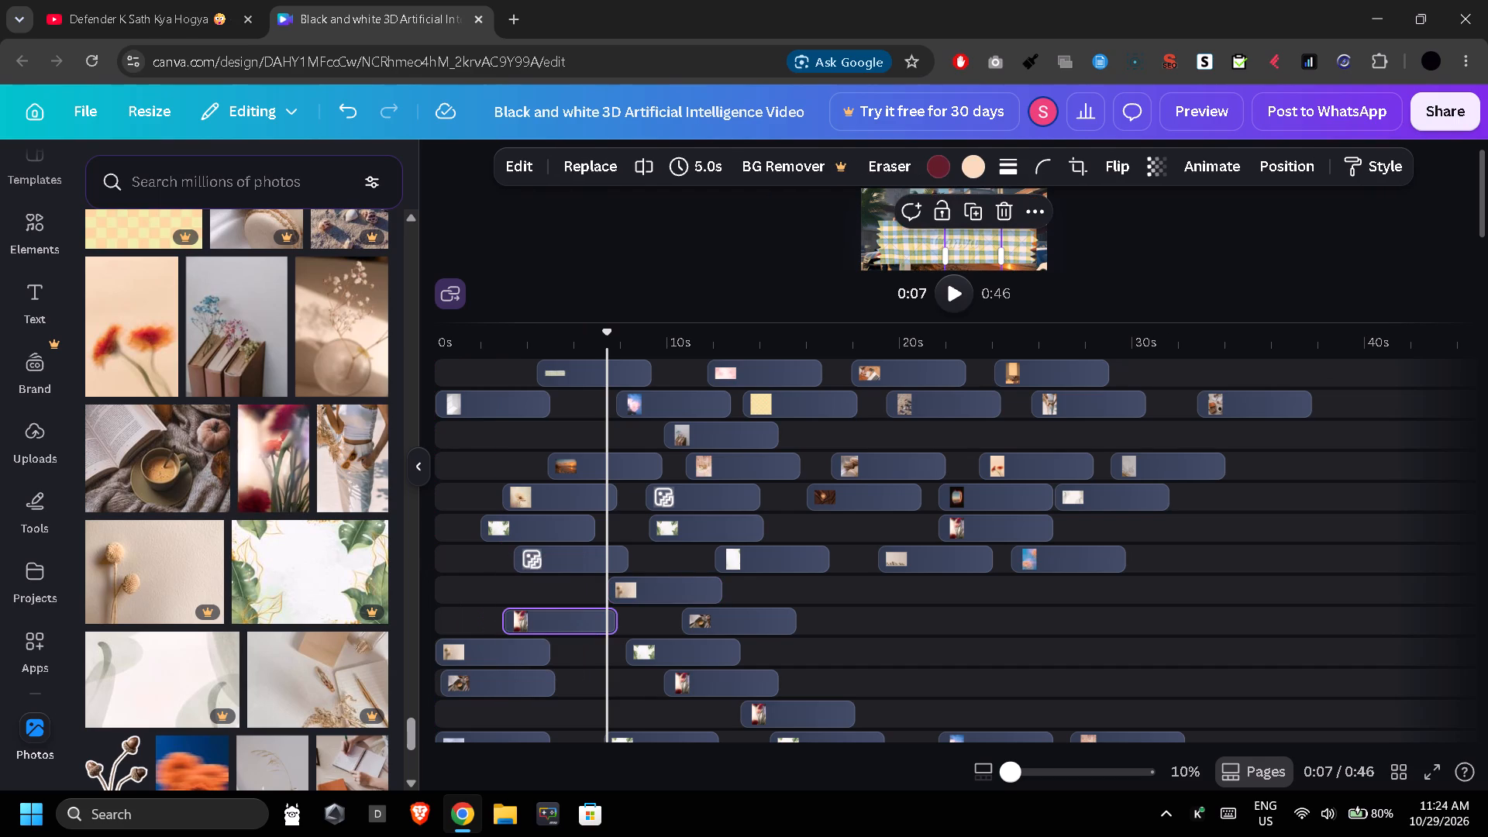
left_click_drag(565, 612, 572, 613)
Create a new eighth track with the tulips photo at about 8 s and another copy of it near 0 s.
left_click_drag(250, 427, 634, 563)
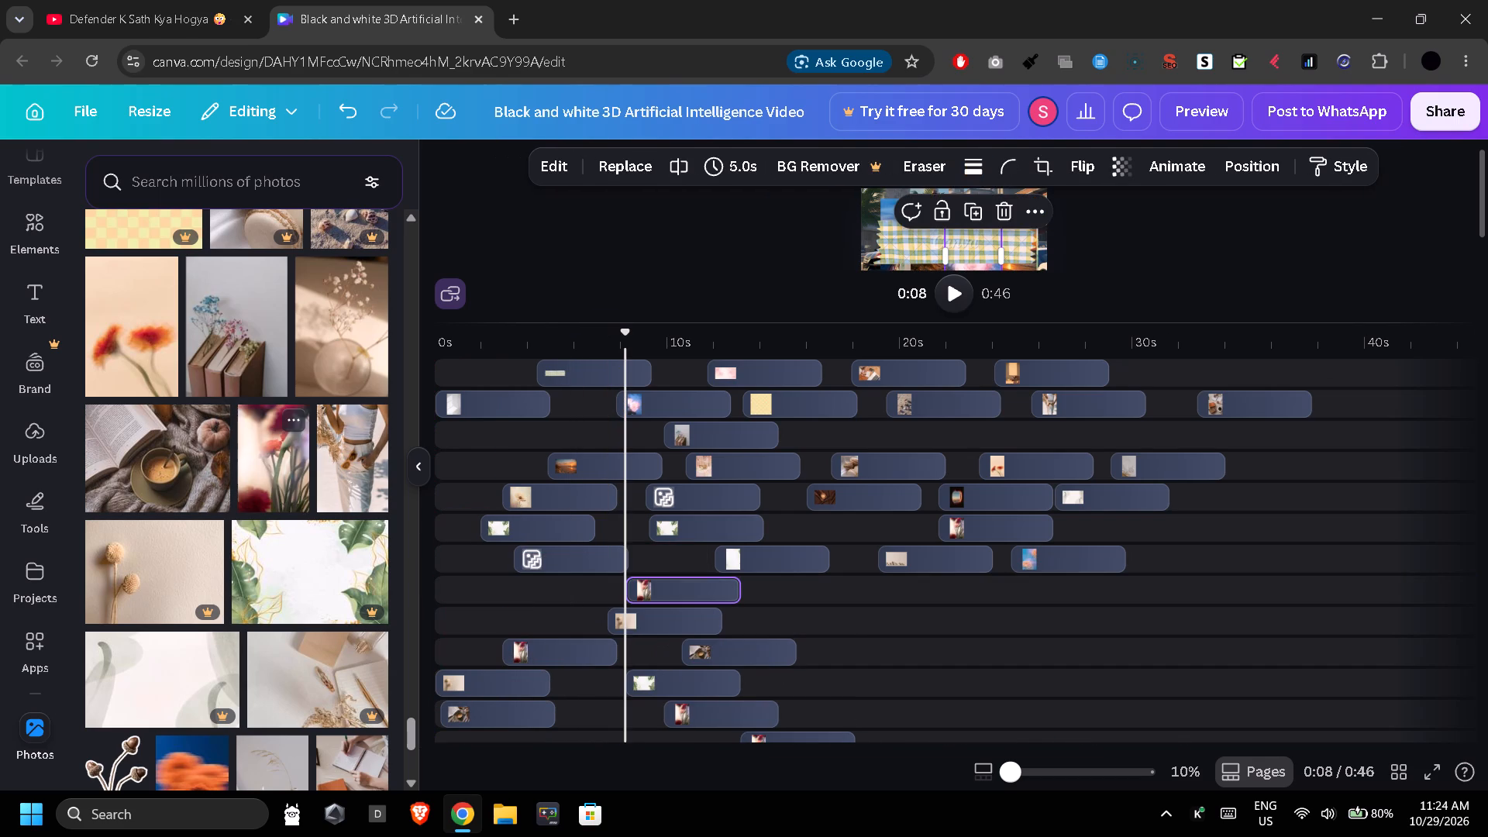
left_click_drag(279, 422, 485, 584)
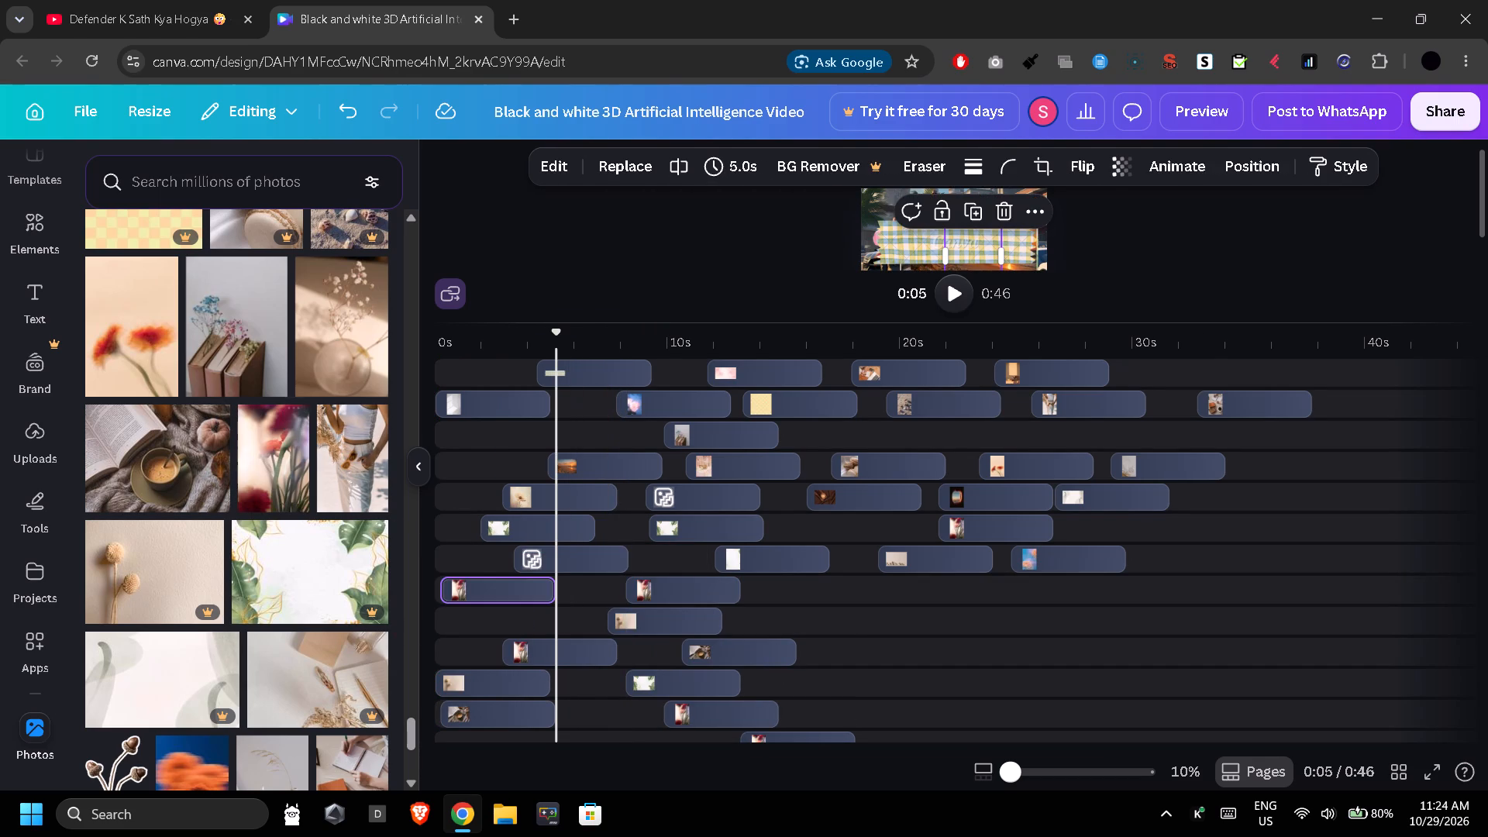
left_click_drag(205, 233, 549, 525)
Replace the ninth track's dried flowers clip with the orange flowers photo and add the tulips photo at about 14 s on that track.
left_click_drag(147, 362, 291, 407)
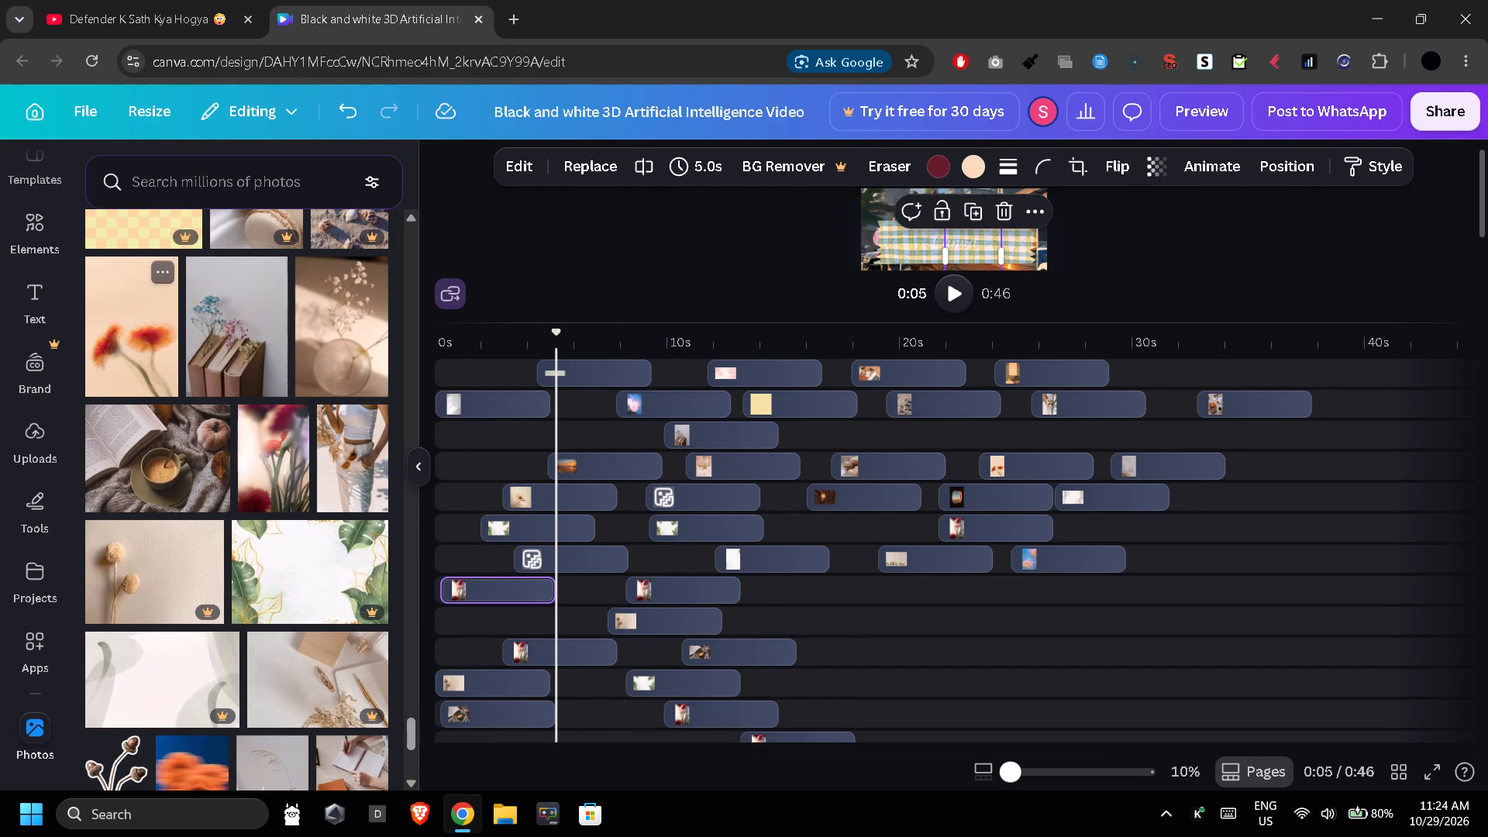
left_click_drag(291, 407, 711, 618)
left_click_drag(245, 440, 684, 628)
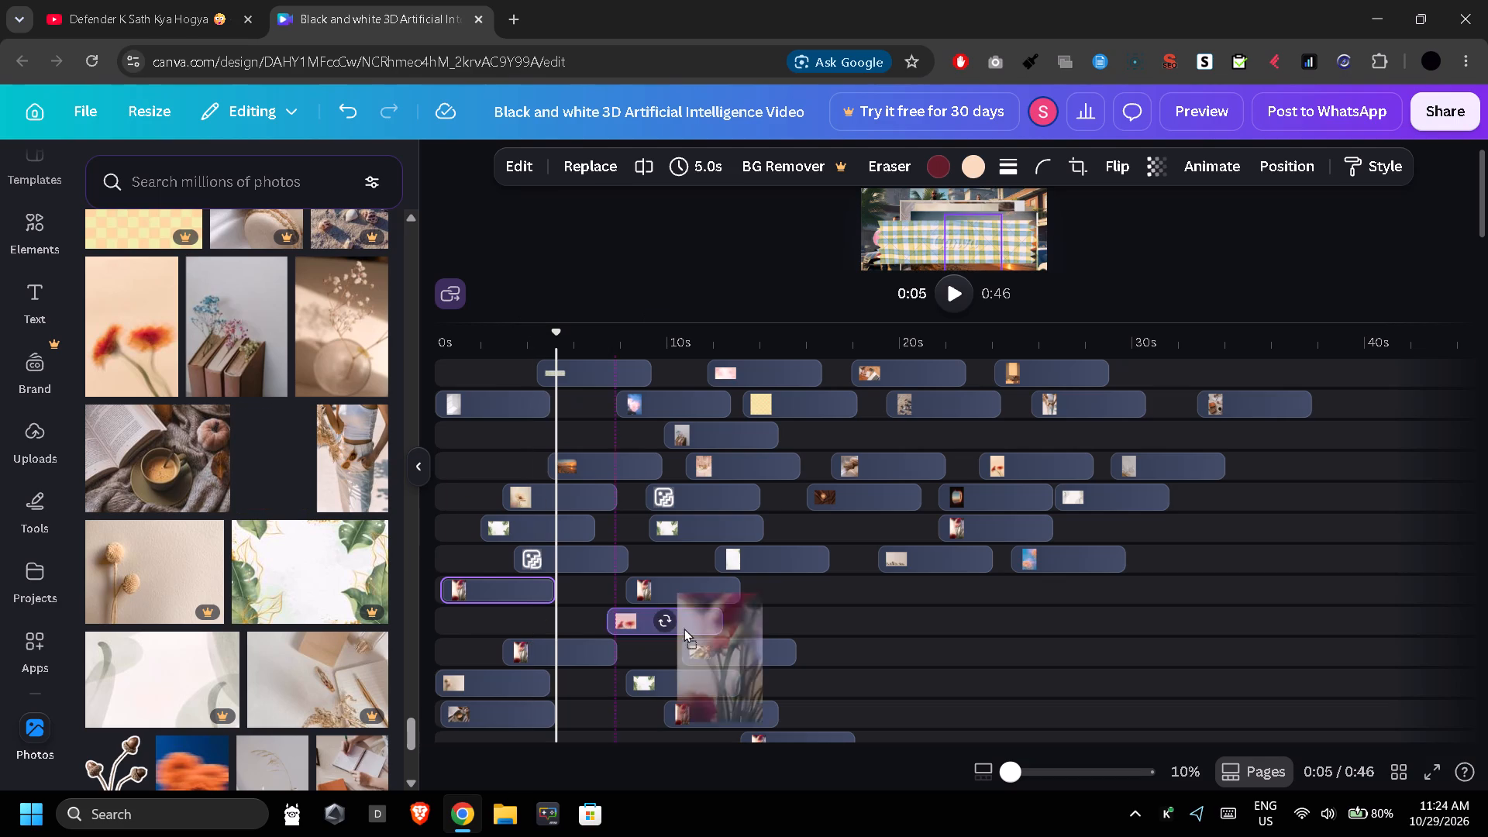
left_click_drag(684, 628, 767, 611)
Create a new eighth track with the pale green leaf pattern photo at about 11 s.
left_click_drag(210, 657, 808, 589)
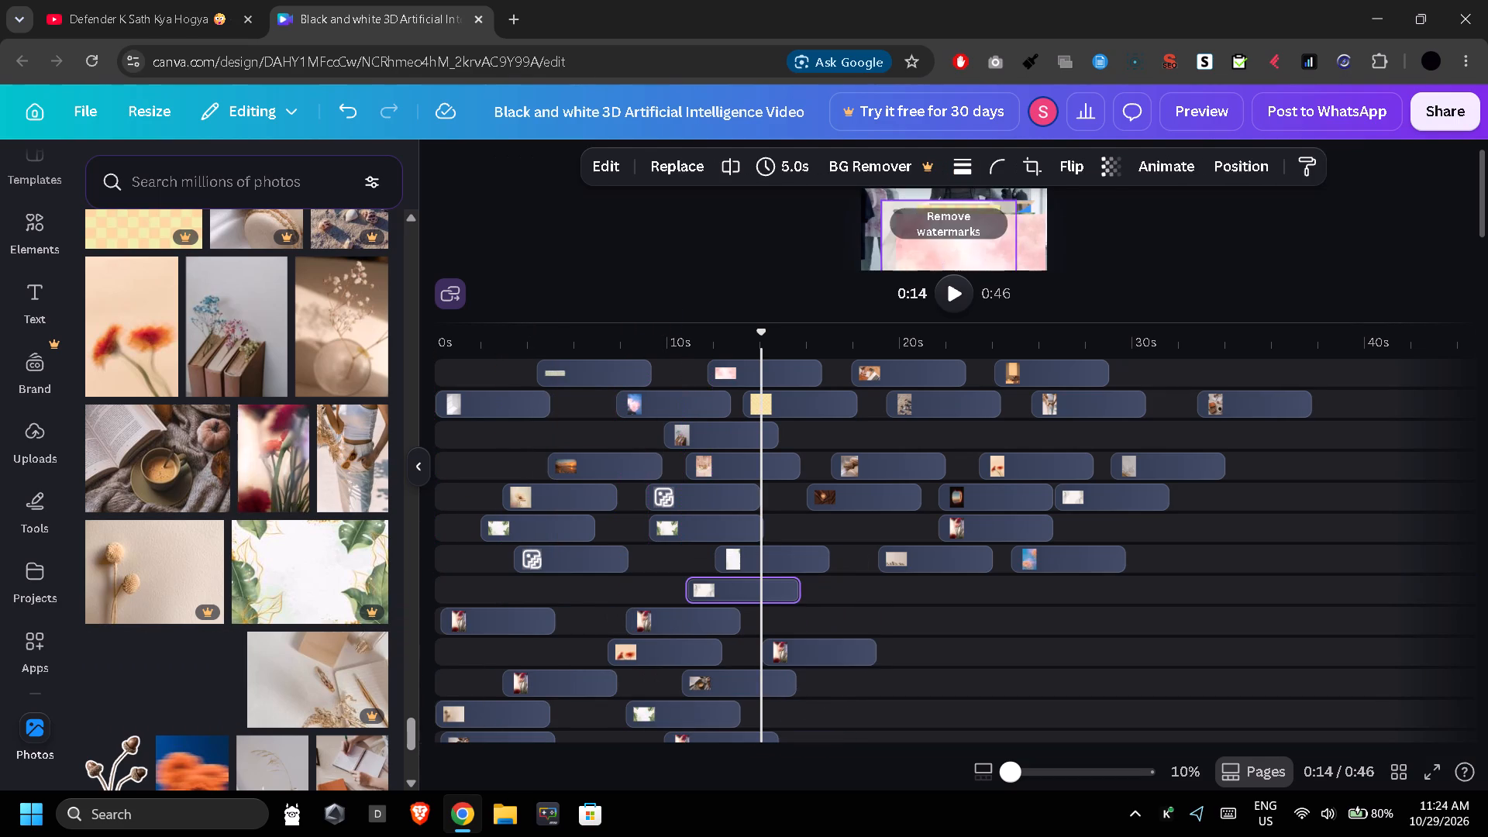
Add the envelope and dried grass photo at about 22 s on the eleventh track and at about 21 s on the twelfth.
left_click_drag(305, 634, 1011, 691)
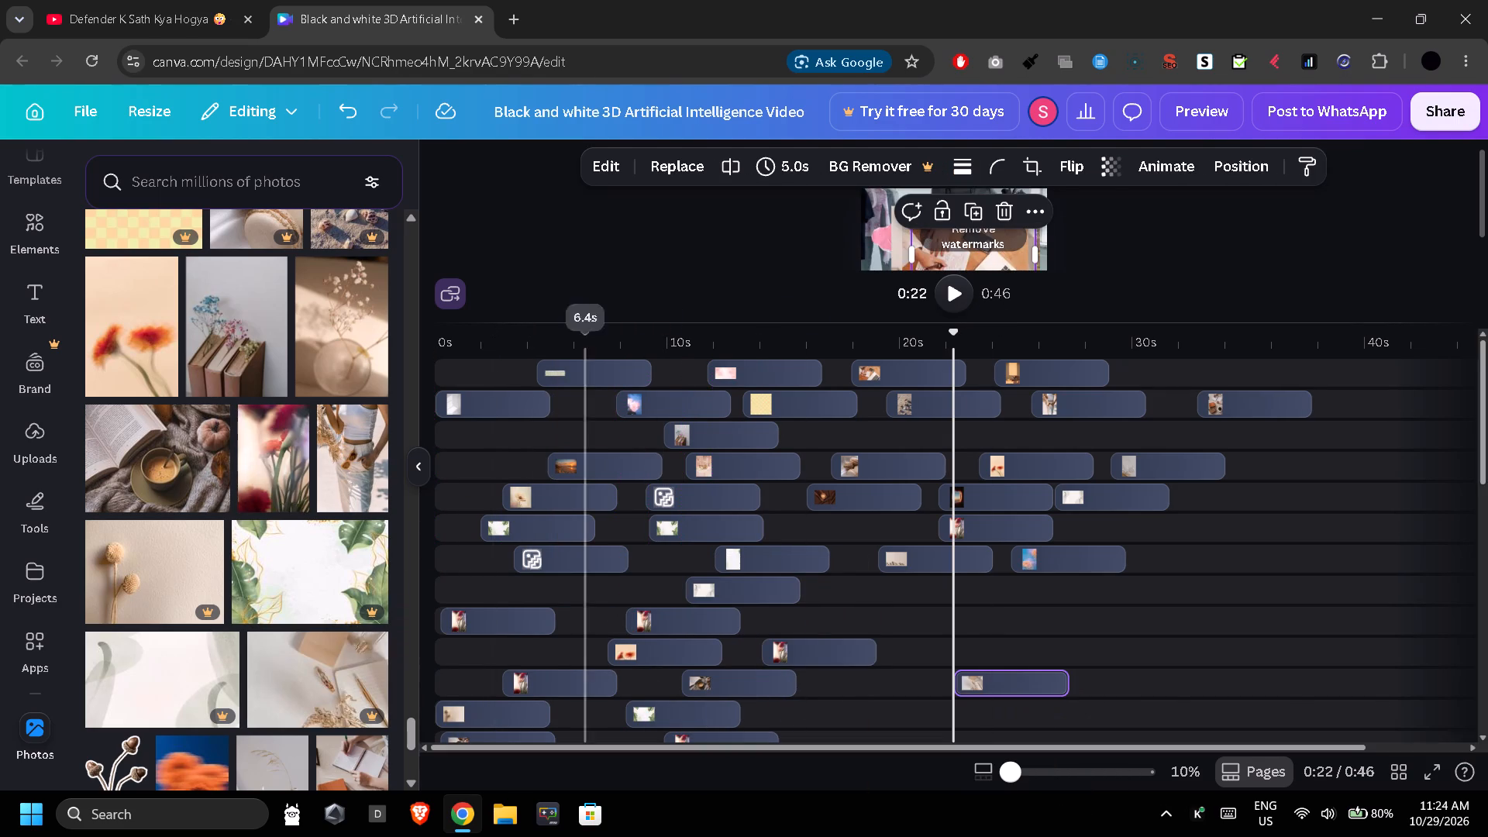
left_click_drag(340, 715, 1026, 721)
Add the crumpled white paper photo at about 22 s on the tenth track.
scroll(320, 681, "down", 3)
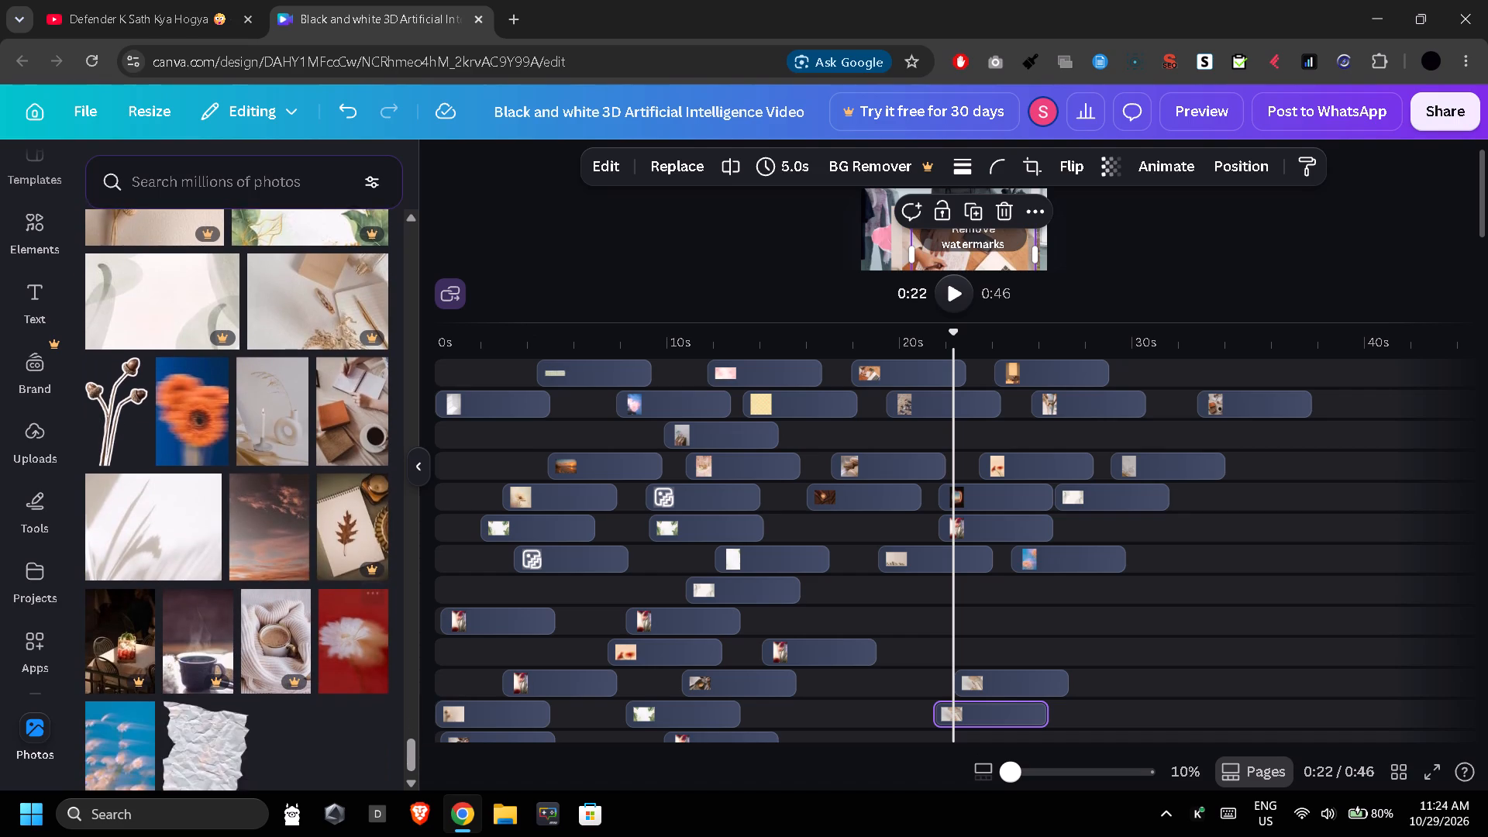
left_click_drag(248, 673, 1017, 660)
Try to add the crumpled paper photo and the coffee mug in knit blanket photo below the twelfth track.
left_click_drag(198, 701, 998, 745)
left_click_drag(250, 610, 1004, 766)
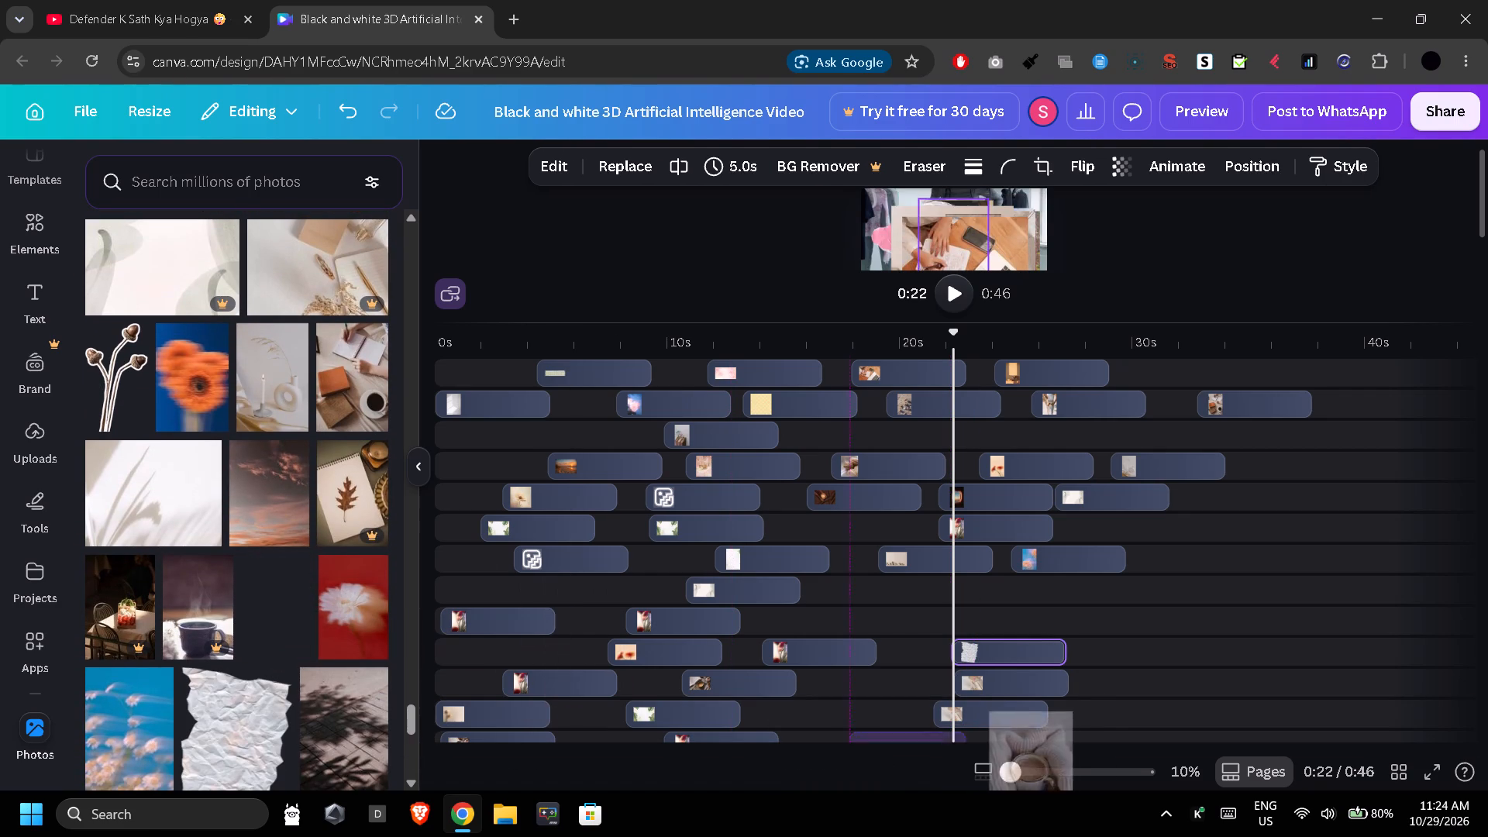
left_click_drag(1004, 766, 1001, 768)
Add the dark candle photo at about 29 s on the ninth track and the white plant shadow photo at about 24 s on the eighth.
left_click_drag(150, 542, 1176, 615)
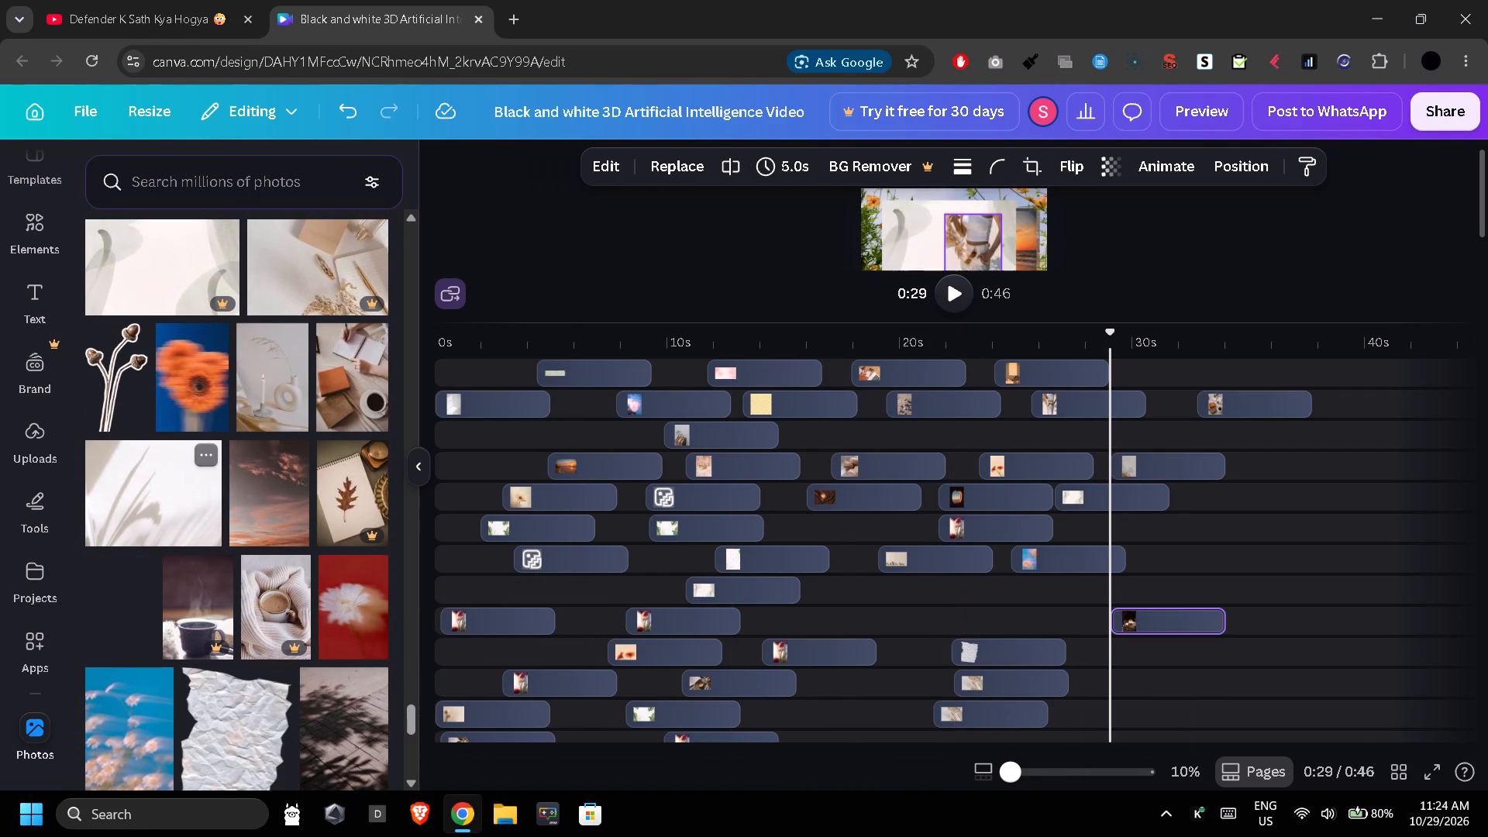
left_click_drag(221, 486, 1140, 594)
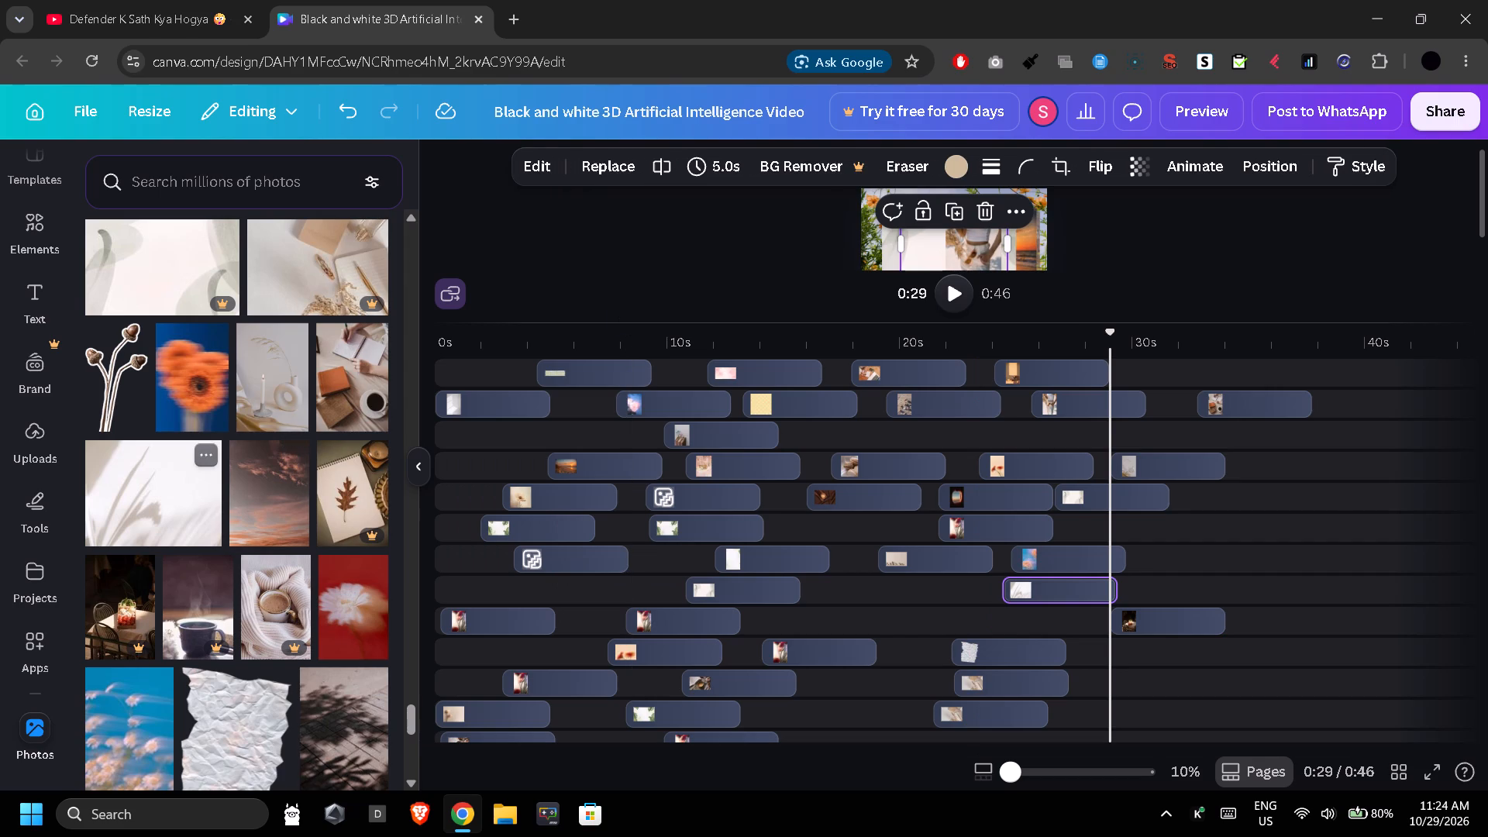
Create a new fifth track with the dried stem cutout at about 16 s and a new sixth track with the headphones photo at about 12 s.
left_click_drag(89, 389, 815, 479)
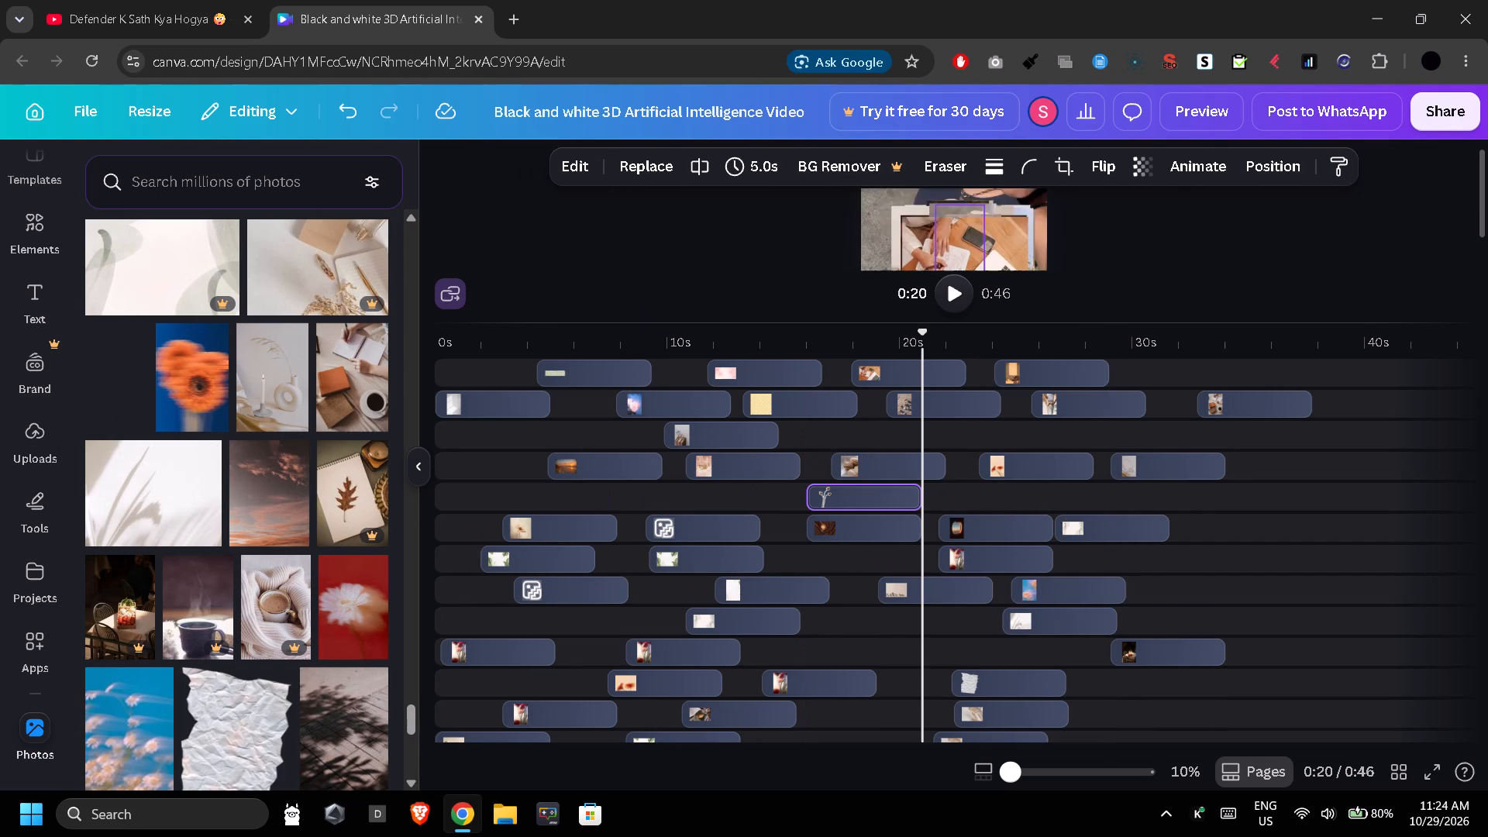
left_click_drag(273, 394, 742, 498)
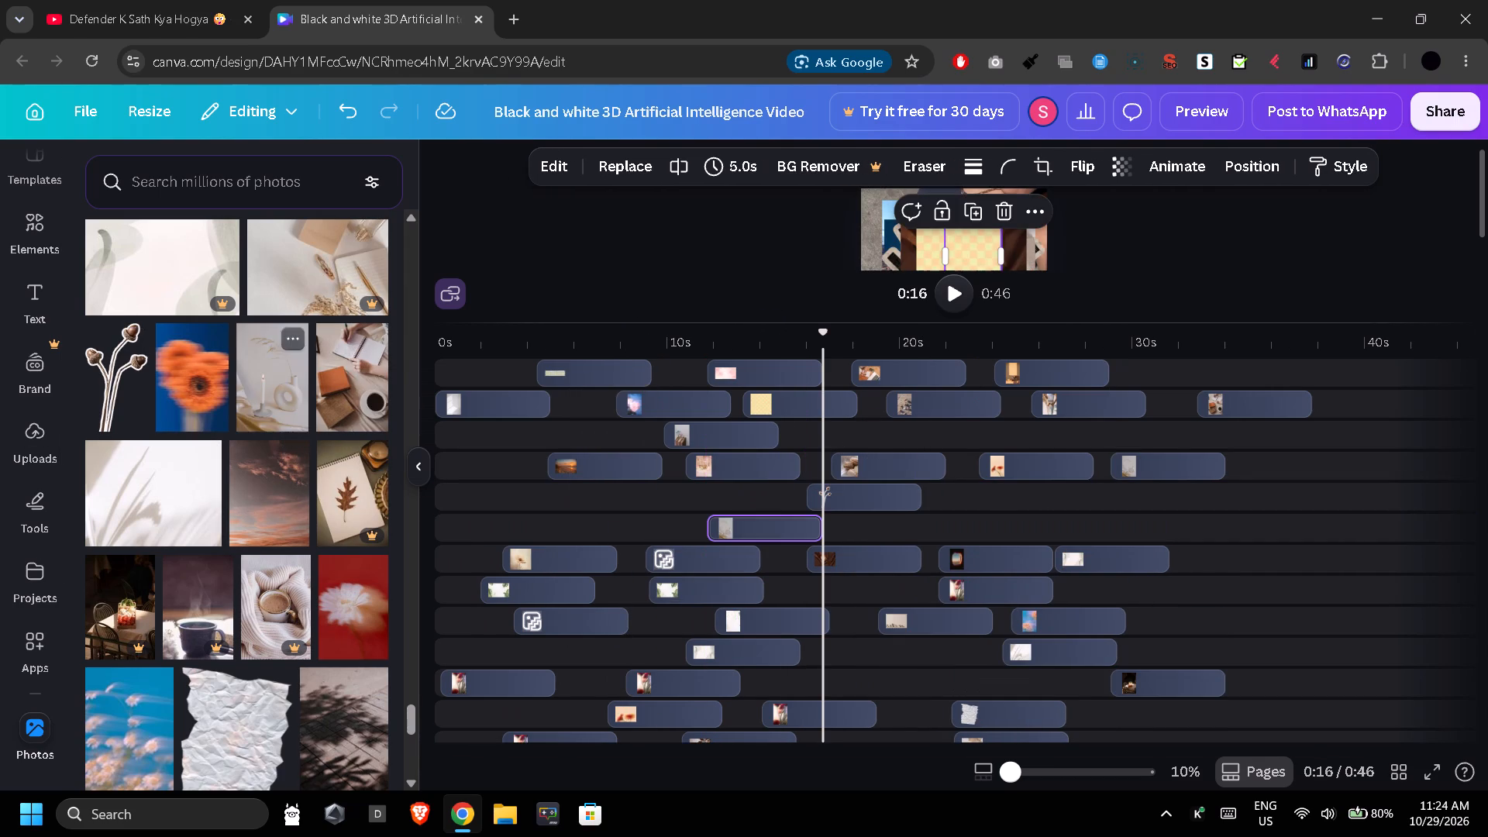
Add the headphones photo at about 4 s on the sixth track and the notebooks and coffee photo at about 10 s on the fifth.
left_click_drag(303, 359, 604, 518)
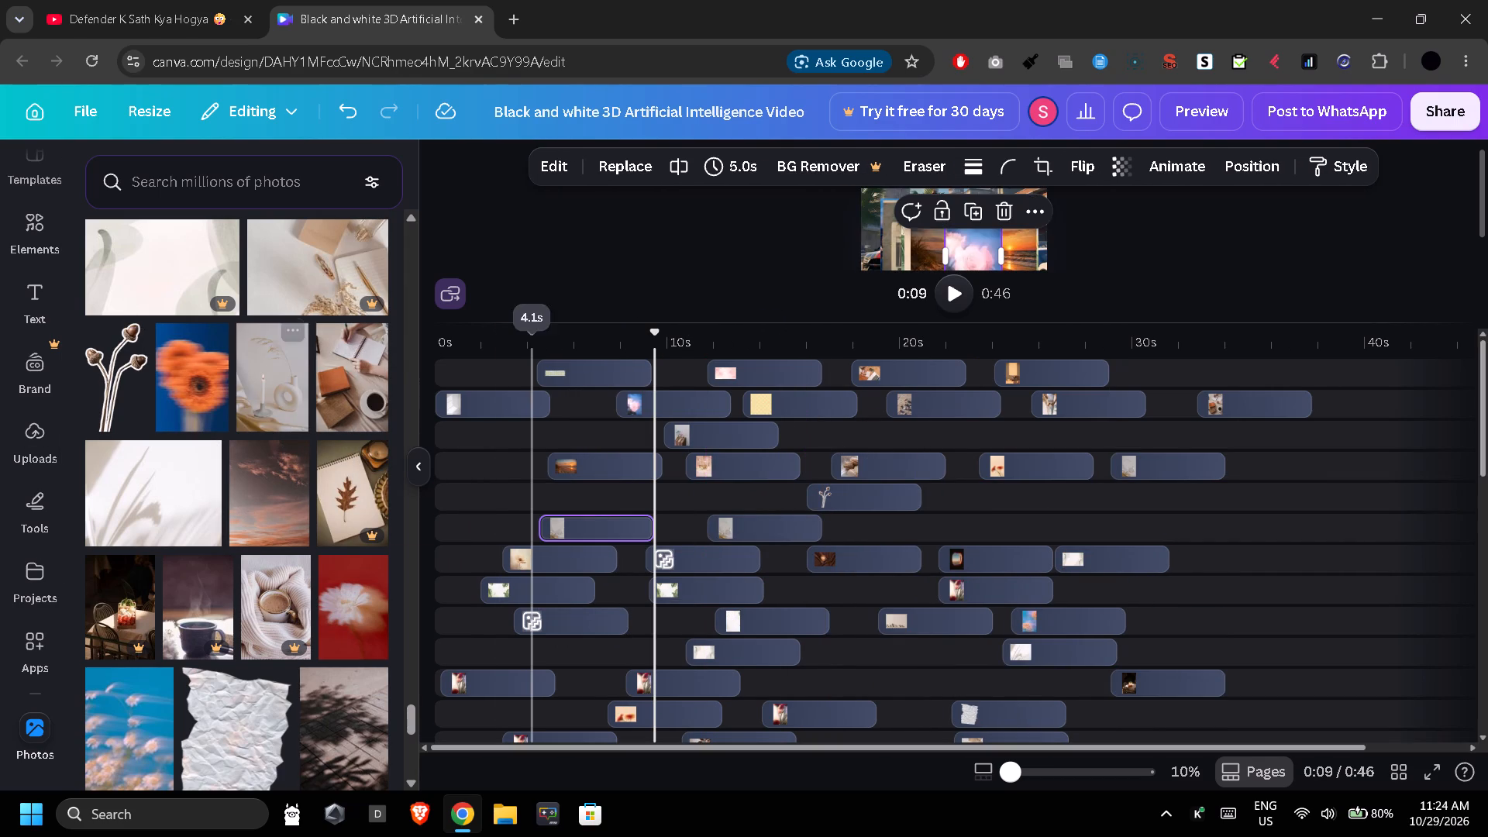
left_click_drag(339, 372, 692, 493)
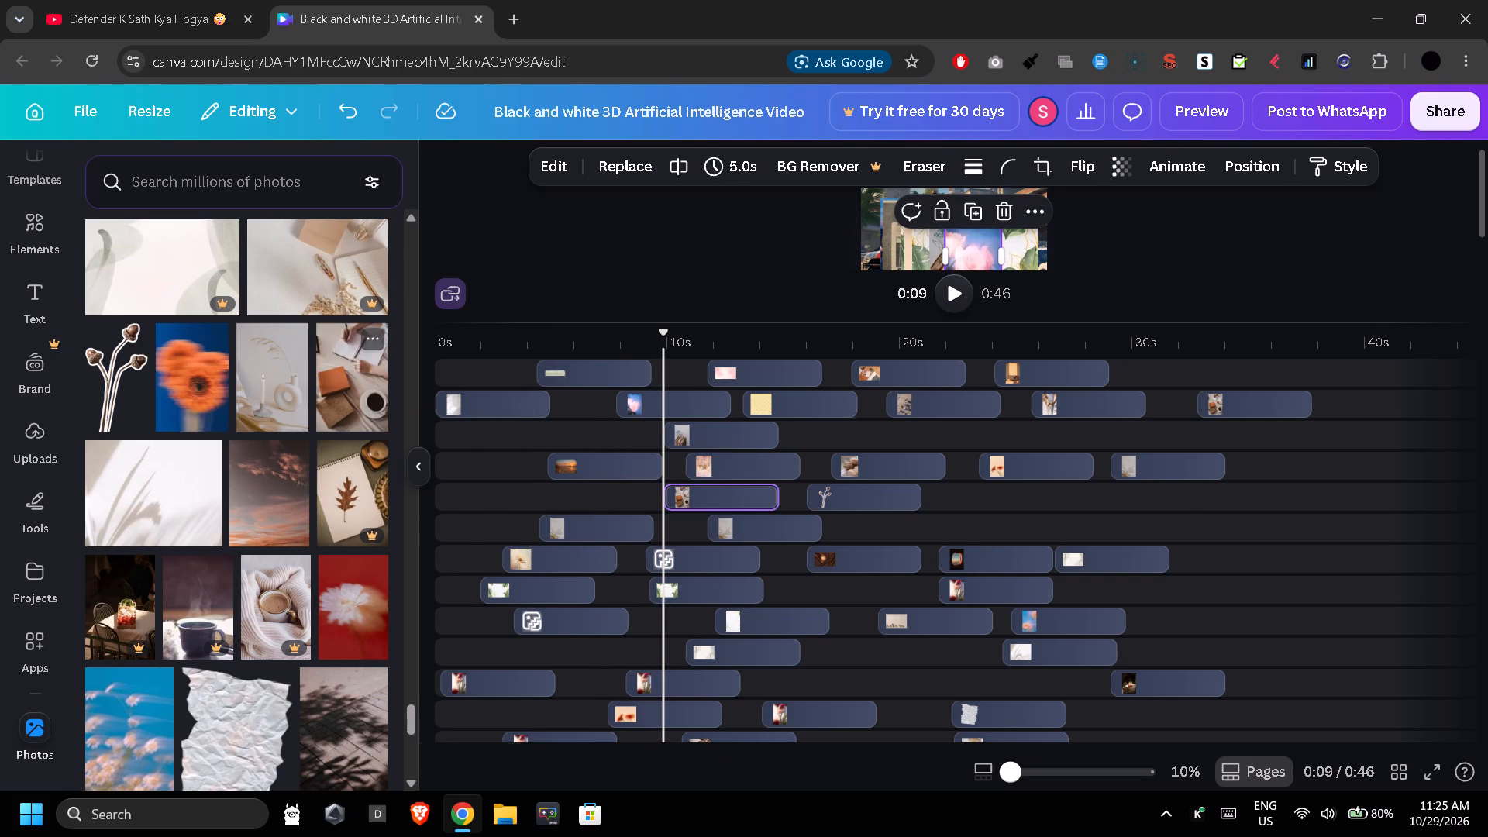
Replace the fourth track's beach sunset clip at about 5 s with the coffee mug in knit blanket photo.
left_click_drag(256, 611, 580, 478)
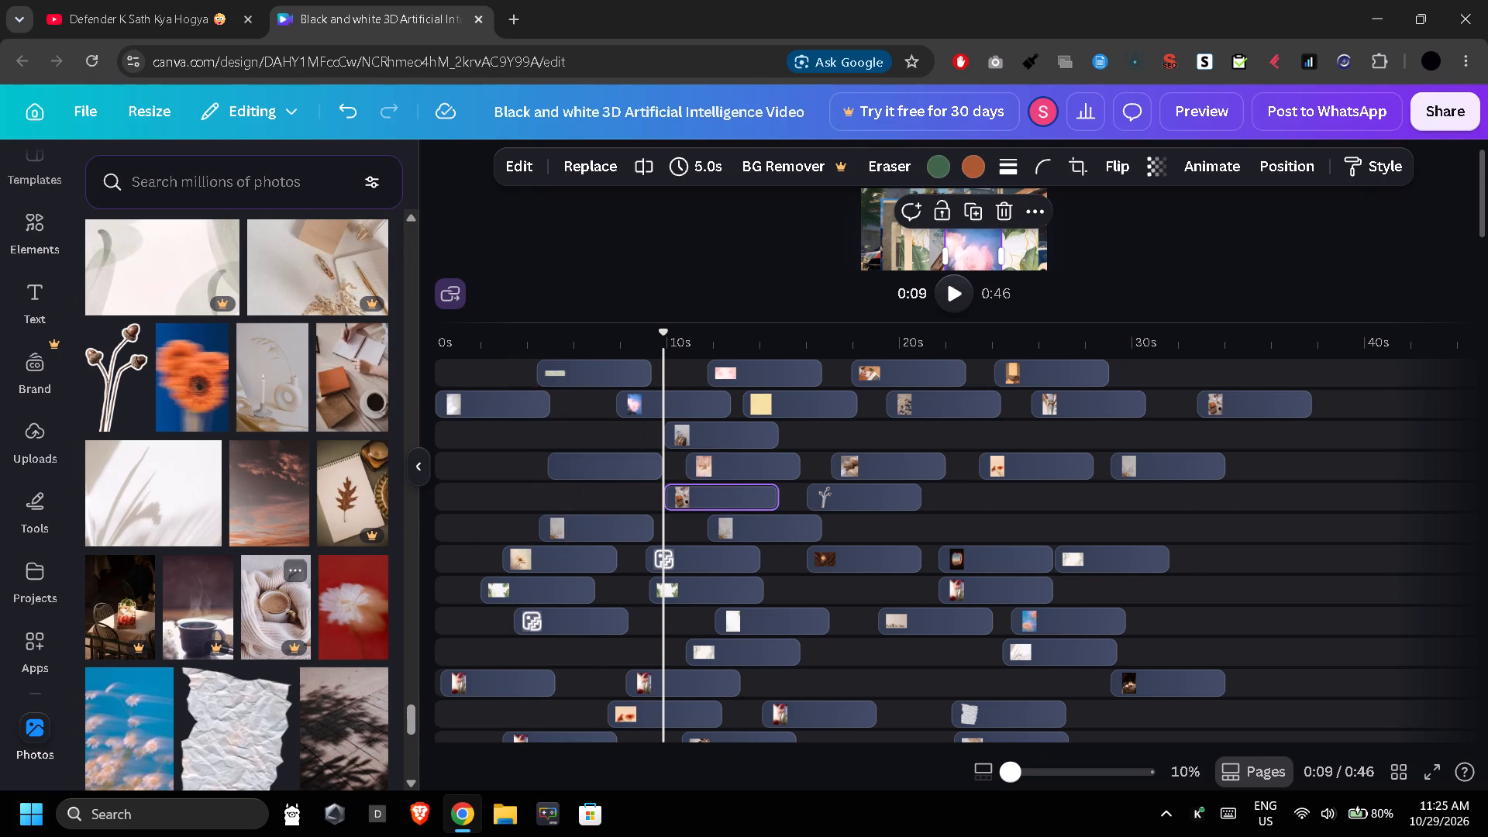
Add the coffee mug in knit blanket photo at about 3 s on the fifth track and the white flower on red photo at about 3 s on the third.
left_click_drag(290, 601, 551, 506)
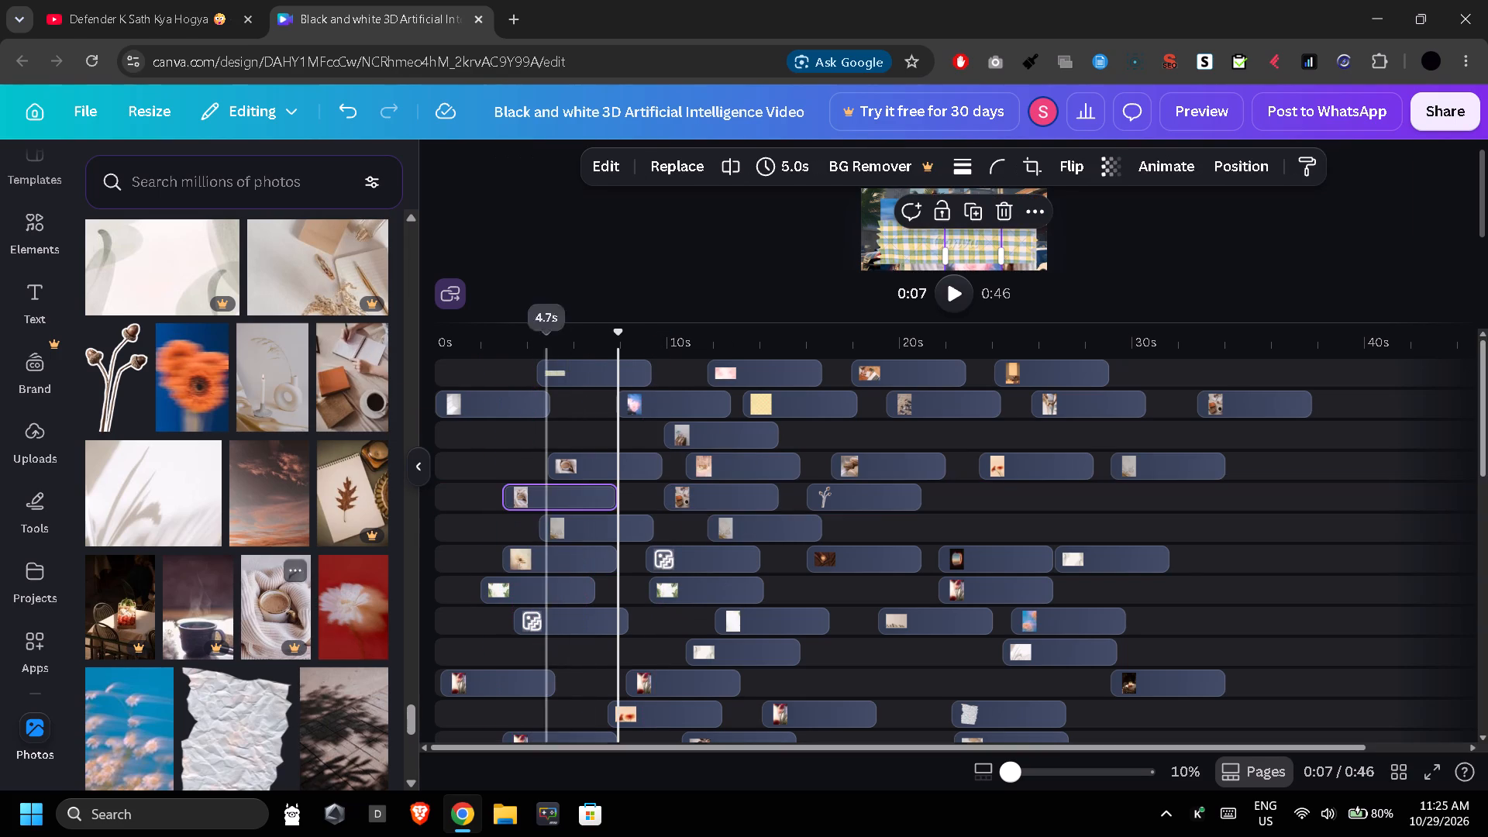
left_click_drag(368, 637, 560, 436)
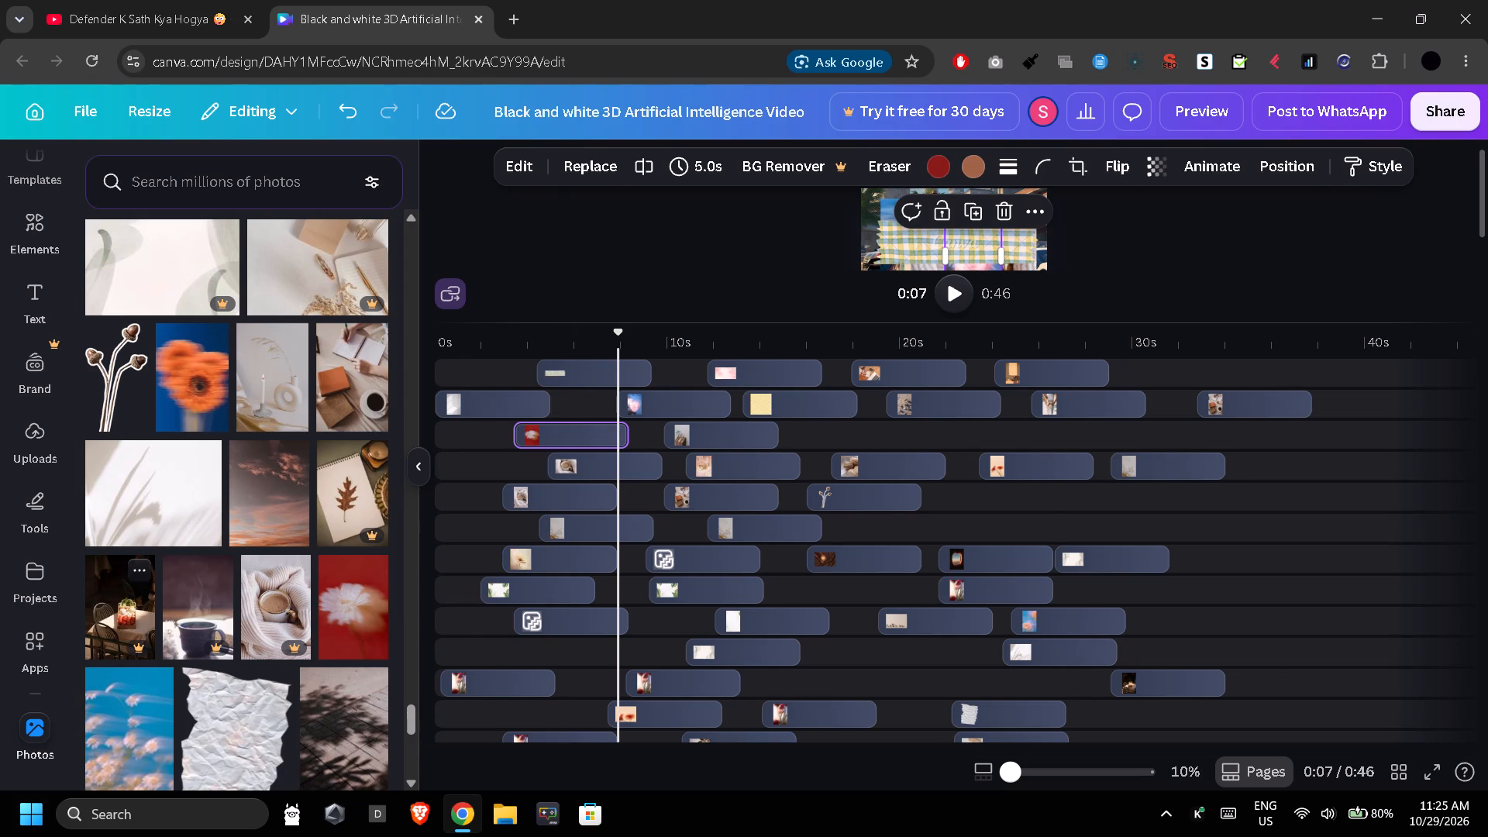
Add the dark table photo with the red drink on the third track and the dark leaf shadow photo on the sixth, both at about 18 s.
left_click_drag(130, 626, 890, 426)
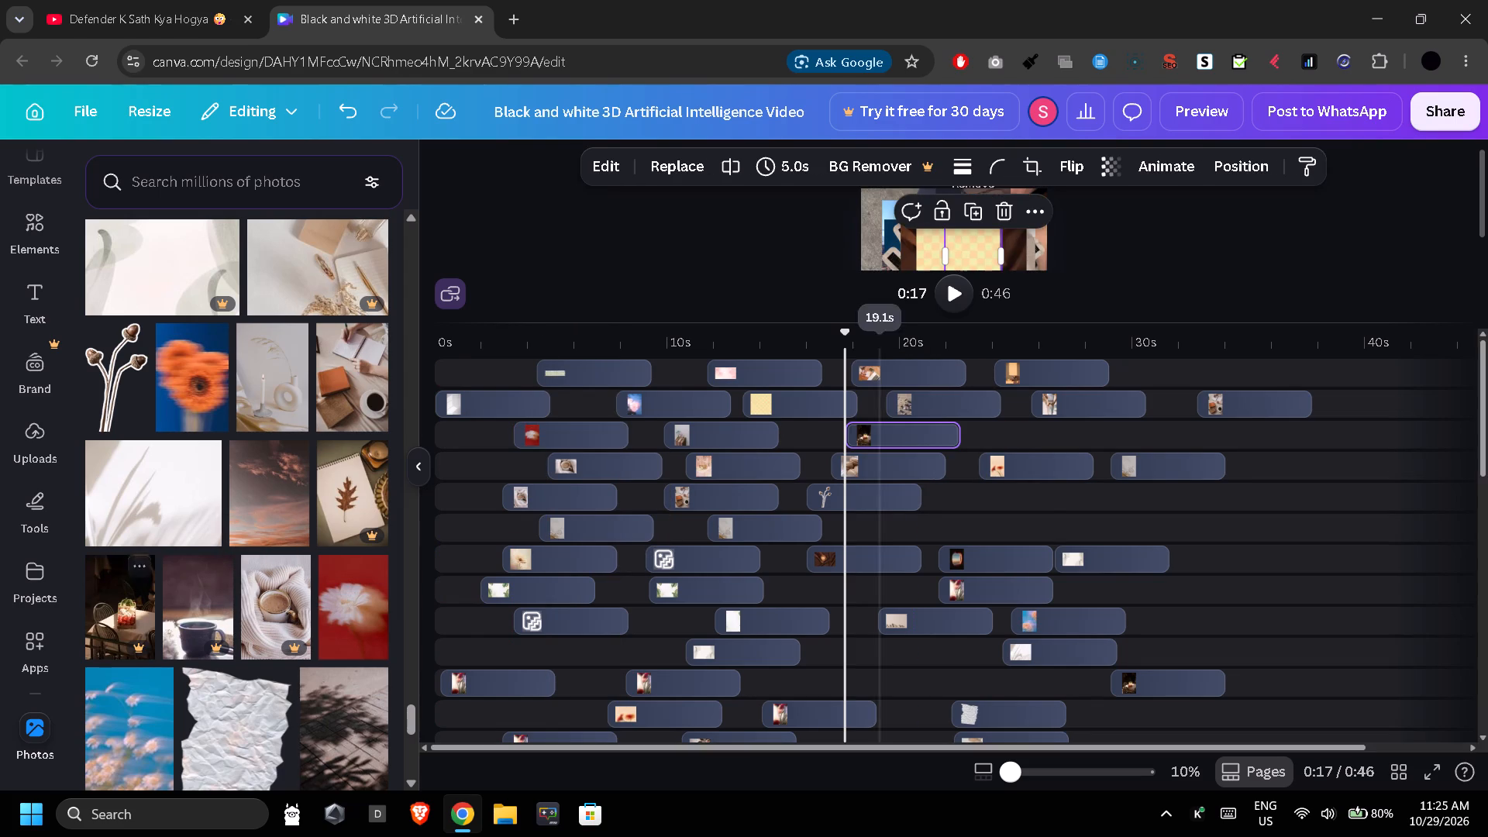
left_click_drag(343, 686, 931, 546)
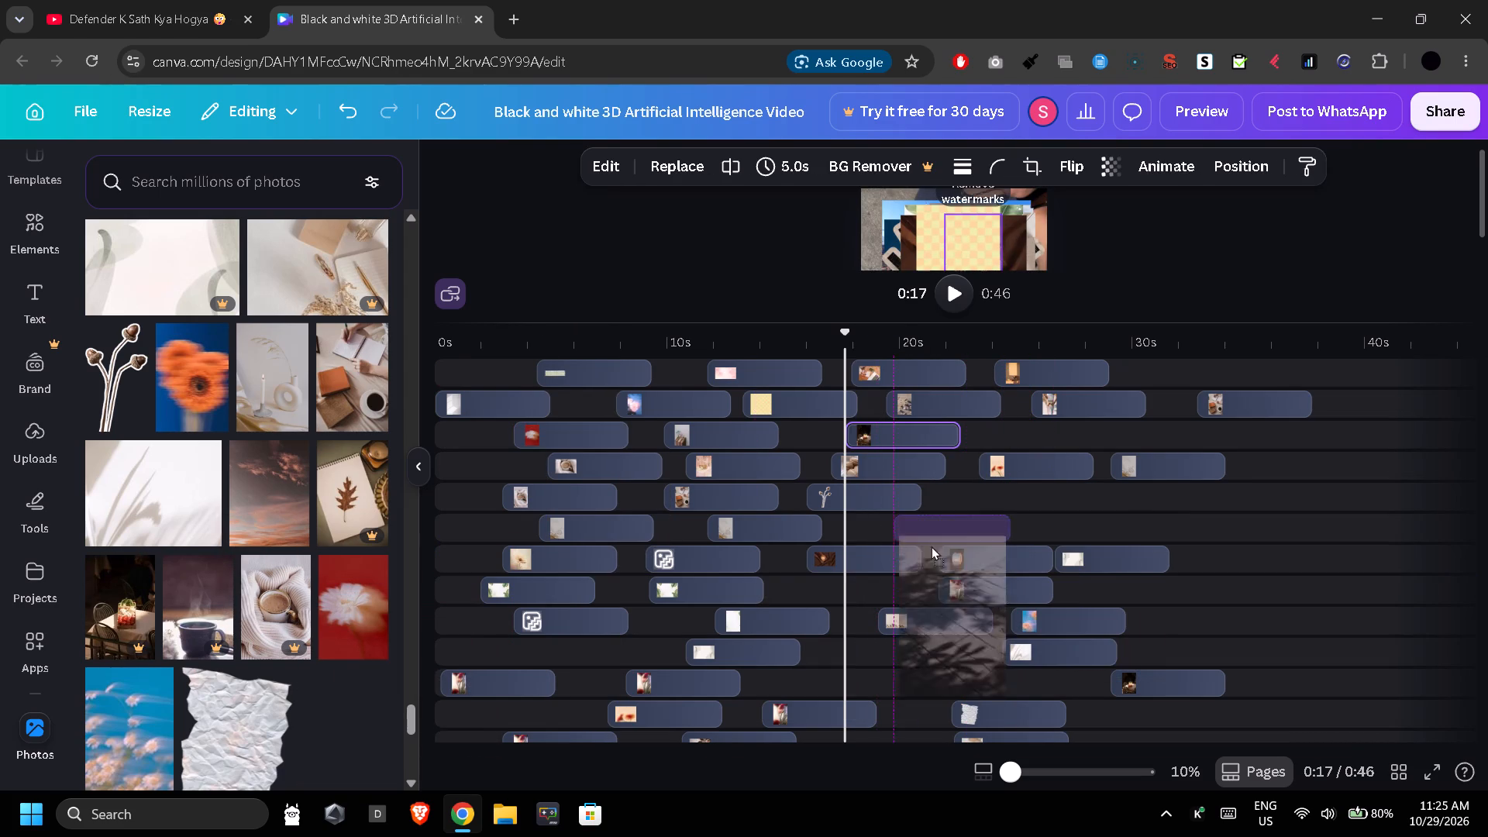
left_click_drag(931, 546, 905, 518)
Add the crumpled white paper cutout at about 24 s on the third track and the blue sky flowers photo at about 16 s on the eighth.
left_click_drag(241, 724, 246, 719)
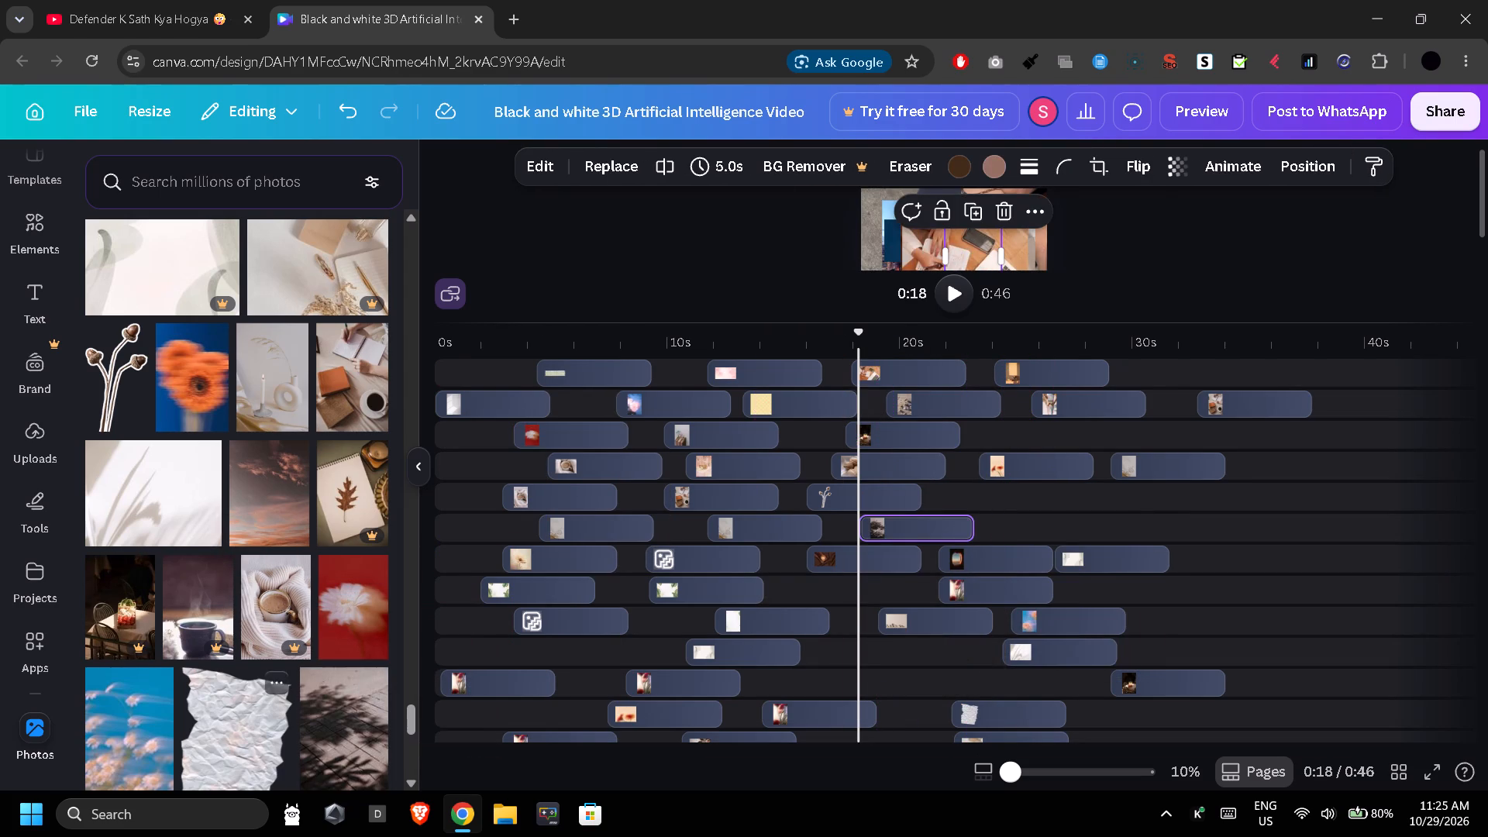
left_click_drag(246, 719, 1049, 432)
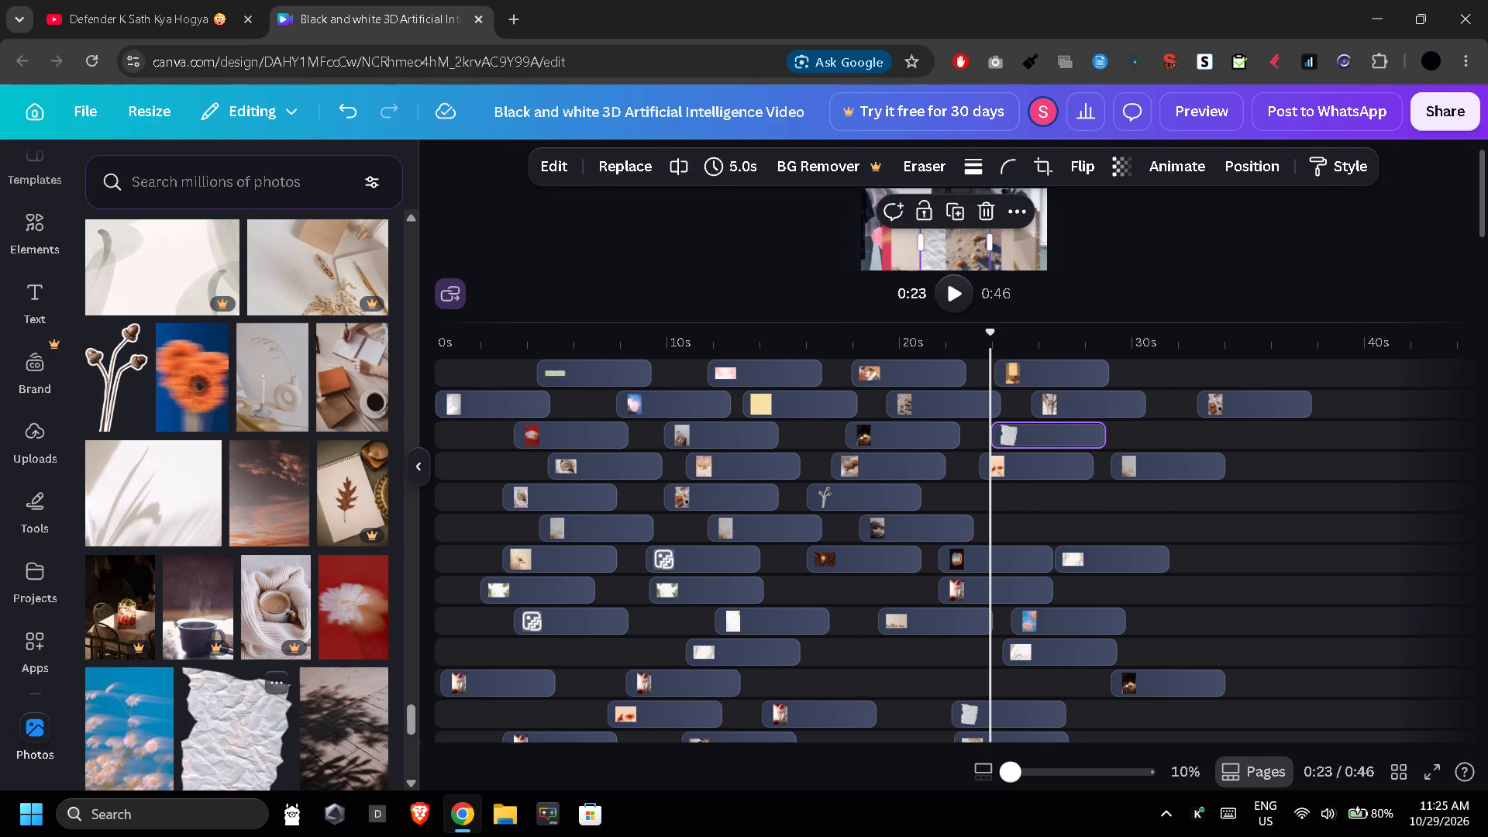
left_click_drag(142, 732, 861, 600)
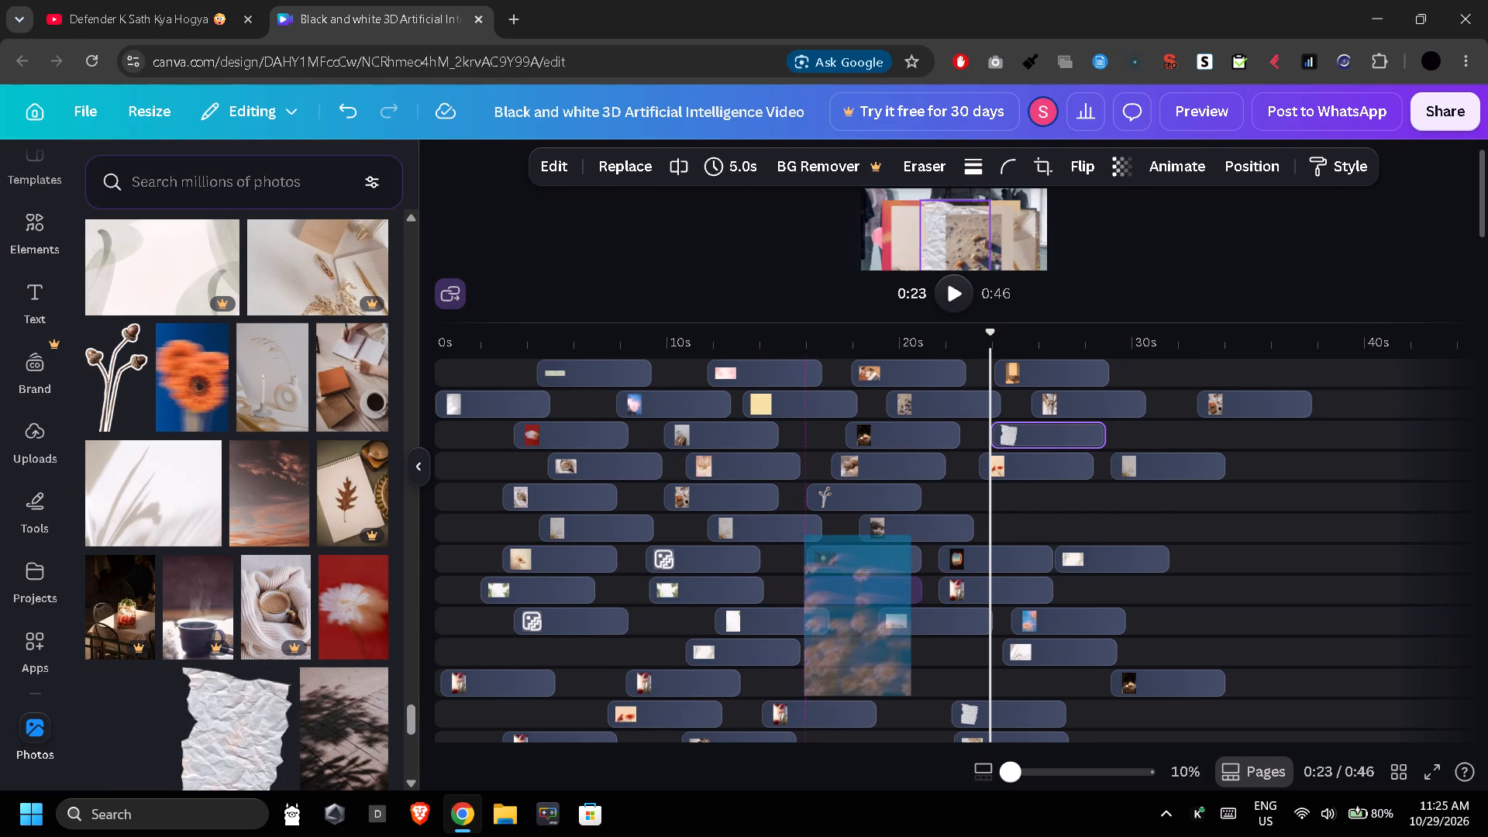
Add the purple dusk trees photo at about 23 s on the fifth track and the torn brown paper at about 17 s on the tenth.
scroll(211, 710, "down", 2)
left_click_drag(195, 632, 997, 491)
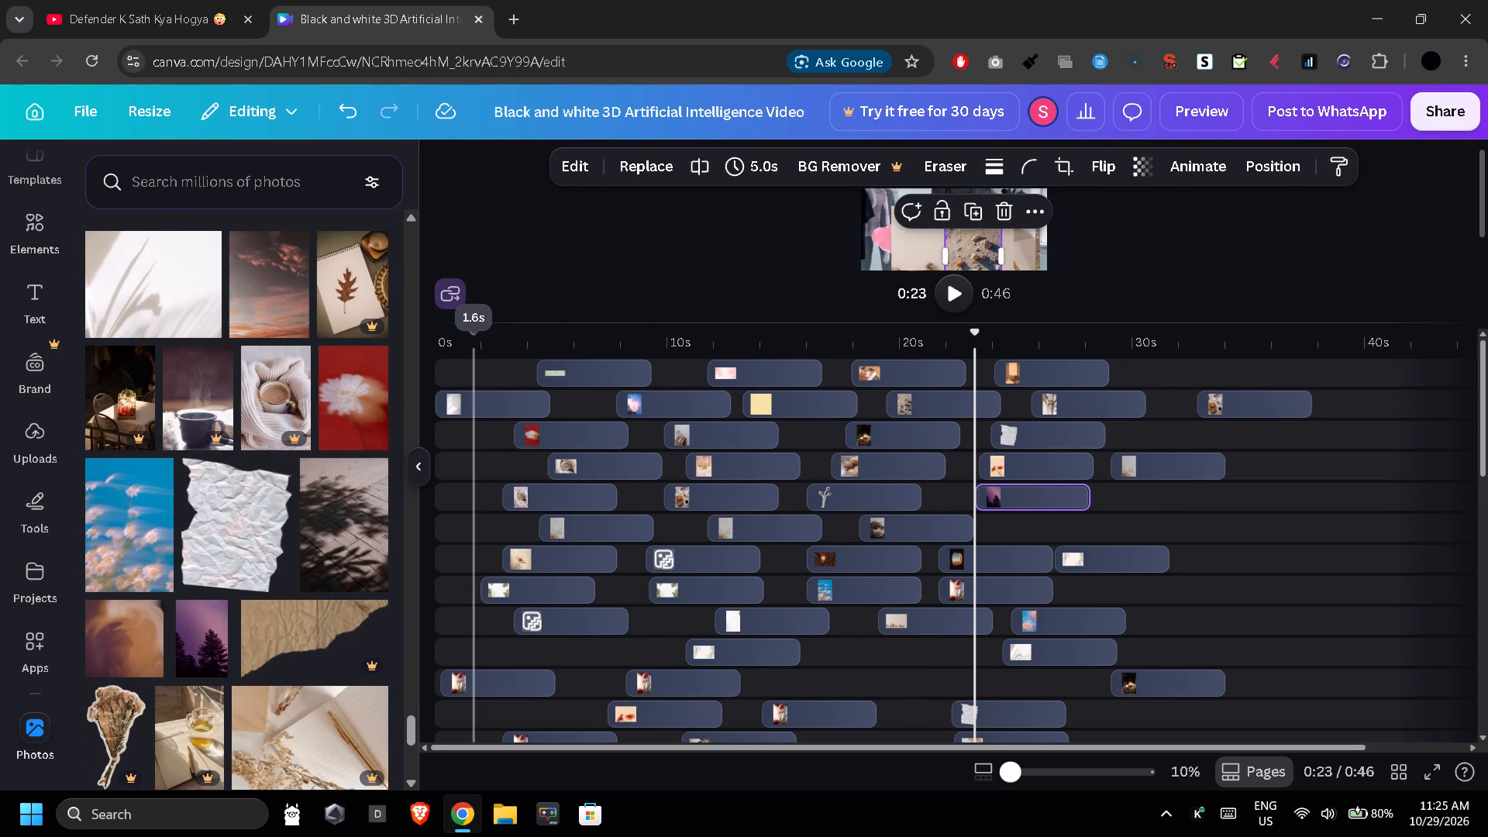
left_click_drag(346, 638, 858, 649)
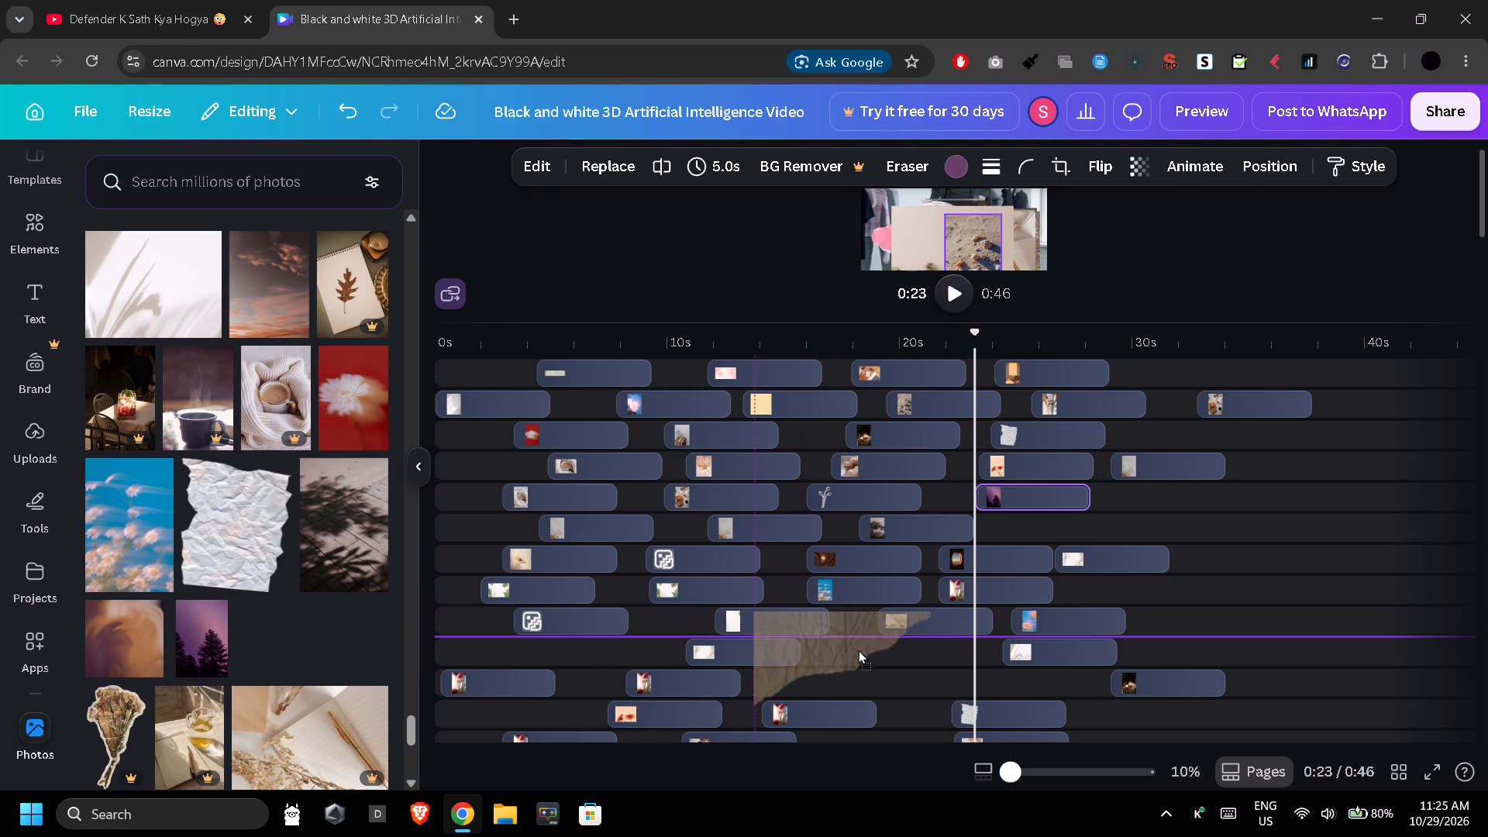
left_click_drag(858, 649, 936, 649)
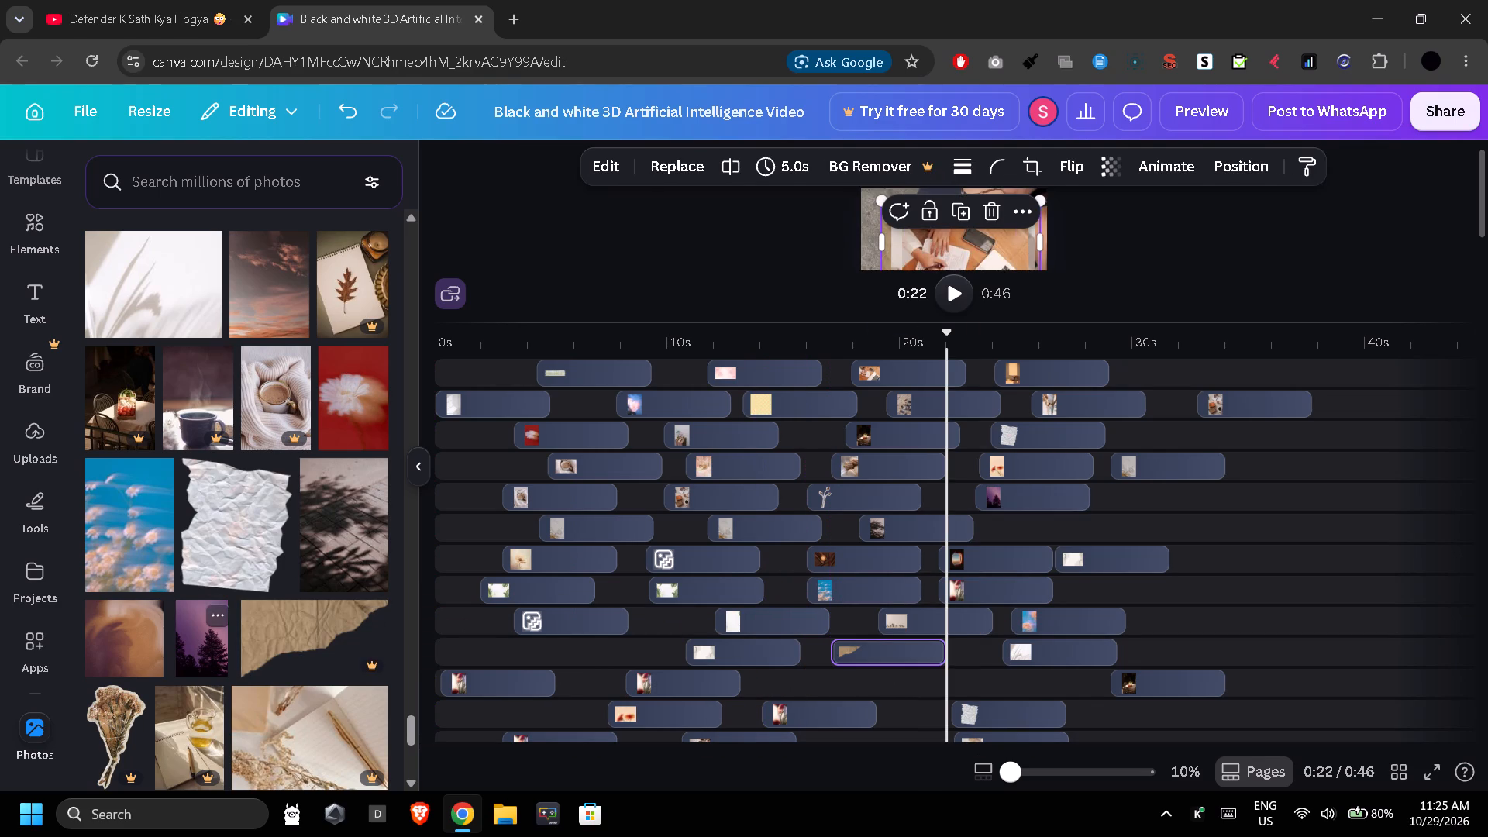
Add the dried bouquet cutout at about 6 s on the tenth track and the notebook with dried grass photo at about 1 s on the twelfth.
left_click_drag(119, 735, 477, 690)
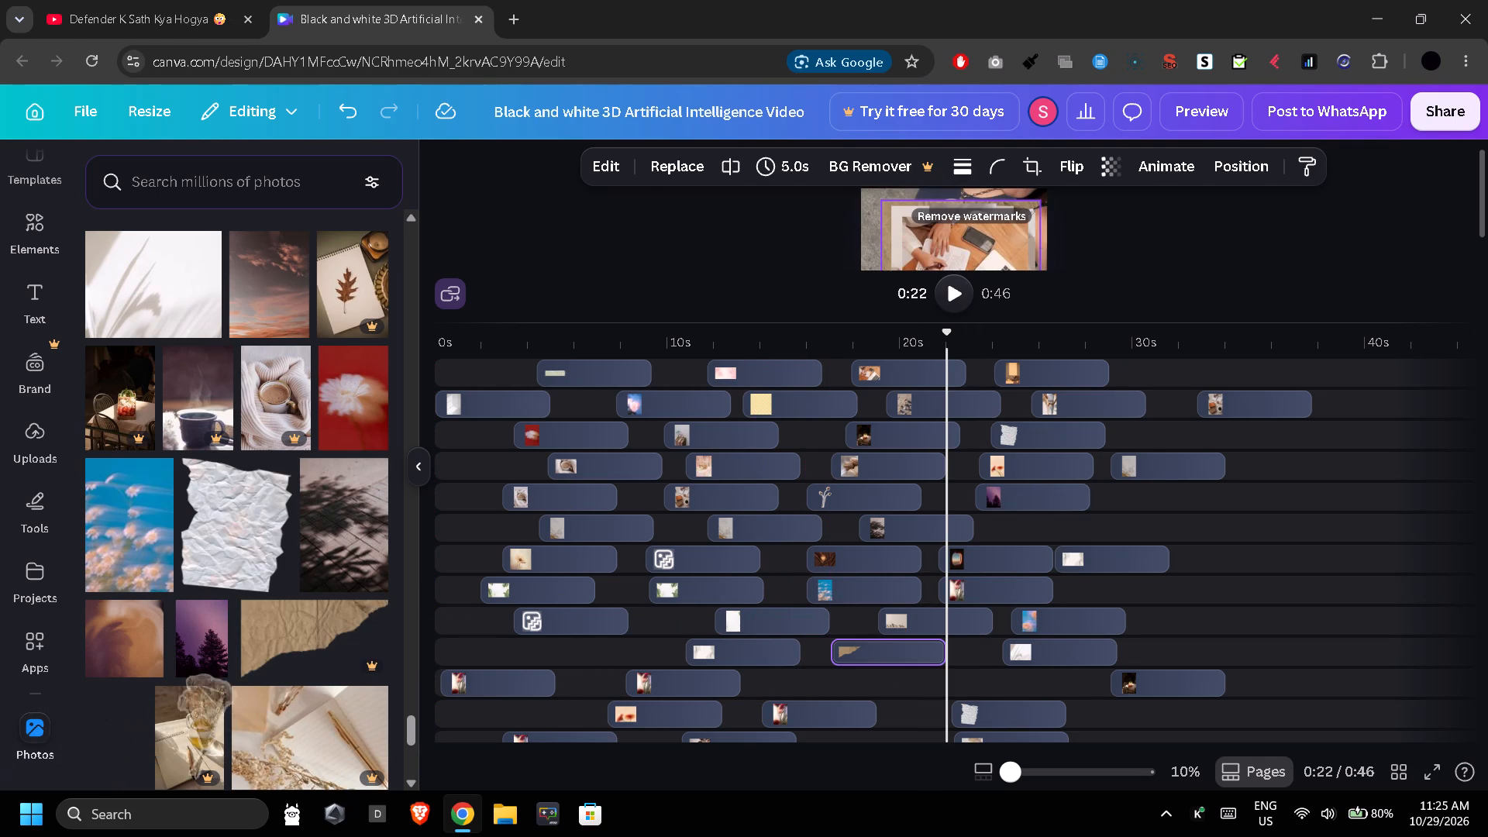
left_click_drag(477, 690, 604, 653)
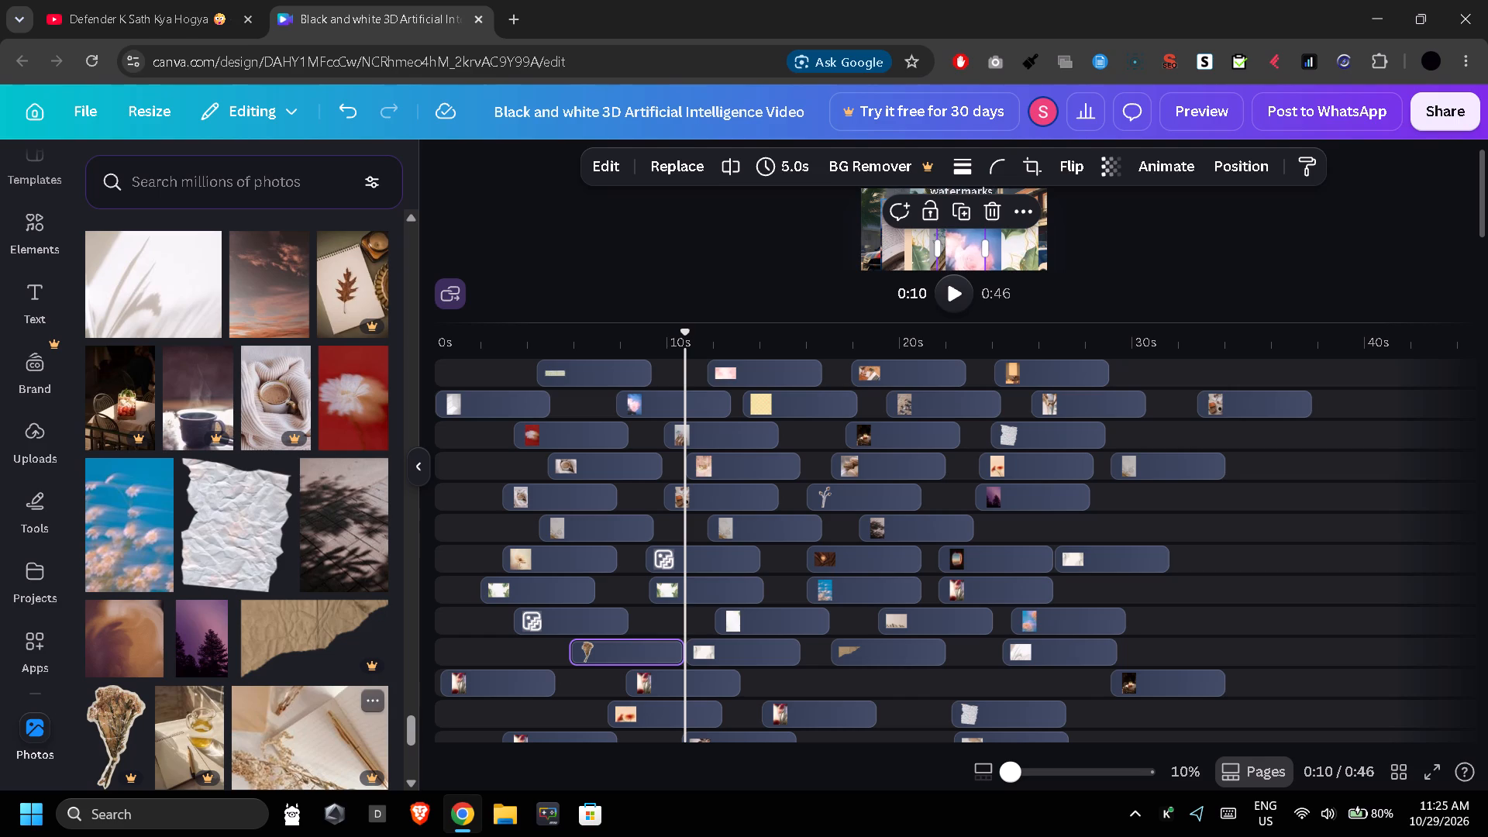
left_click_drag(267, 750, 487, 718)
Add the yellow flower field photo at about 14 s on the eleventh track and the red rose photo at 0 s on the tenth.
scroll(244, 731, "down", 1)
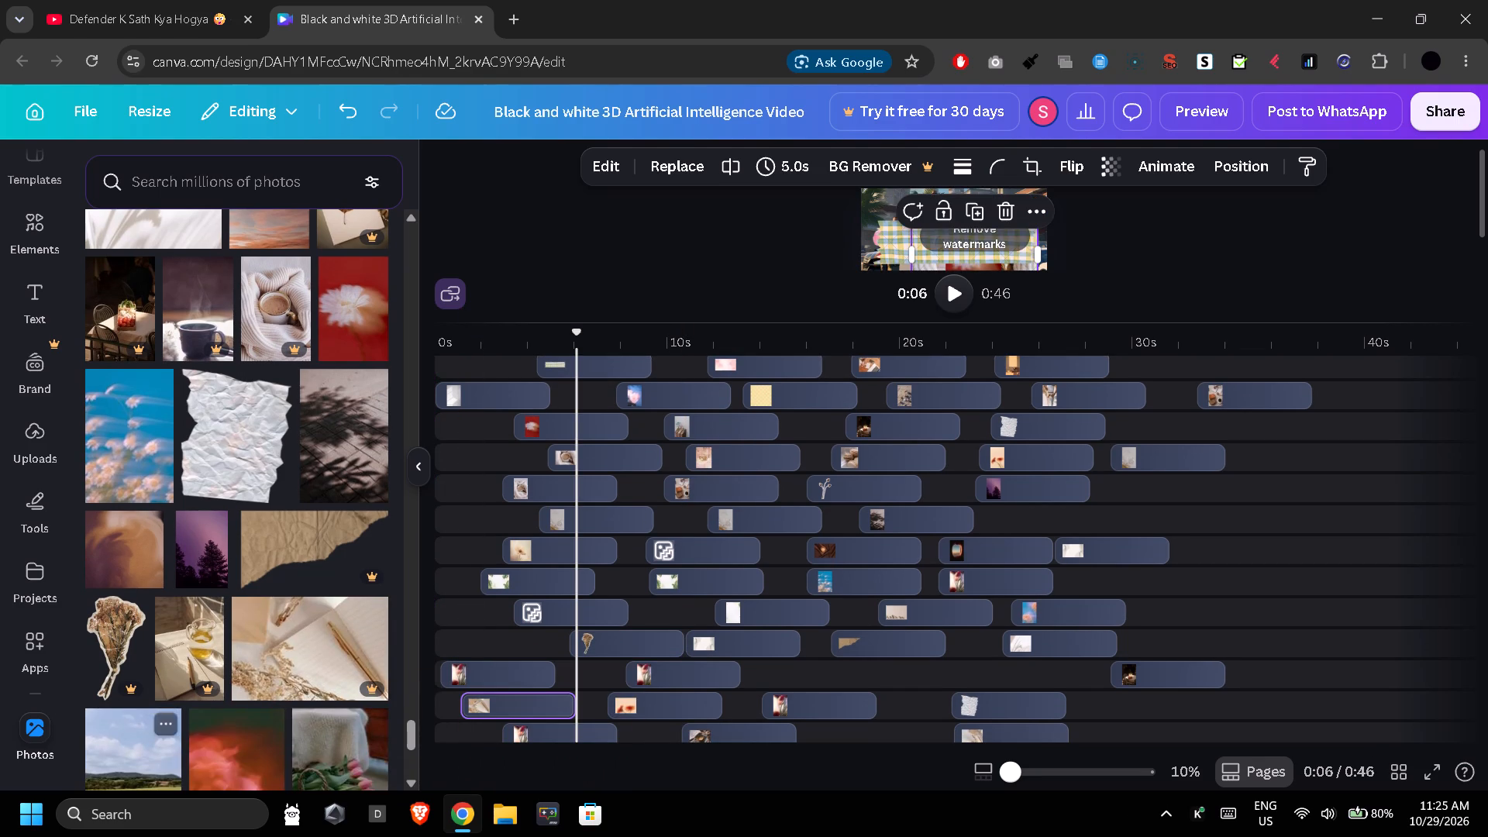
left_click_drag(136, 751, 806, 668)
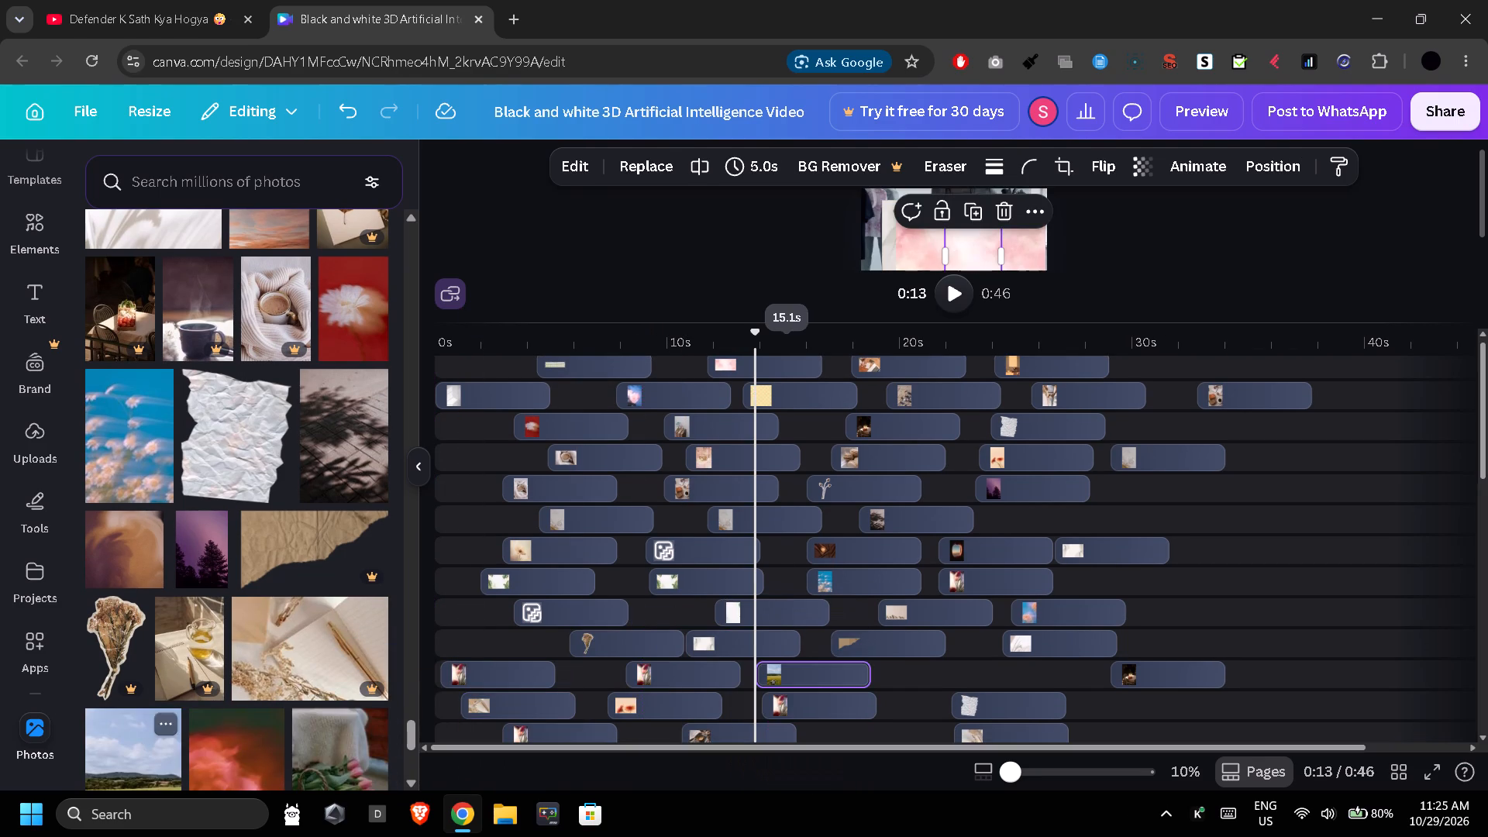
left_click_drag(243, 732, 508, 639)
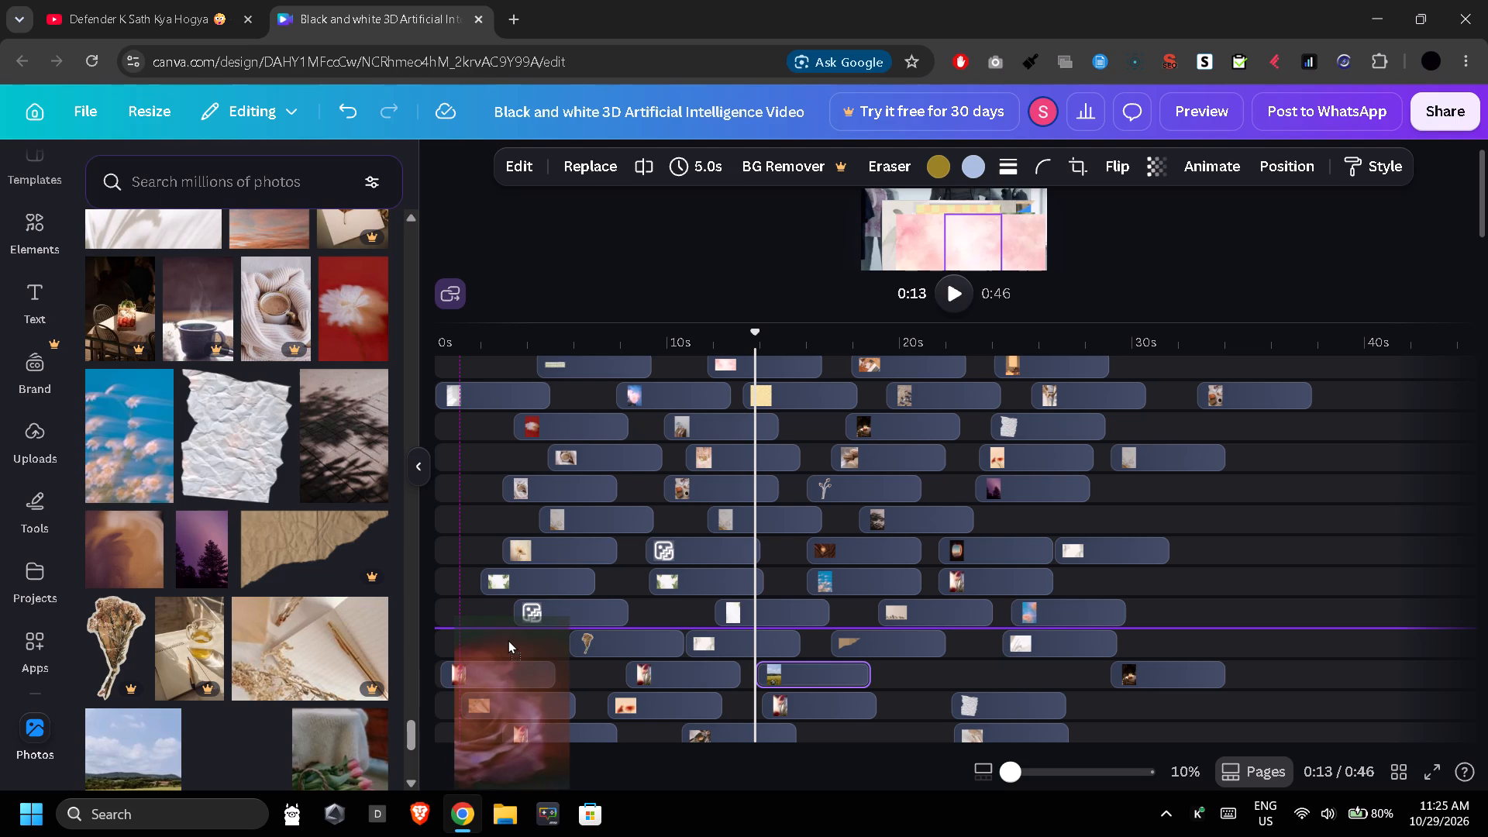
left_click_drag(508, 639, 486, 649)
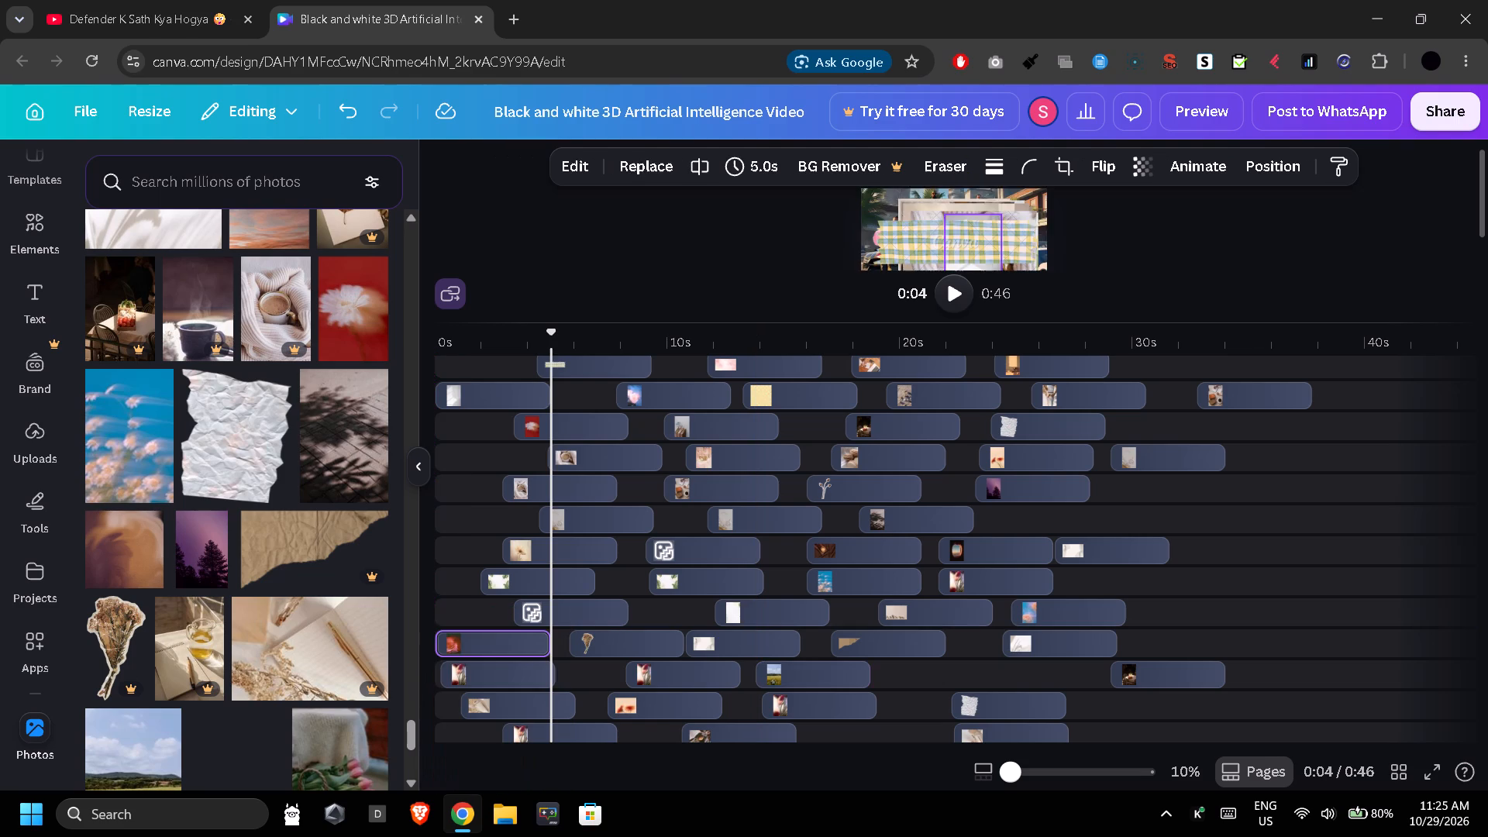
Add the wooden sideboard photo at about 19 s on the eleventh track and the orange building photo at about 17 s on the thirteenth.
scroll(304, 692, "down", 2)
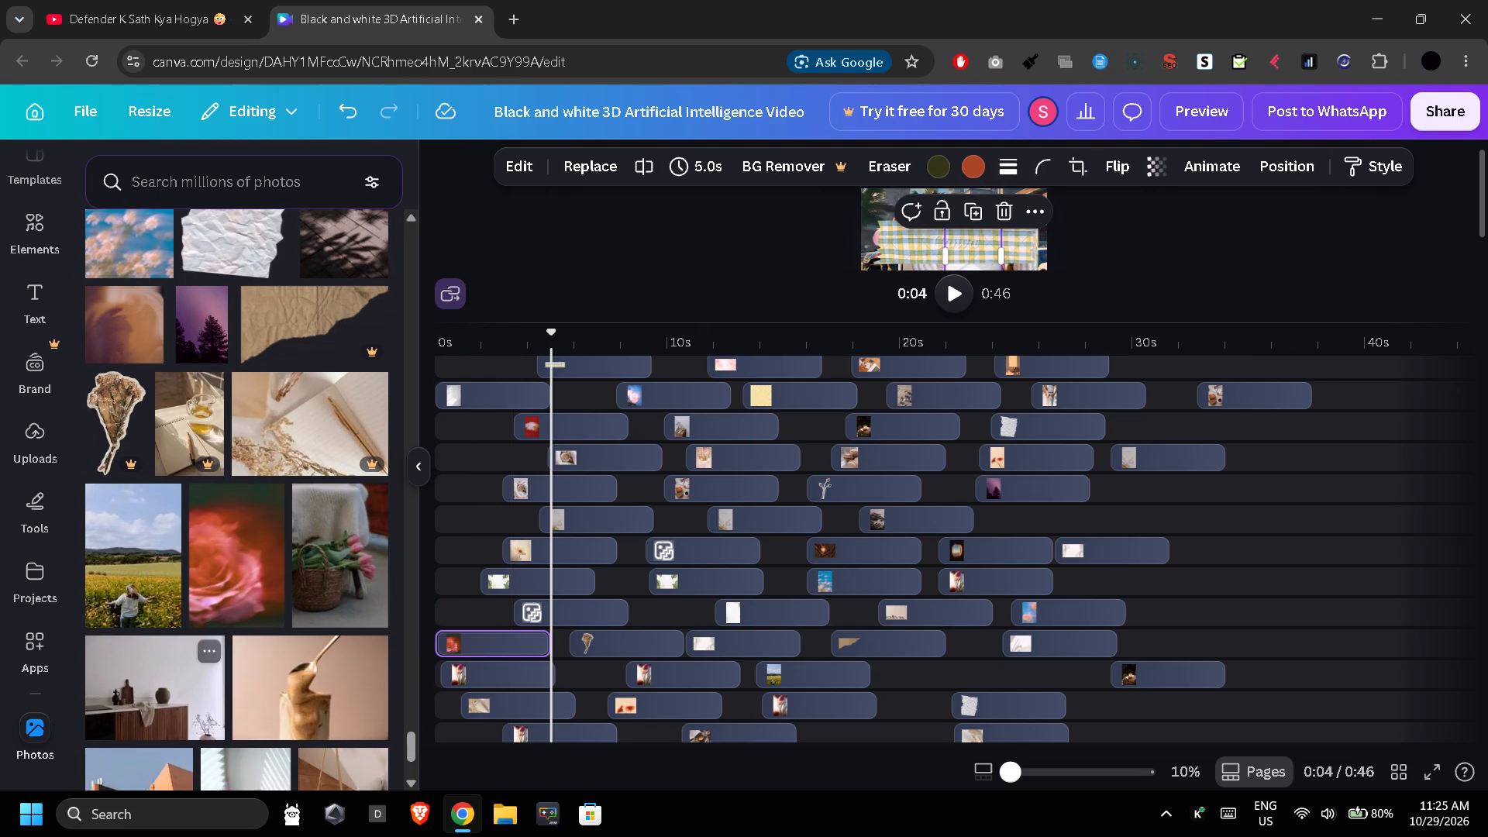
left_click_drag(171, 704, 945, 673)
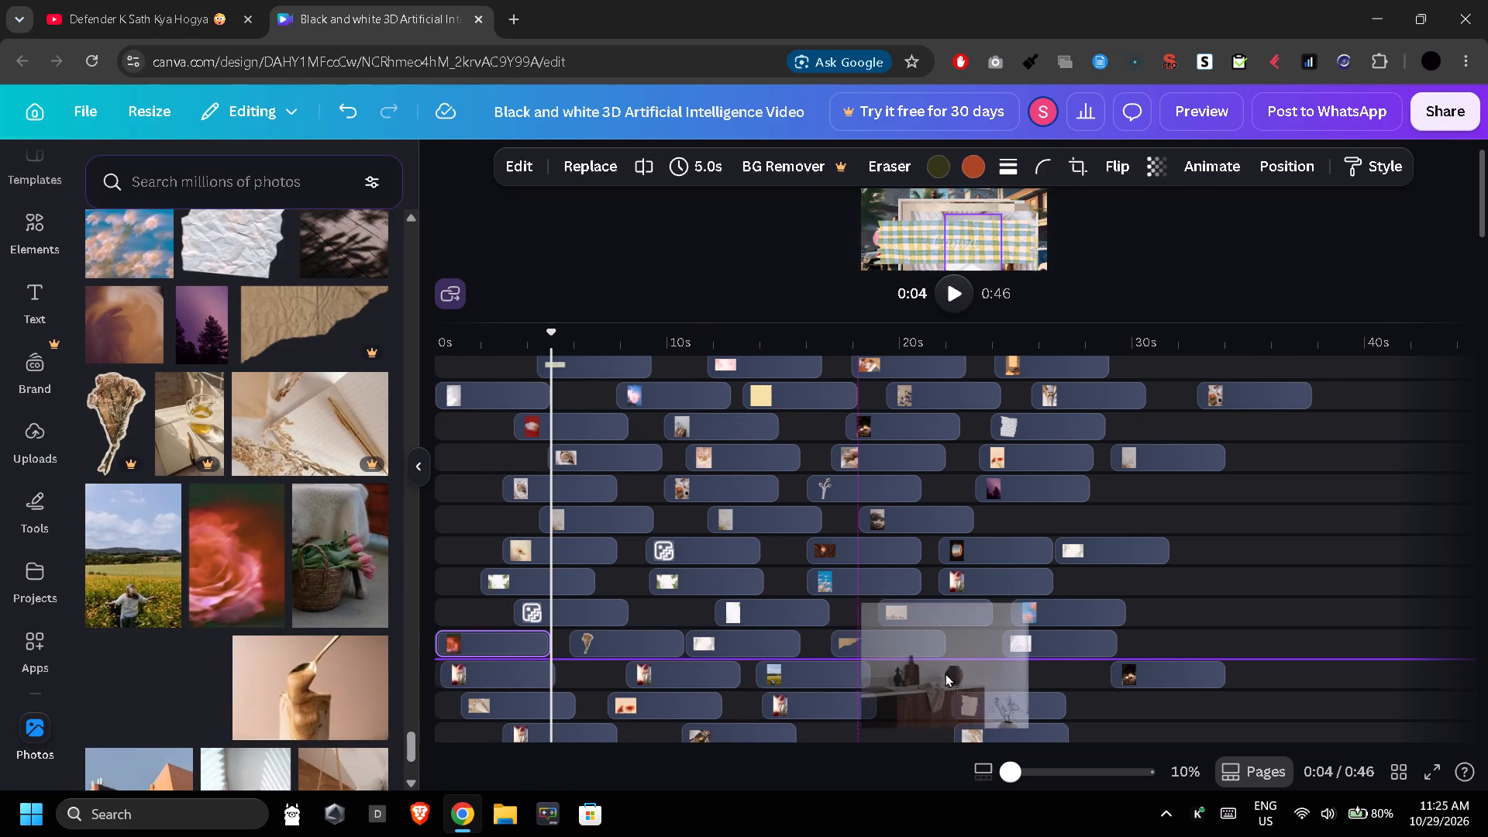
left_click_drag(945, 673, 972, 678)
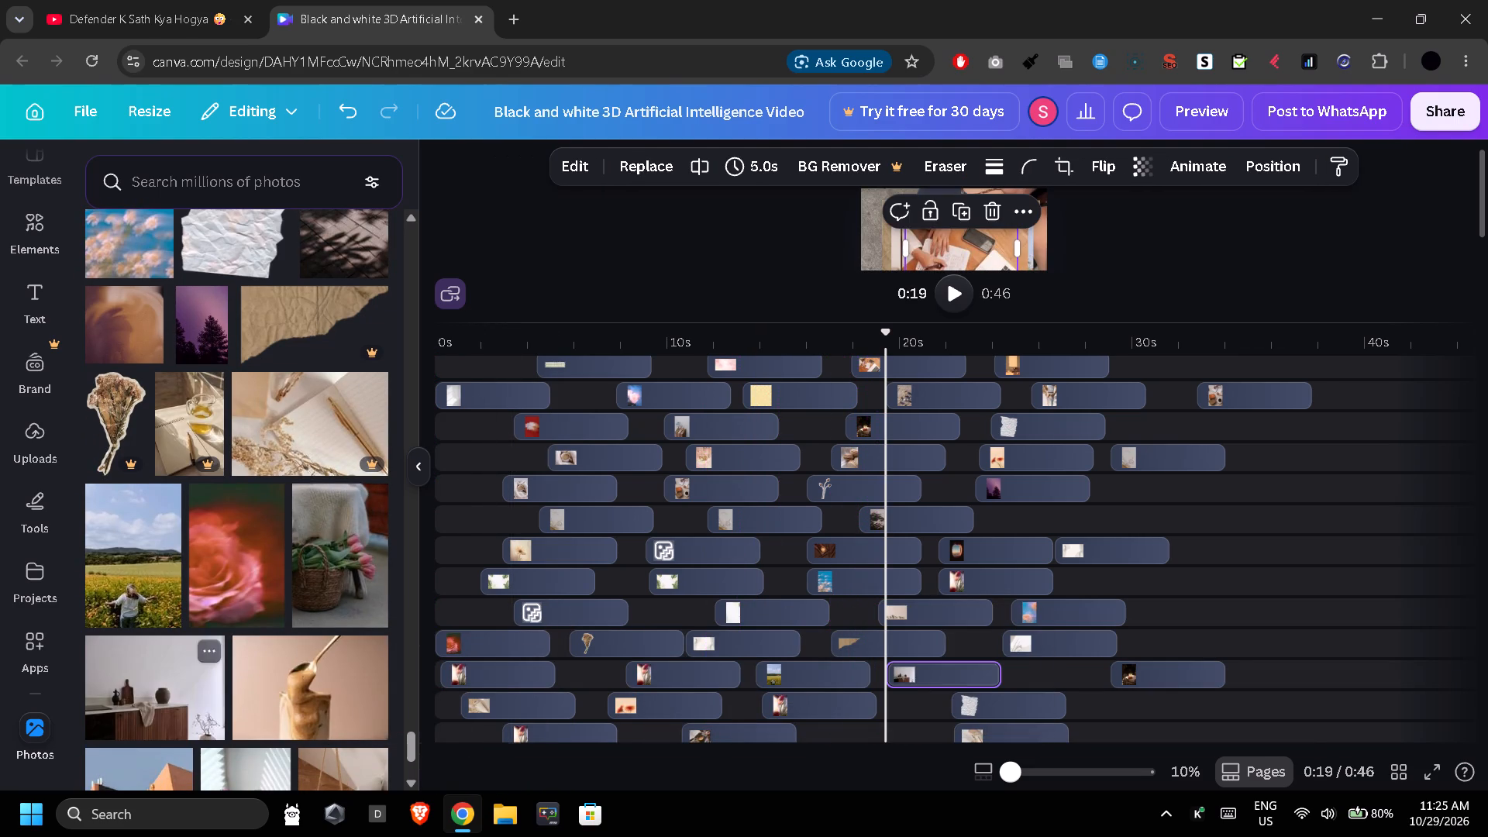
scroll(361, 718, "down", 2)
left_click_drag(147, 598, 917, 743)
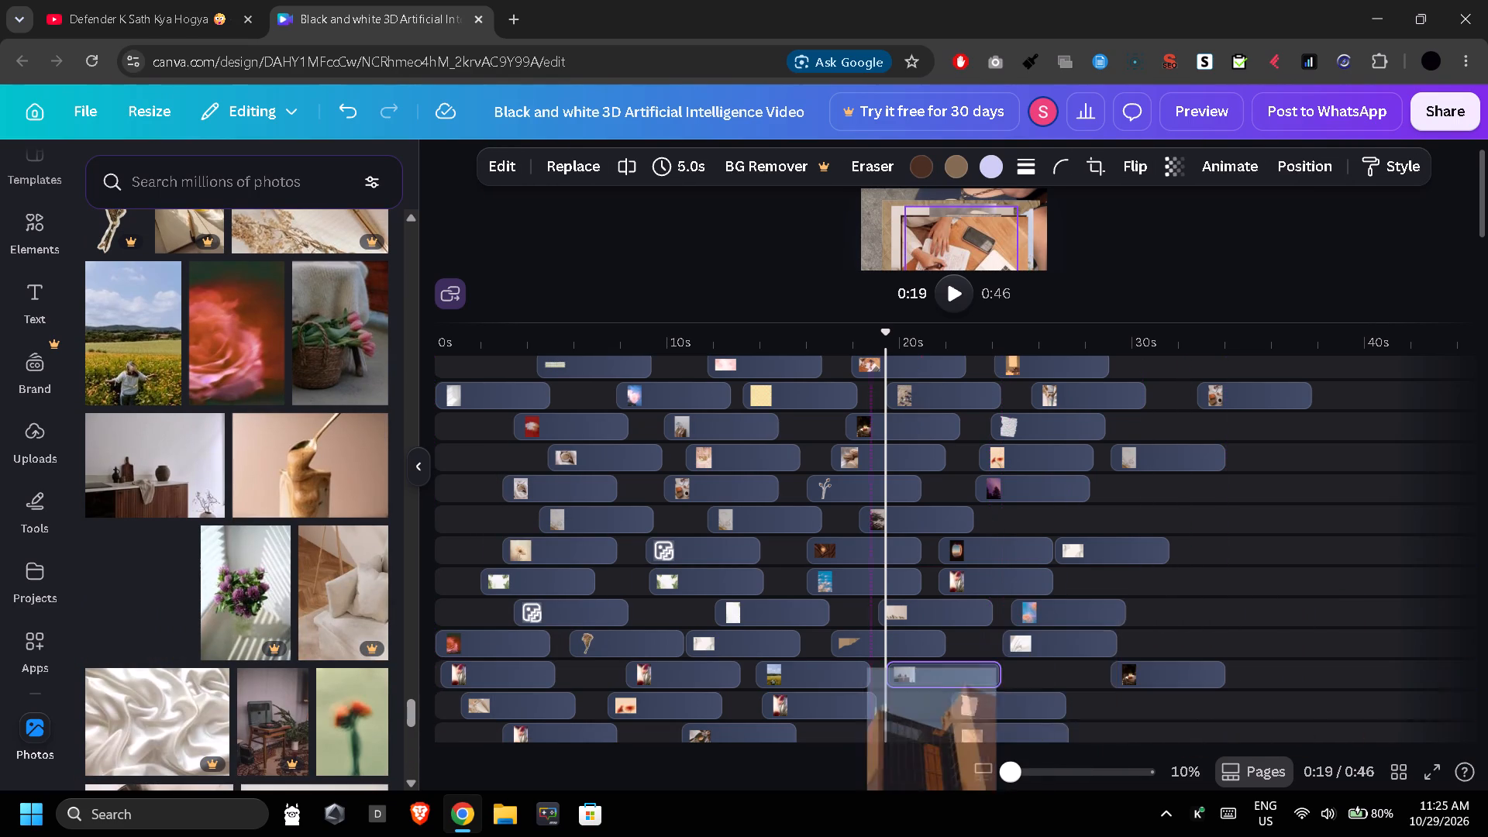
left_click_drag(917, 743, 892, 592)
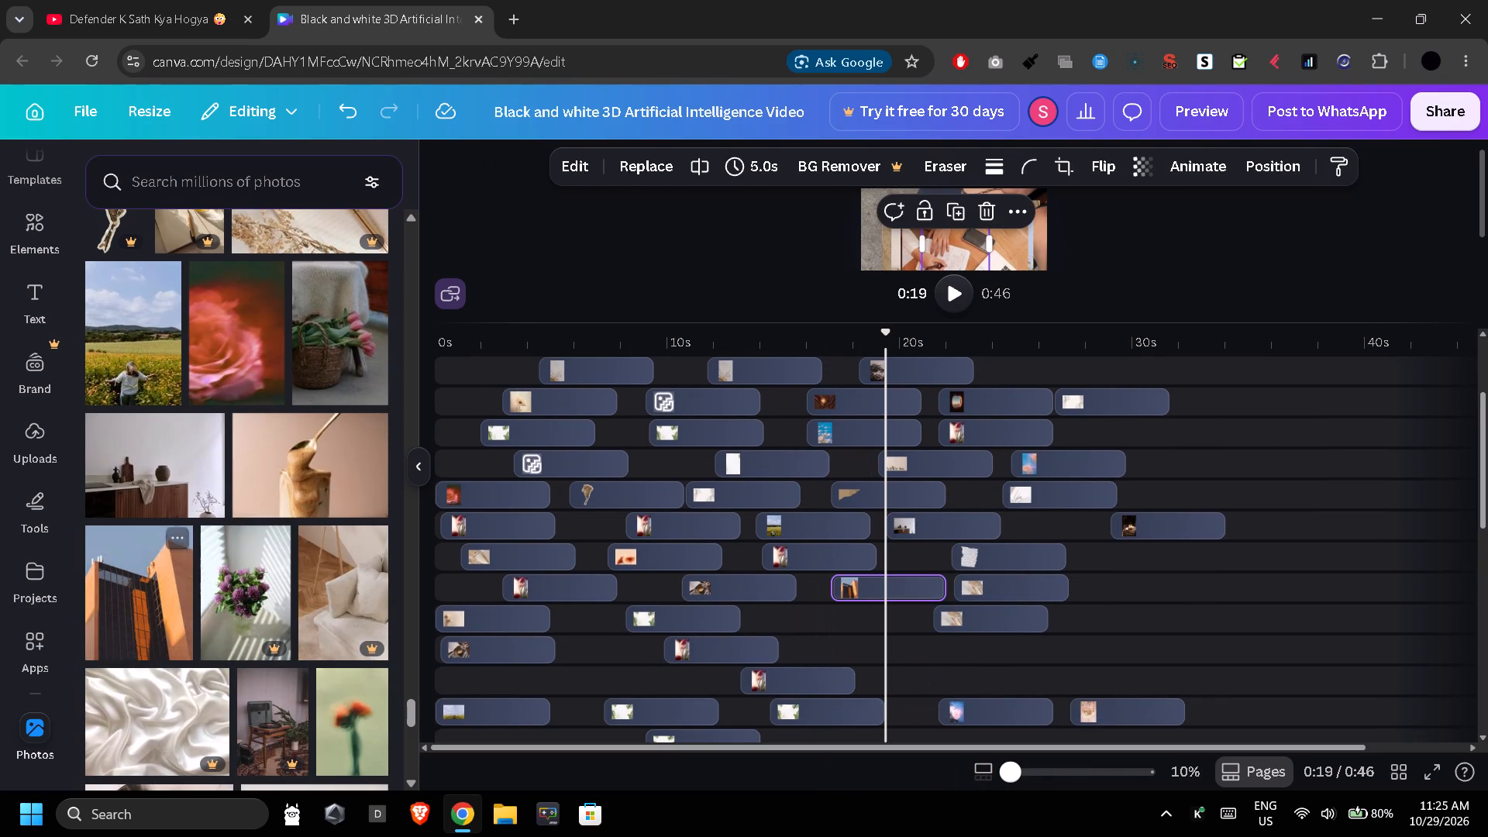
Add the orange flower on green photo at about 16 s on the fourteenth track and again near 0 s on the sixteenth.
left_click_drag(339, 715, 817, 605)
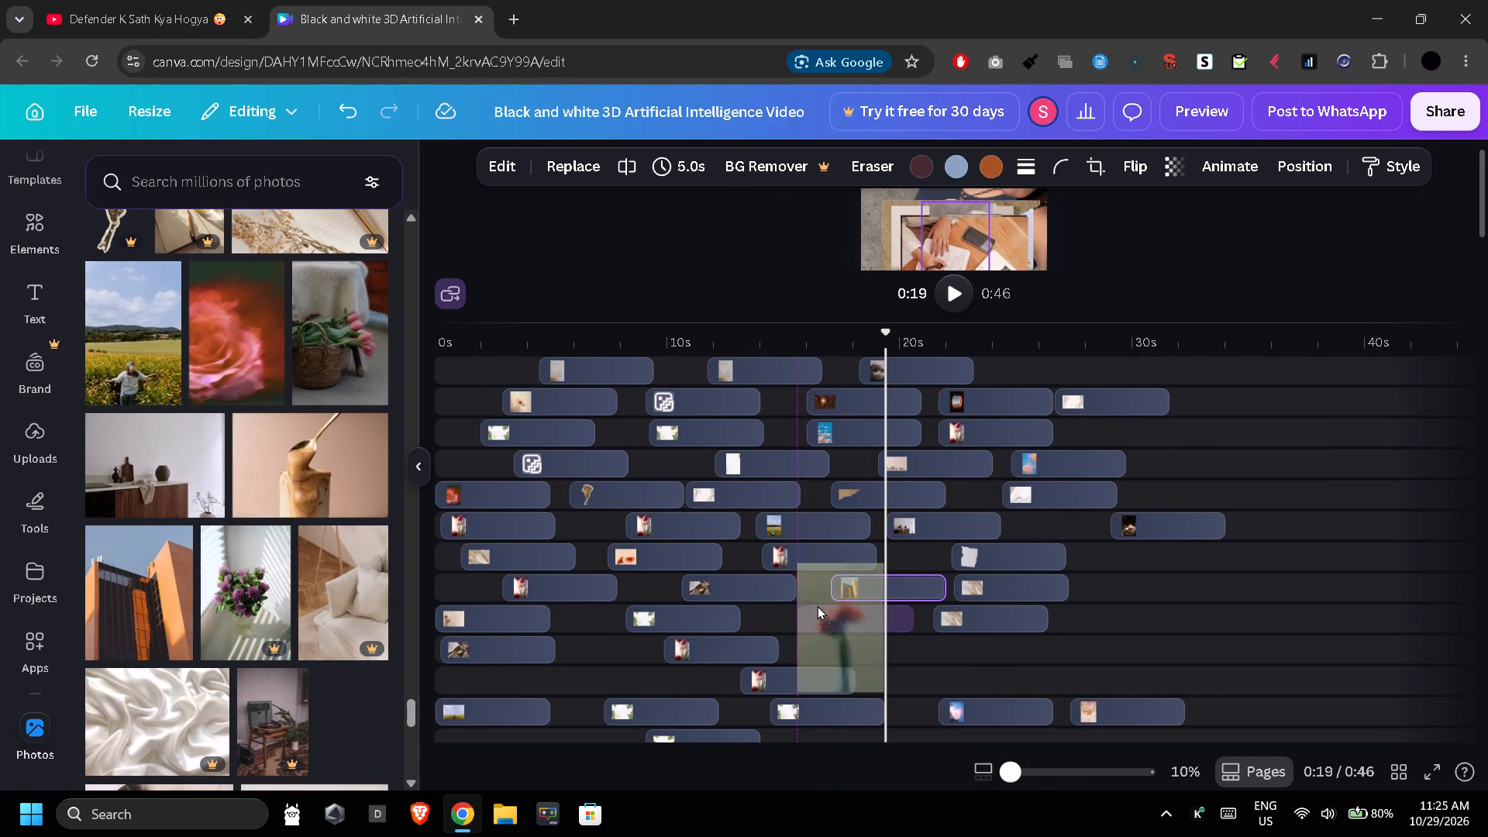
left_click_drag(817, 605, 817, 606)
left_click_drag(352, 740, 500, 673)
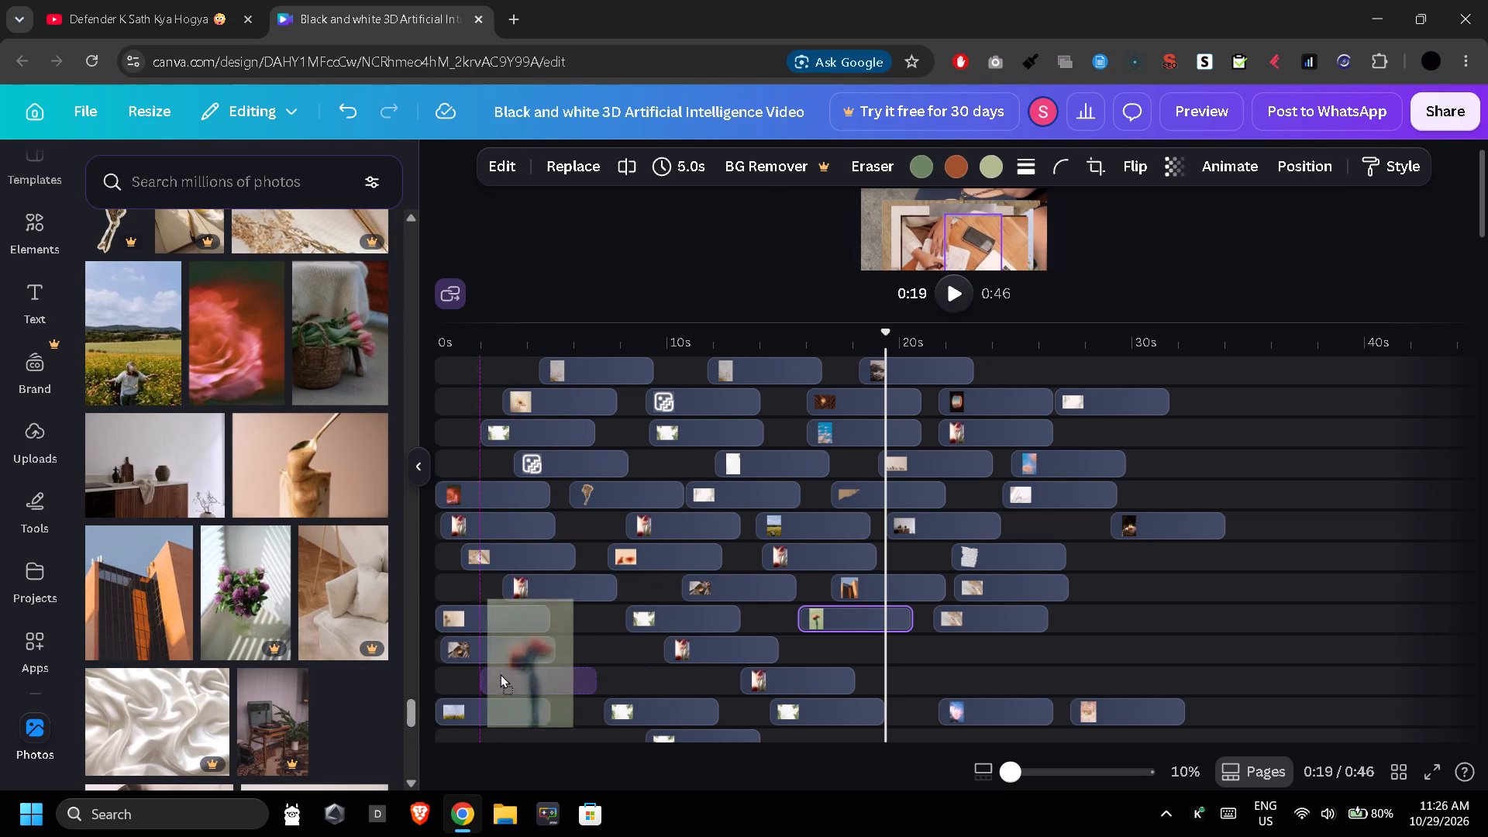
left_click_drag(500, 673, 481, 674)
Add the camera and notebook photo at about 6 s on the sixteenth track and the old map photo at about 15 s on the fifteenth.
scroll(268, 718, "down", 1)
left_click_drag(160, 672, 650, 677)
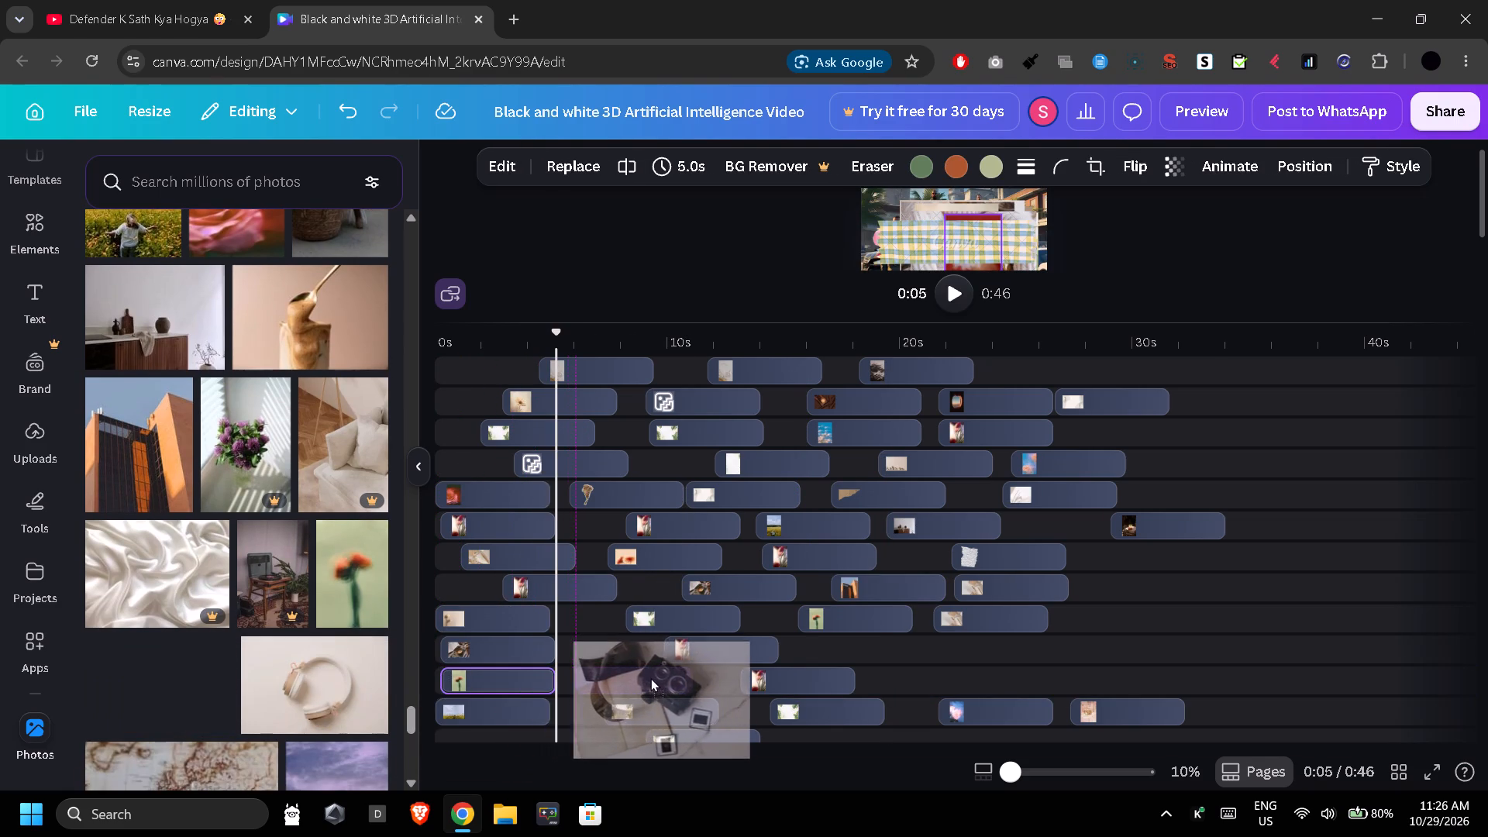
left_click_drag(650, 677, 656, 676)
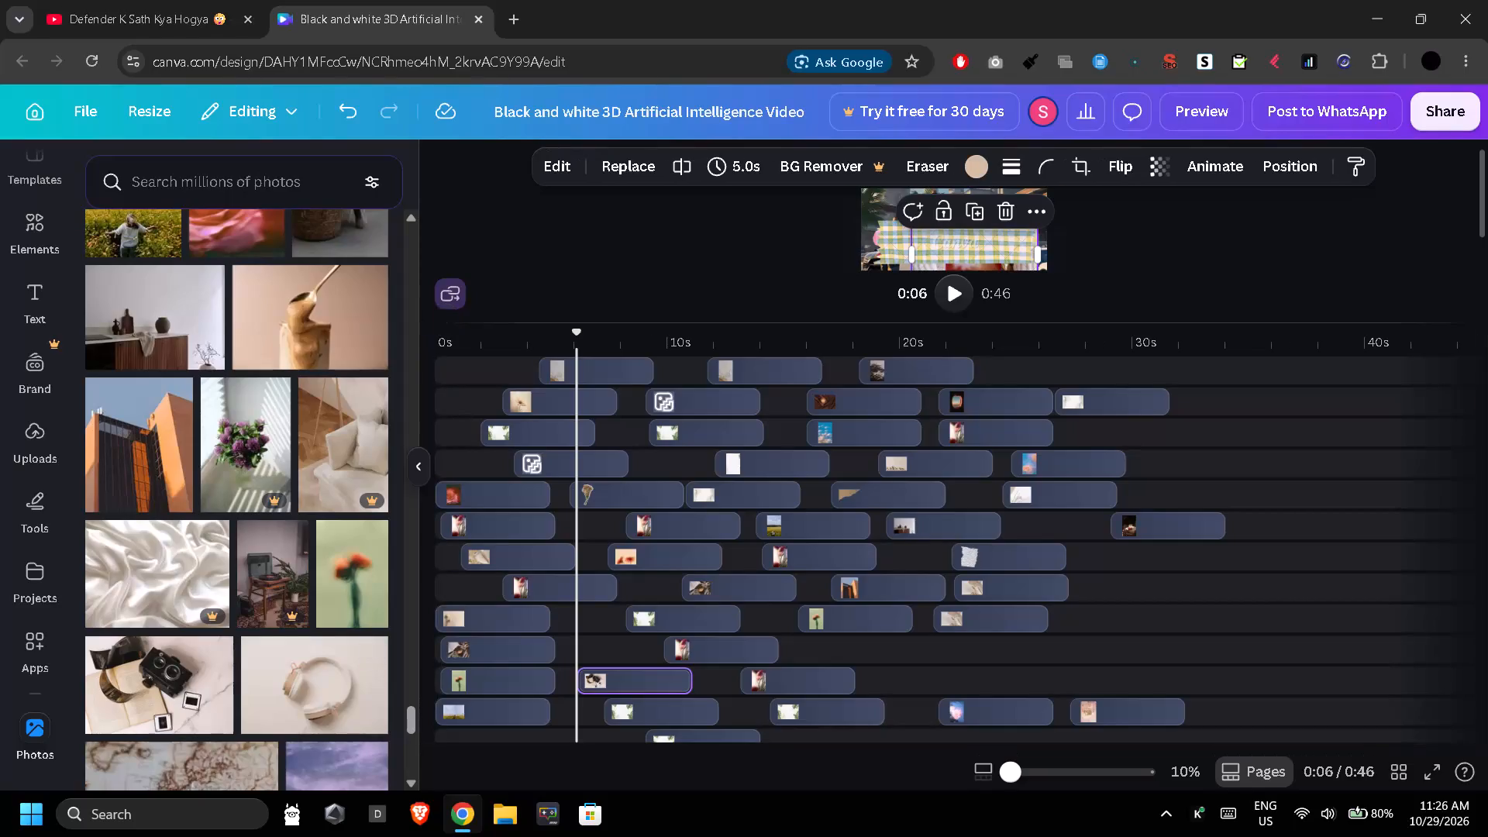
left_click_drag(224, 763, 852, 646)
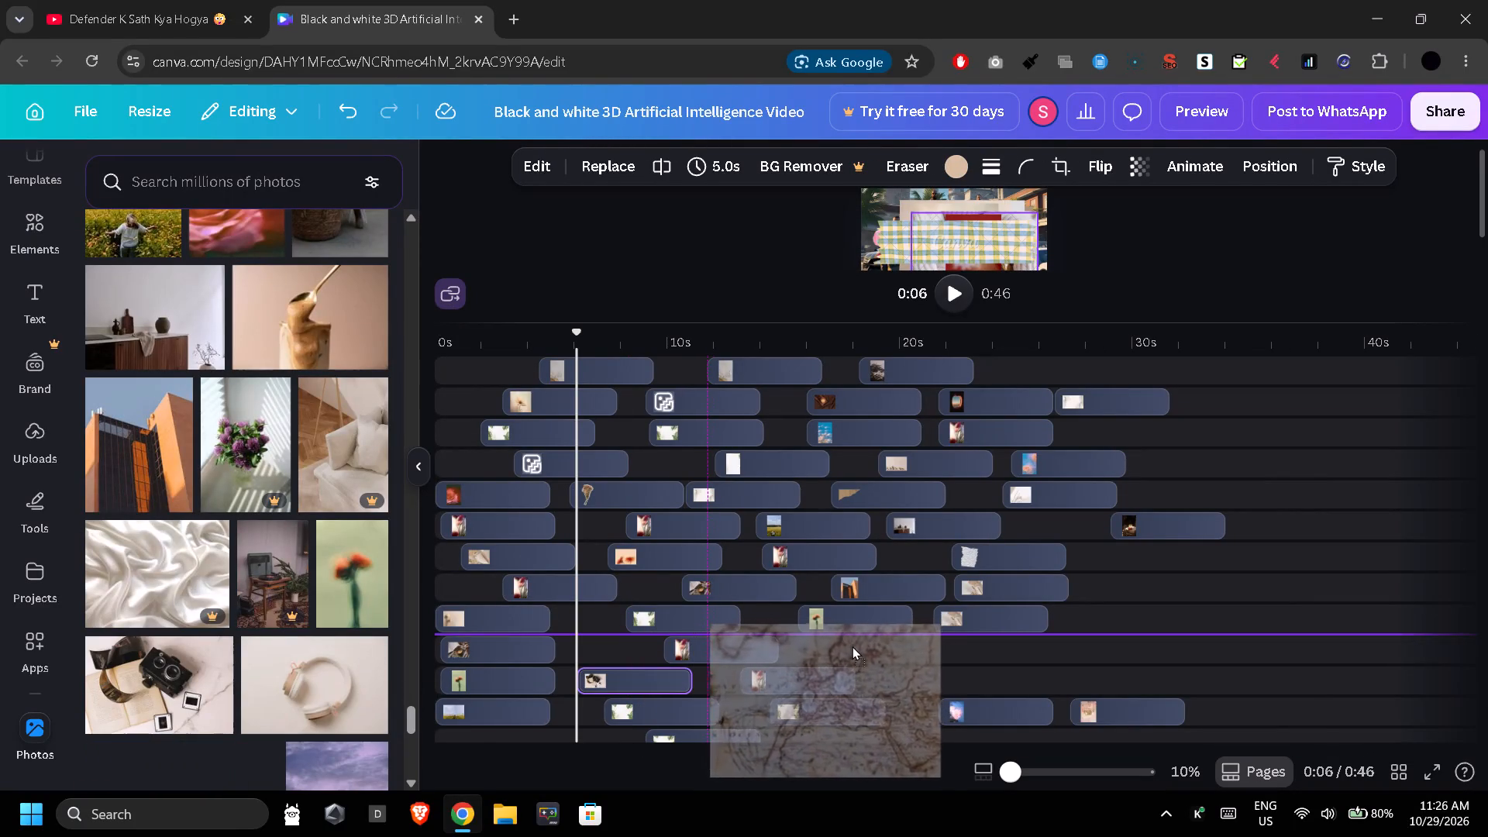
left_click_drag(852, 646, 919, 642)
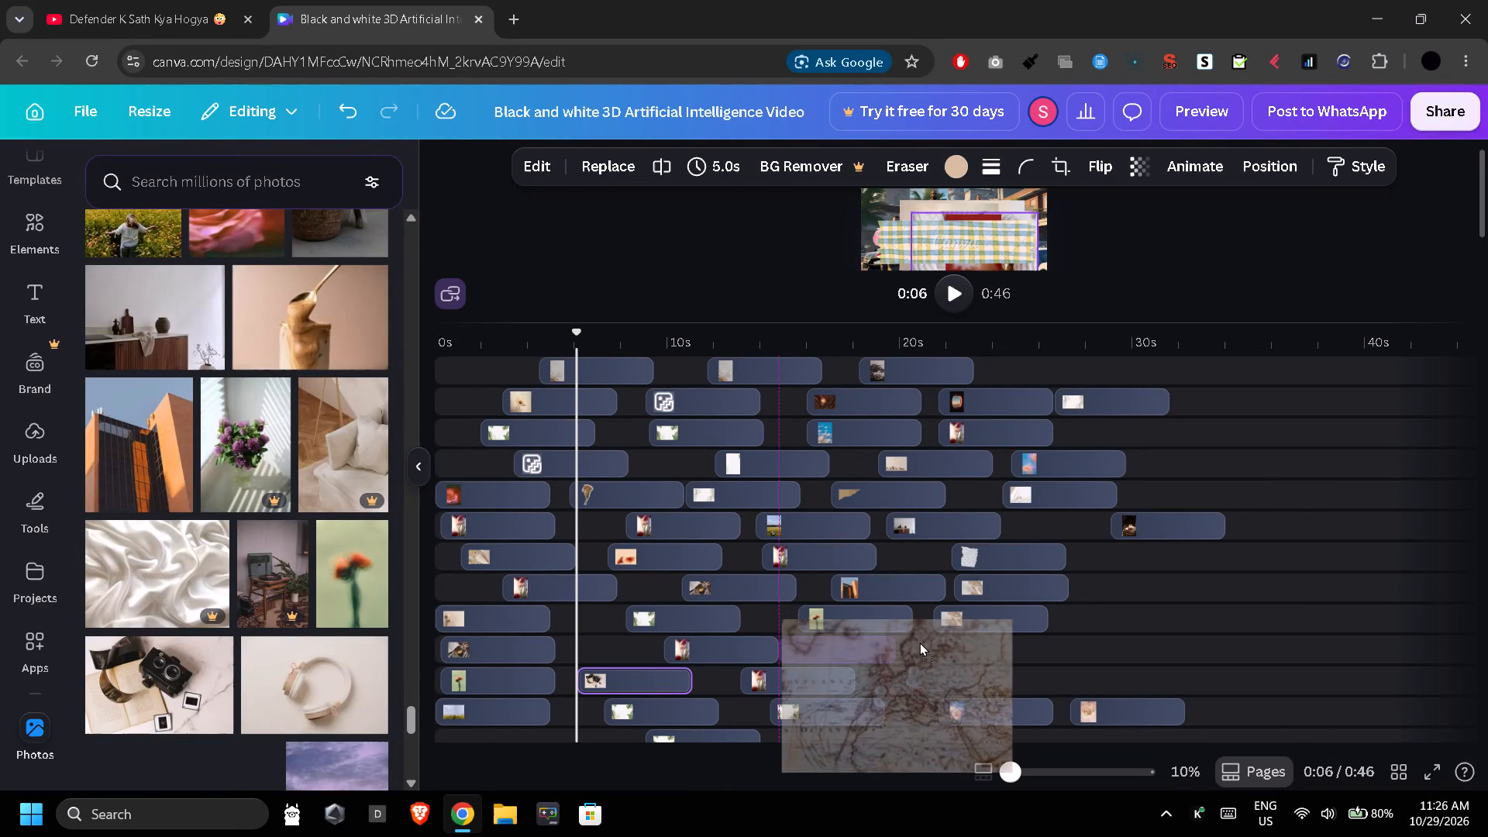
left_click_drag(919, 642, 919, 641)
Add the purple sunset sky photo at about 19 s on the sixteenth track and the autumn park path photo at about 21 s on the fifteenth.
left_click_drag(308, 771, 789, 717)
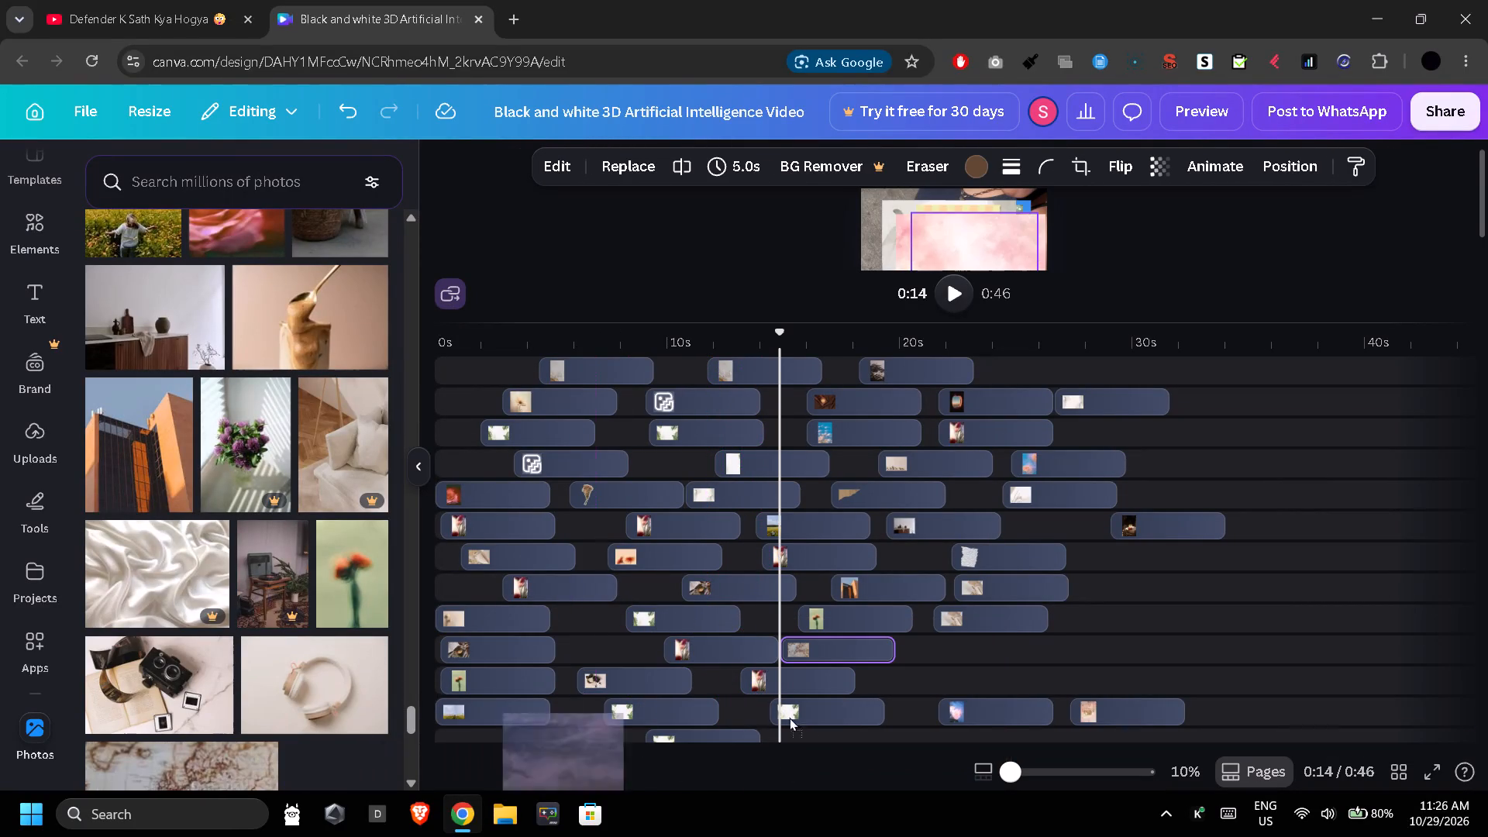
left_click_drag(789, 717, 898, 680)
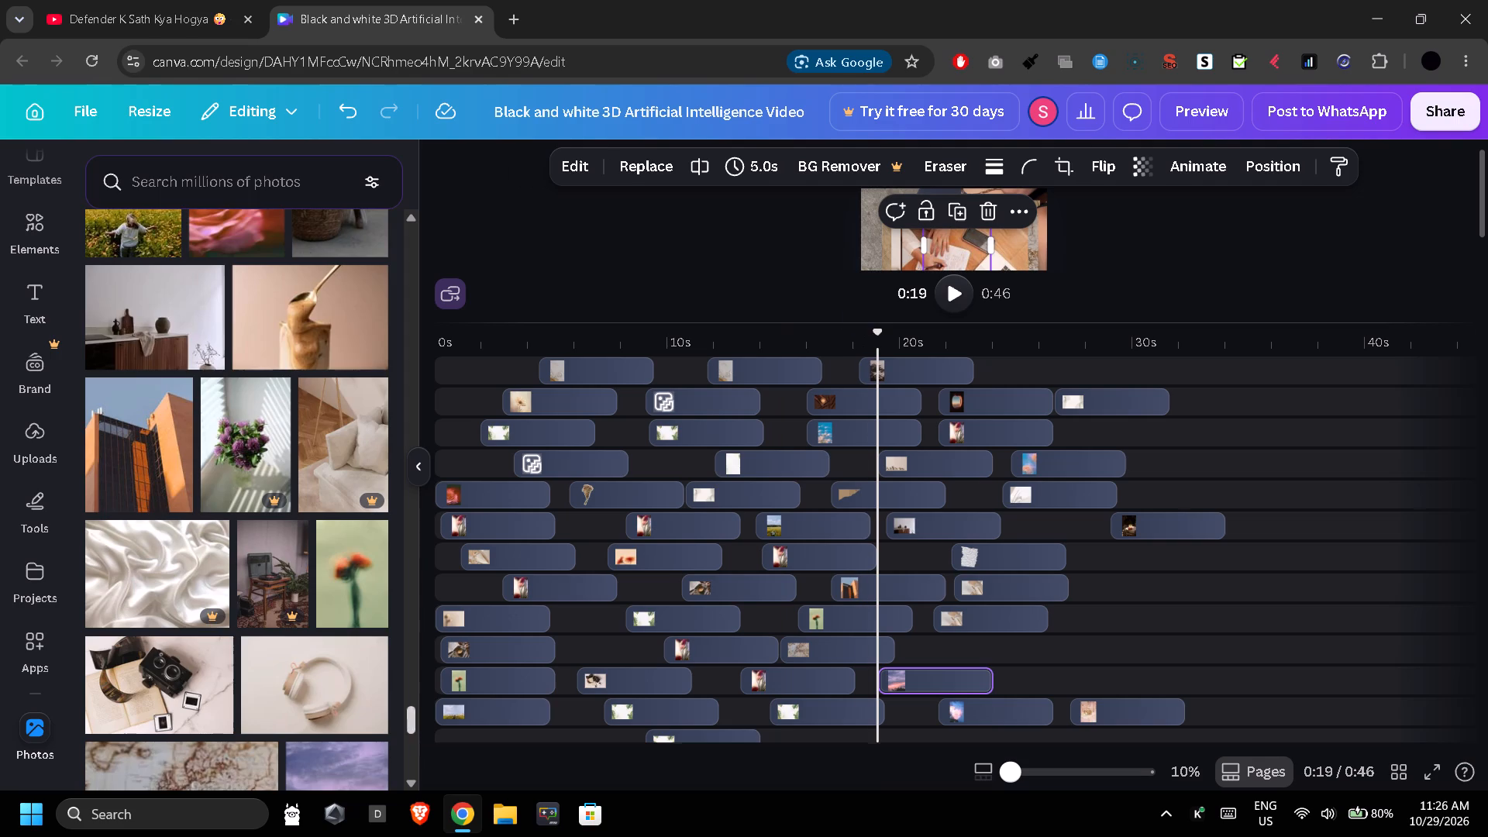
scroll(319, 663, "down", 2)
left_click_drag(236, 660, 1008, 628)
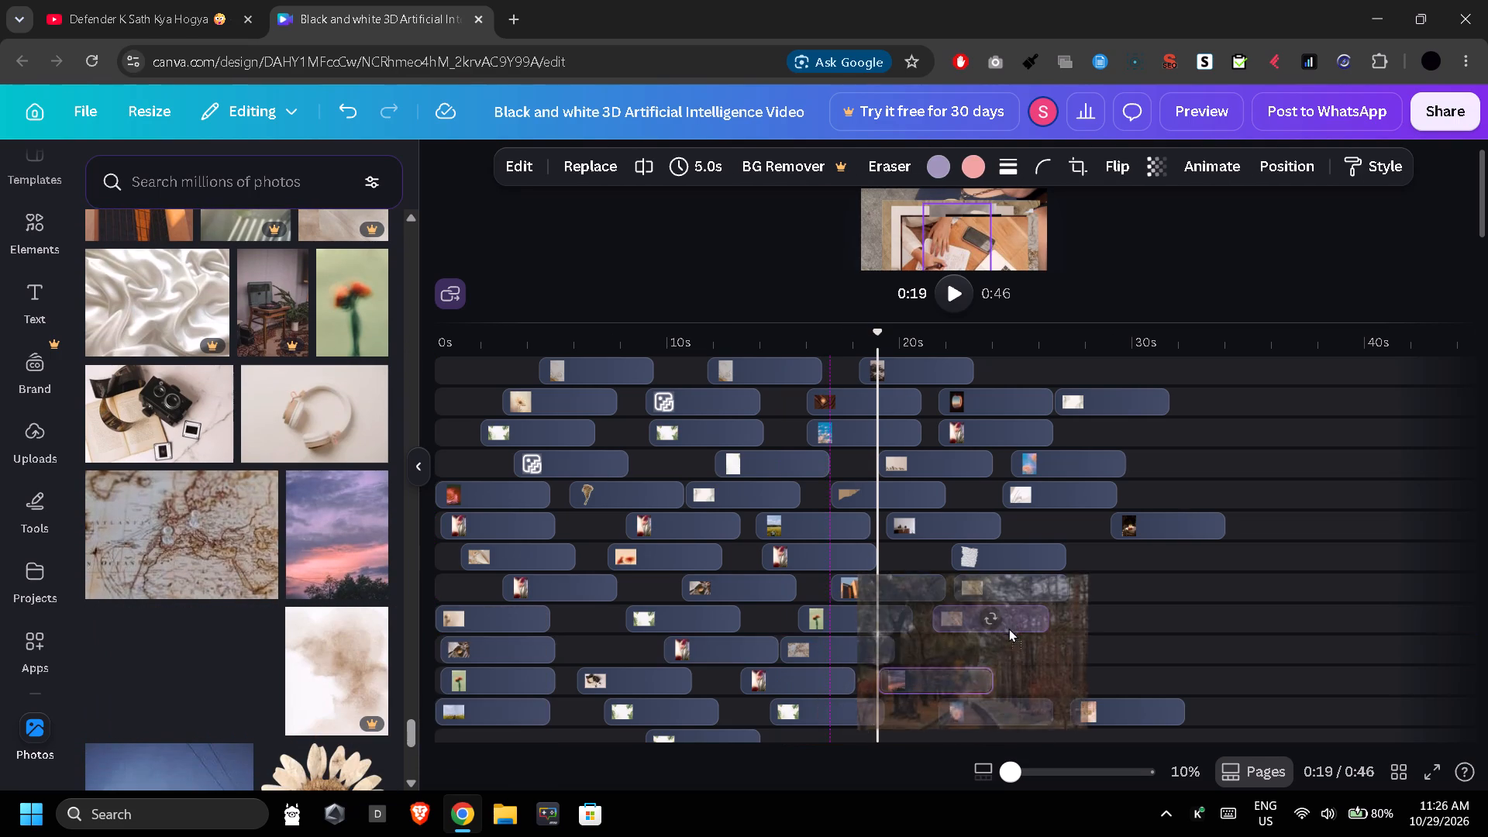
left_click_drag(1008, 628, 1036, 646)
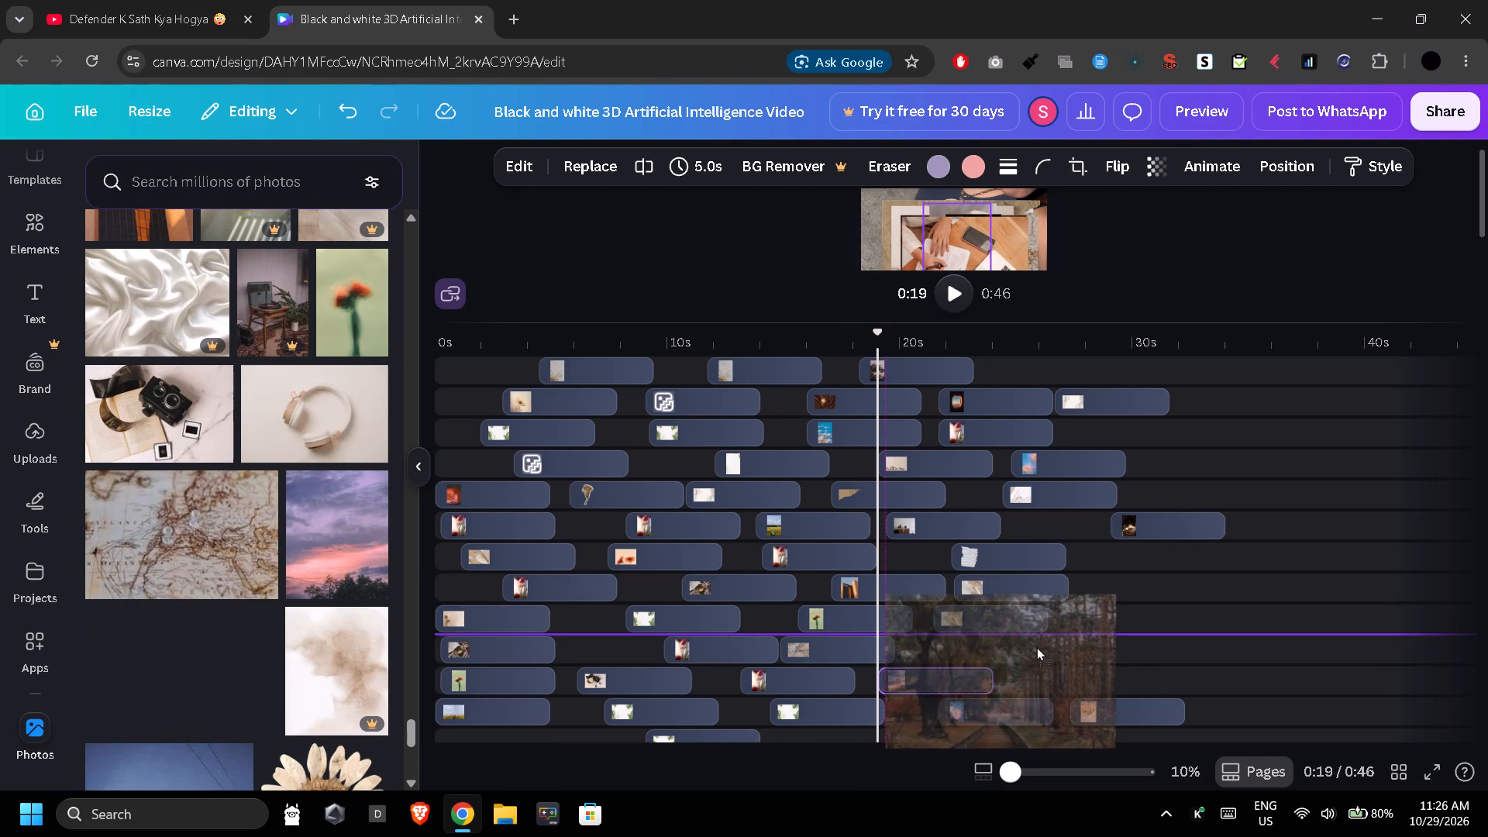
left_click_drag(1036, 646, 1064, 639)
Replace the eleventh track's clip at about 8 s with the photo of the woman holding a picture.
scroll(294, 617, "down", 1)
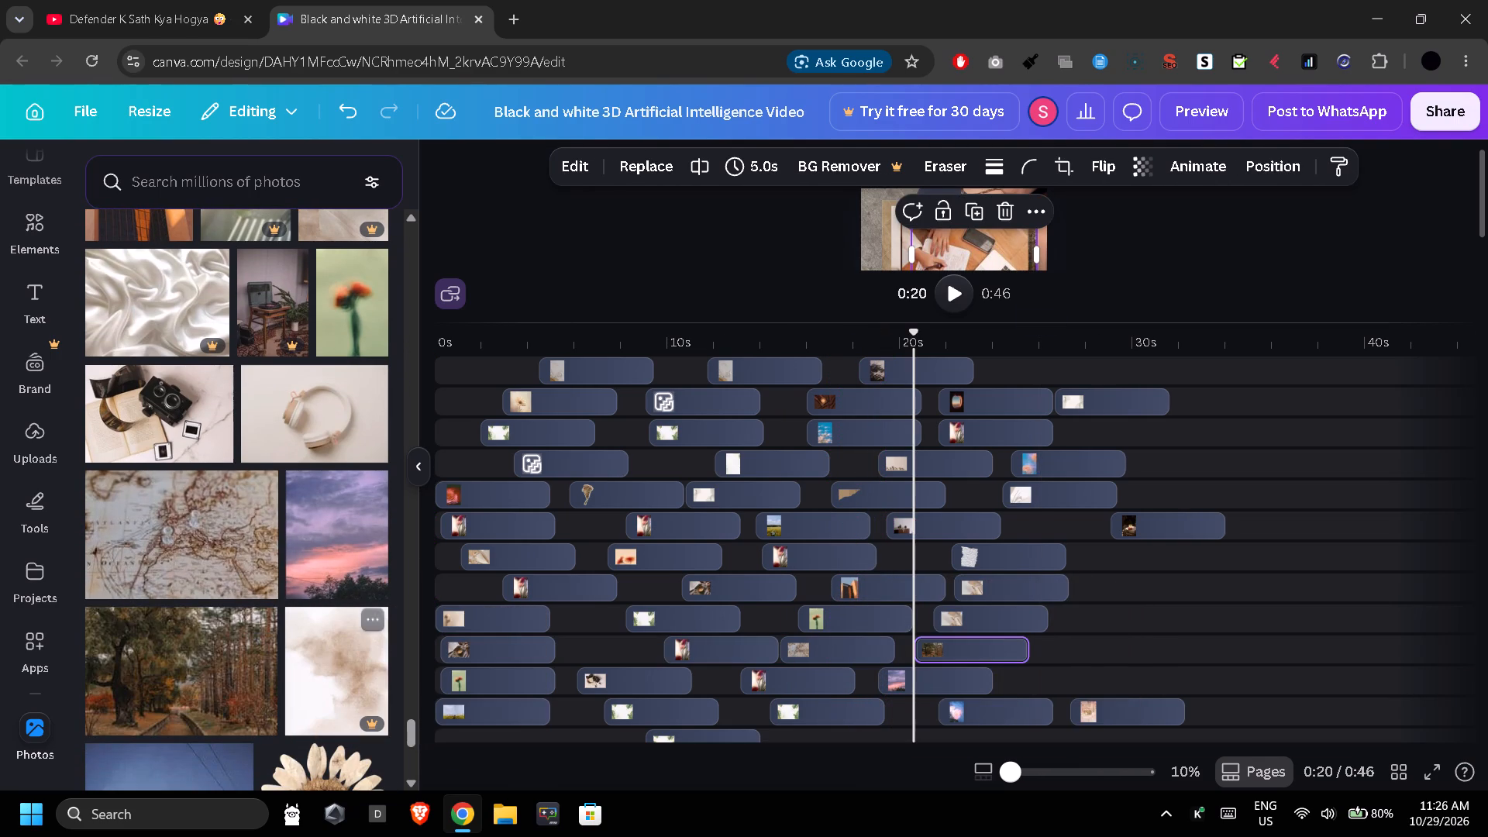
scroll(294, 617, "down", 1)
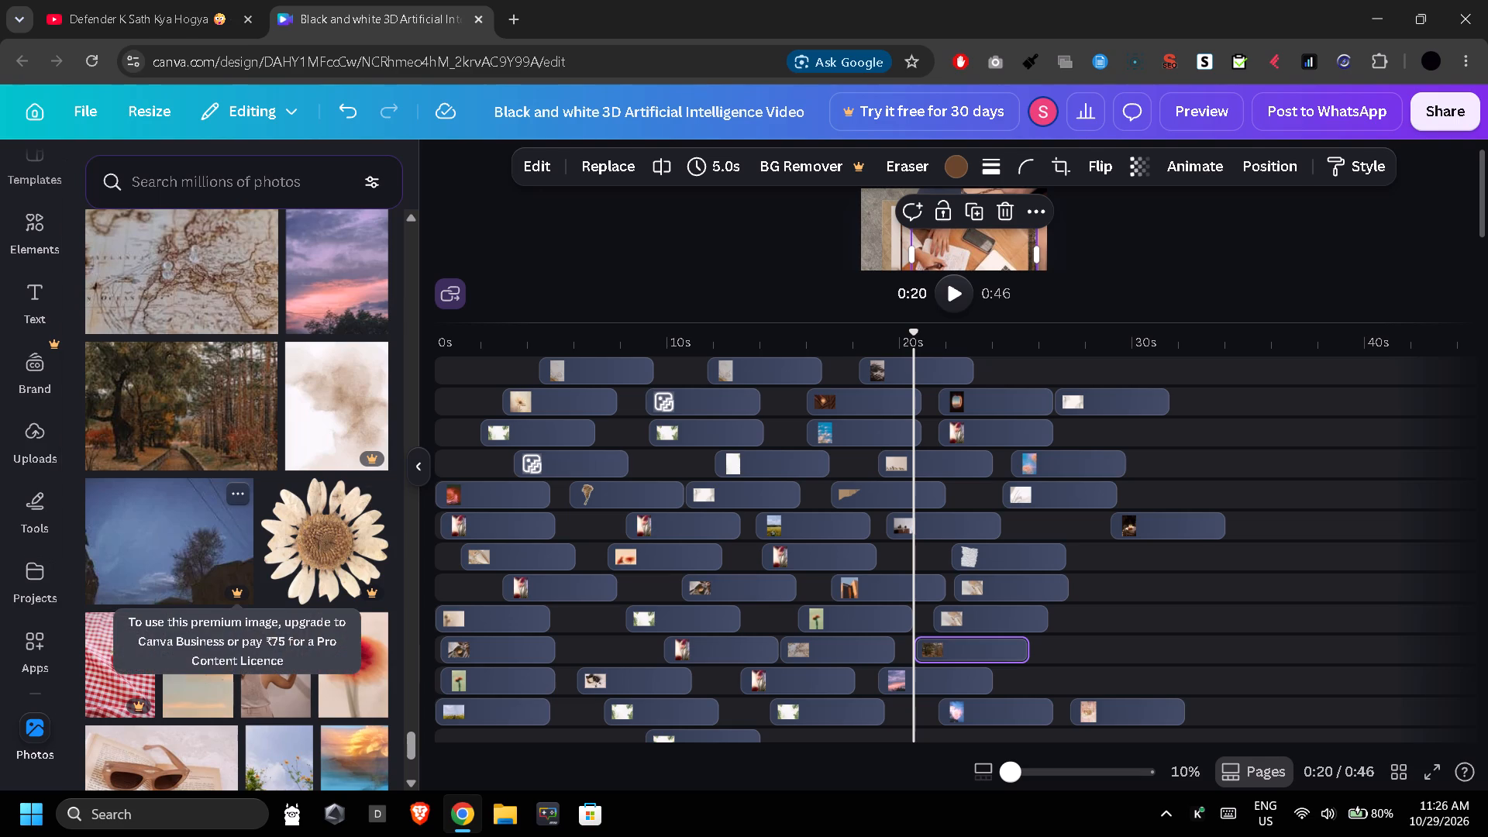
left_click_drag(250, 665, 718, 519)
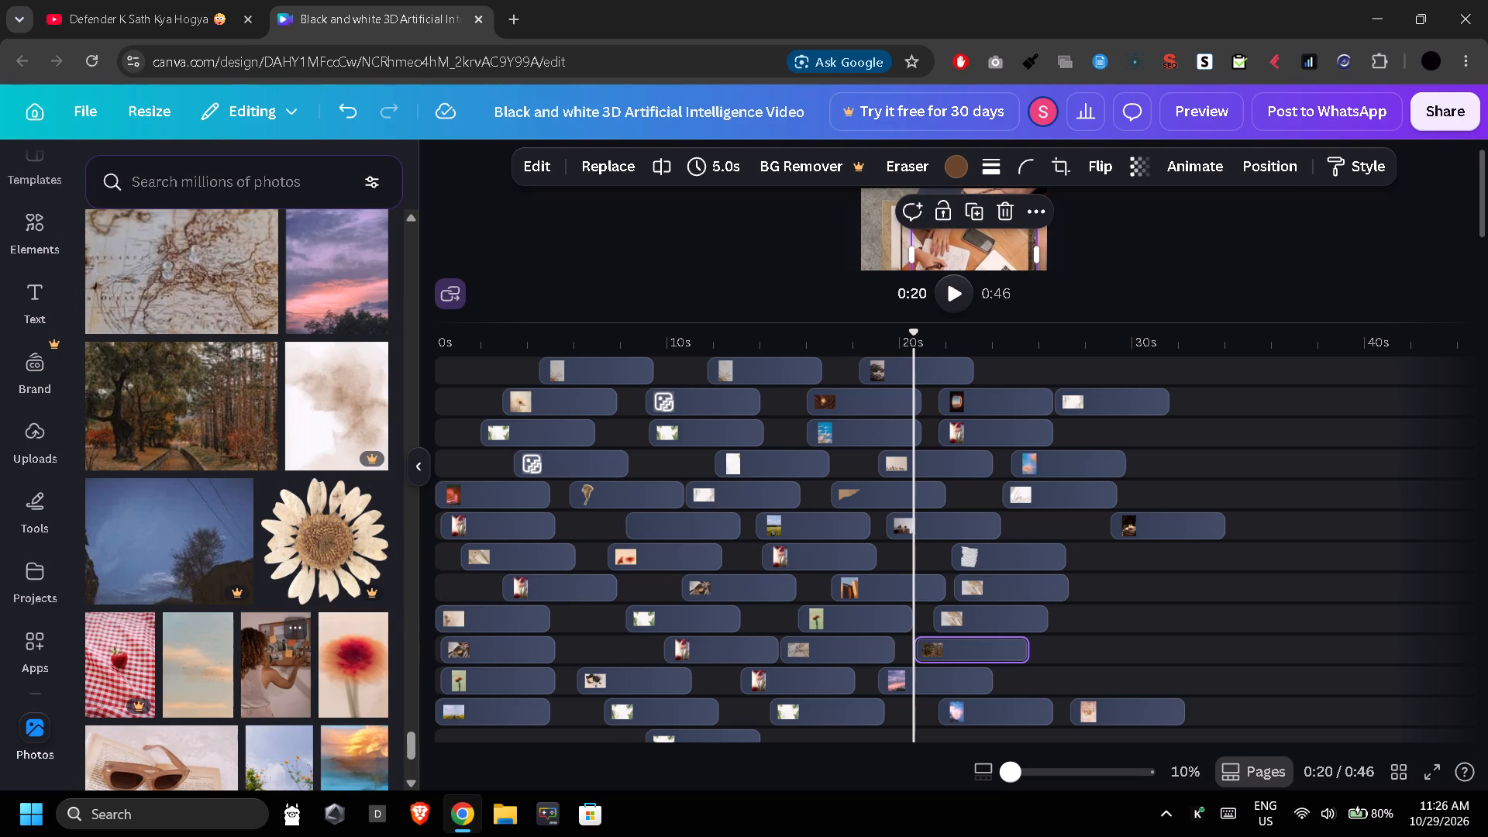
Create new tenth and eleventh tracks holding the red flower photo at about 12 s and about 16 s respectively.
left_click_drag(333, 653, 825, 492)
left_click_drag(202, 662, 614, 471)
left_click_drag(325, 664, 717, 475)
left_click_drag(246, 605, 886, 491)
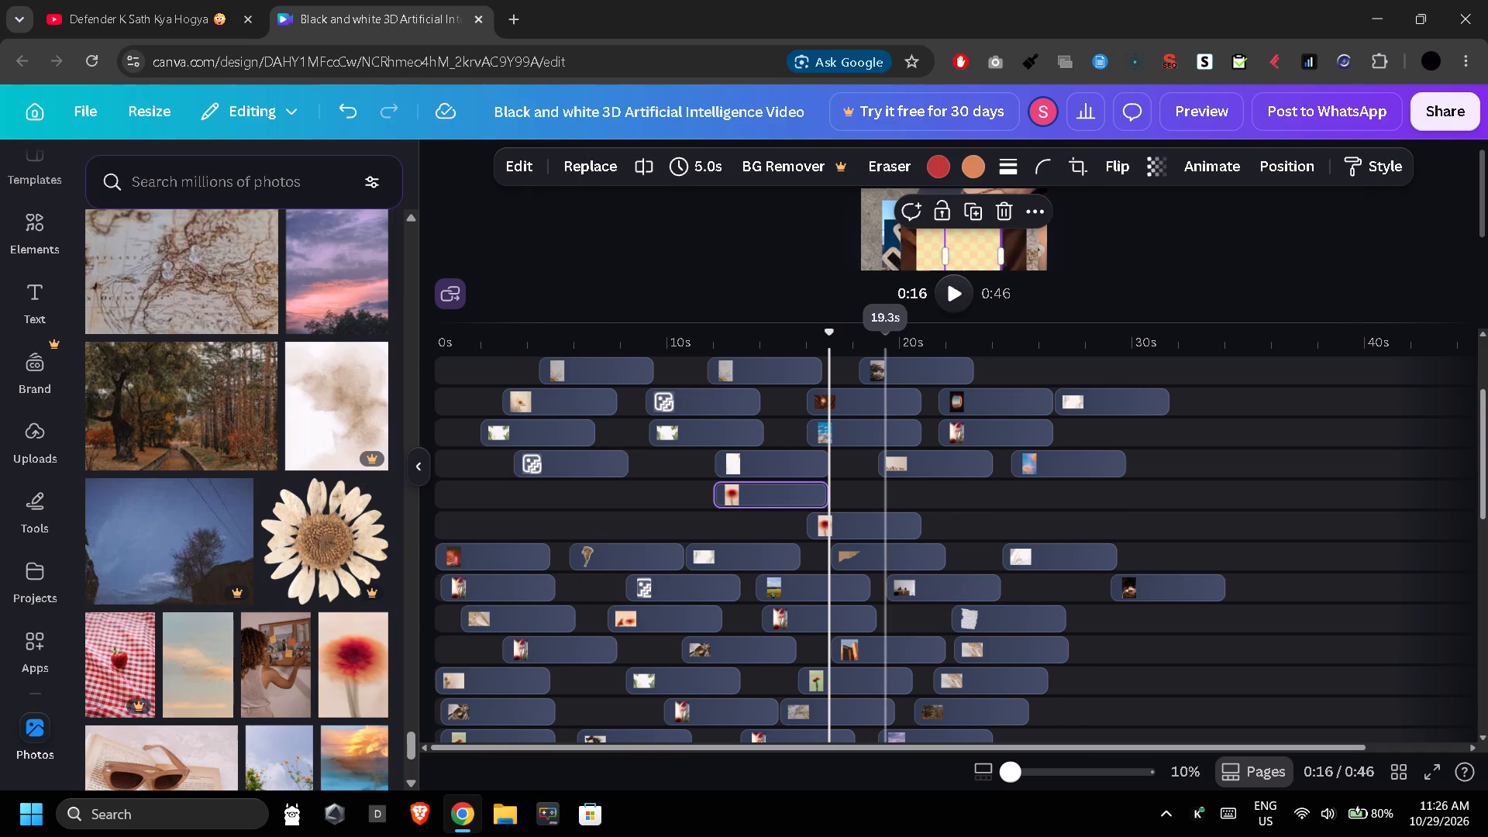
Create a new tenth track with the garden and sky photo at about 9.5 s, and add the sunset sea photo at about 5 s on the eleventh.
left_click_drag(296, 759, 708, 493)
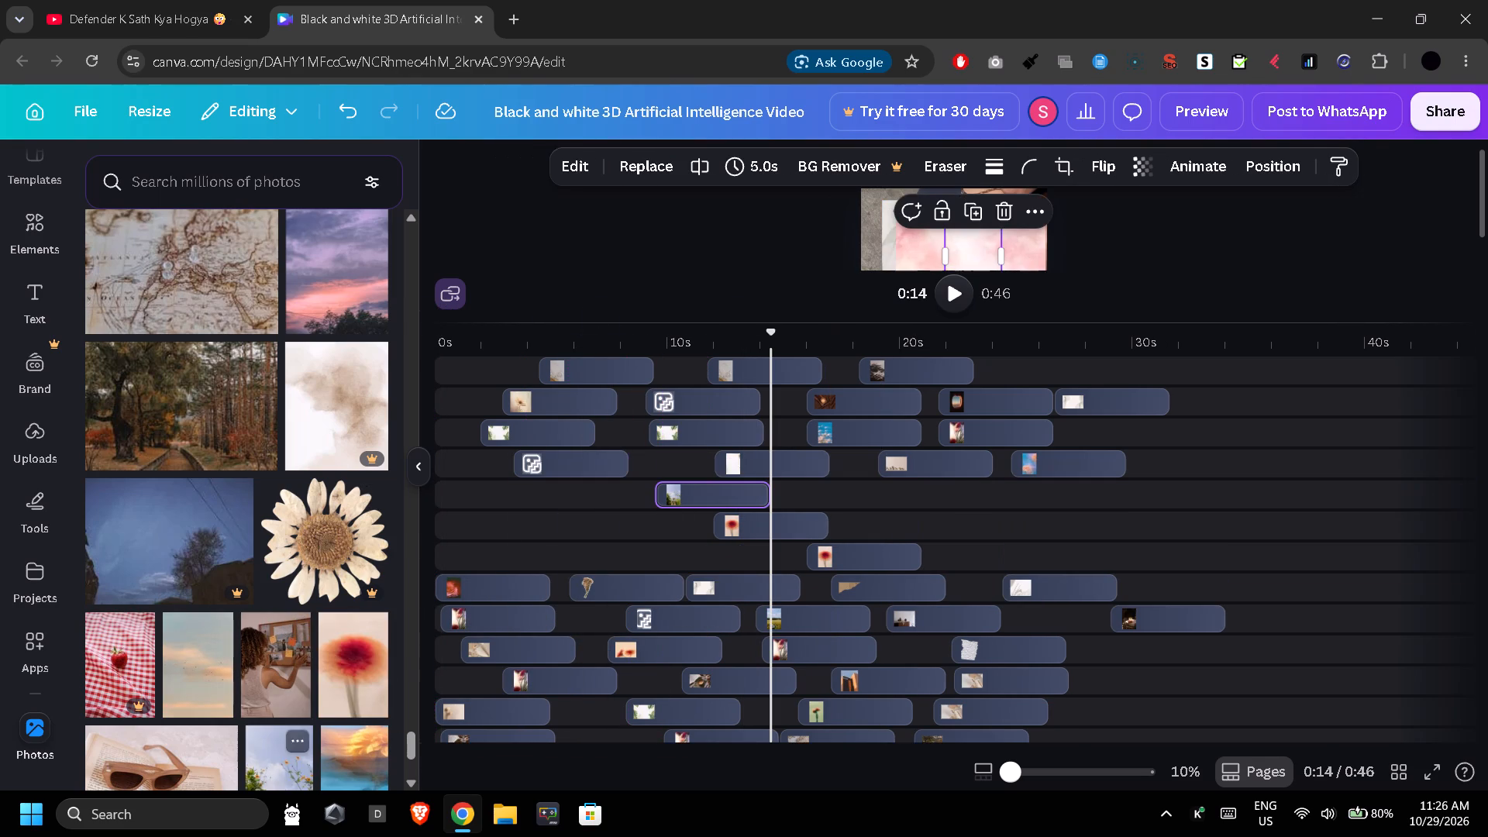
left_click_drag(325, 725, 559, 531)
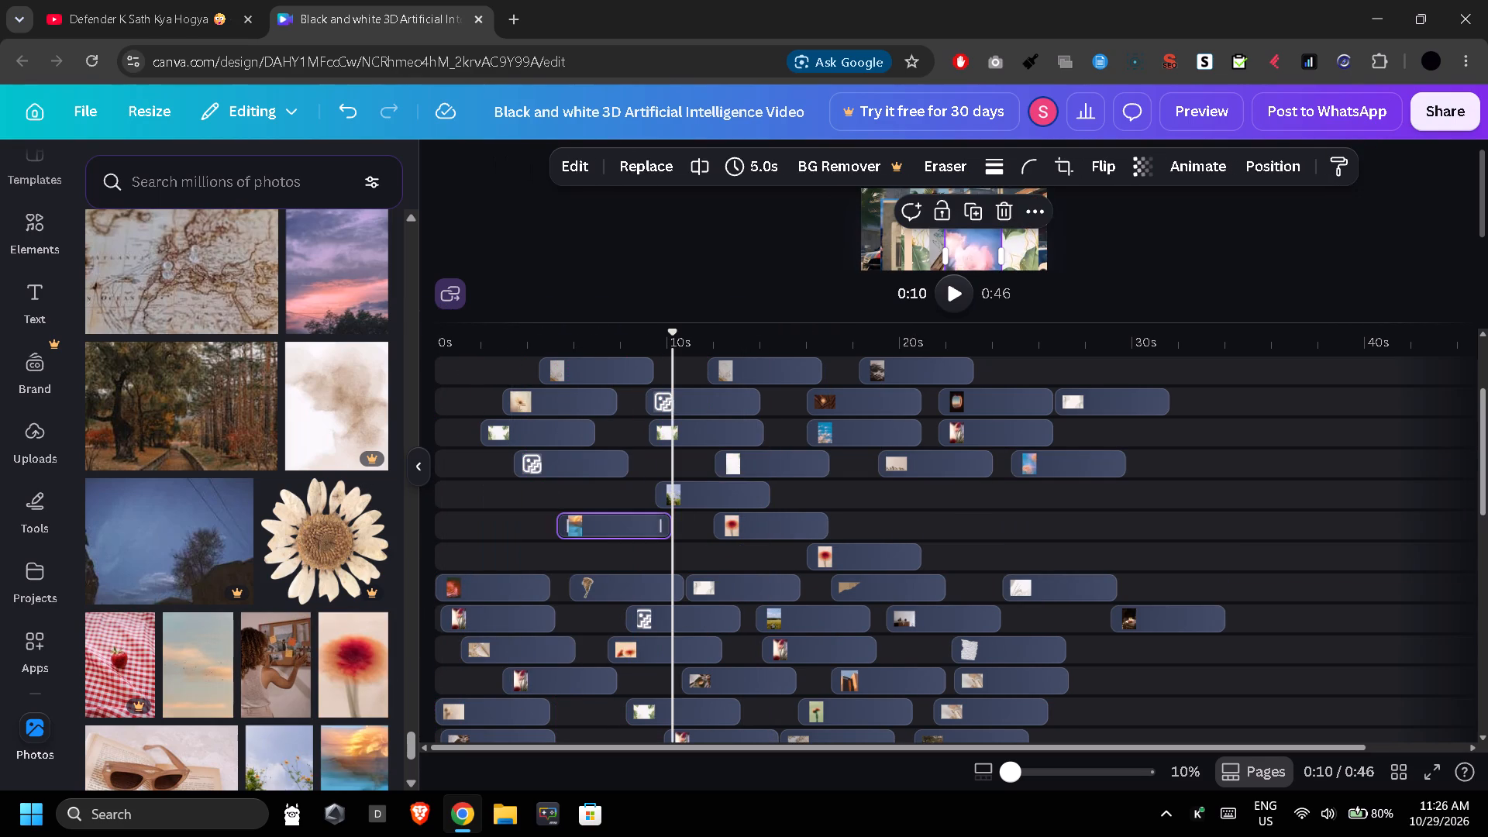
Add the sunglasses photo at about 3 s on the twelfth track and the pressed flower photo at about 1 s on the tenth.
left_click_drag(201, 759, 542, 605)
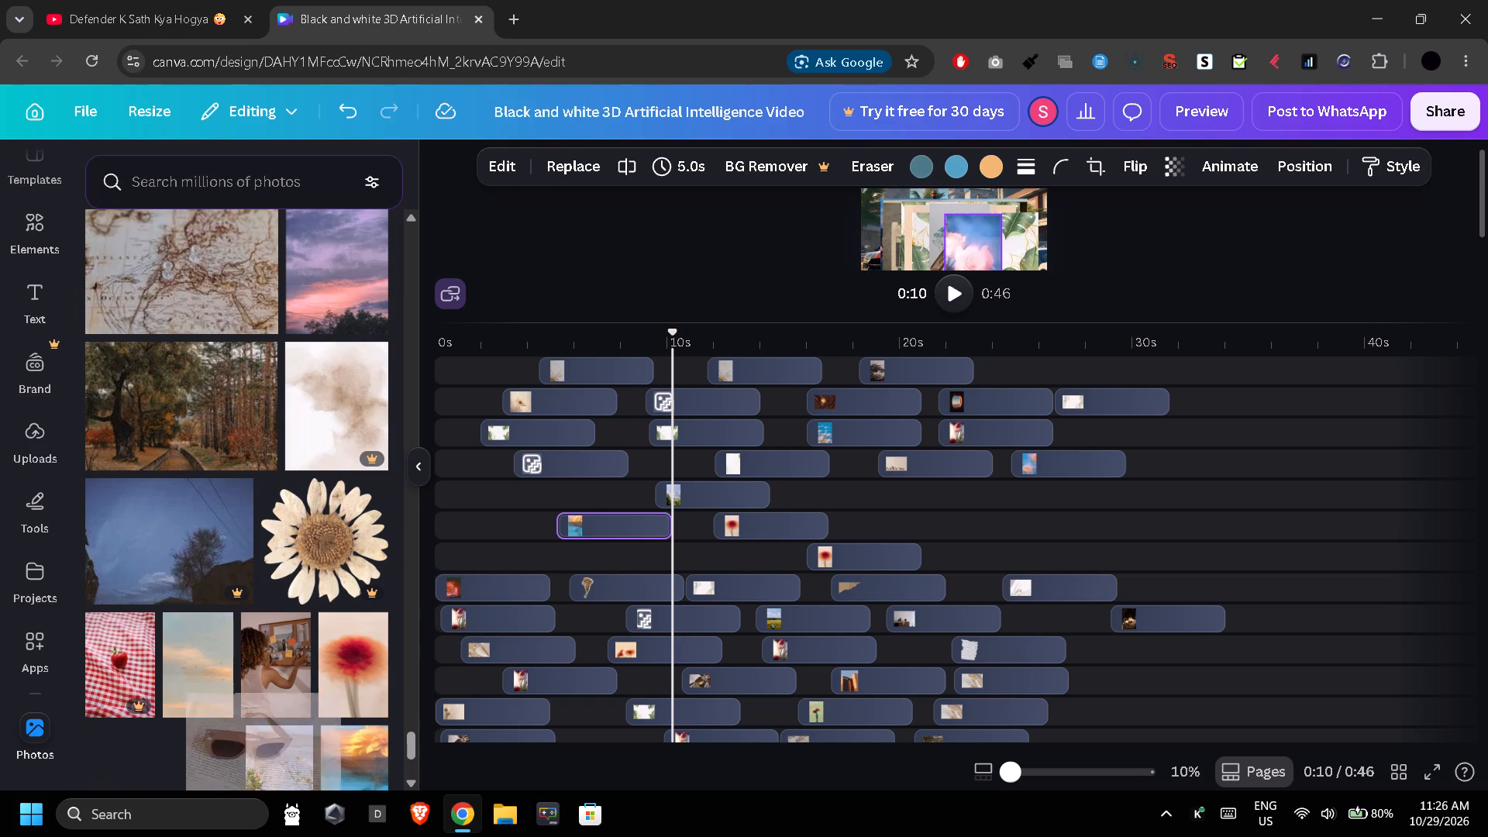
left_click_drag(542, 605, 617, 546)
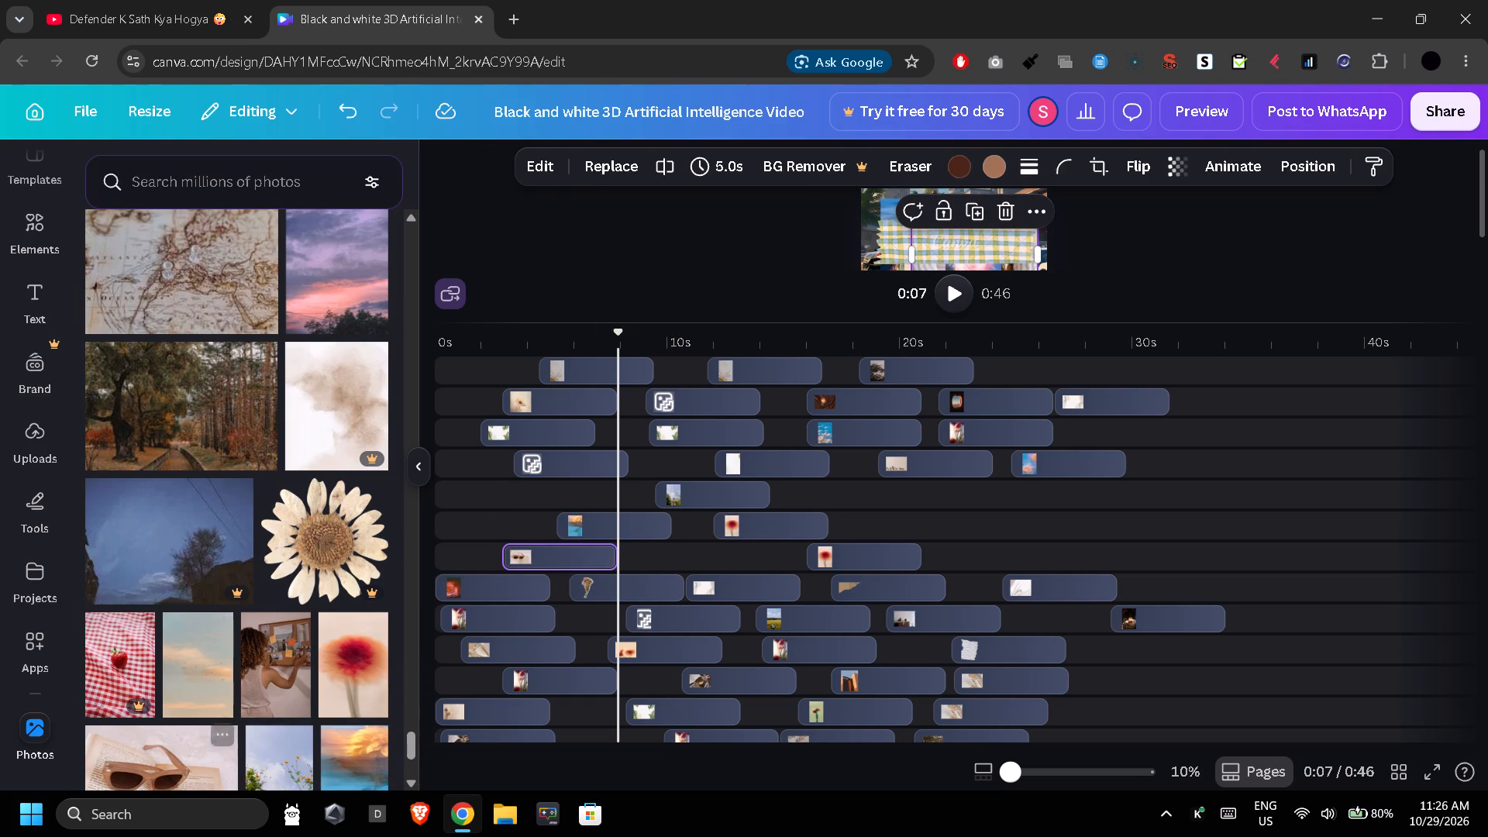
scroll(226, 723, "down", 2)
left_click_drag(171, 687, 552, 505)
Create a new twelfth track with the dark books photo at about 6 s, and replace the eleventh track's red flower clip with the flag photo.
left_click_drag(340, 660, 698, 527)
left_click_drag(286, 724, 737, 531)
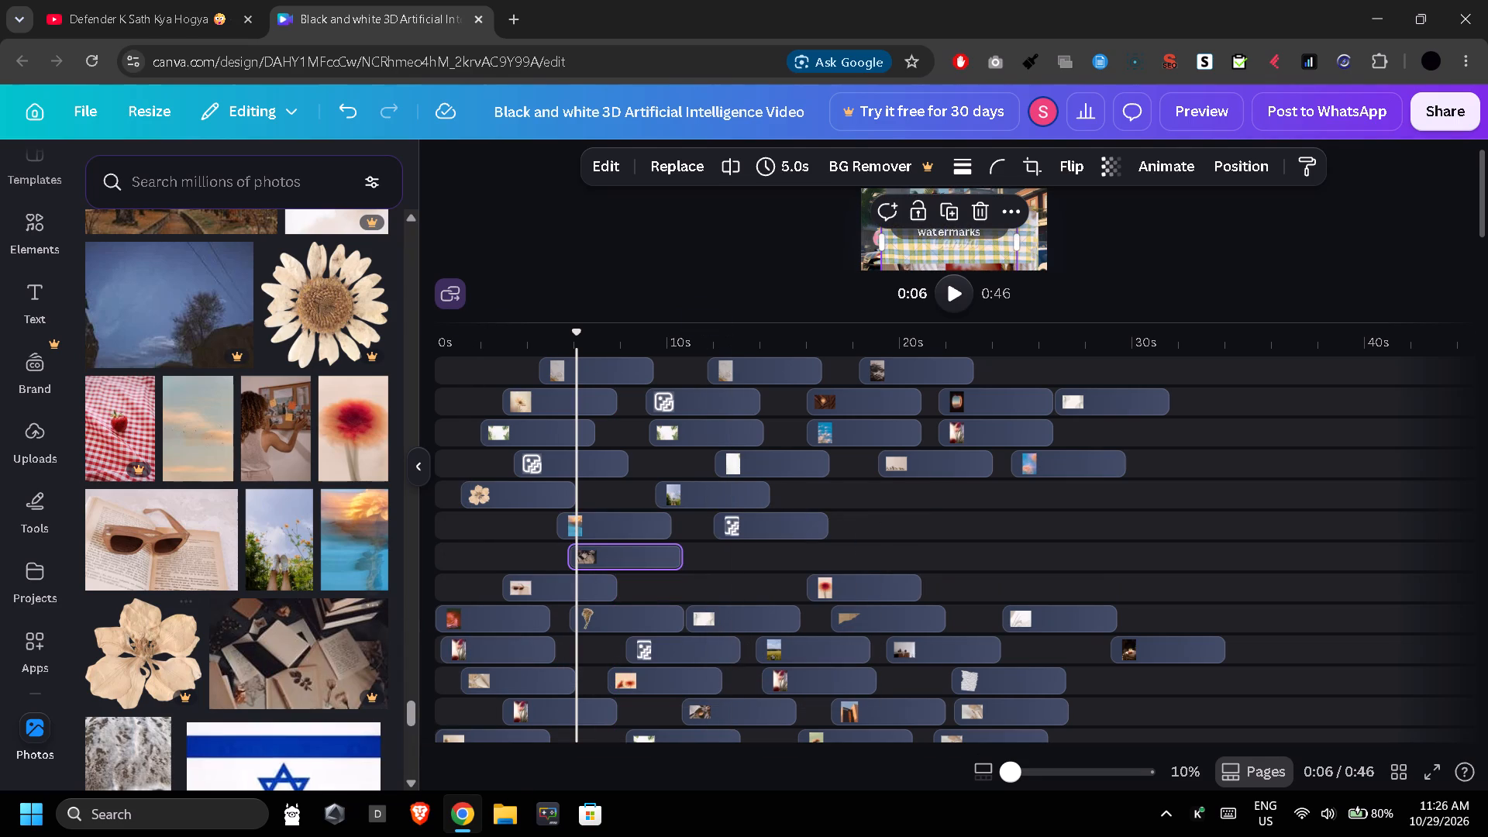
Create a new fifteenth track with the pressed flower photo at about 8 s, and place the sunset sea photo at about 8 s on the thirteenth.
left_click_drag(155, 649, 686, 622)
left_click_drag(350, 614, 653, 622)
left_click_drag(281, 539, 667, 587)
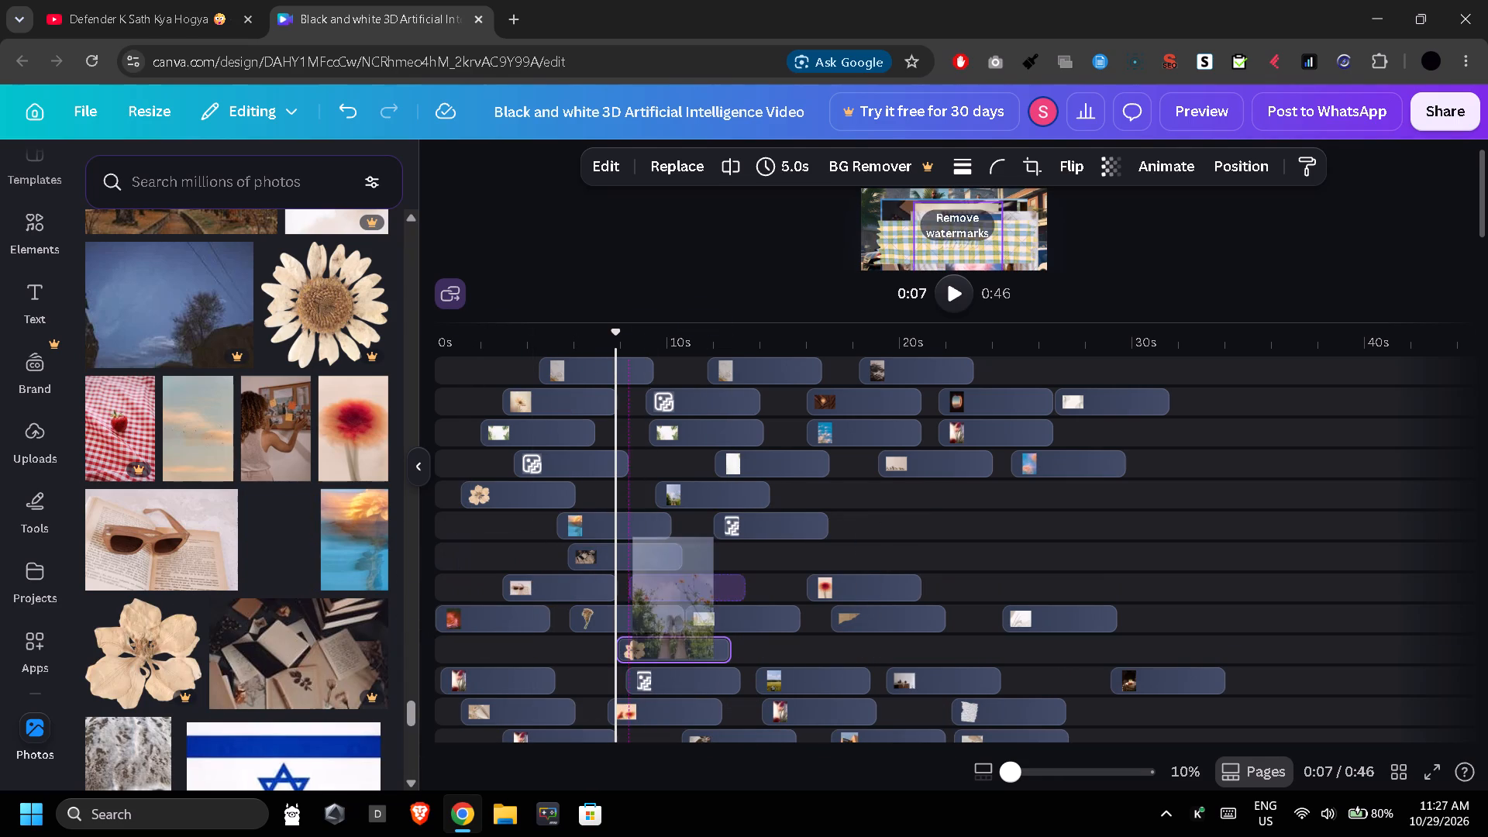
left_click_drag(327, 553, 662, 583)
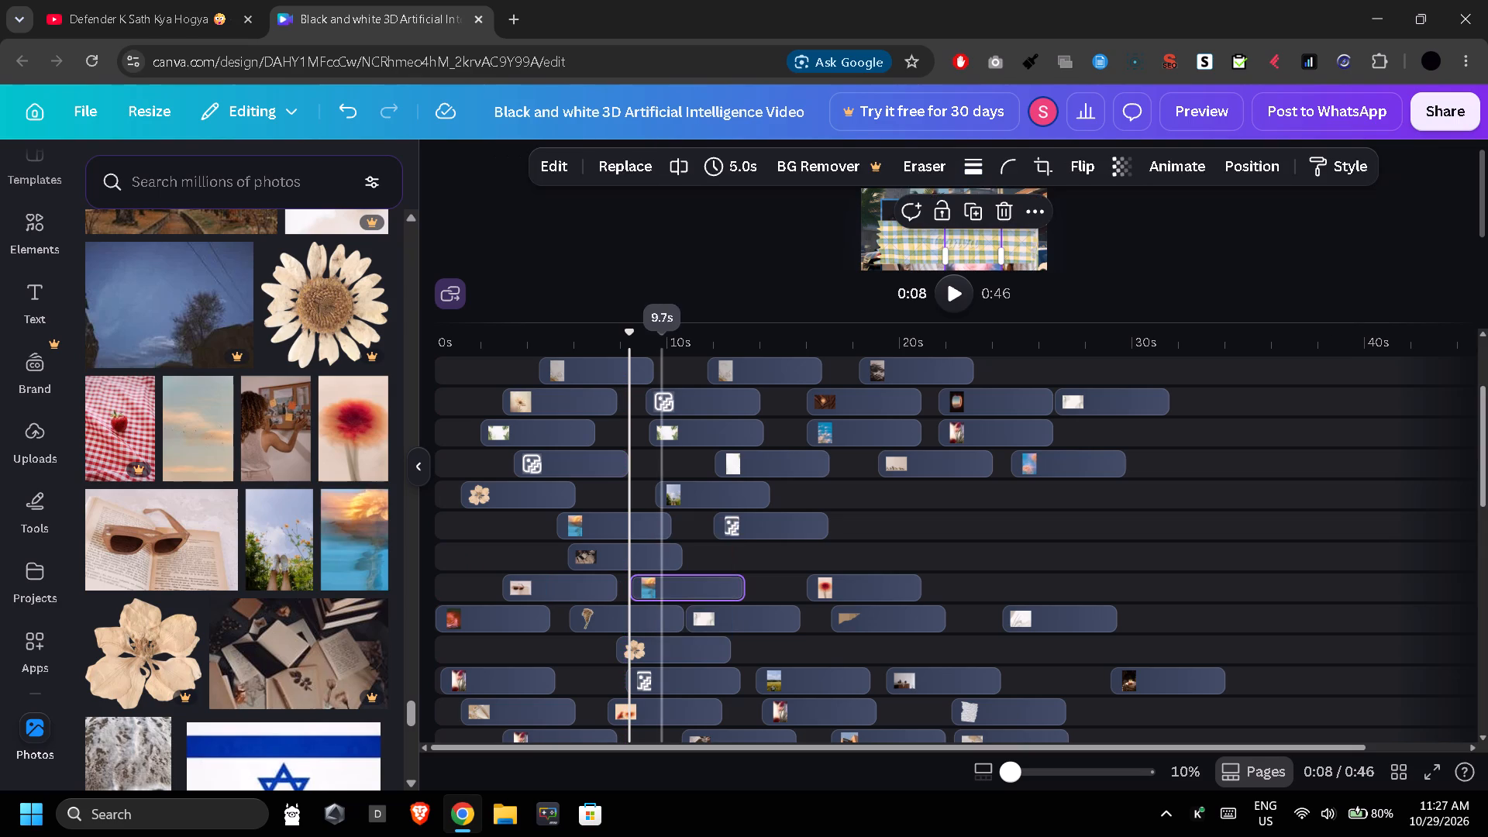
Create a new twelfth track with the garden and sky photo at about 9 s, and add the woman photo at about 12 s on the thirteenth.
left_click_drag(303, 505, 697, 539)
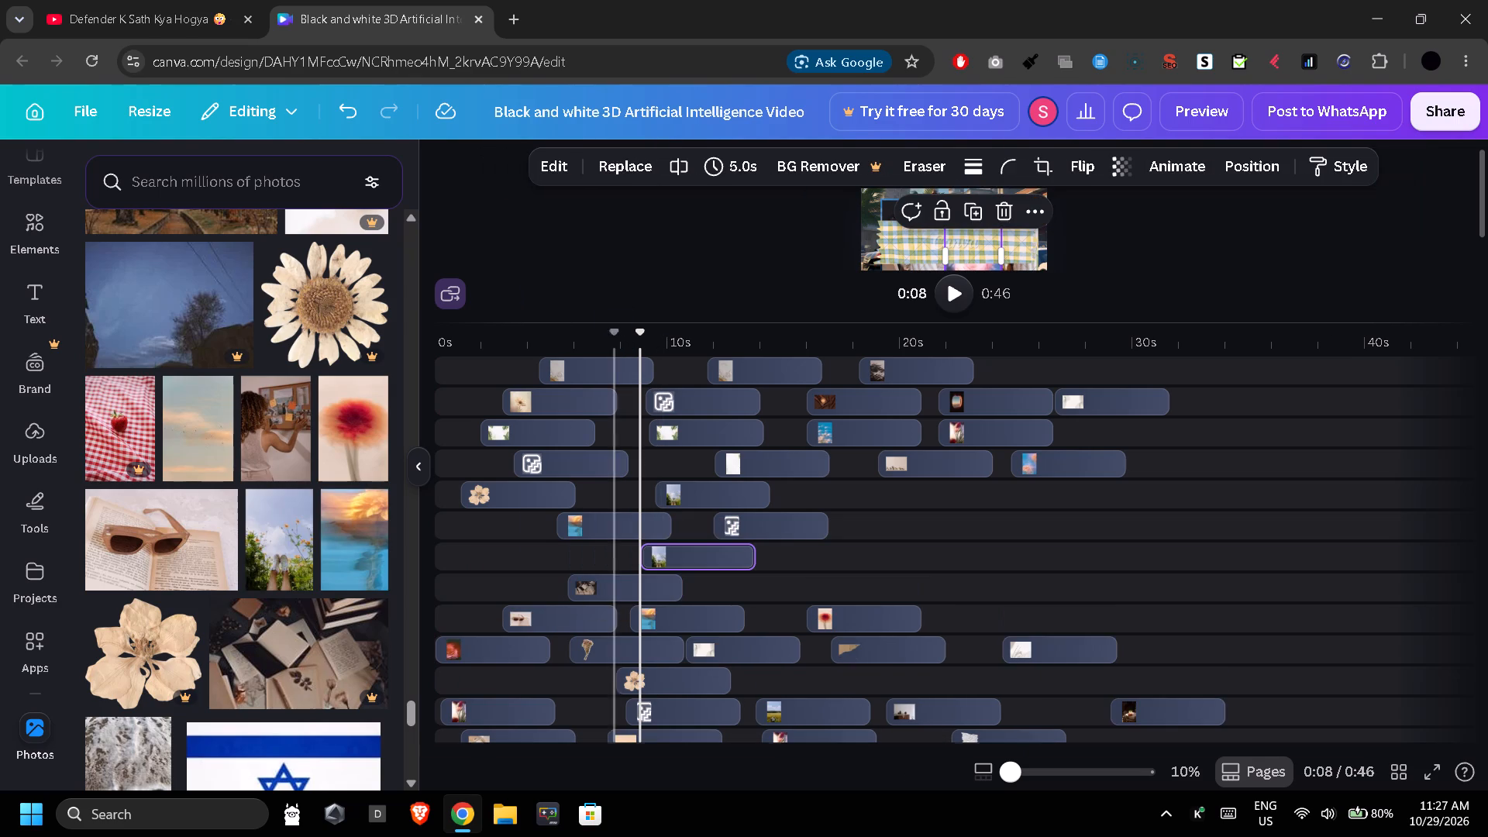
left_click_drag(301, 439, 777, 589)
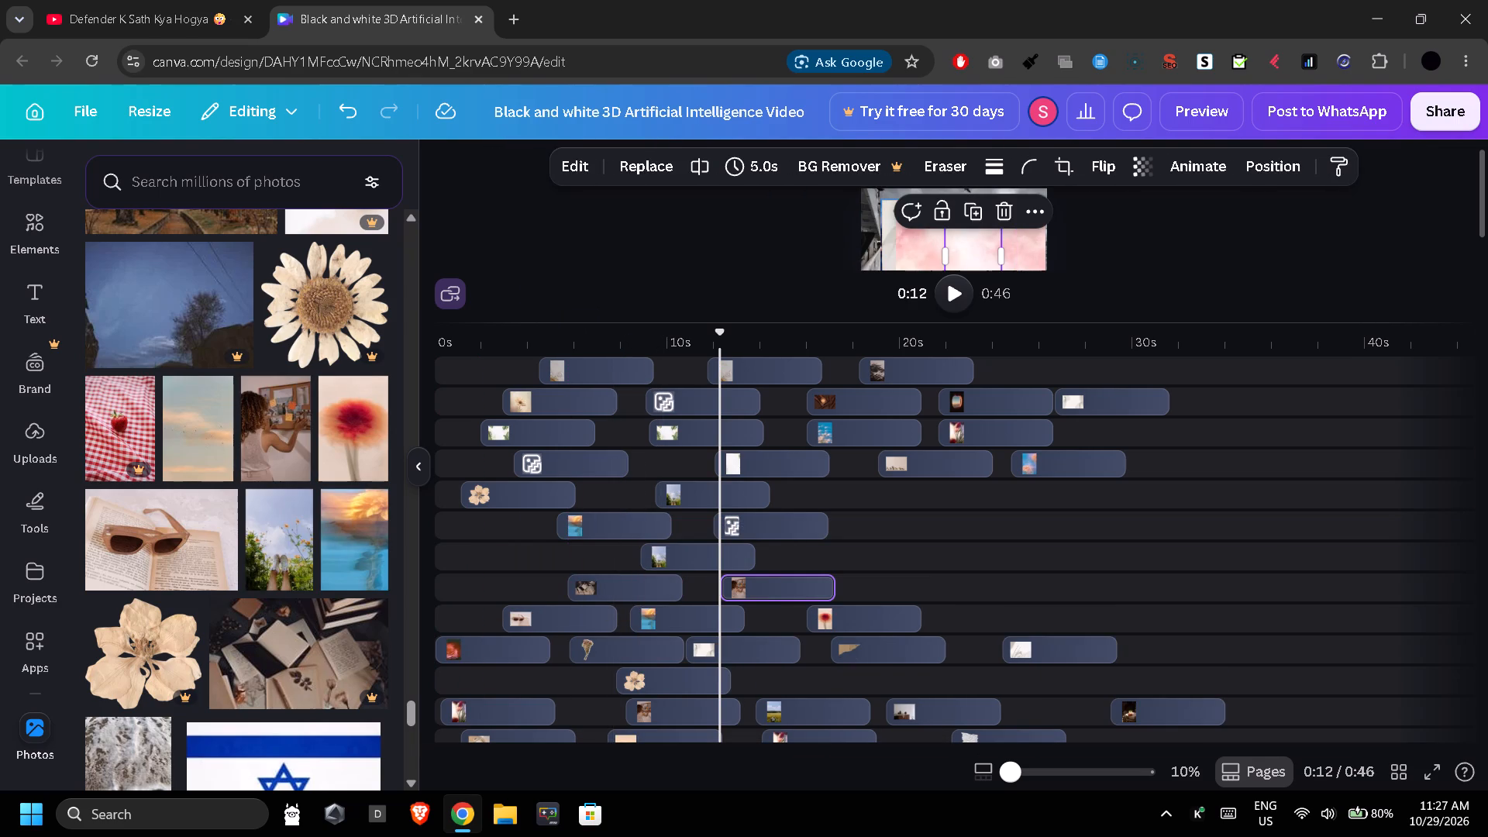
left_click_drag(314, 385, 768, 524)
Add the sunglasses photo near the start of the twelfth track.
left_click_drag(227, 554, 585, 546)
left_click_drag(205, 670, 539, 604)
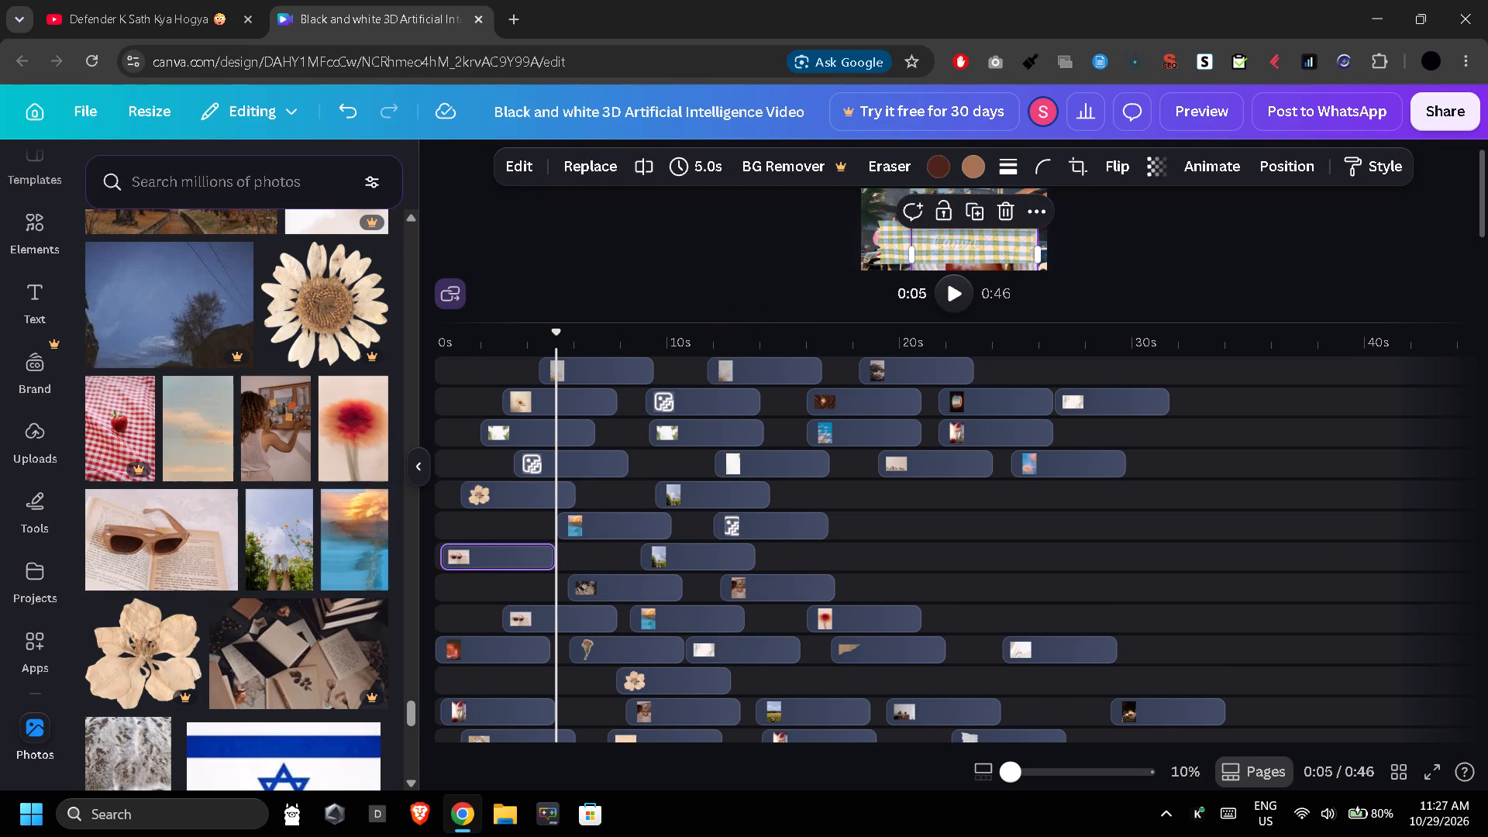
left_click_drag(539, 604, 569, 600)
Create two new tracks below the thirteenth, holding the garden and sky photo at about 3 s and about 7 s.
left_click_drag(278, 569, 631, 611)
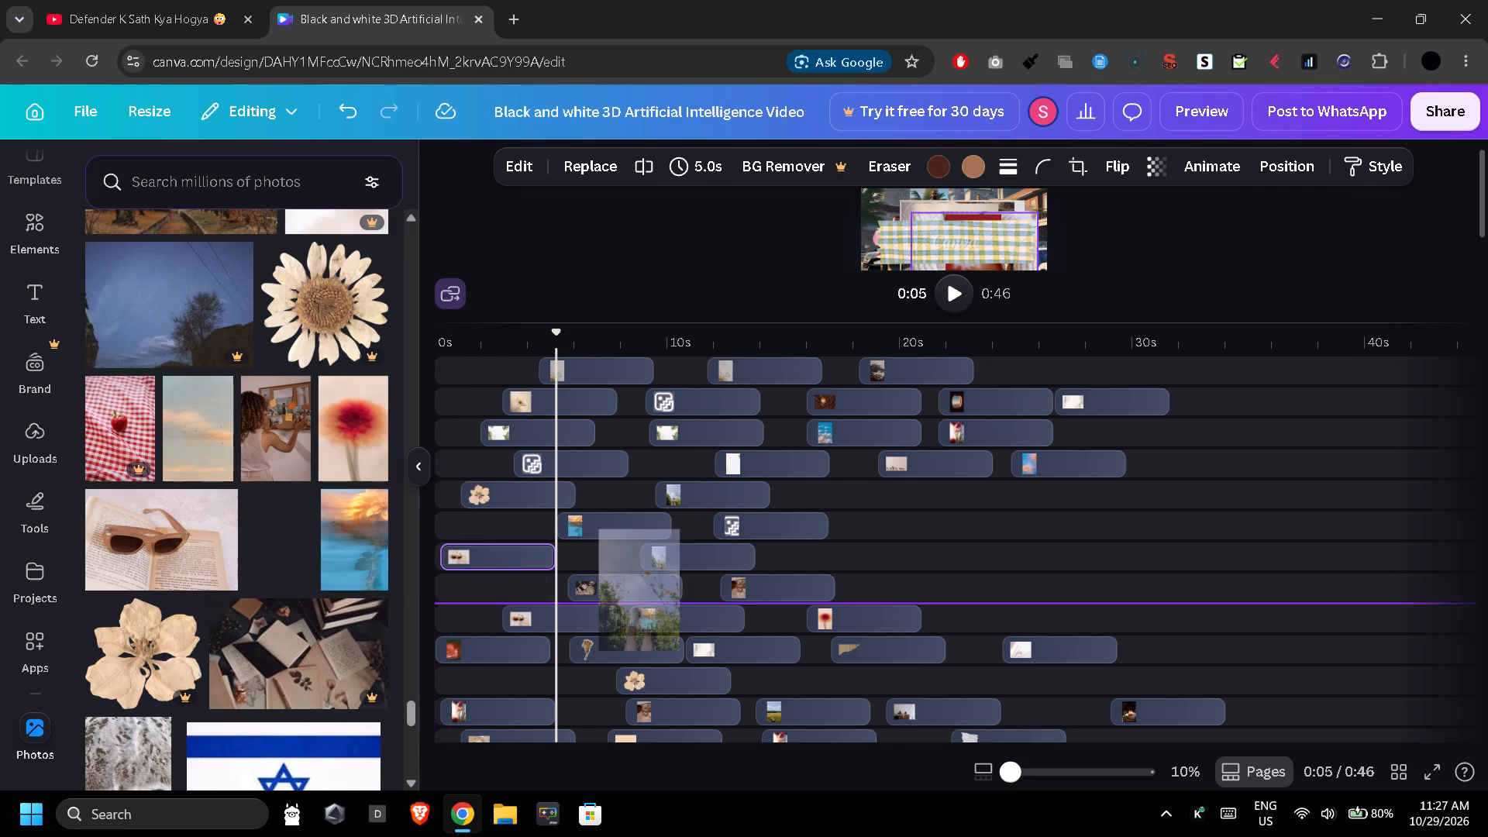
left_click_drag(223, 711, 646, 589)
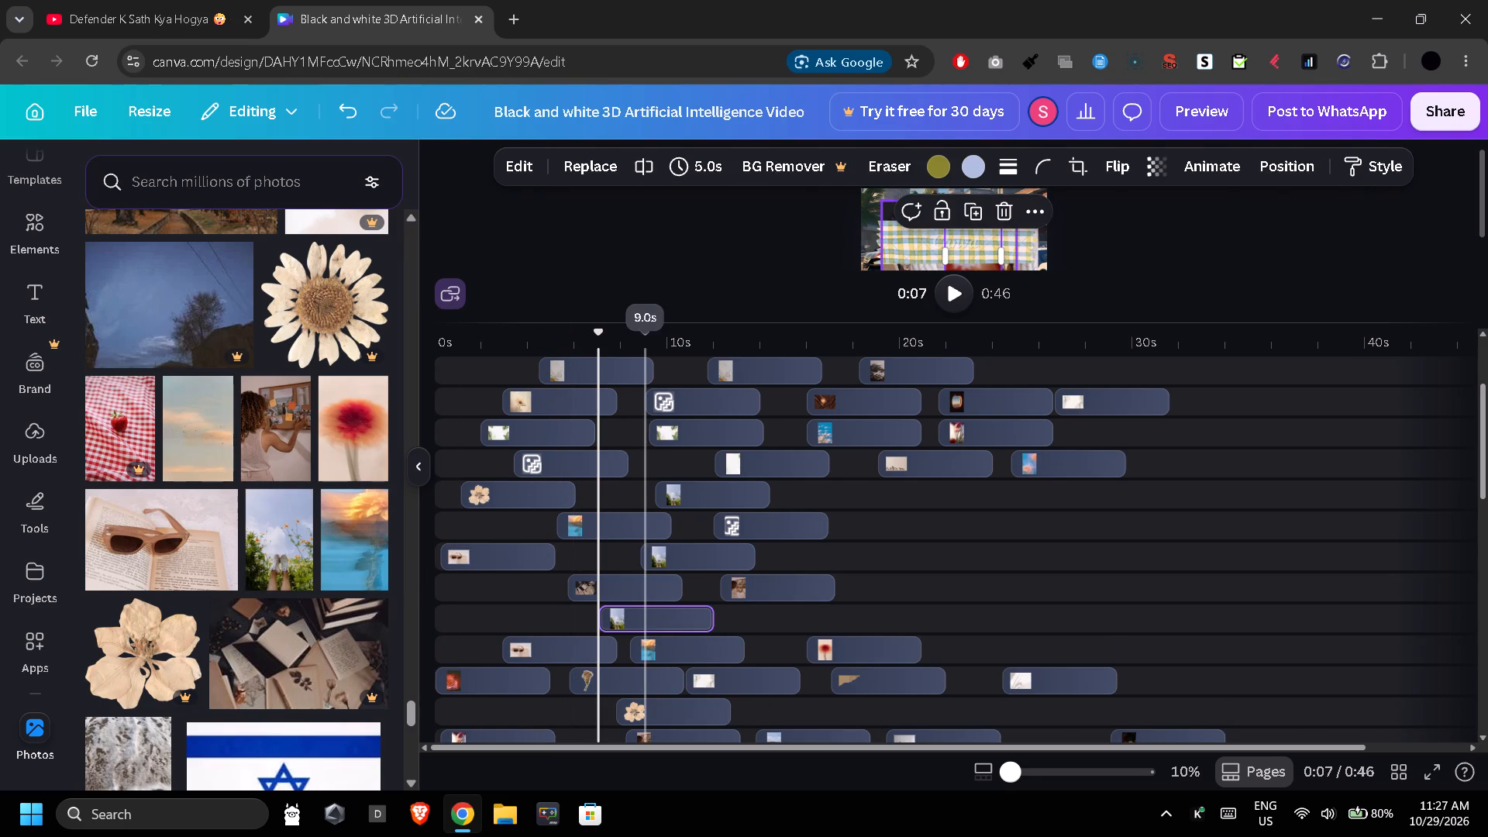
left_click_drag(301, 552, 575, 594)
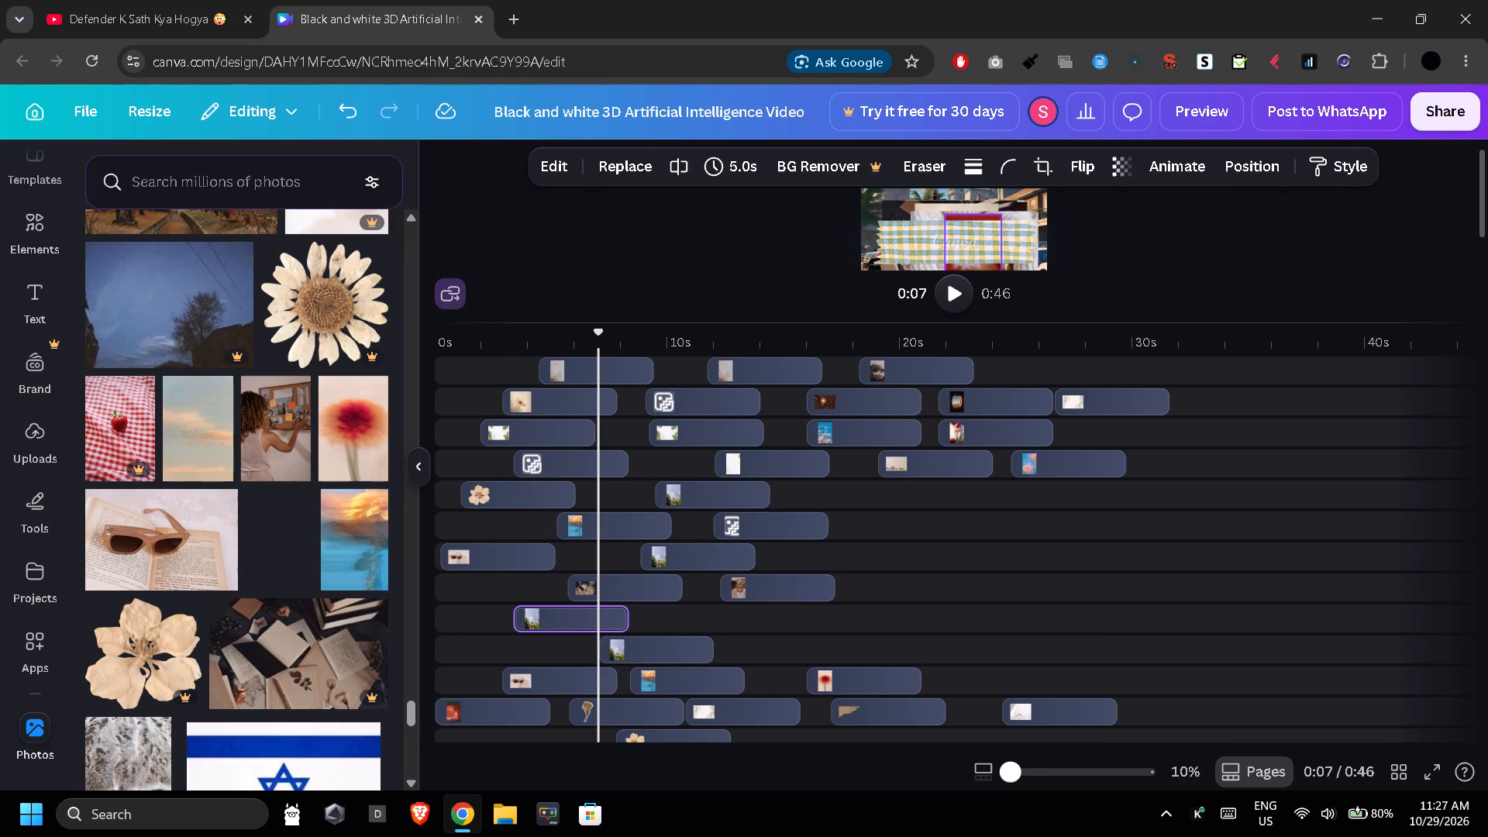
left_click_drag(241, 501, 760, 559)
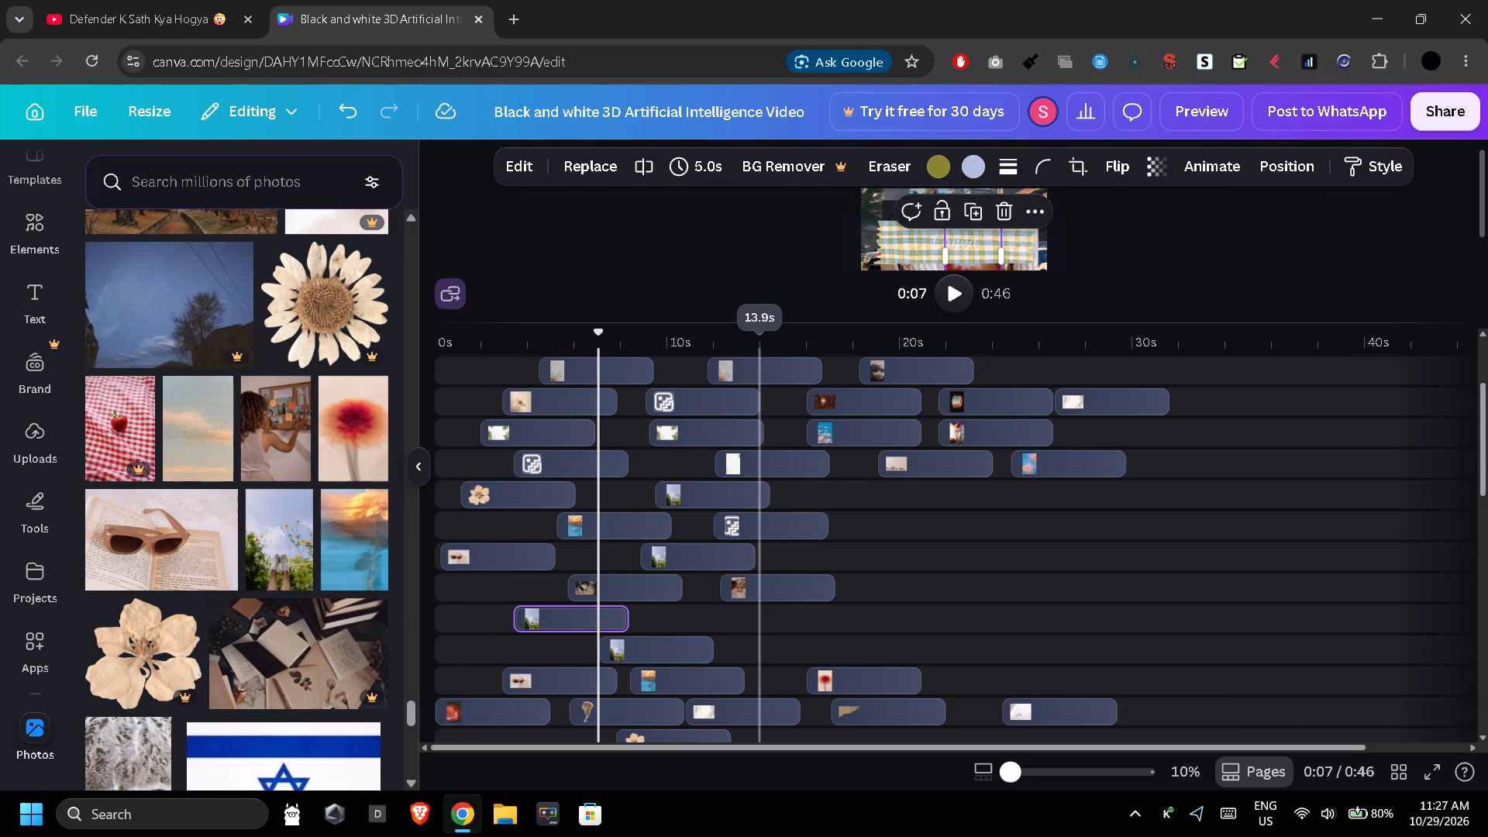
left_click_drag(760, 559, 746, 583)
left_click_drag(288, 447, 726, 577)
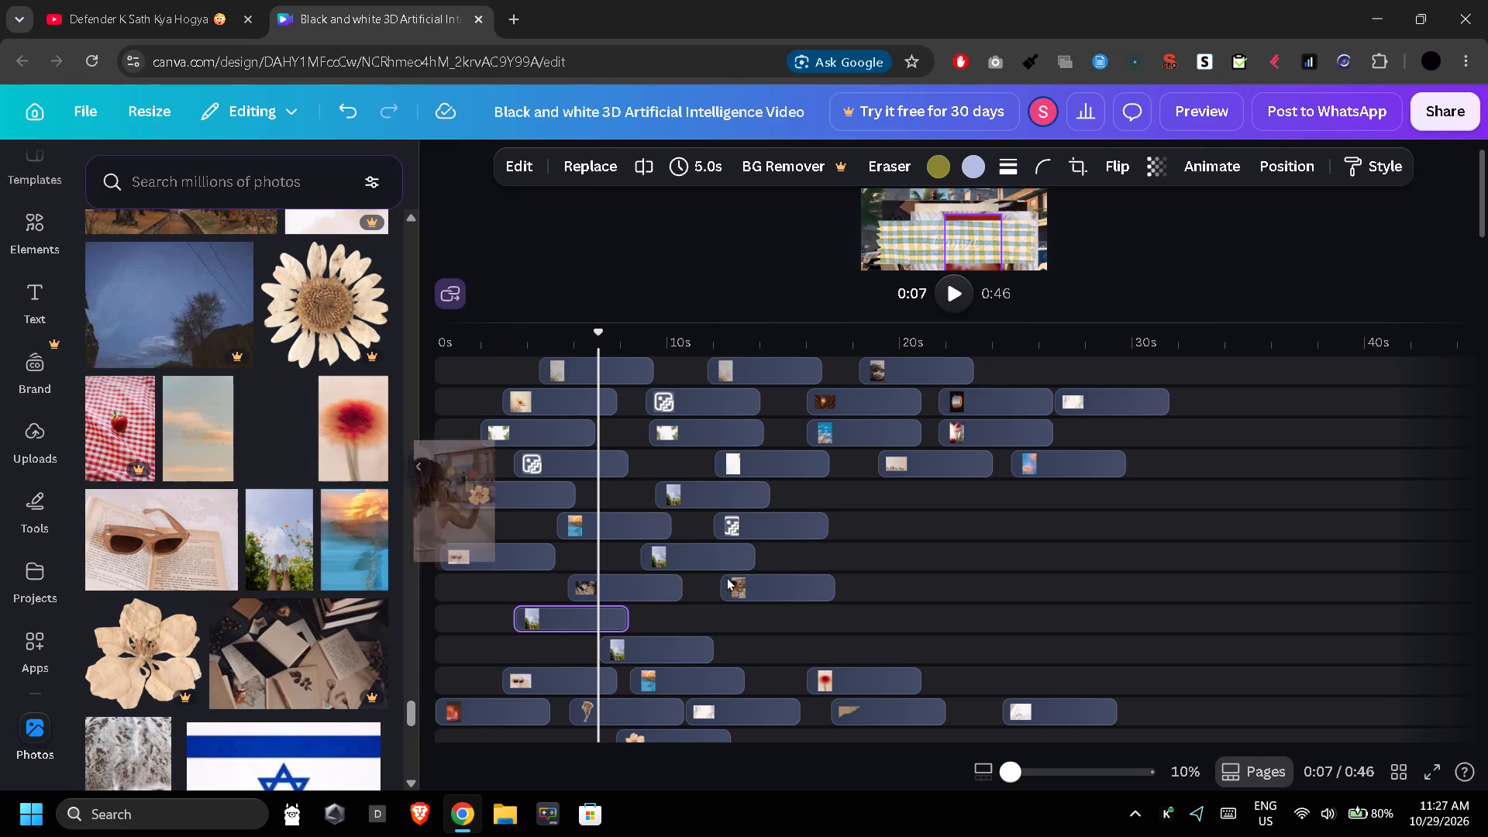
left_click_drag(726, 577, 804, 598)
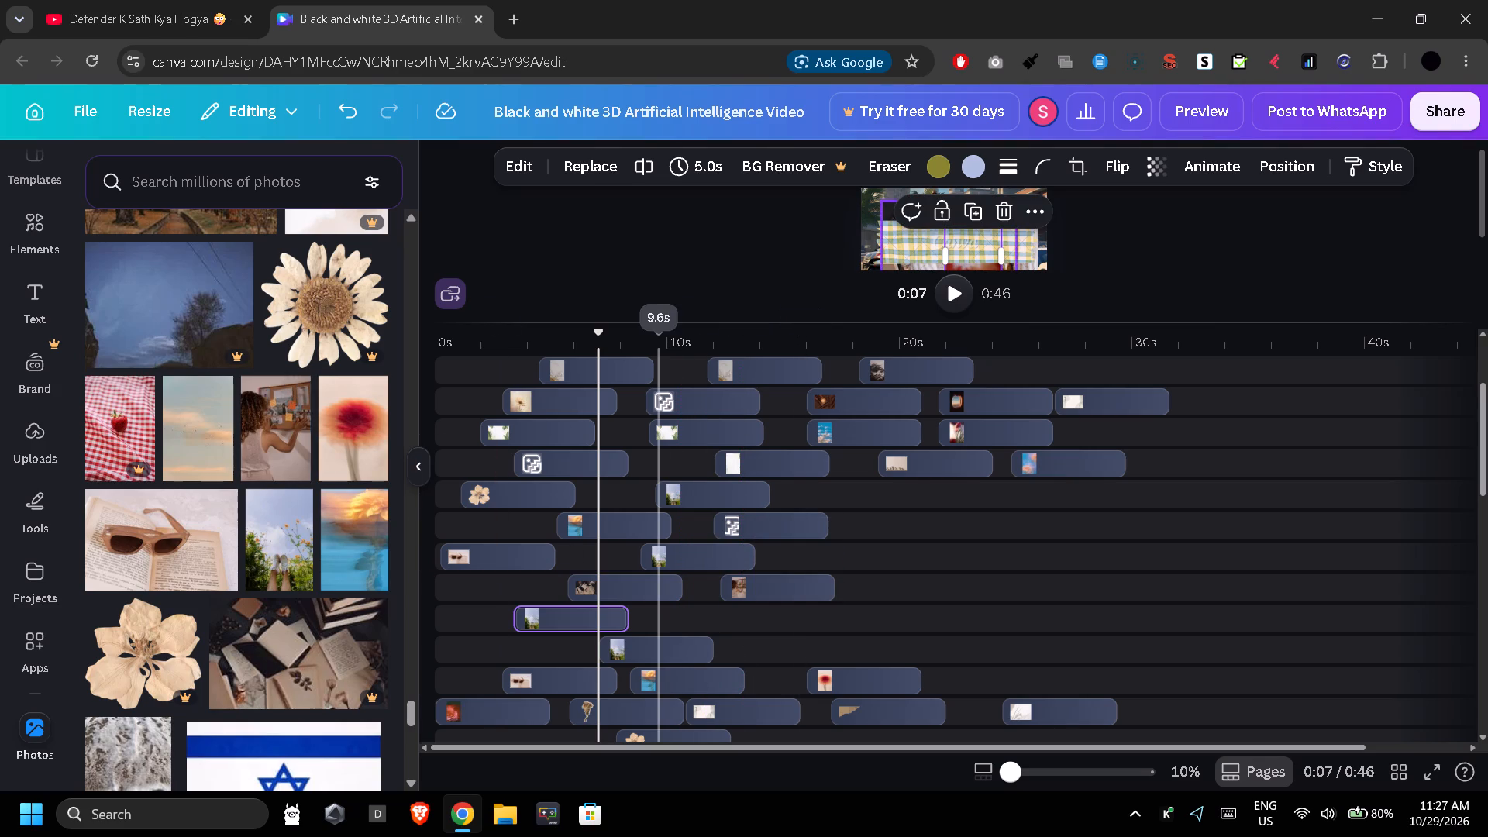
Create a new thirteenth track holding the dark books photo at about 13 s and the sunglasses photo at about 3 s.
left_click_drag(220, 618, 757, 569)
left_click_drag(193, 543, 511, 593)
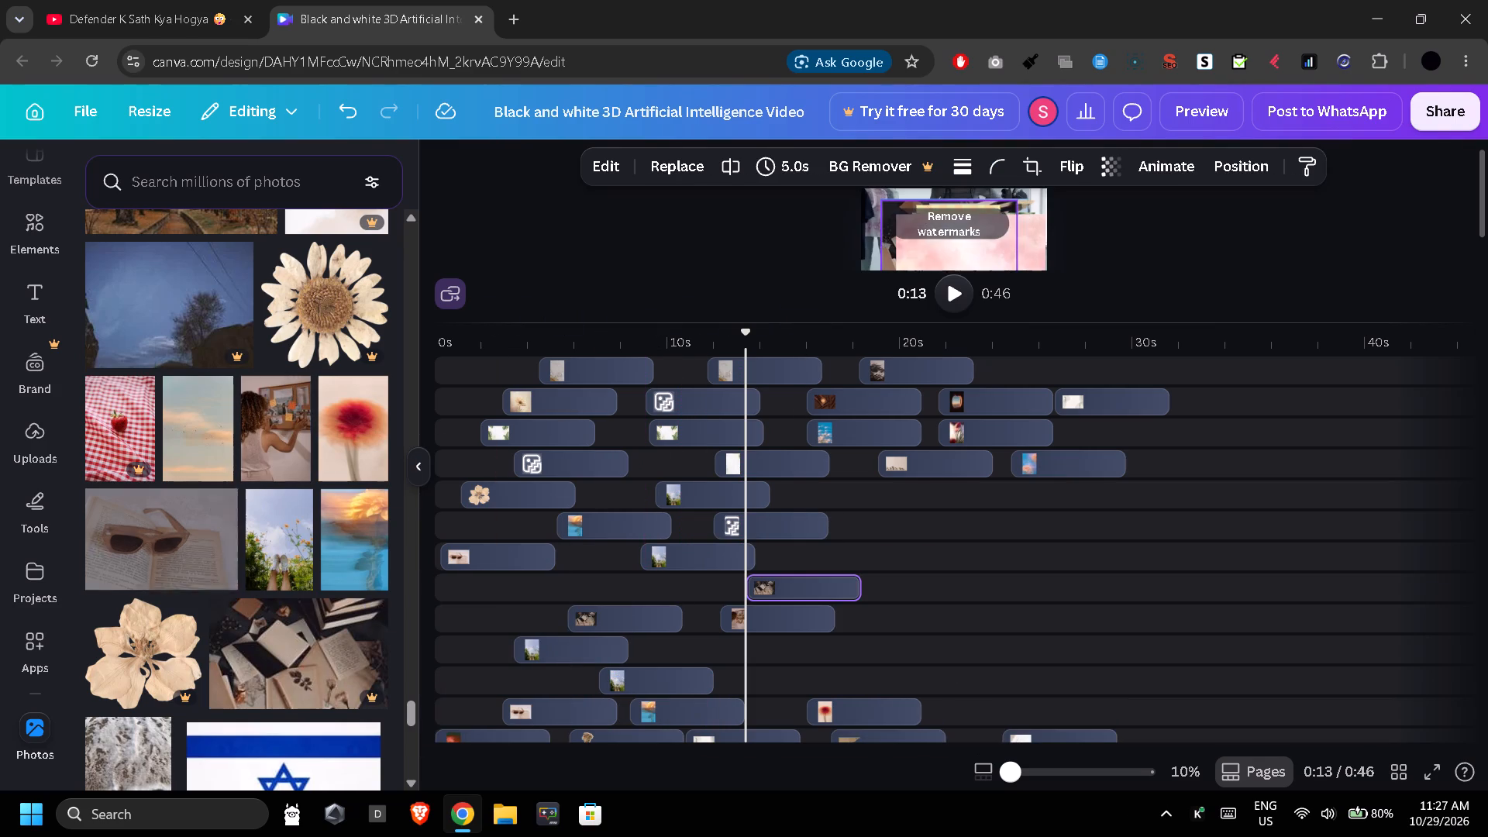
left_click_drag(511, 593, 617, 600)
Create a new twelfth track holding the dark books photo at about 9 s and the woman photo at about 15 s.
left_click_drag(217, 639, 651, 543)
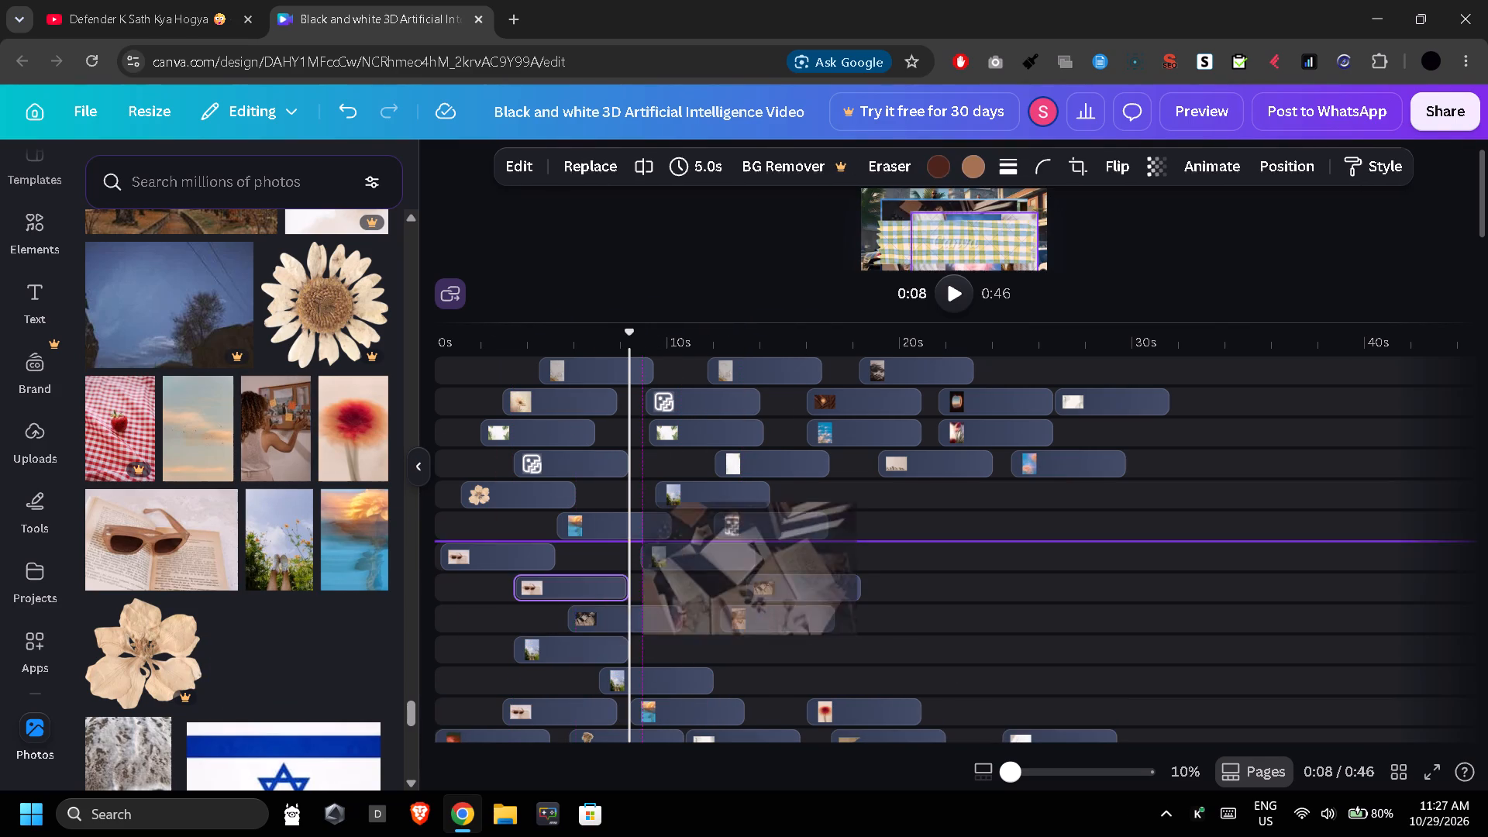
left_click_drag(250, 437, 794, 562)
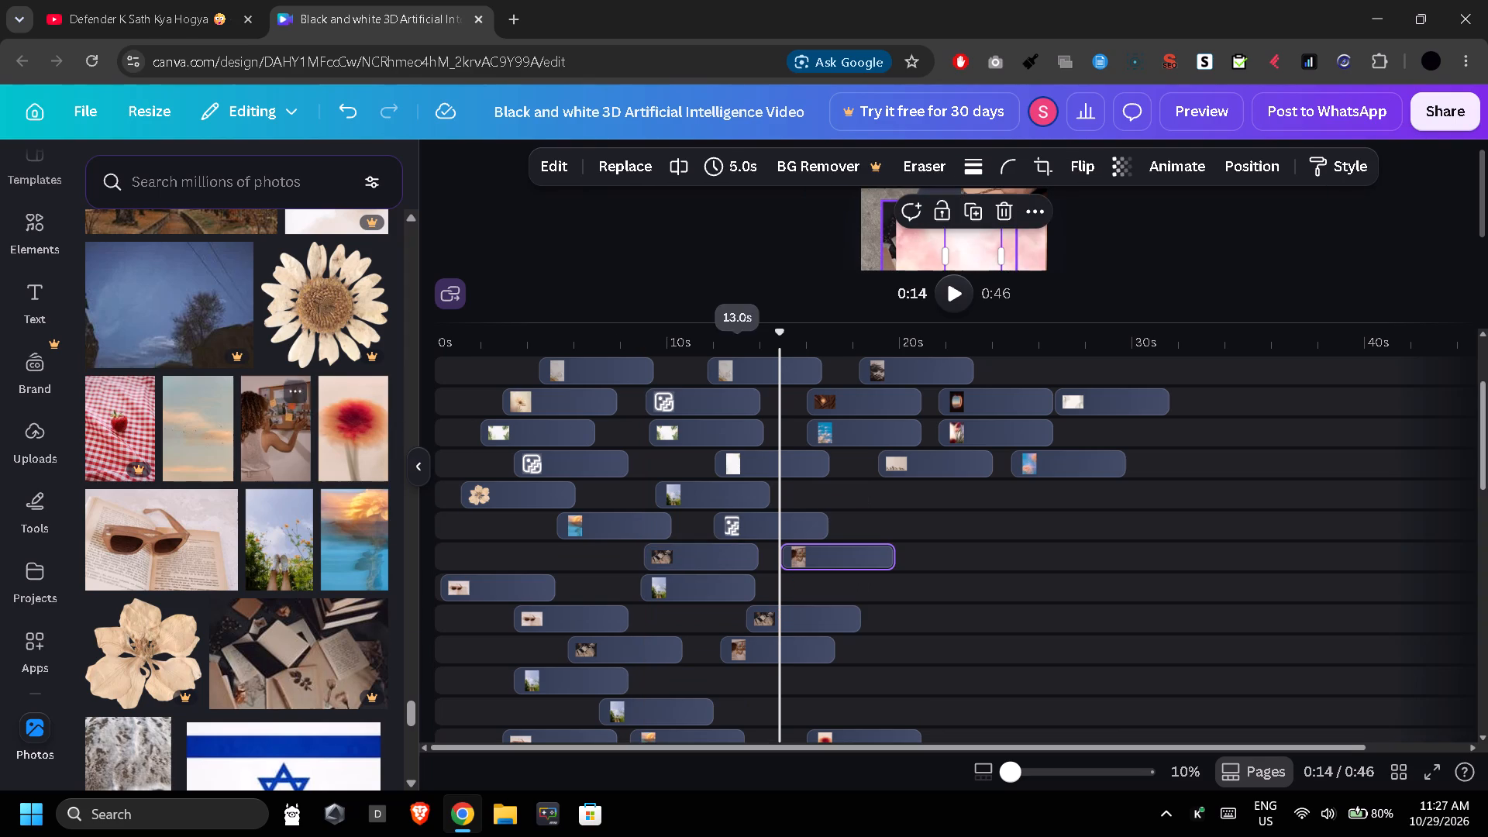
Replace the eleventh track's sunset clip with the daisy photo and the fourteenth track's sunglasses clip with the dark blue sky photo.
left_click_drag(268, 342, 622, 515)
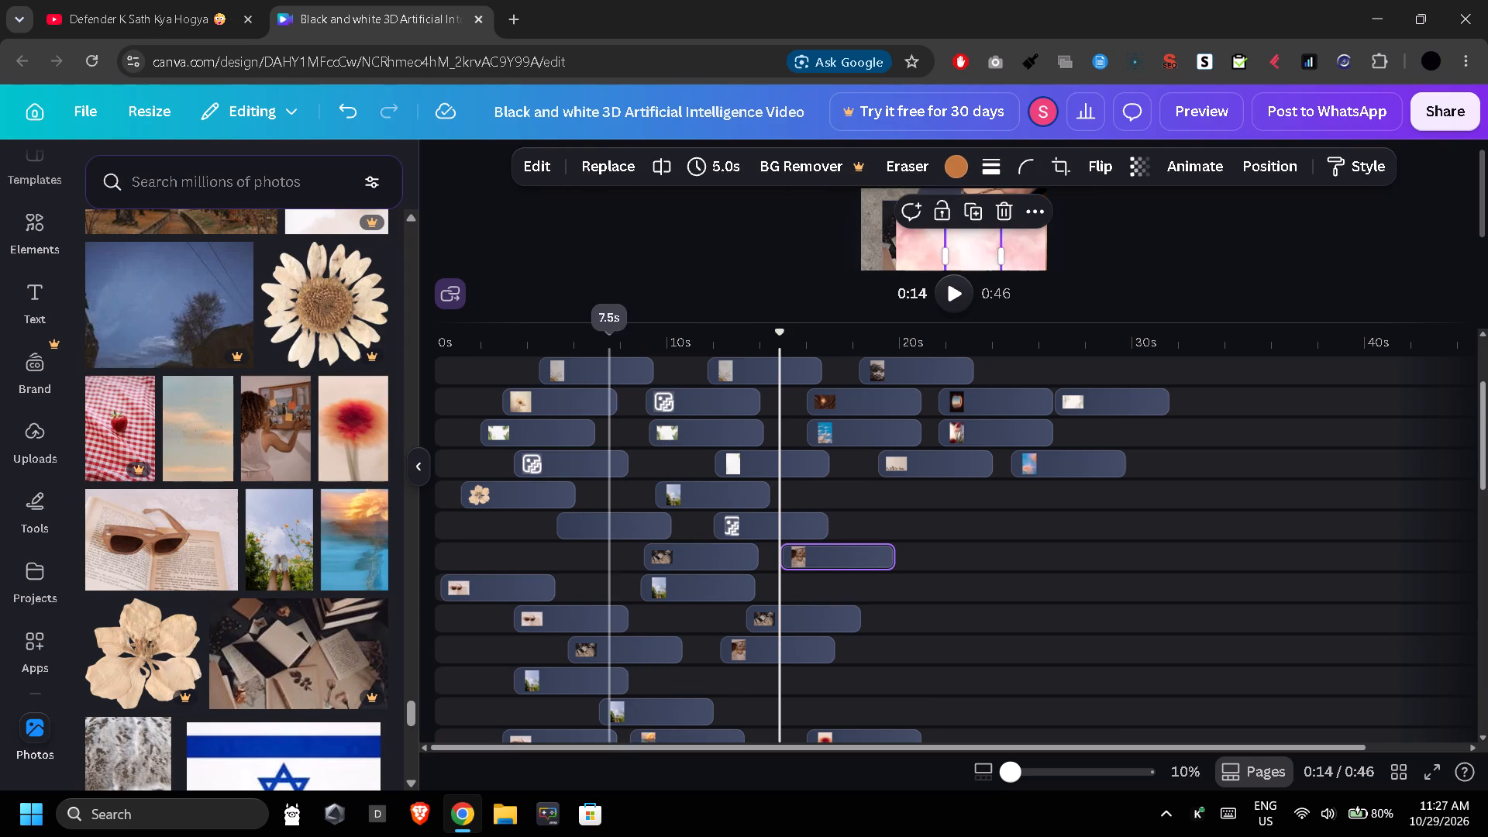
left_click_drag(111, 335, 622, 616)
Add the autumn park path photo at about 1 s on the twelfth track.
scroll(240, 483, "up", 1)
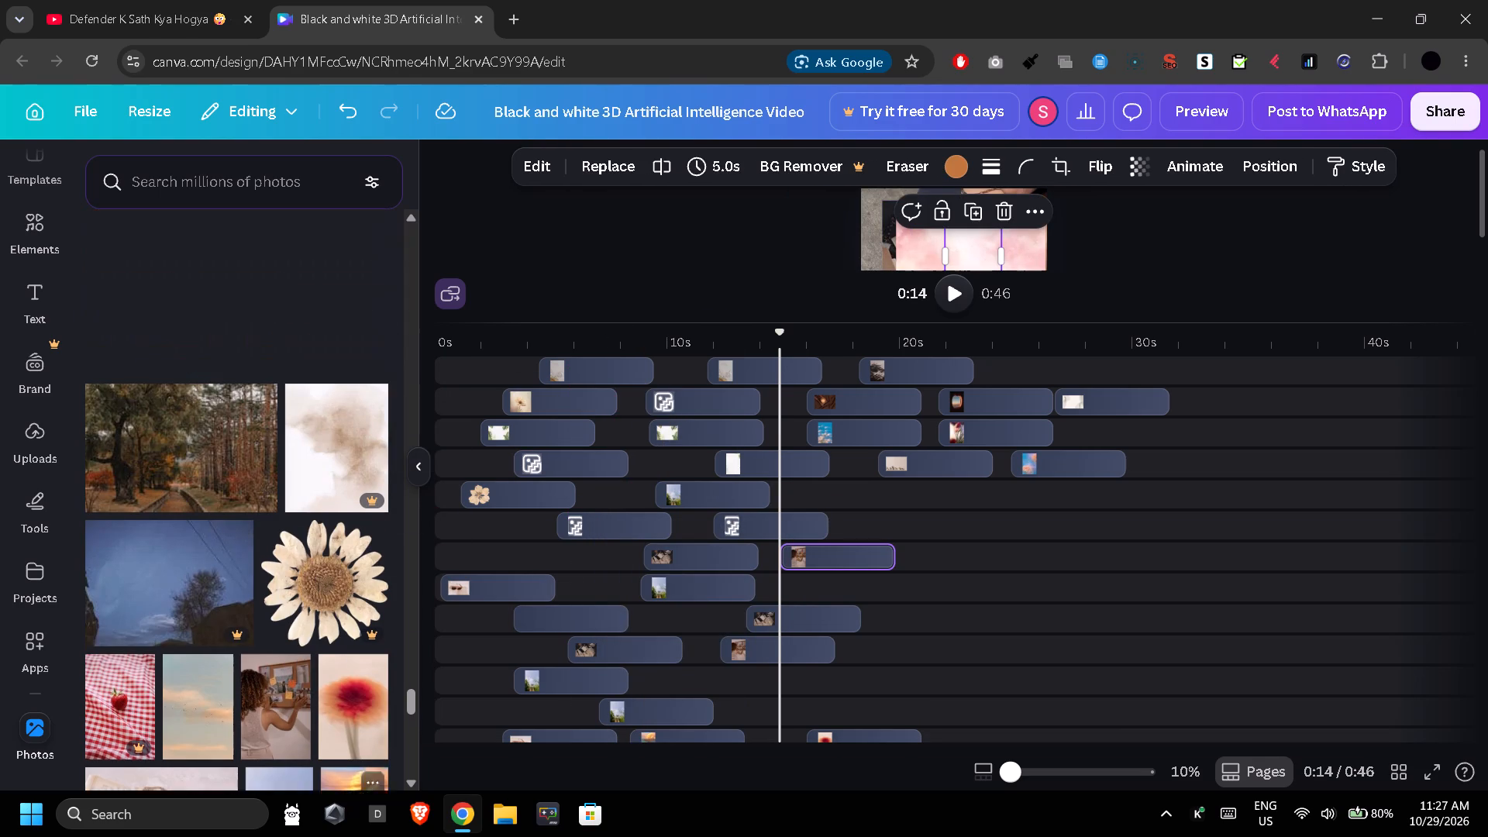
scroll(240, 483, "up", 1)
left_click_drag(222, 446, 593, 561)
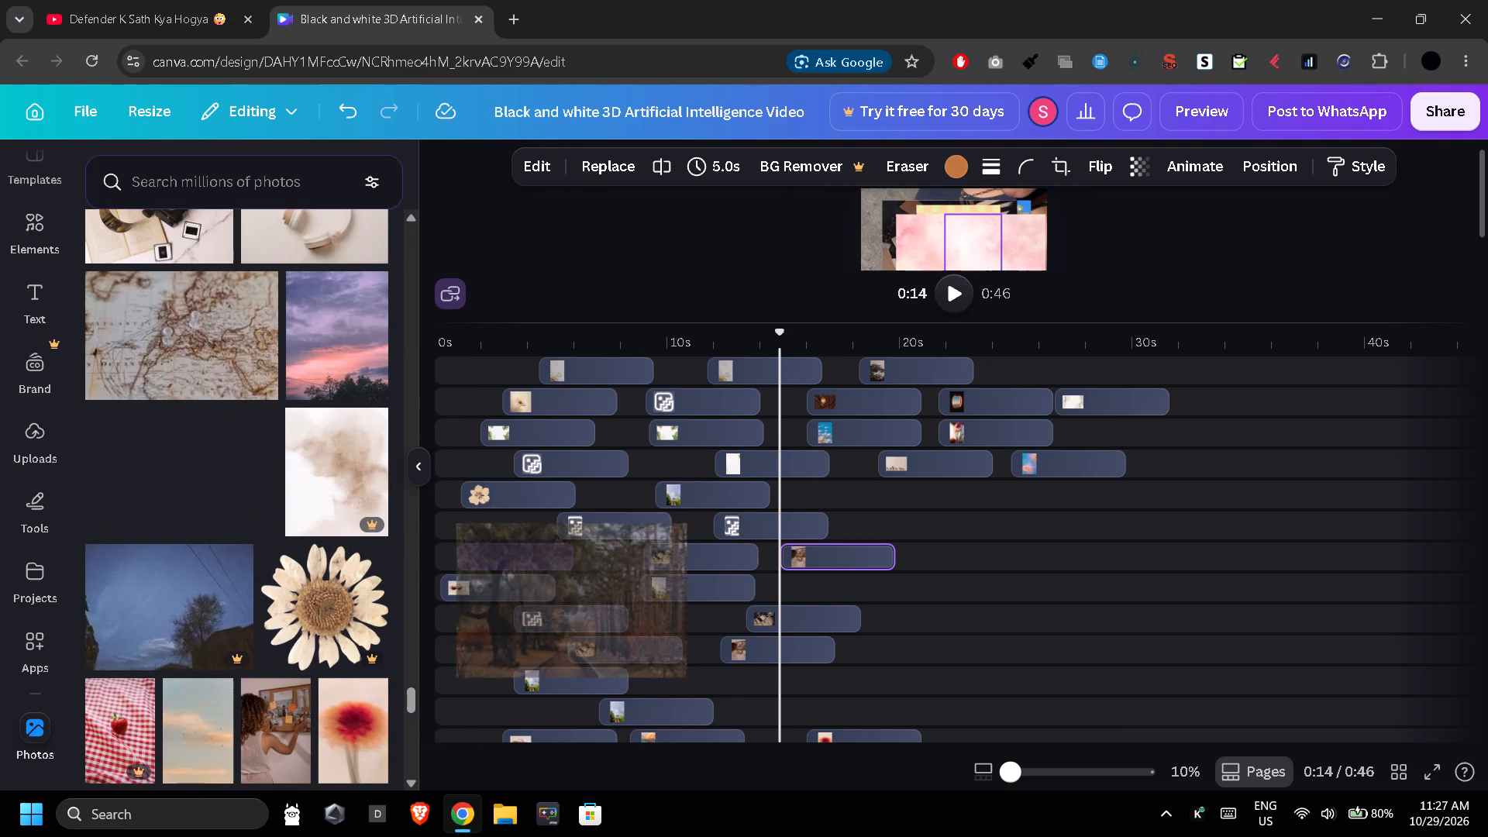
Create a new twelfth track with the white cushions photo at about 6 s, and replace the fourteenth track's sunglasses clip with the camera and notebook photo.
left_click_drag(405, 511, 703, 563)
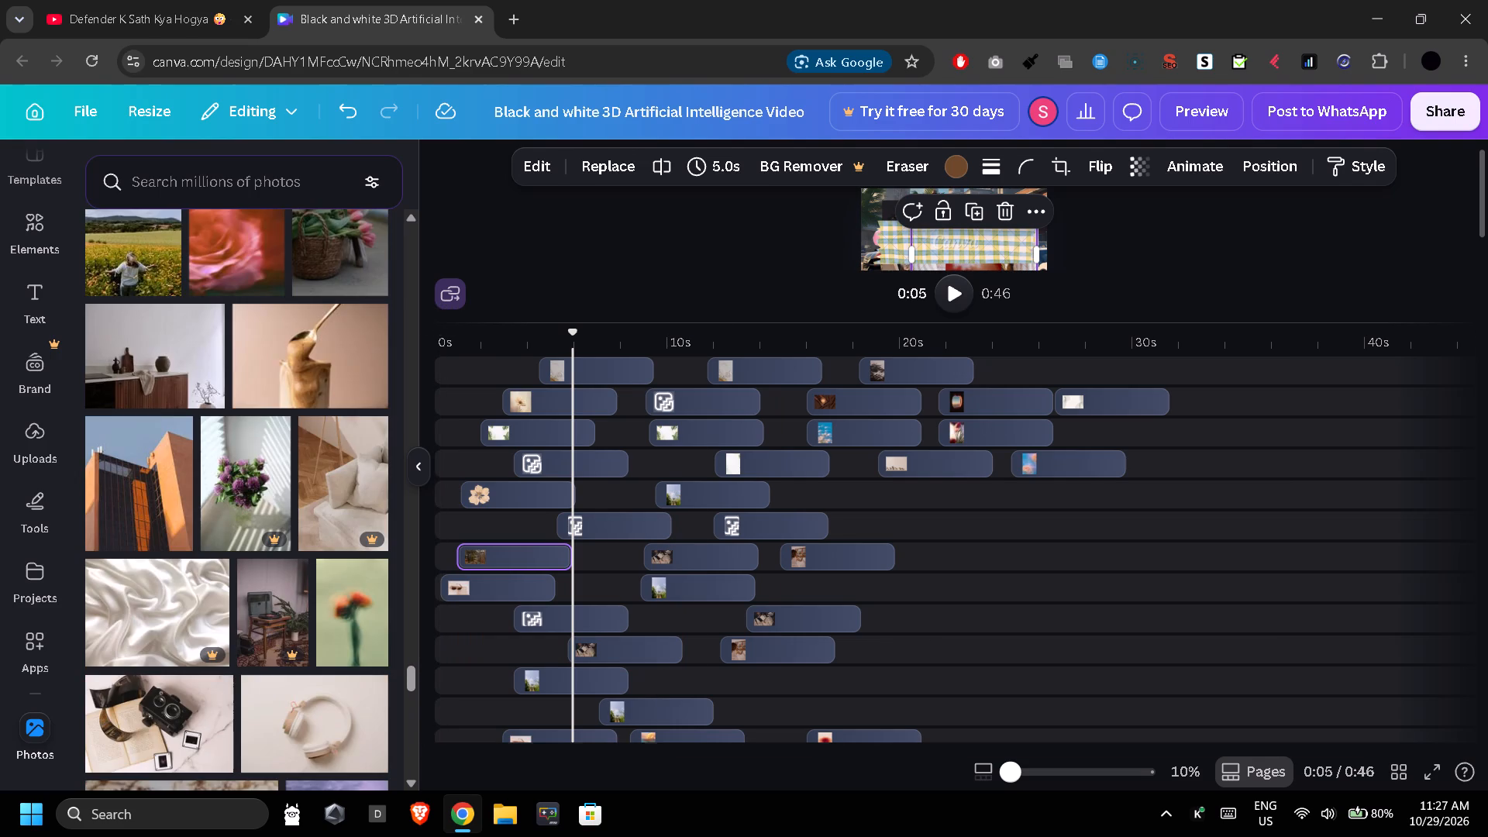
left_click_drag(316, 432, 591, 549)
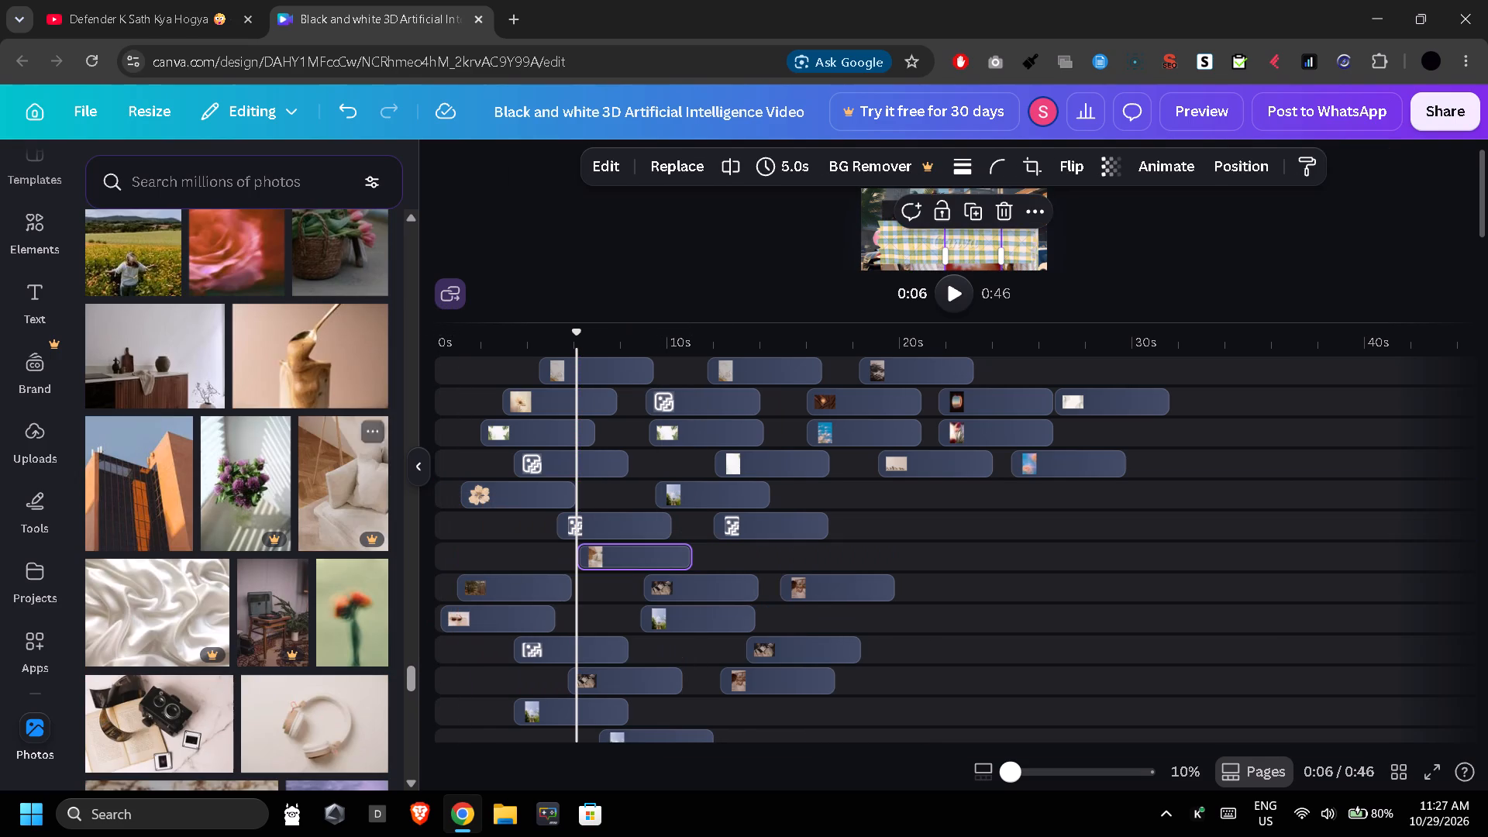
left_click_drag(183, 685, 513, 629)
Create a new fourteenth track with the orange building photo at about 2 s and replace that clip with the purple flowers photo.
left_click_drag(183, 508, 573, 590)
left_click_drag(216, 447, 549, 627)
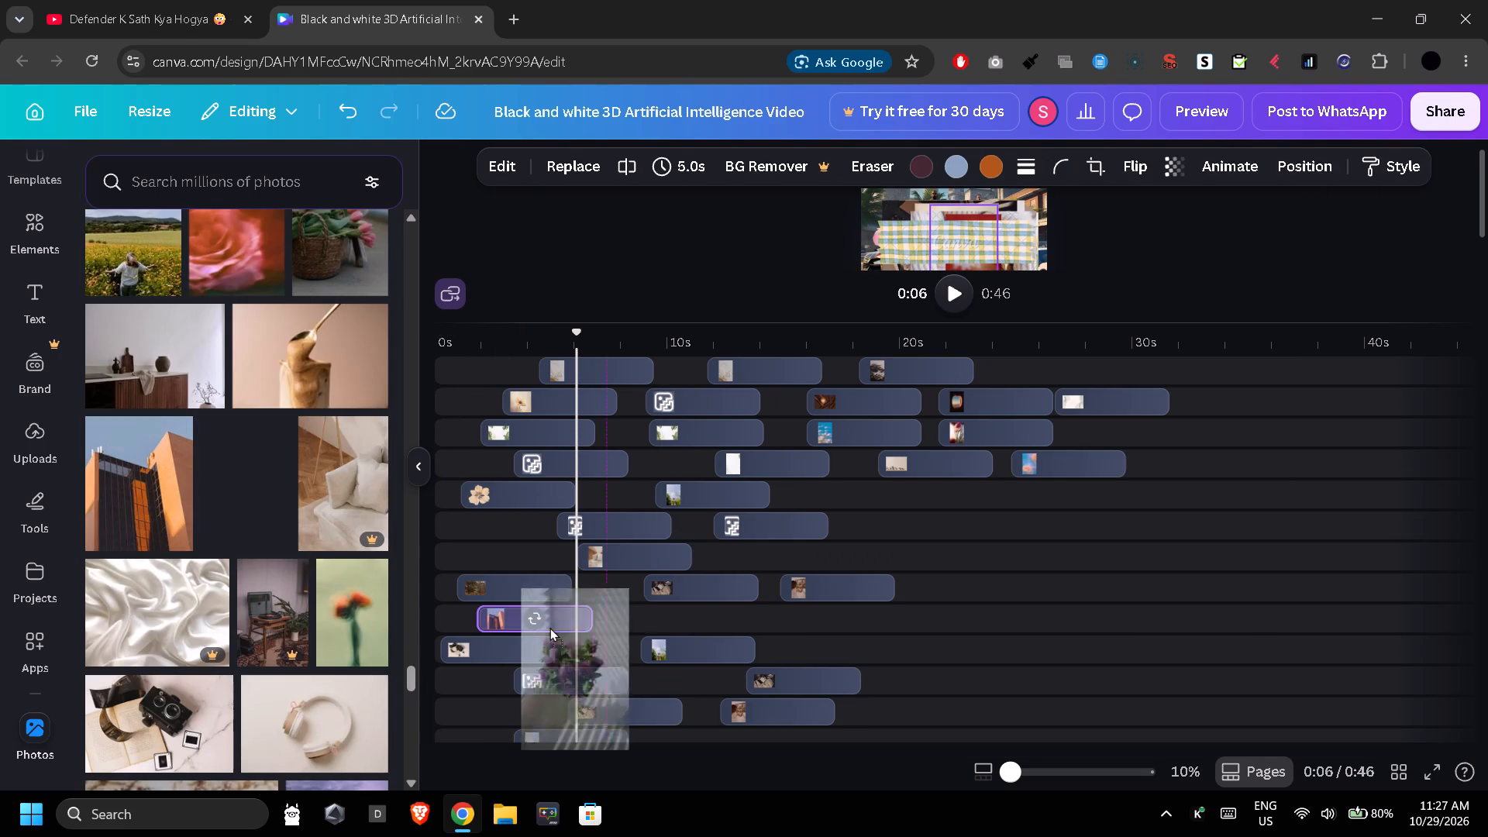
left_click_drag(549, 627, 549, 629)
Replace the eleventh track's clip at about 5 s with the caramel jar photo.
left_click_drag(309, 338, 584, 522)
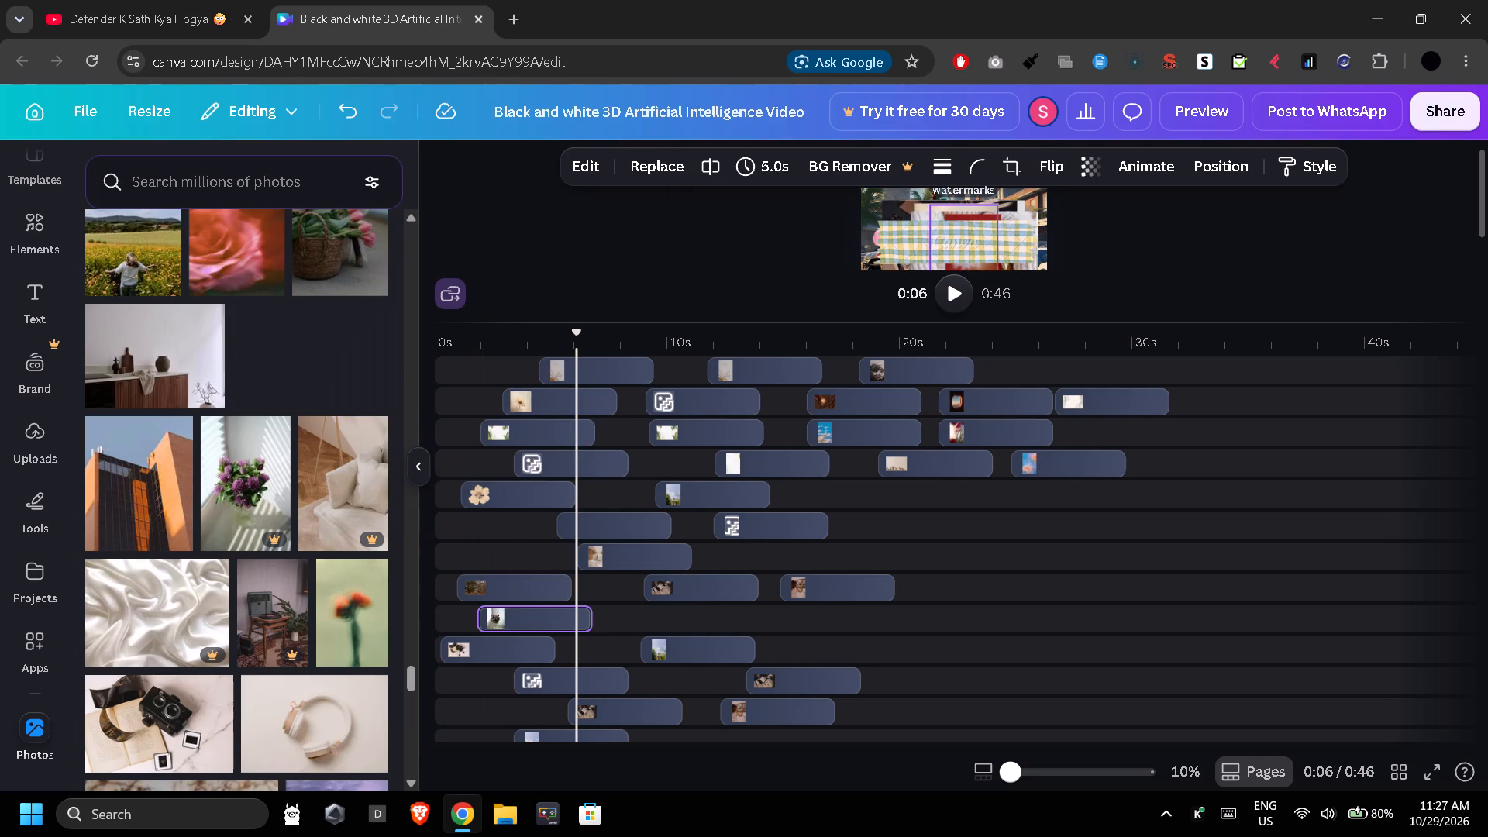
Replace the fourteenth track's purple flowers clip with the white cushions photo and add the same photo at about 8 s.
left_click_drag(318, 449, 552, 620)
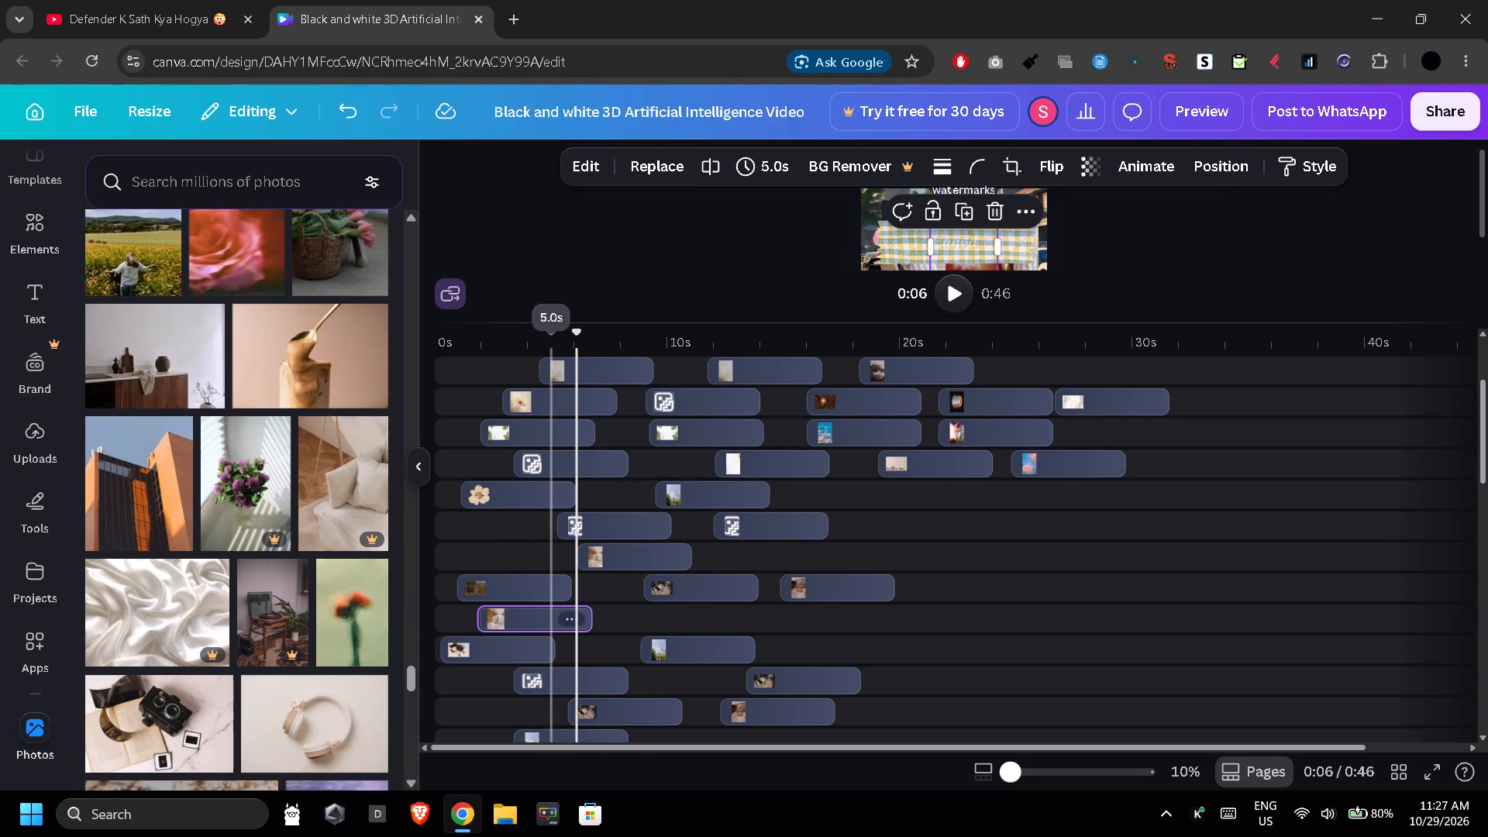
left_click_drag(314, 521, 634, 635)
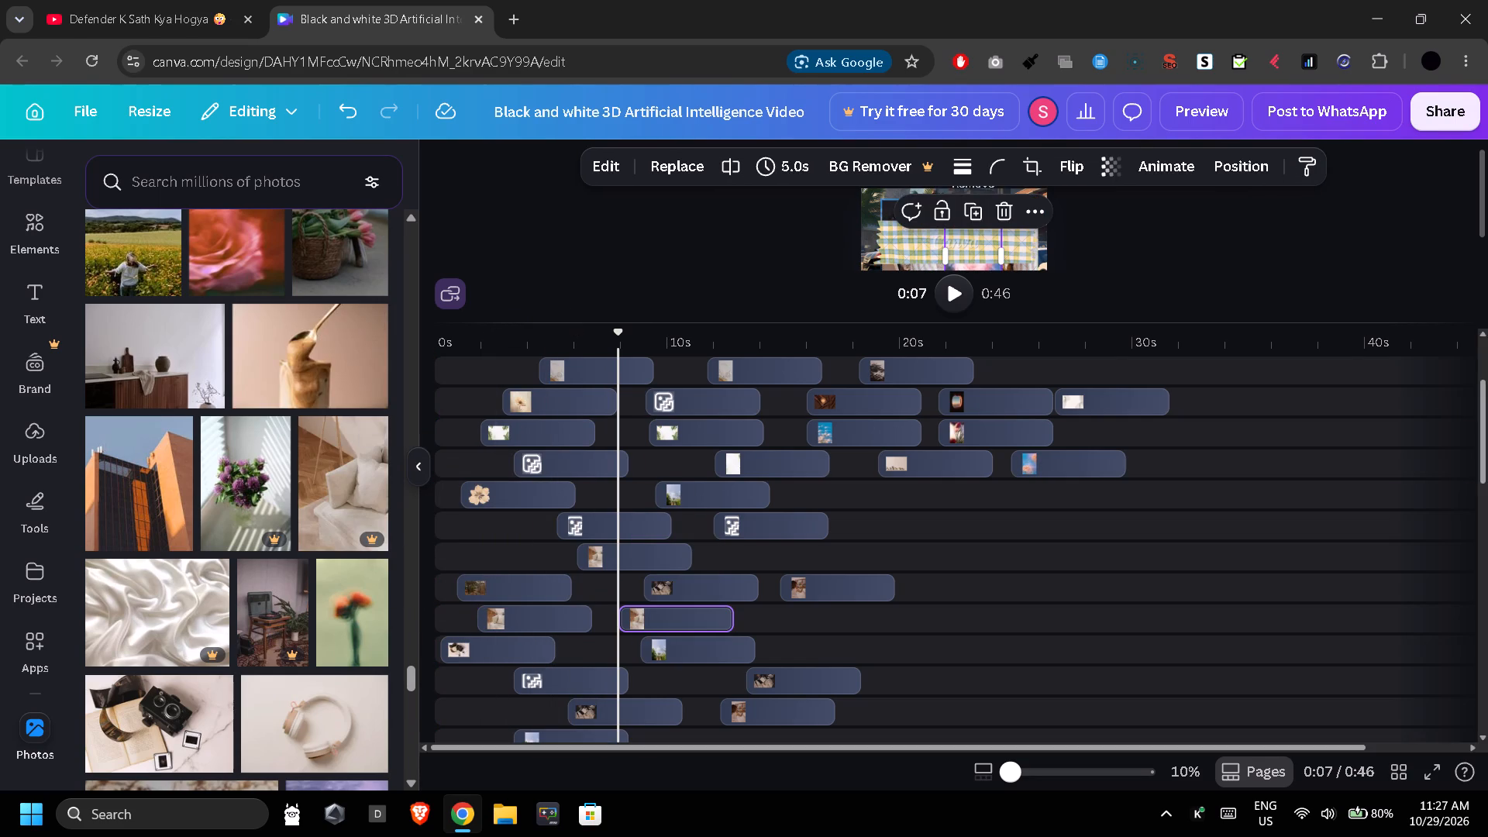
Create a new fifteenth track with the caramel jar photo at about 6 s, and replace the thirteenth track's park path clip with the camera and notebook photo.
left_click_drag(293, 370, 635, 645)
left_click_drag(156, 674, 495, 579)
Create two new tracks below the twelfth, holding the white silk photo at about 2 s and the headphones photo at about 3 s.
left_click_drag(242, 725, 252, 718)
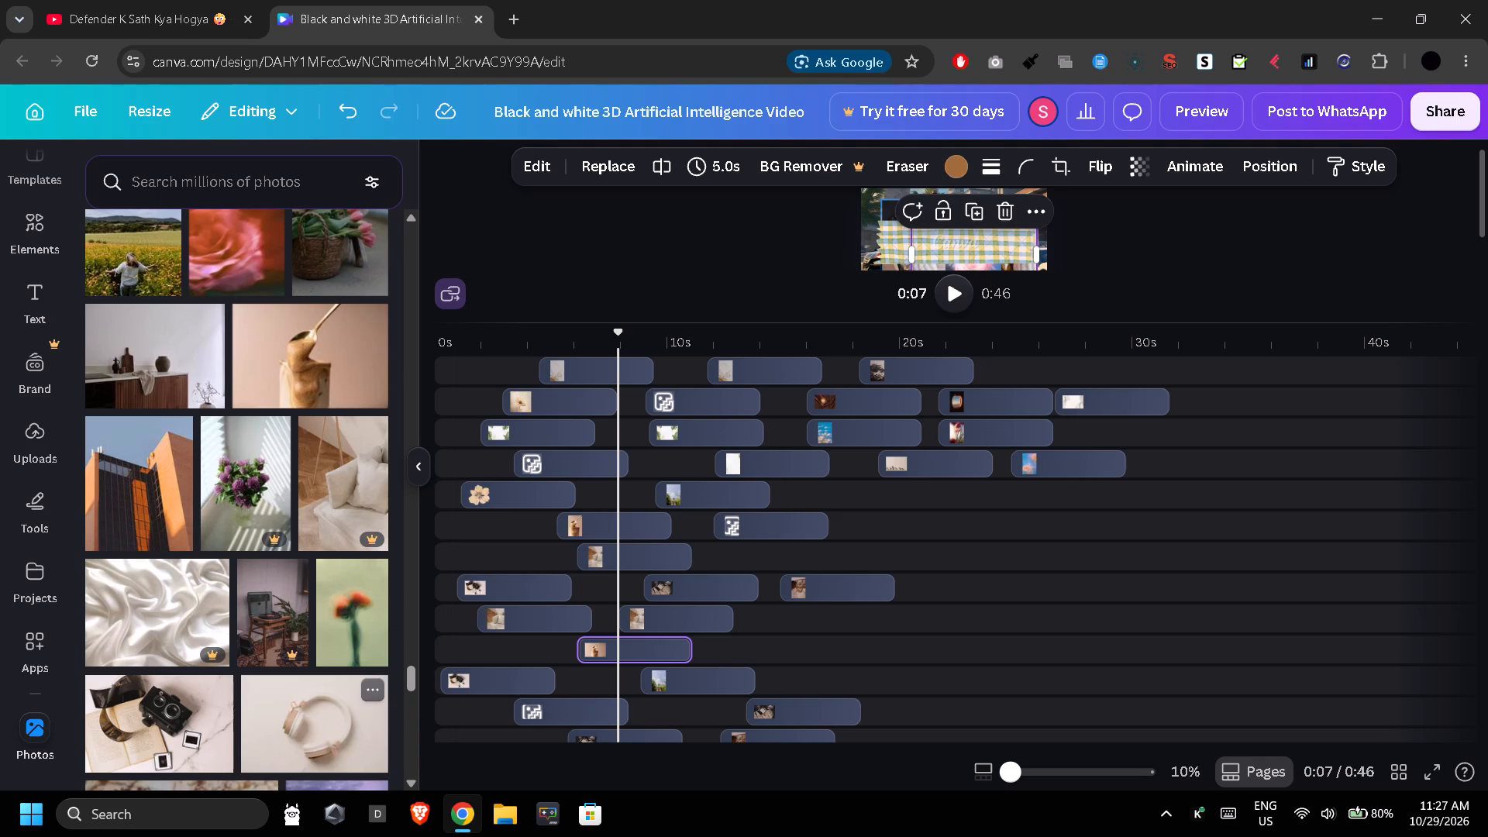
left_click_drag(252, 718, 494, 566)
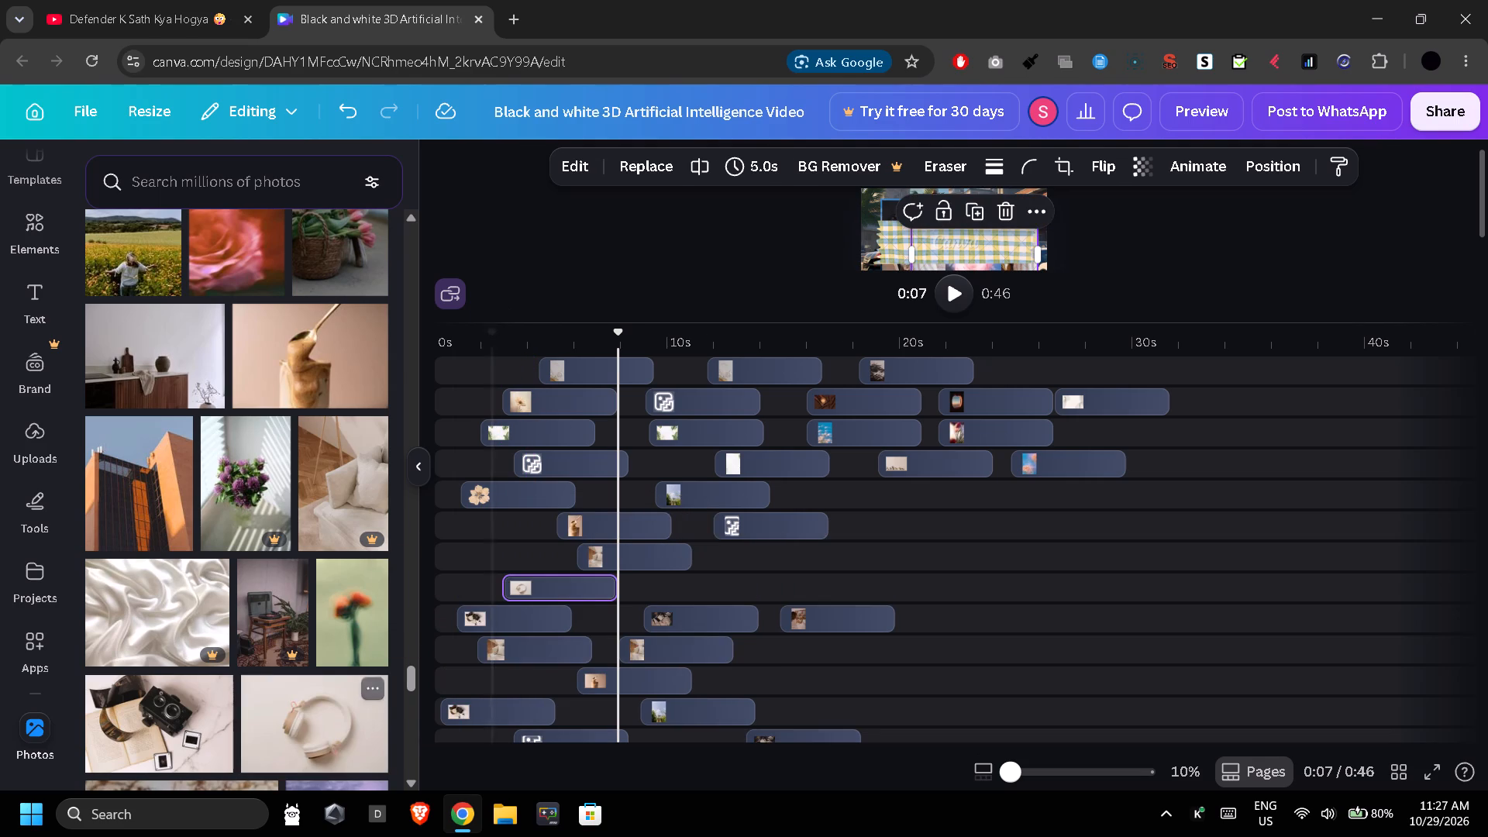
left_click_drag(332, 573, 503, 563)
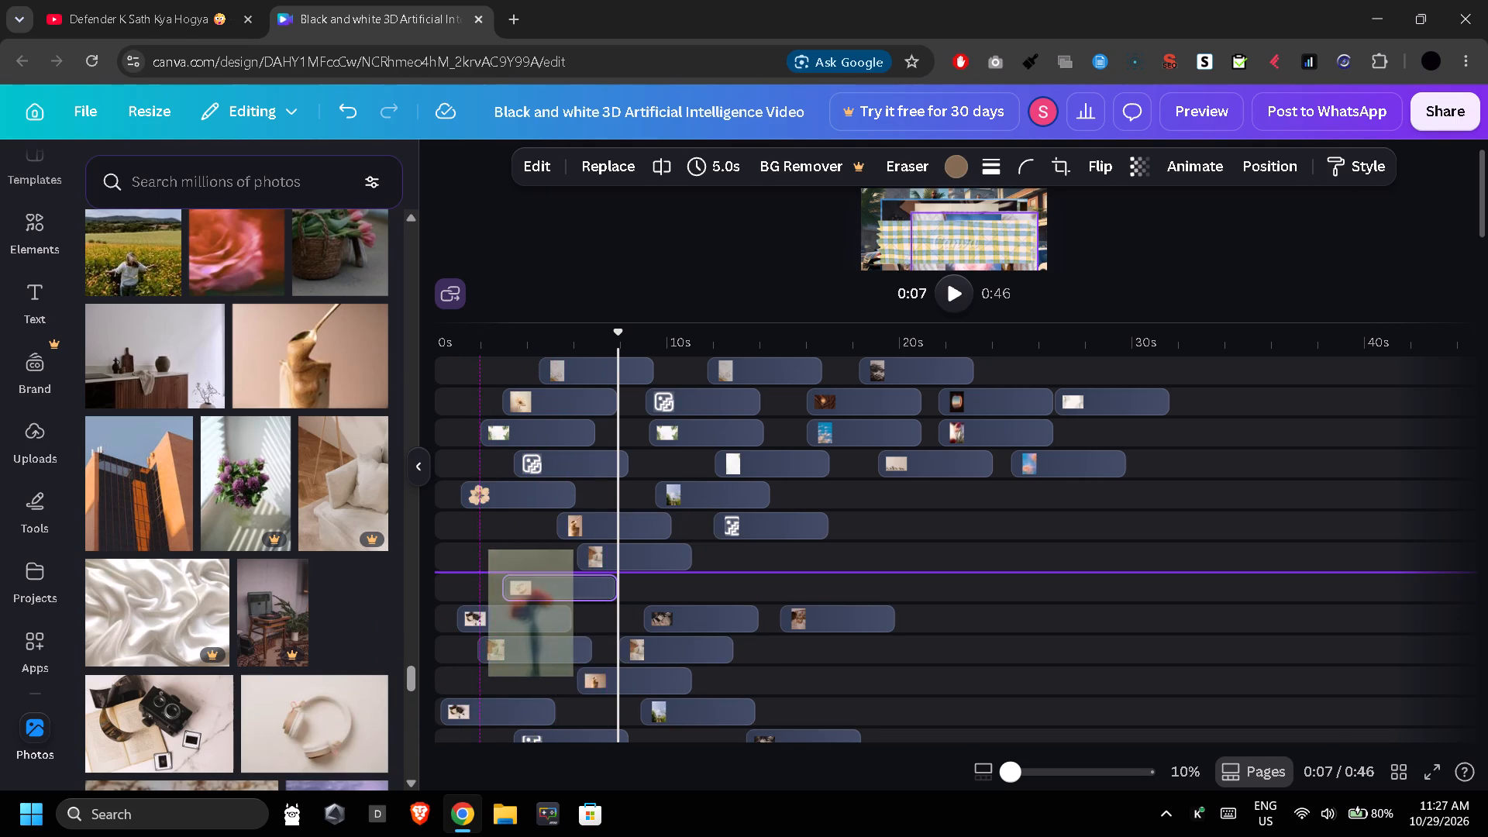
left_click_drag(191, 561, 498, 600)
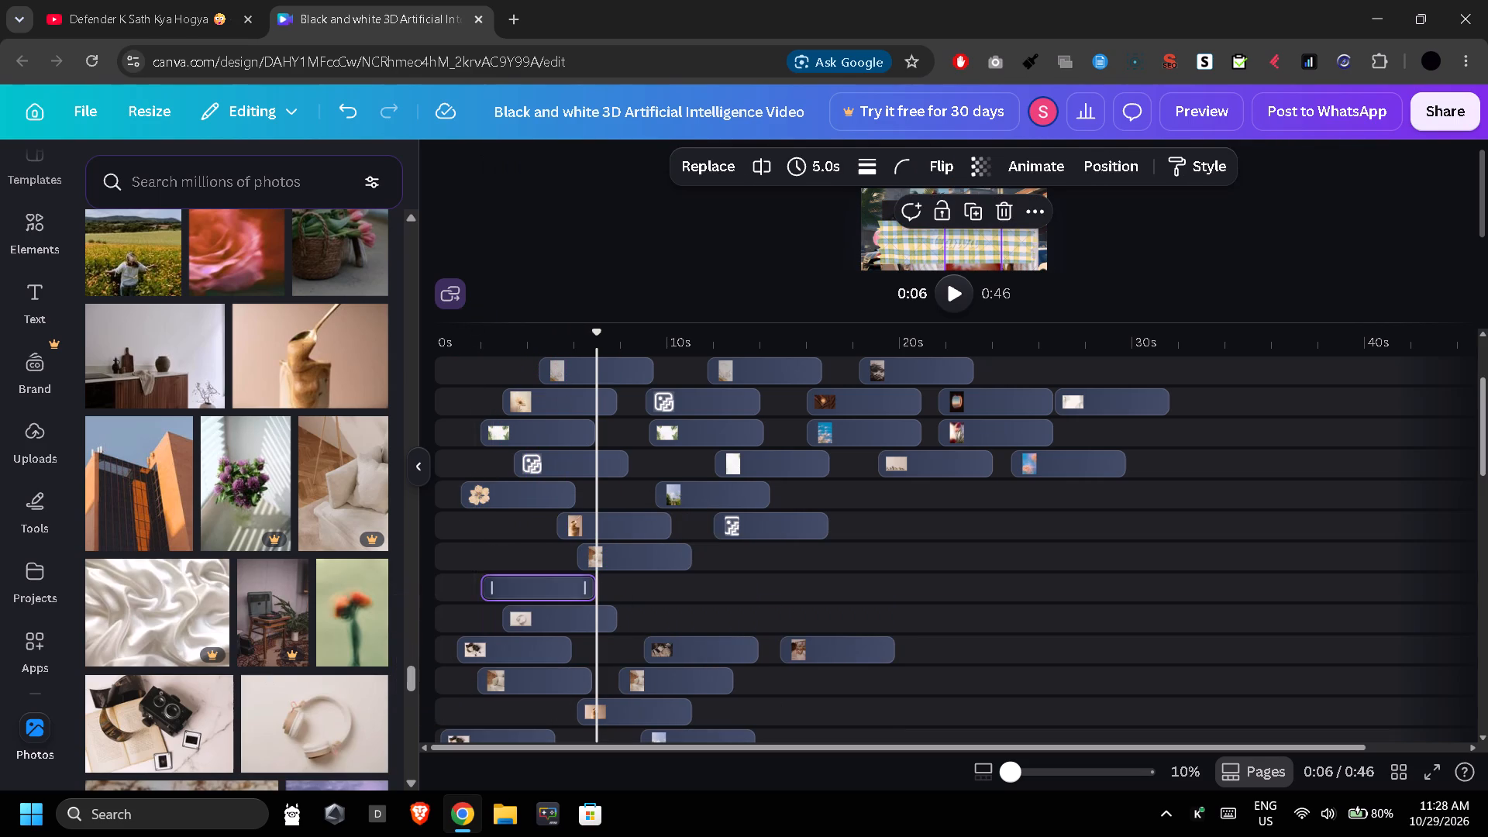
Add the caramel jar photo near the start of the twelfth track and the wooden sideboard photo at about 6 s on a new thirteenth track.
left_click_drag(253, 343, 466, 529)
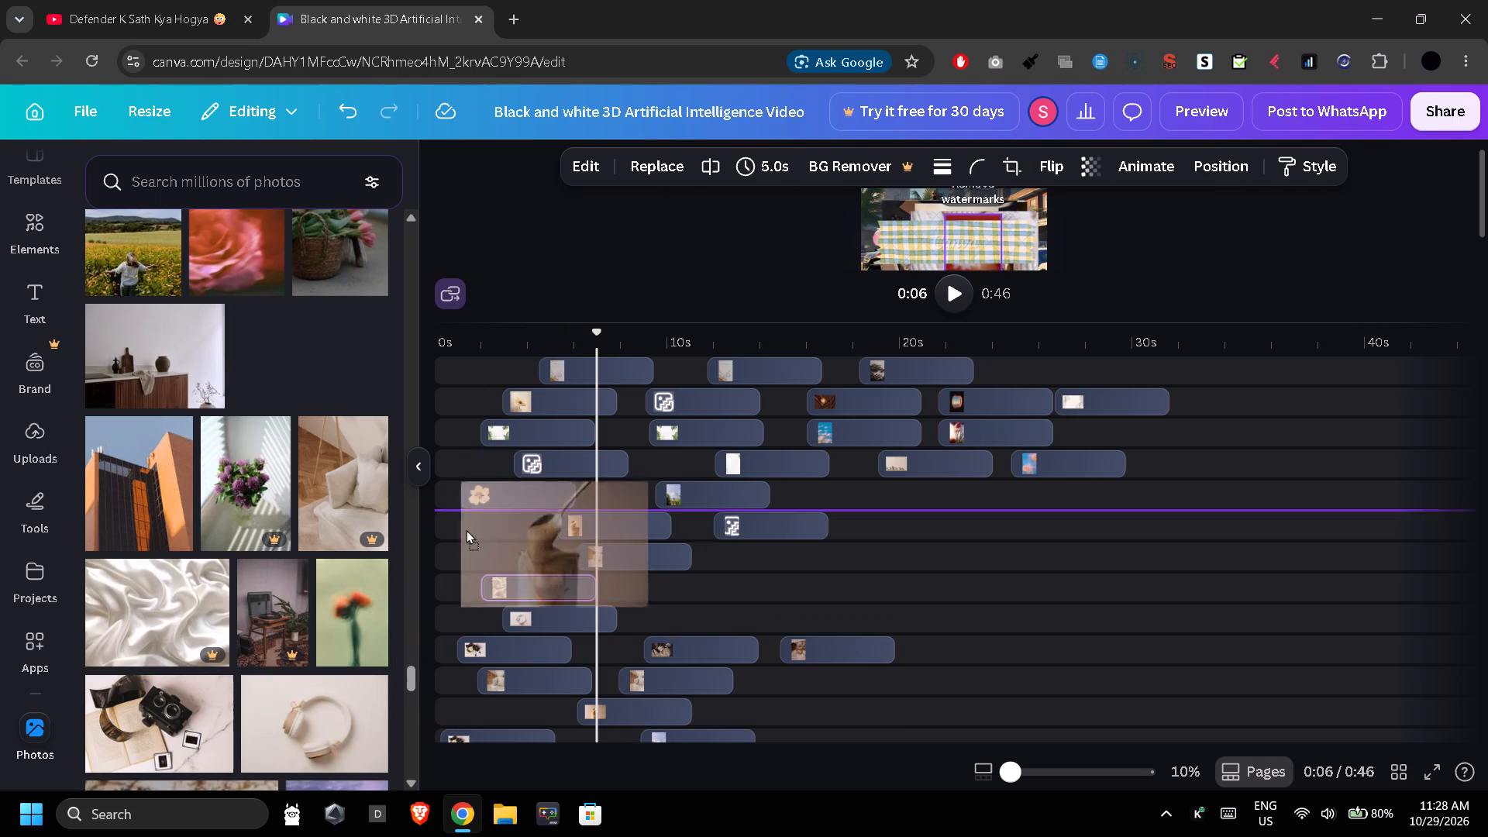
left_click_drag(466, 529, 464, 548)
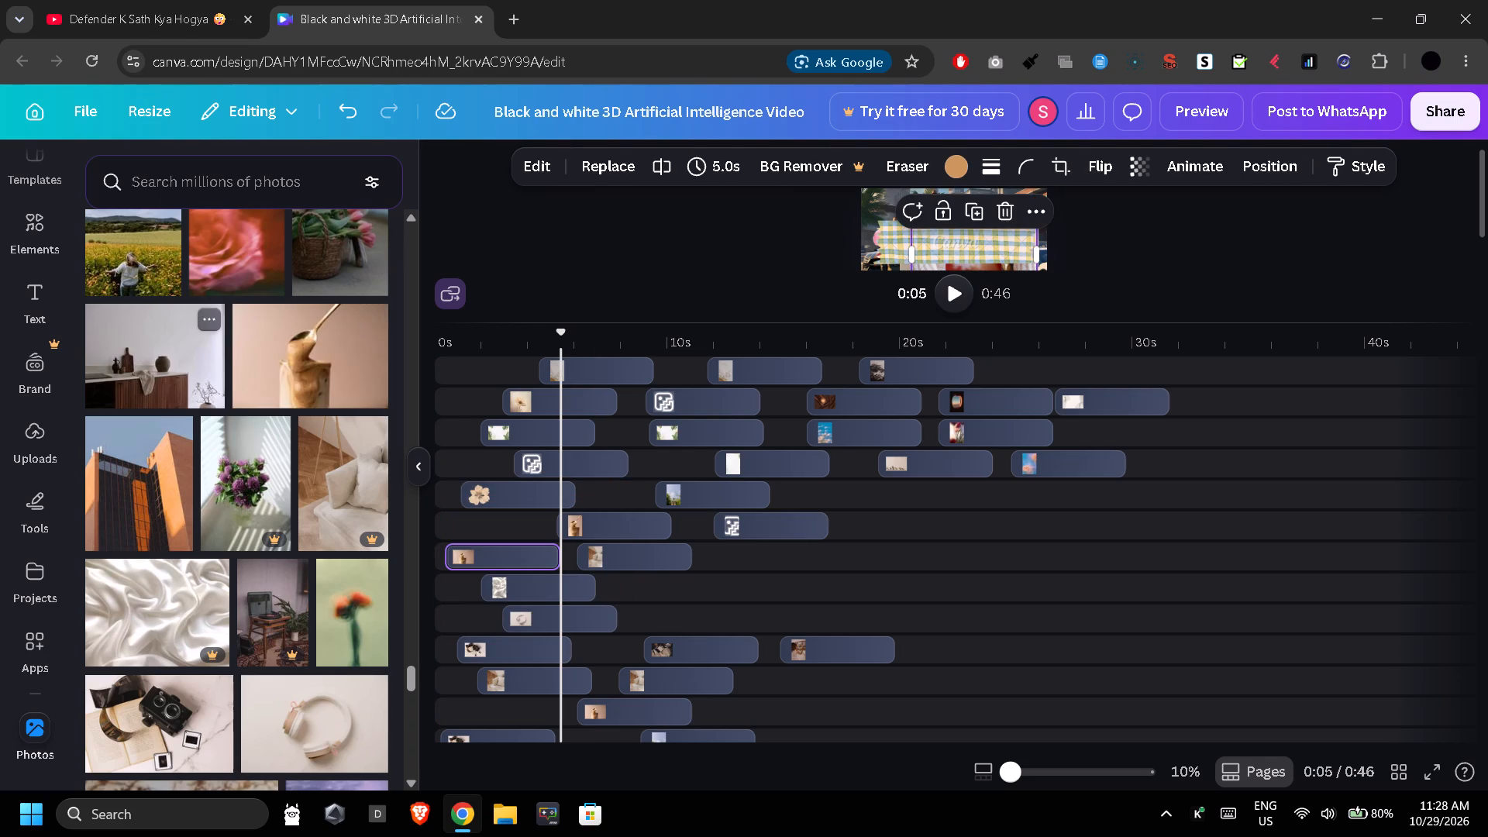
left_click_drag(186, 343, 674, 577)
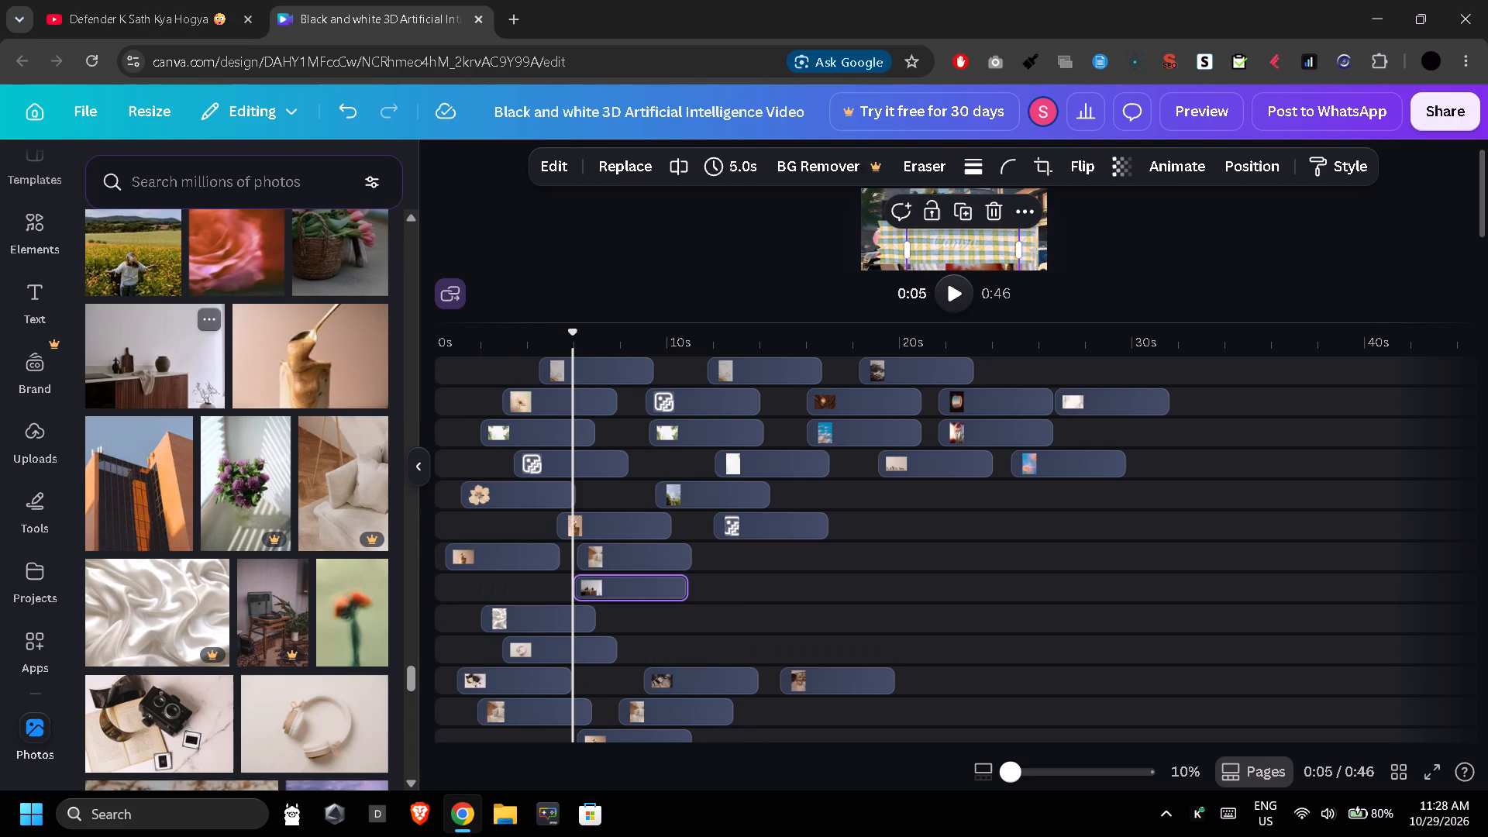
Add the vintage radio photo at about 9 s on the headphones photo's track and the orange flower photo at about 9 s on the white silk track.
left_click_drag(276, 635, 717, 646)
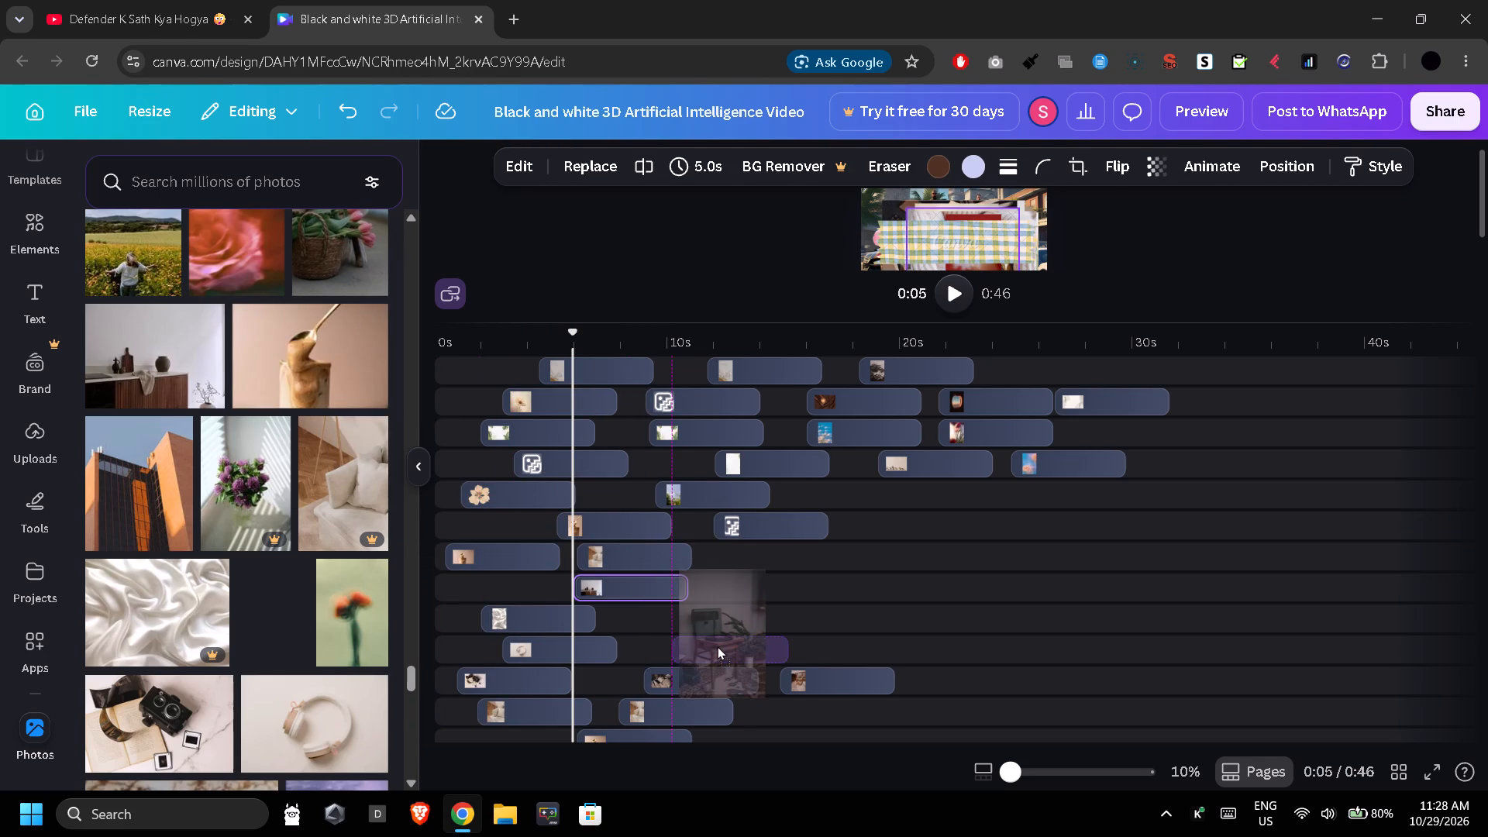
left_click_drag(717, 646, 691, 648)
left_click_drag(391, 615, 528, 622)
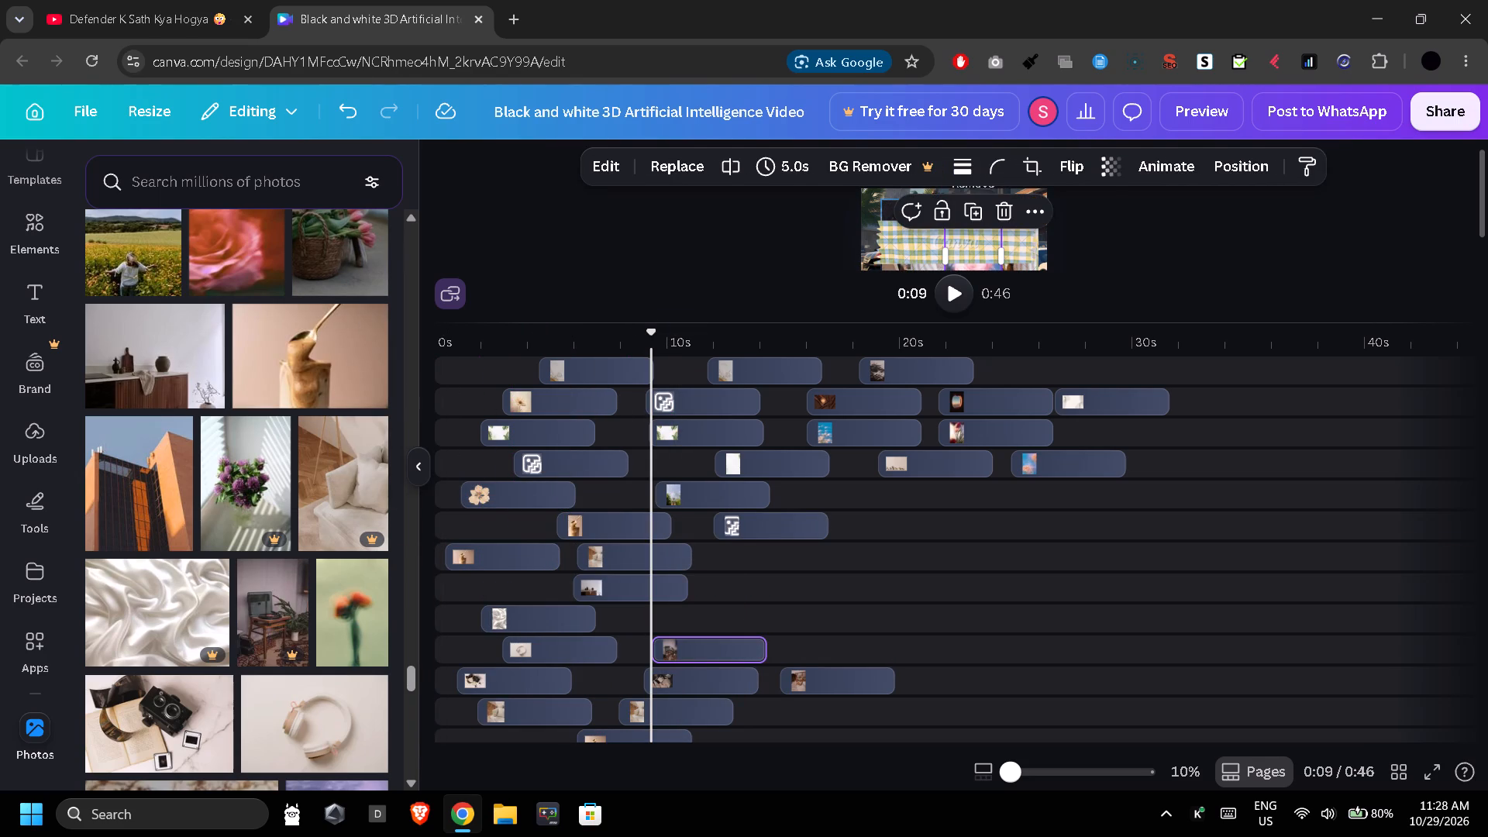
left_click_drag(528, 622, 711, 614)
left_click_drag(362, 605, 670, 606)
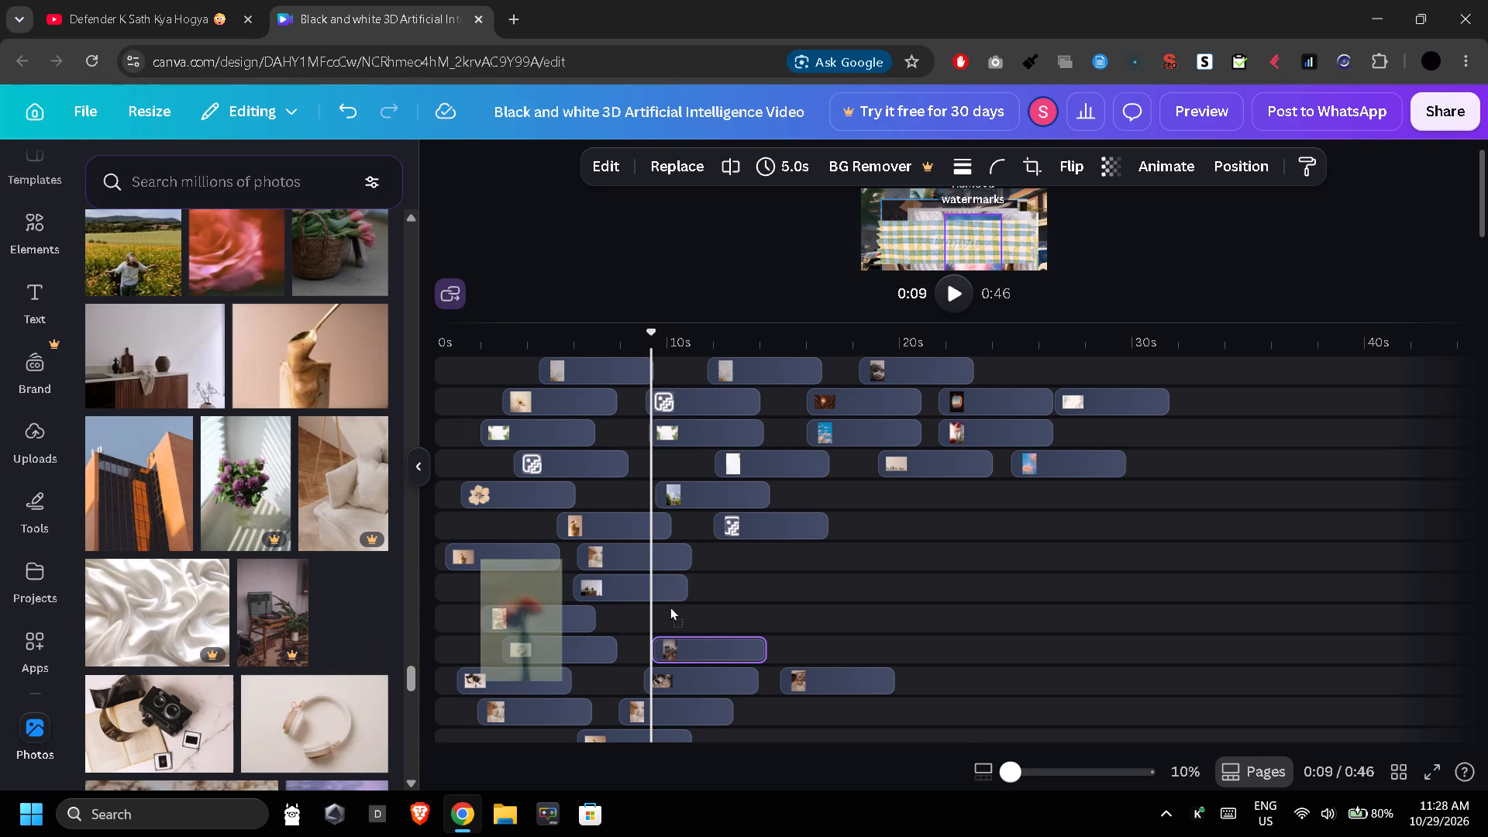
left_click_drag(670, 606, 692, 605)
Create a new track above the white silk photo's track, holding the old map photo at about 7 s and the beige watercolor photo at about 16 s.
scroll(258, 688, "down", 2)
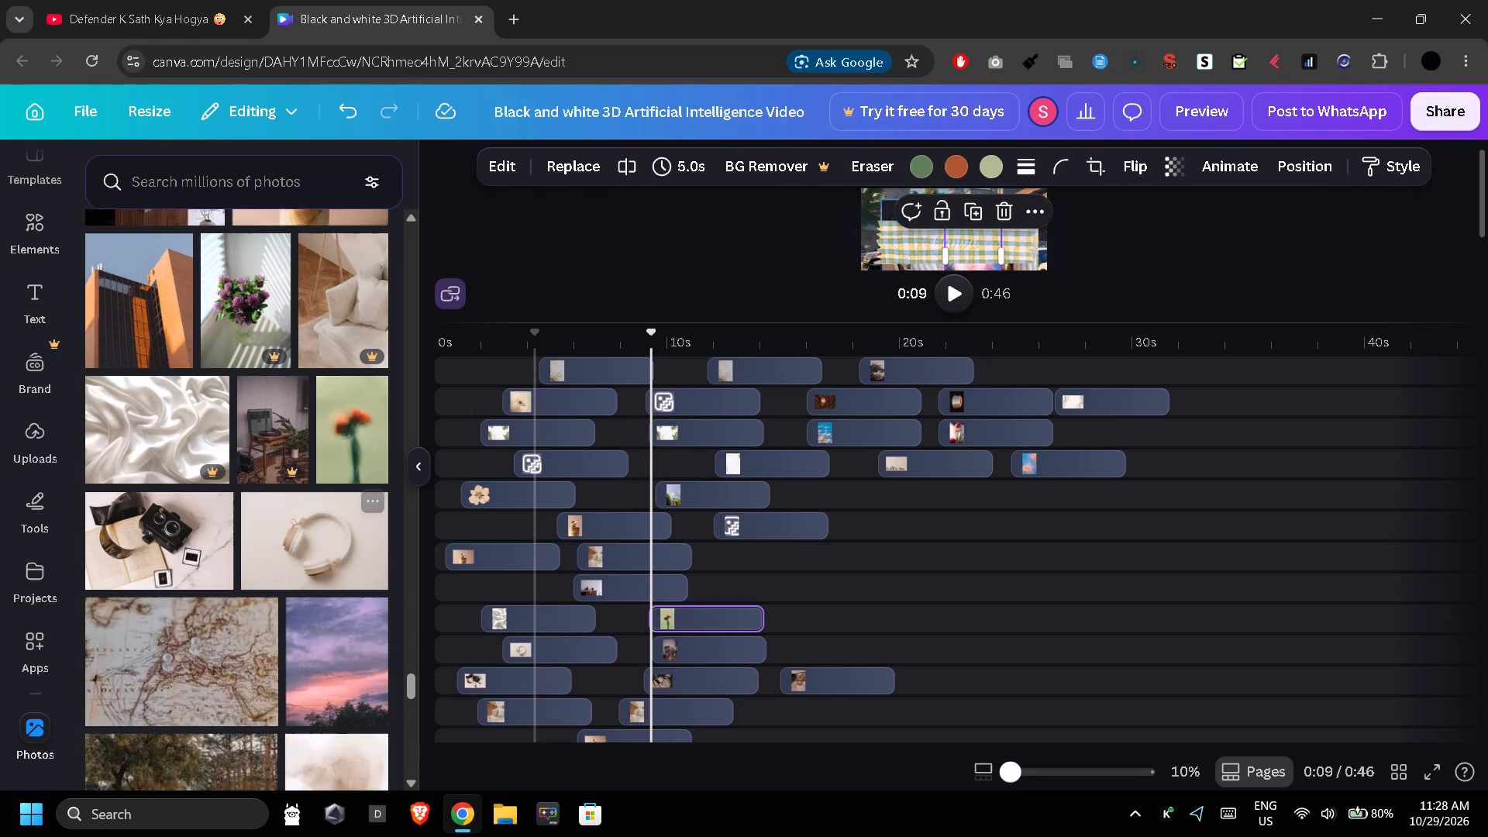
scroll(258, 688, "down", 1)
left_click_drag(207, 538, 711, 593)
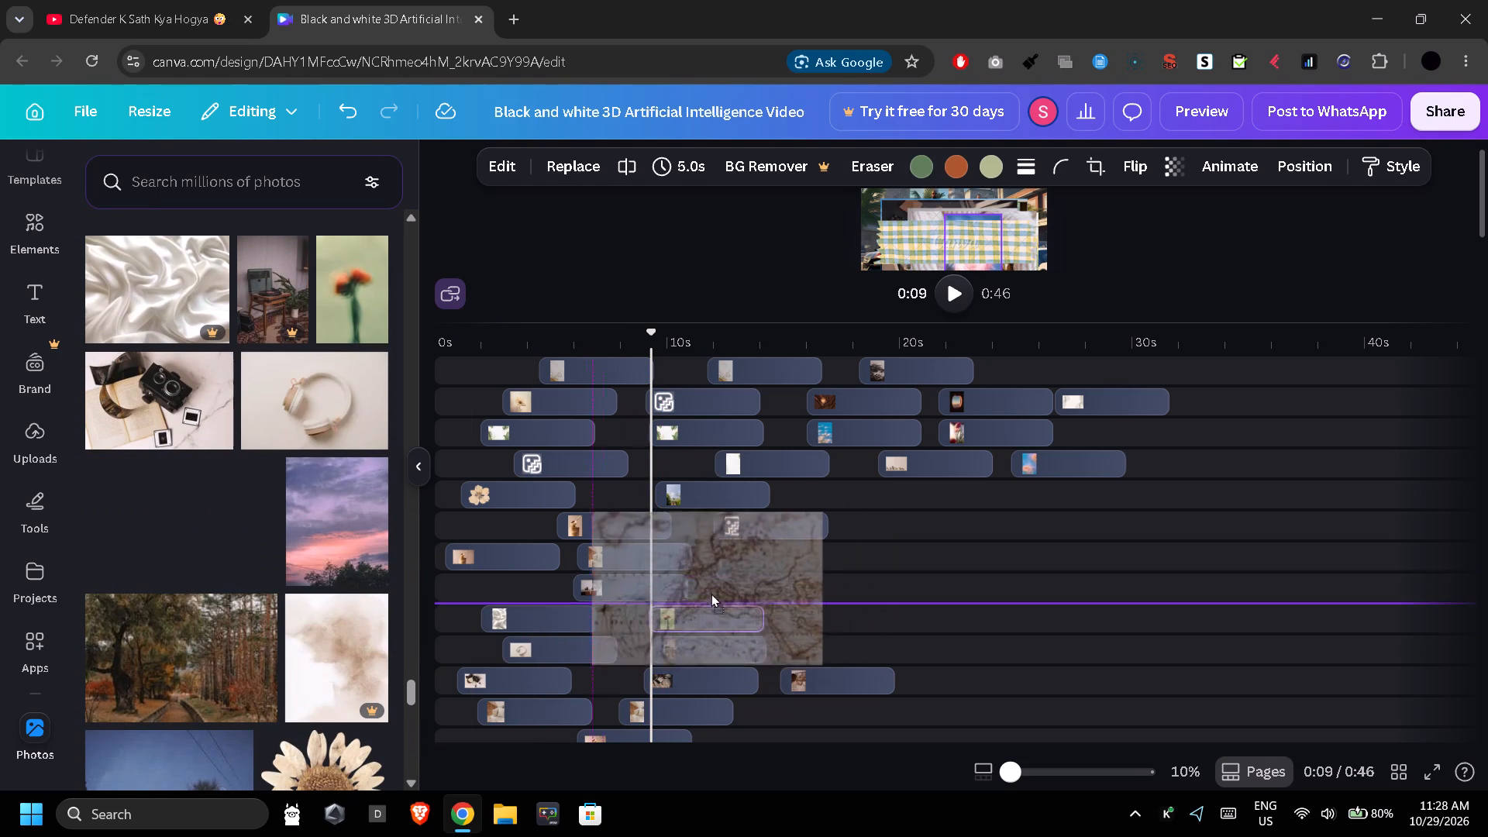
left_click_drag(711, 593, 710, 593)
left_click_drag(295, 672, 827, 622)
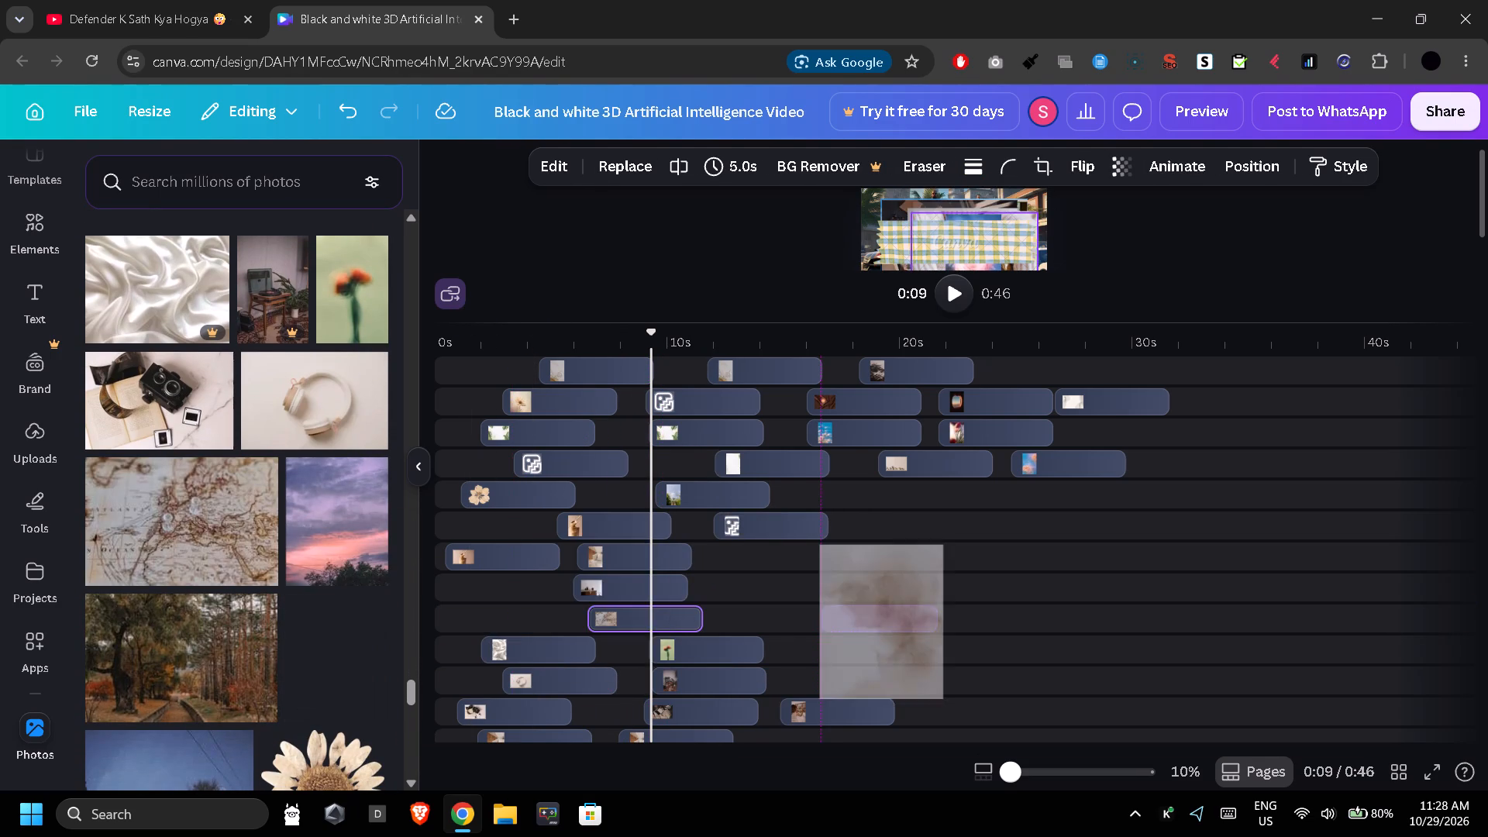
Create a new track above the wooden sideboard photo's, holding the caramel jar photo at about 9 s and the white cushions photo at about 4 s.
left_click_drag(411, 594, 677, 621)
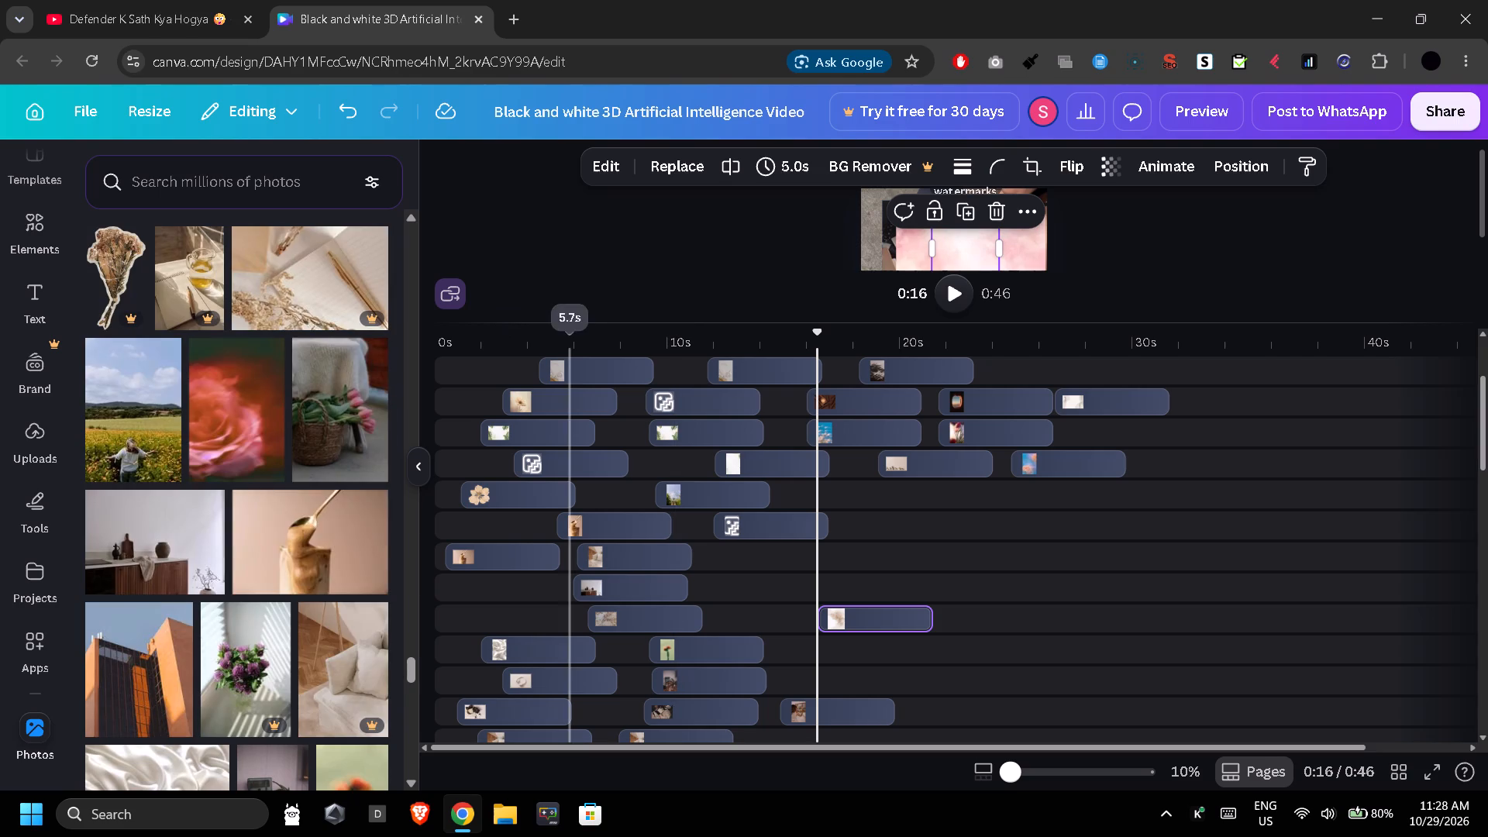
left_click_drag(275, 545, 698, 558)
left_click_drag(226, 599, 366, 604)
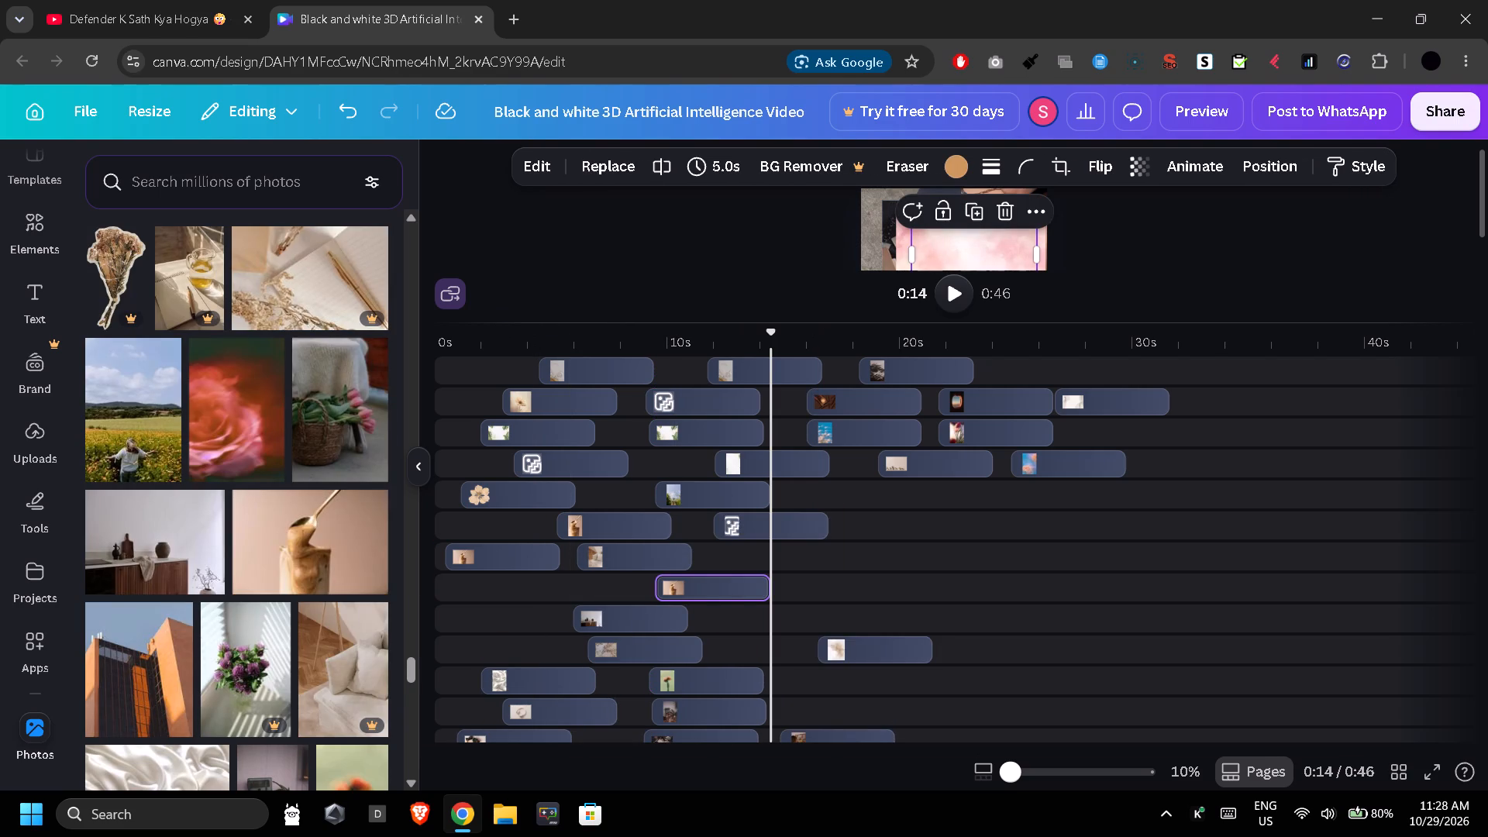
left_click_drag(366, 604, 657, 577)
left_click_drag(312, 642, 551, 550)
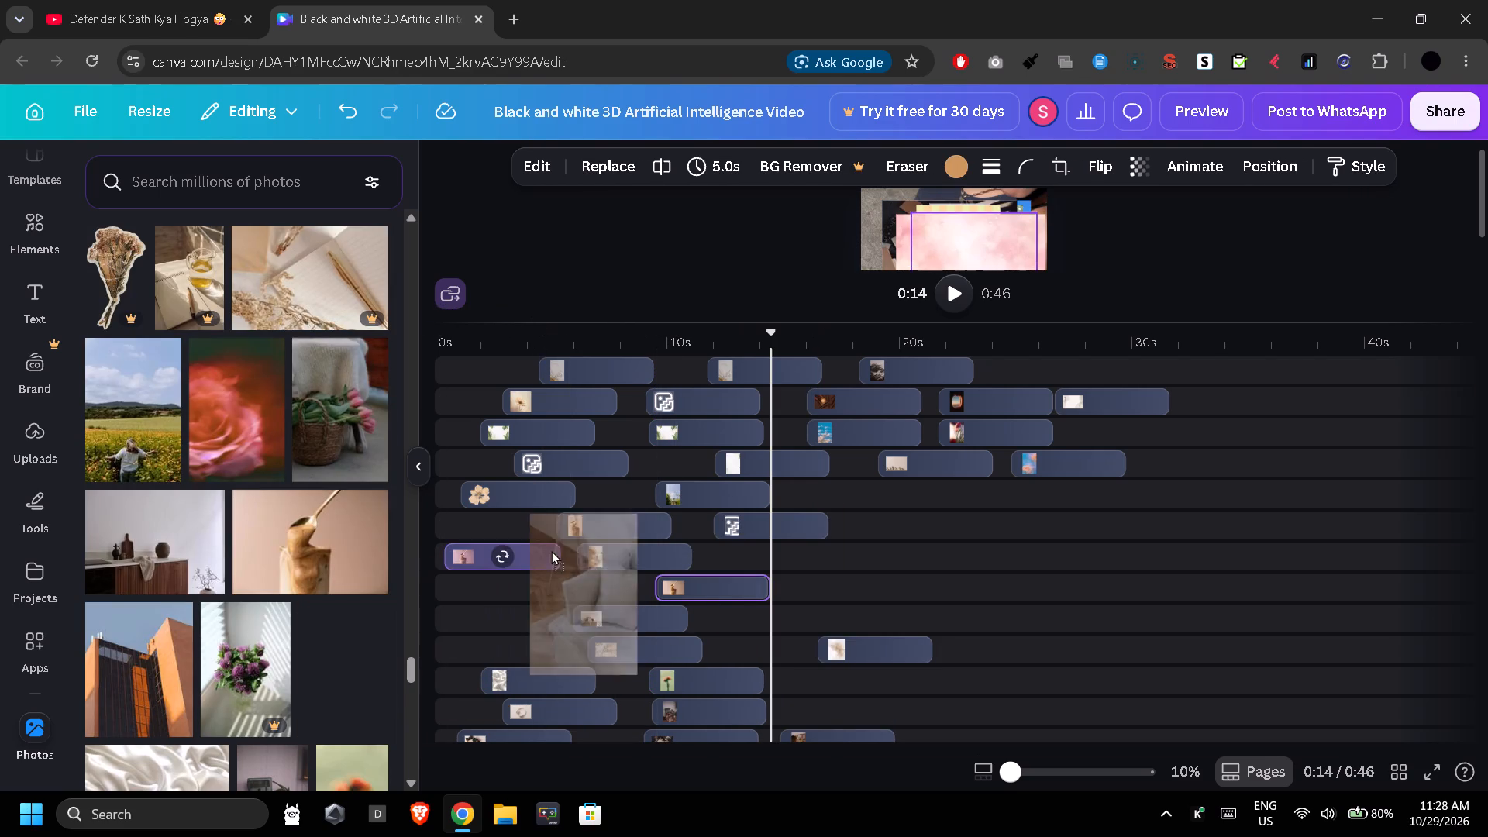
left_click_drag(551, 550, 537, 586)
Create two tracks below the sideboard's: purple flowers near the start with orange building at 7 s, and purple flowers at 2 s with cushions at 9 s.
left_click_drag(213, 646, 506, 666)
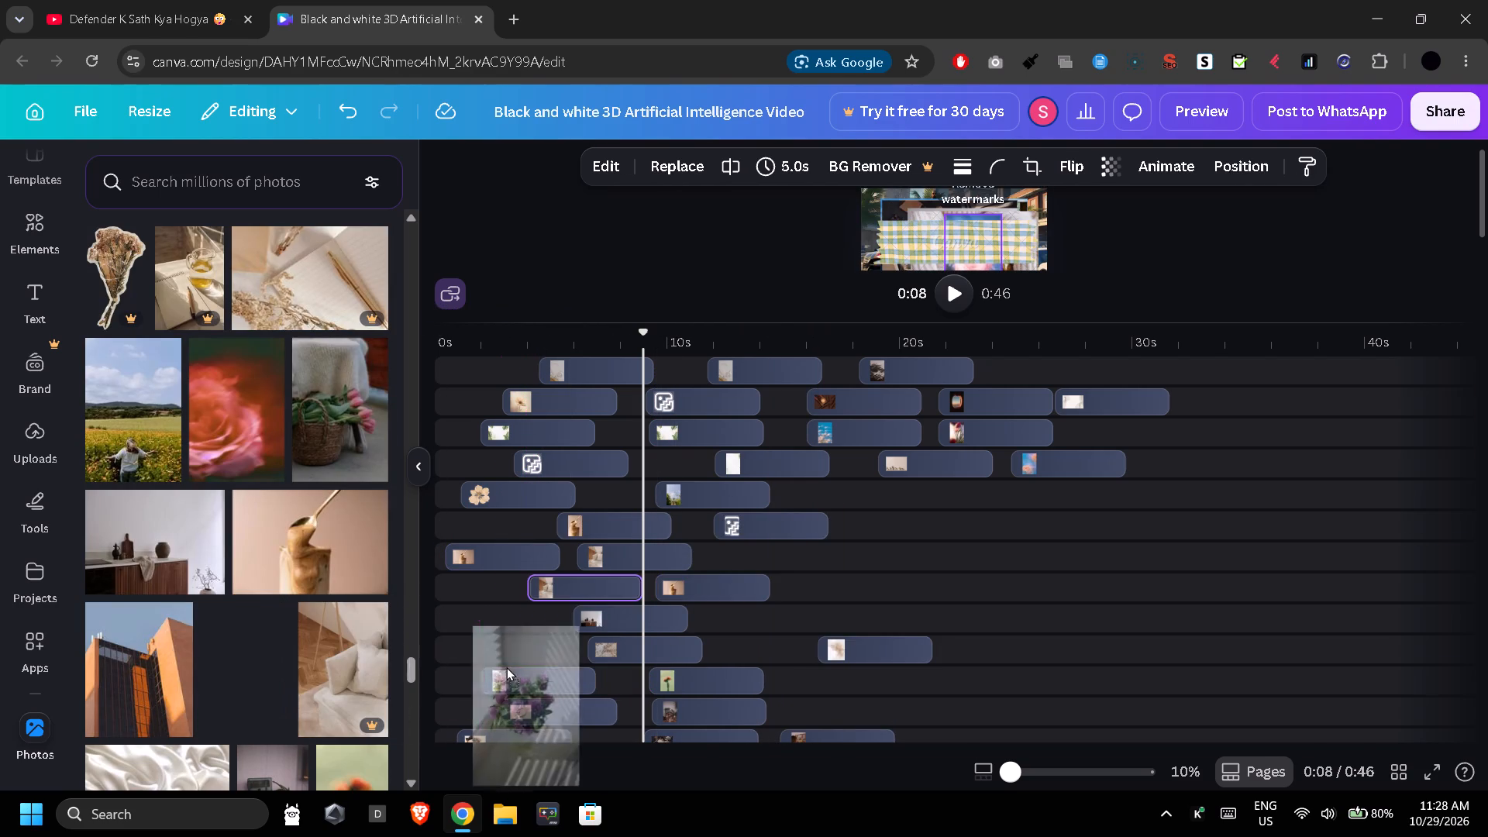
left_click_drag(506, 666, 485, 639)
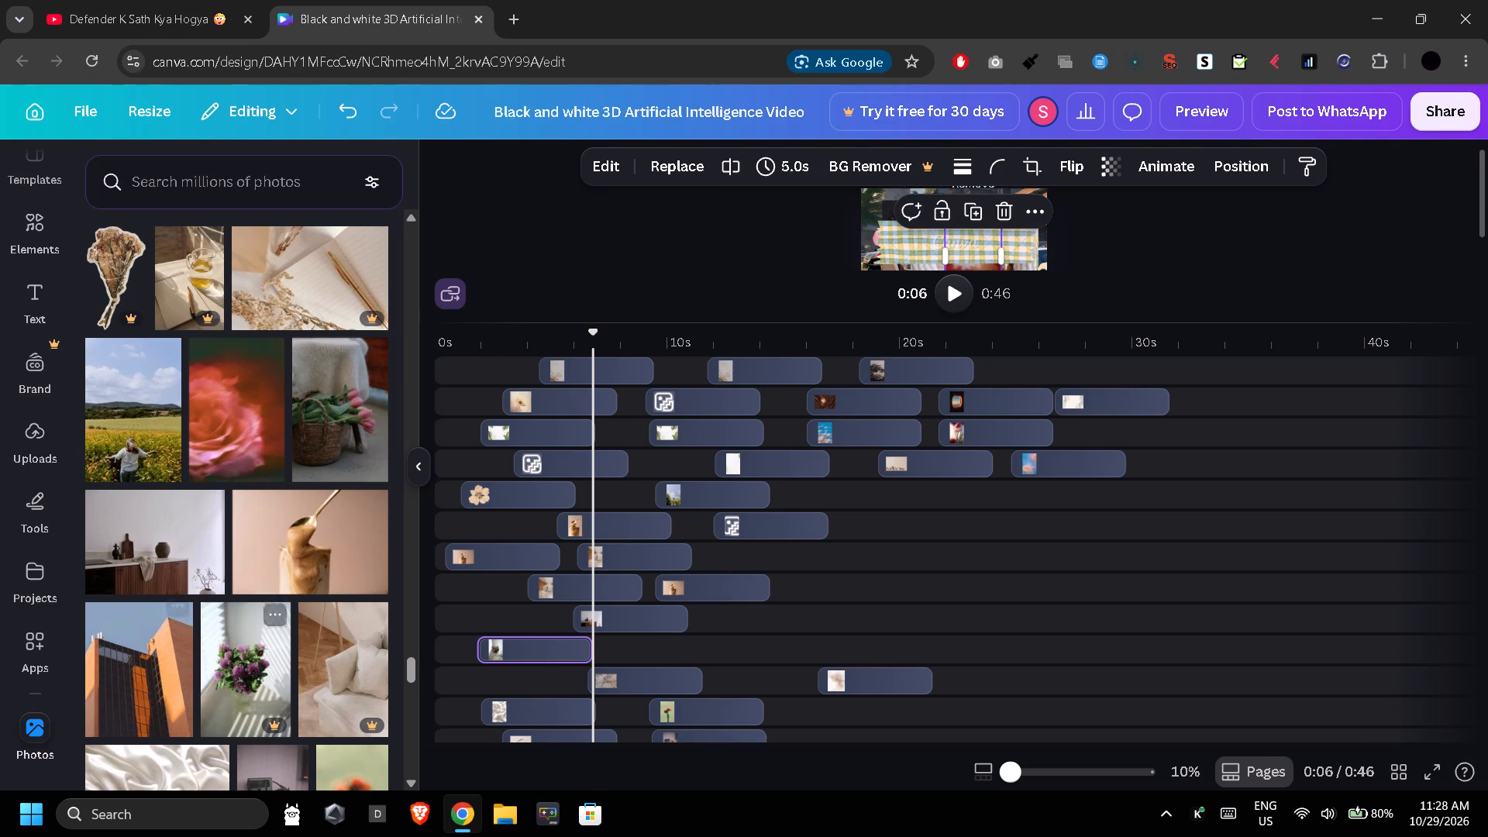
left_click_drag(167, 689, 664, 635)
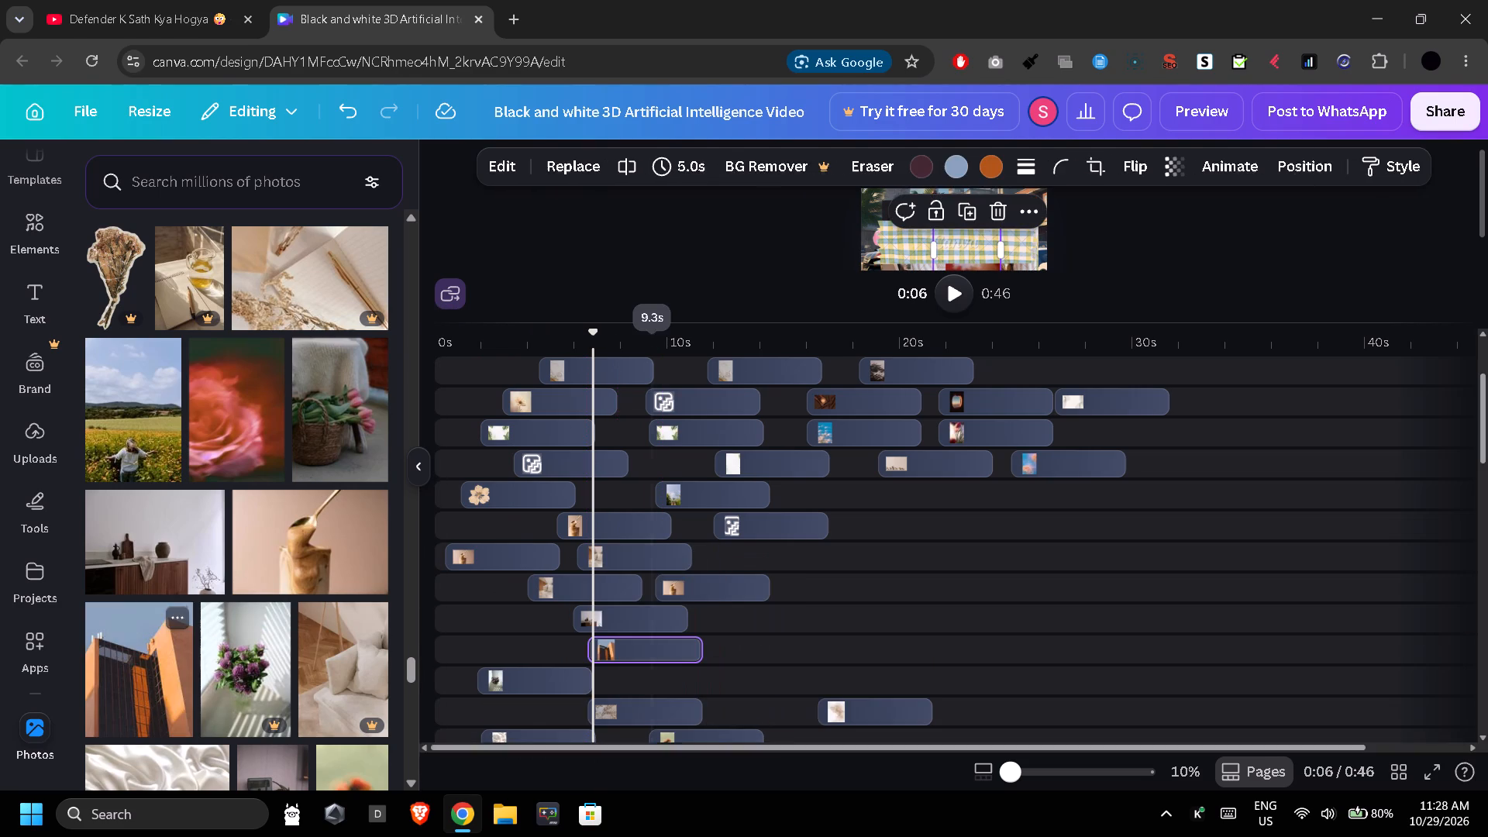
left_click_drag(326, 688, 681, 691)
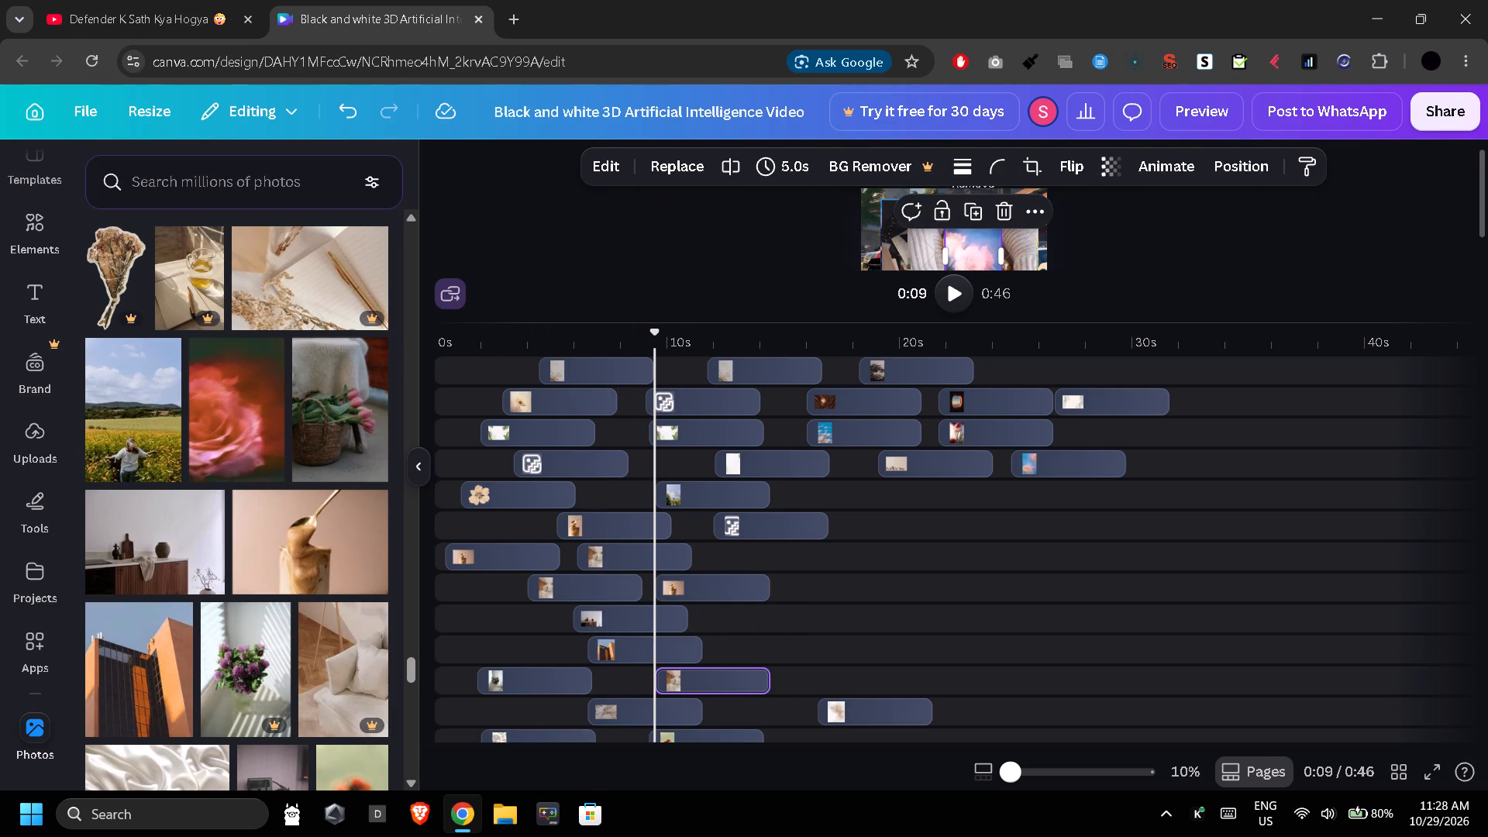
left_click_drag(244, 690, 489, 649)
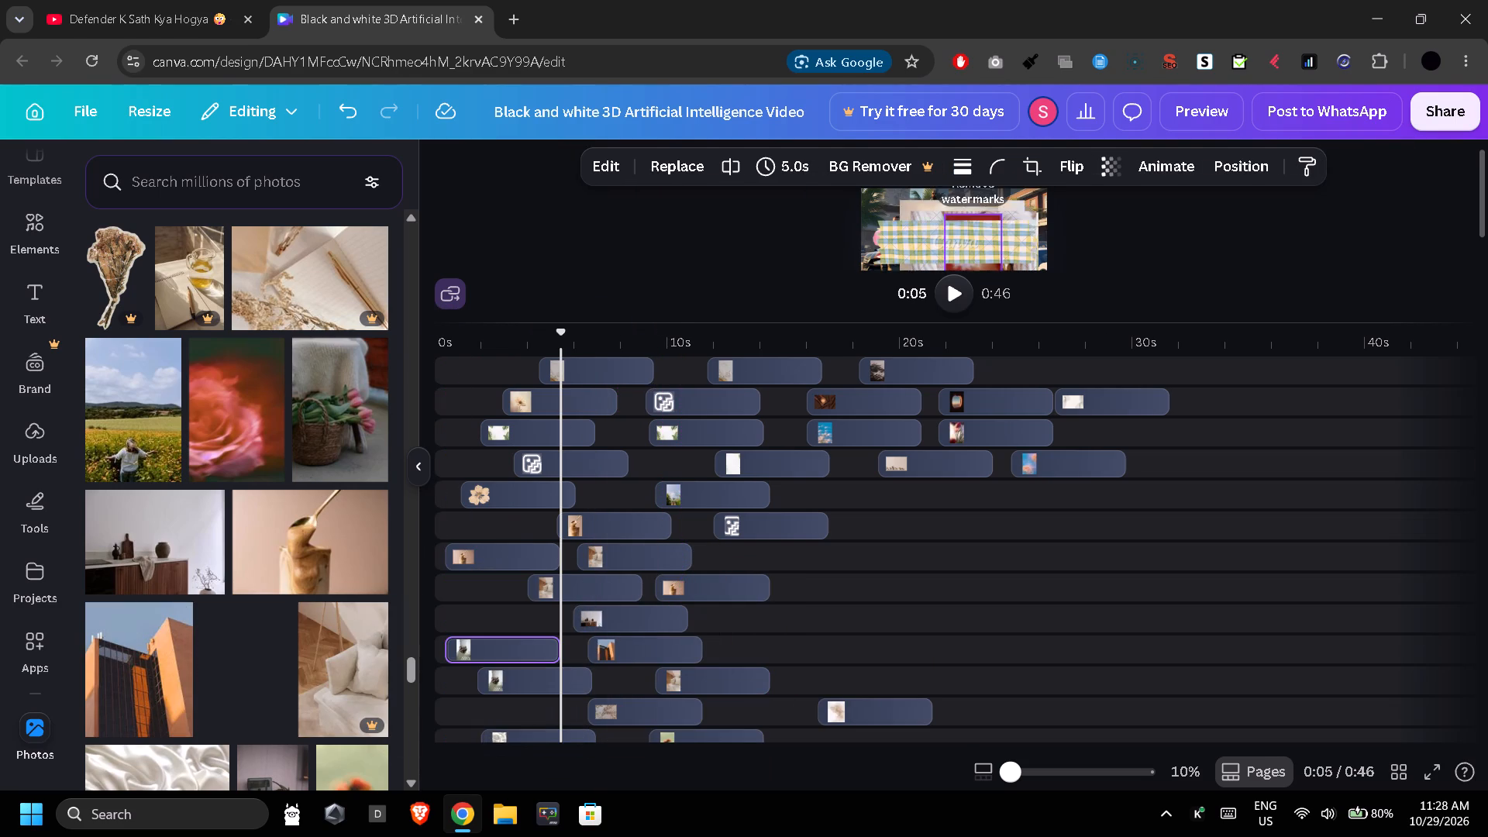
Add the tulip basket photo near the start and the yellow flower field photo at about 11 s on the sideboard photo's track.
left_click_drag(297, 436, 458, 660)
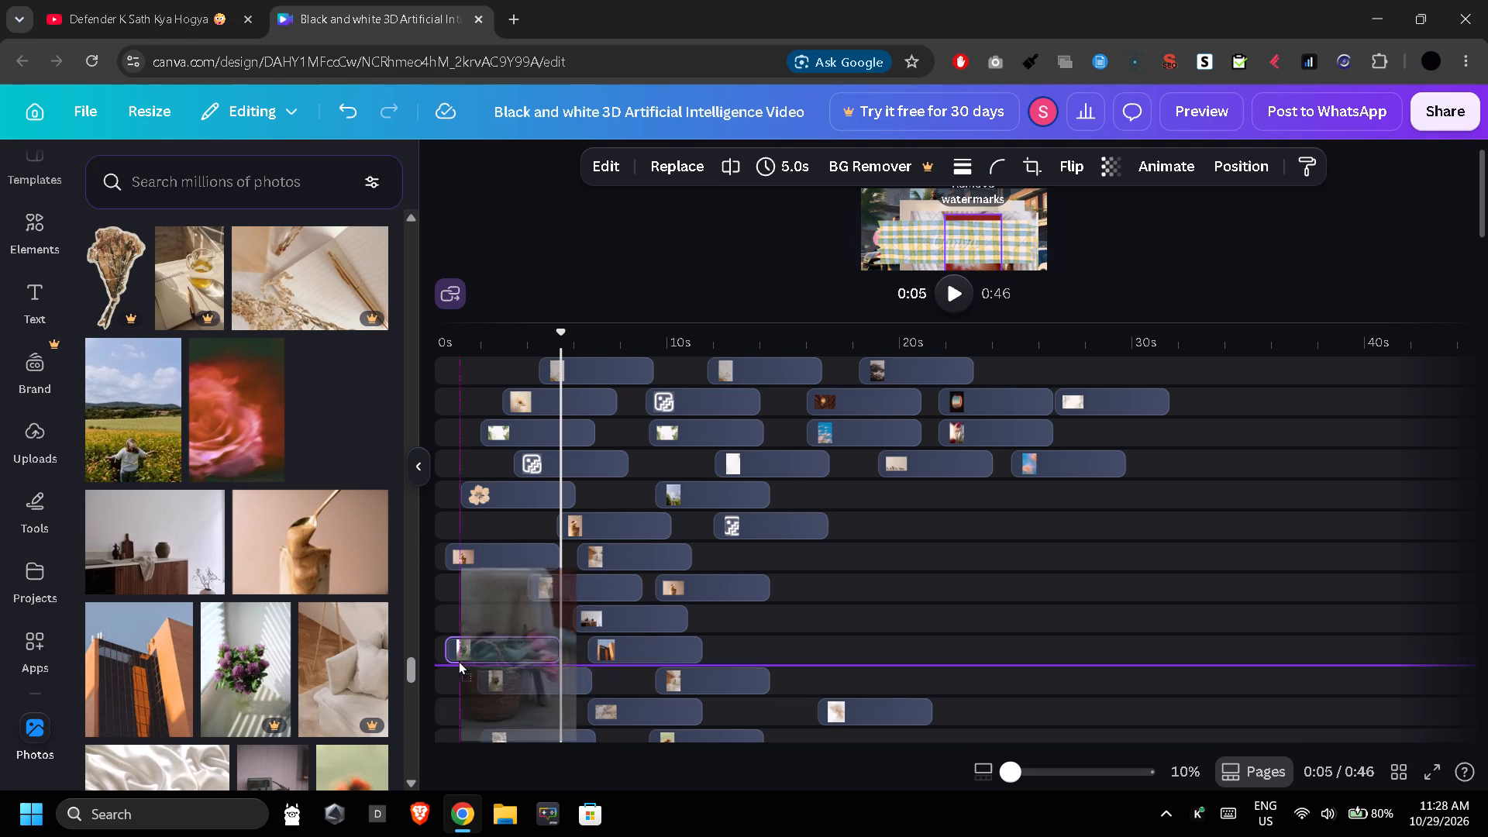
left_click_drag(458, 660, 450, 638)
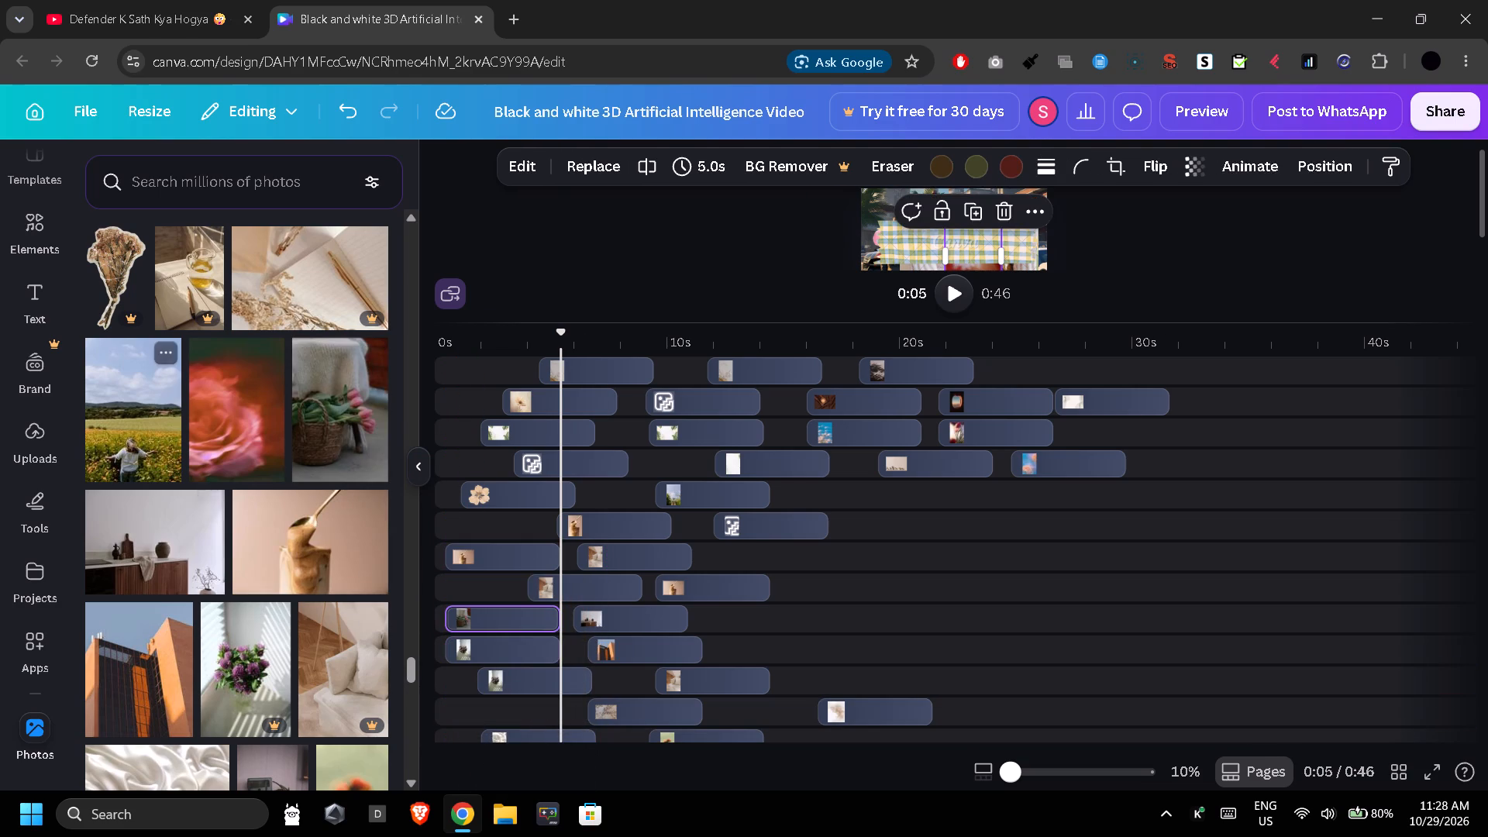
left_click_drag(147, 434, 756, 625)
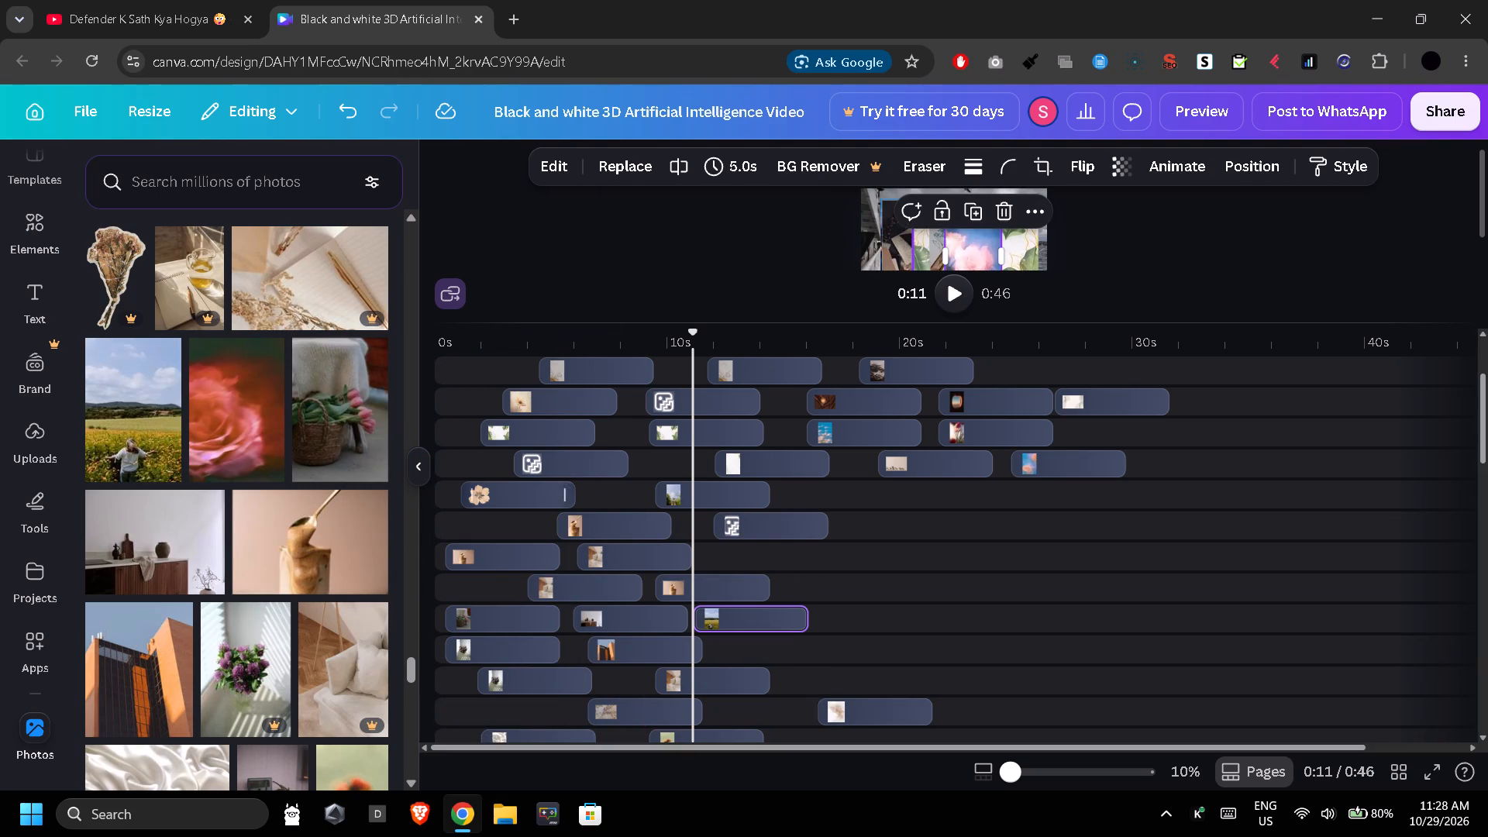
Create a new track below the sideboard's with the tulip basket photo at about 11 s, and add the dried grass photo at 14 s beneath it.
left_click_drag(365, 369, 768, 641)
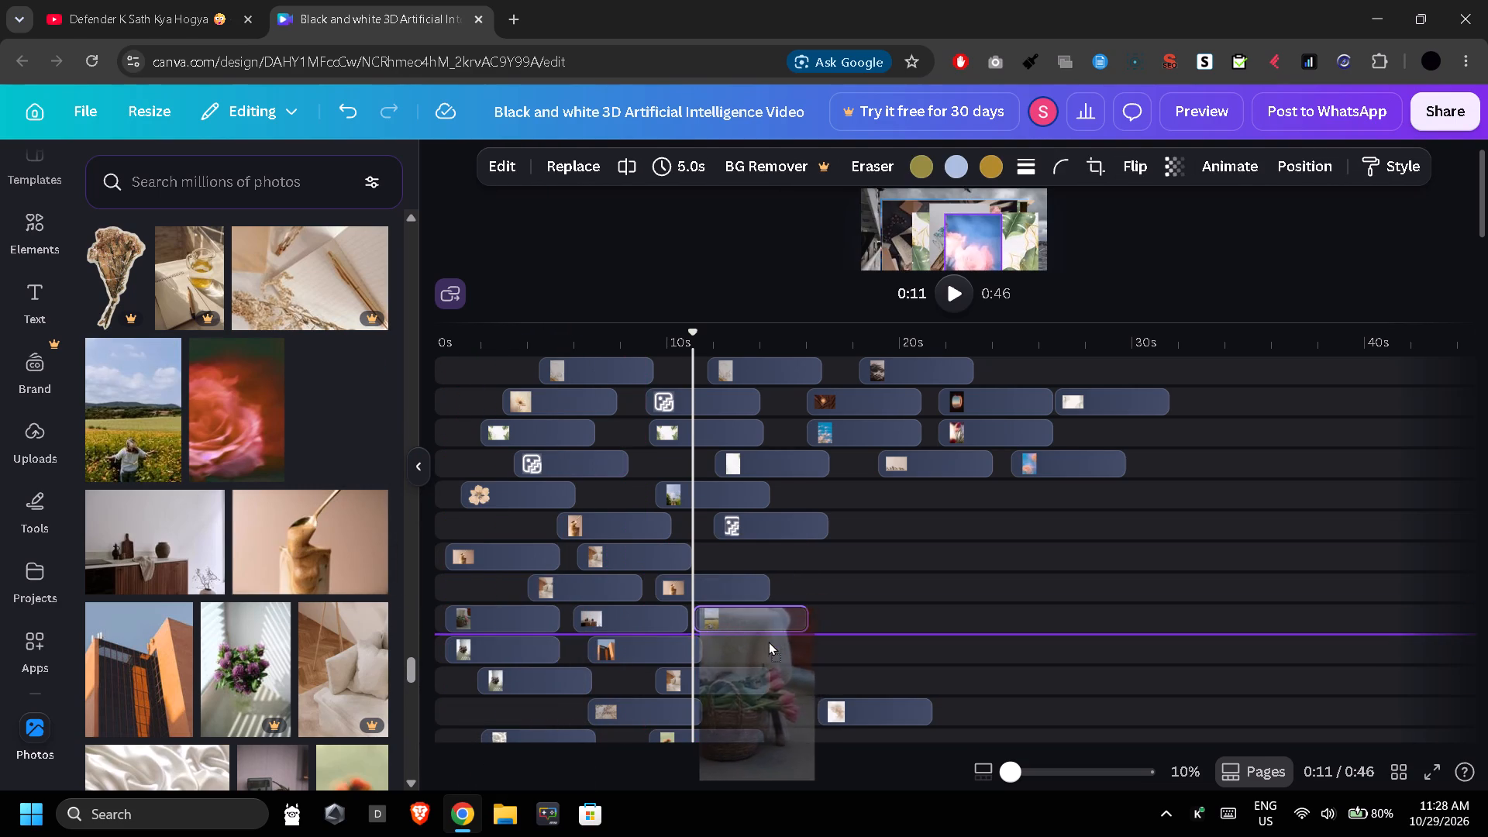
left_click_drag(768, 641, 768, 642)
left_click_drag(300, 257, 829, 577)
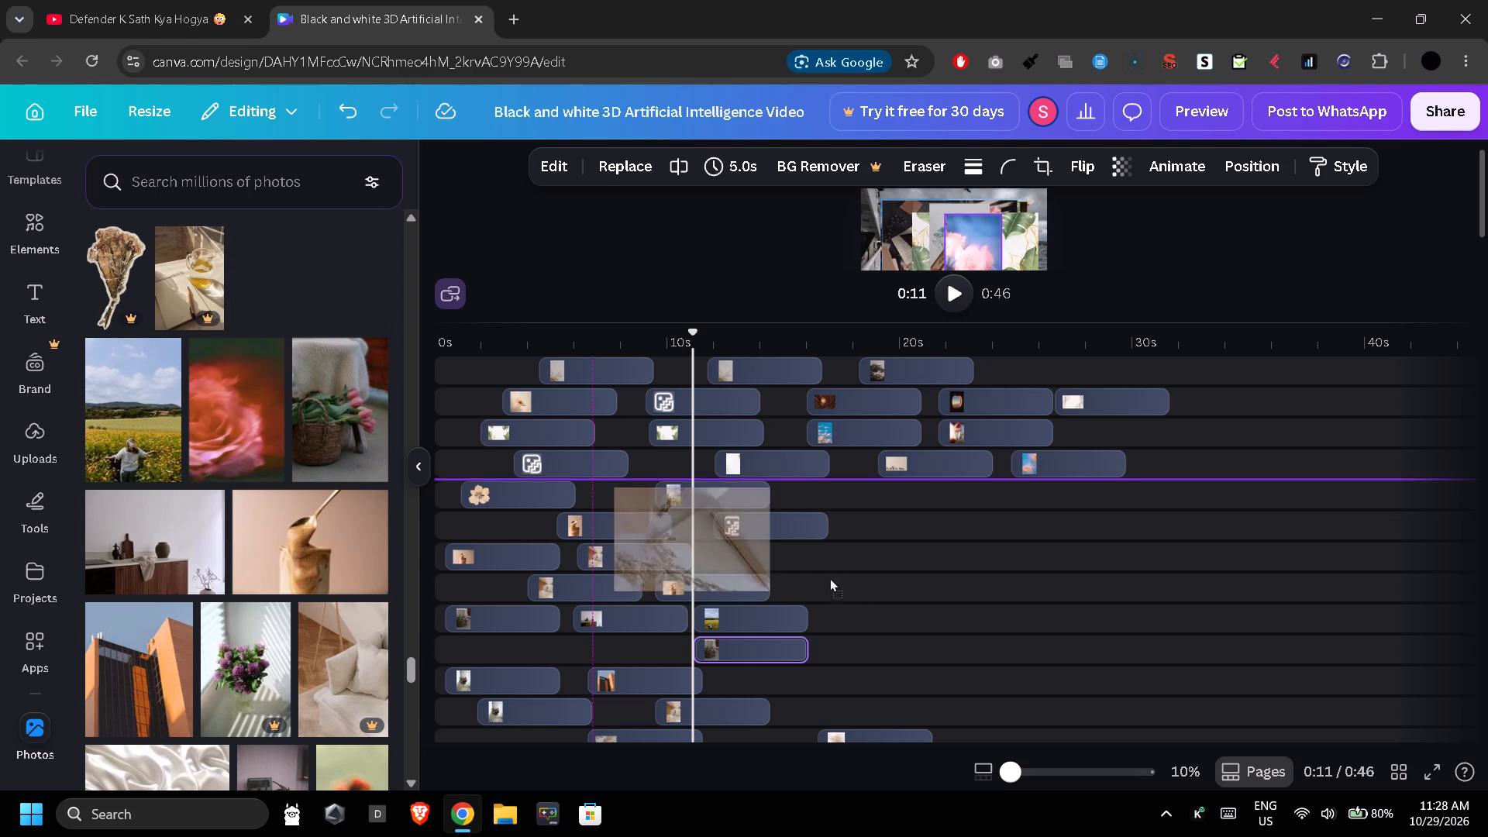
left_click_drag(829, 577, 828, 654)
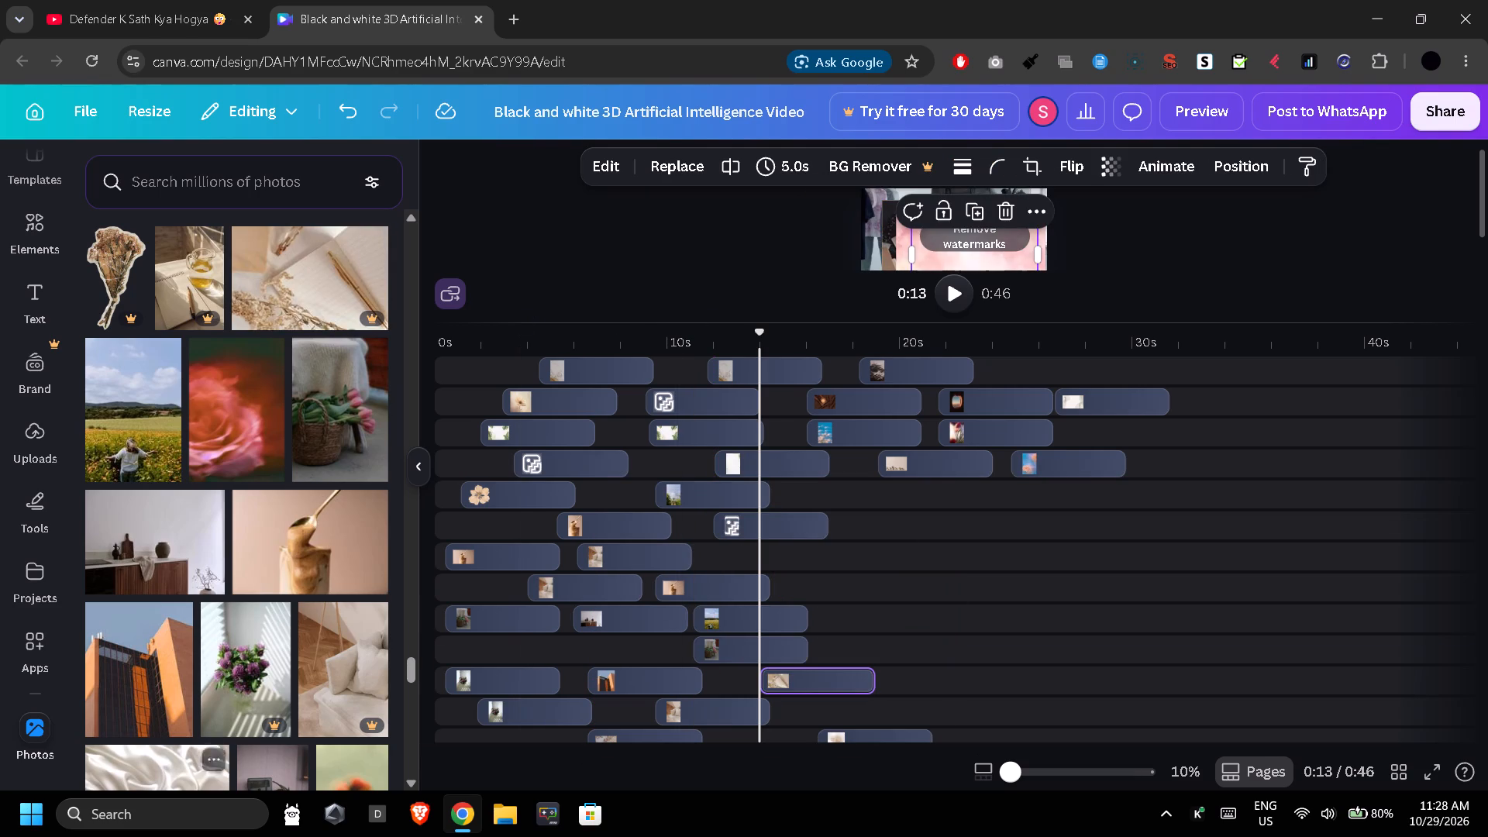
Insert the vintage radio photo as a 5.0 s clip at about 12 s on the main video track.
left_click(158, 797)
scroll(248, 618, "down", 3)
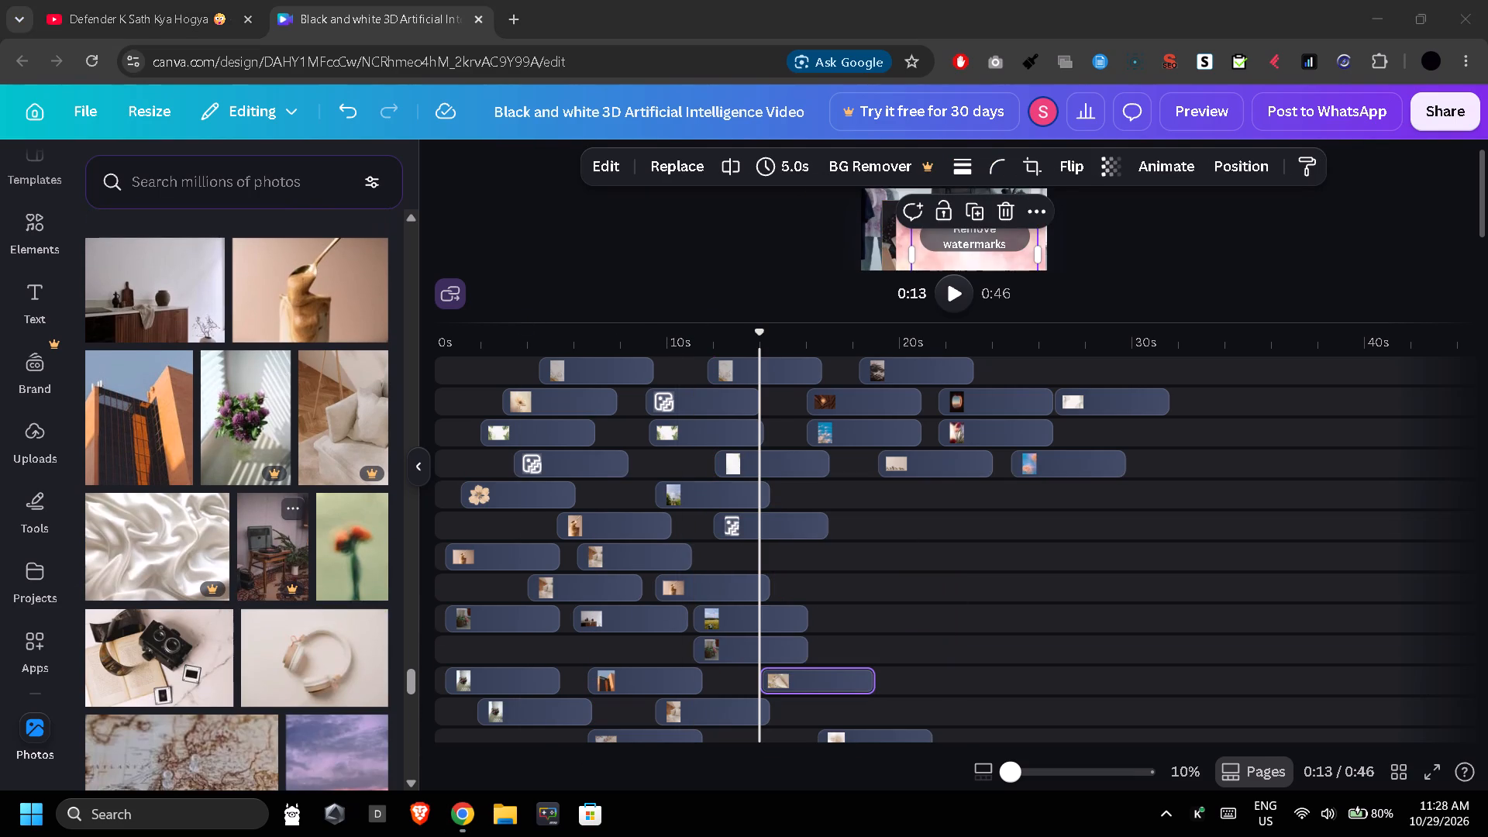
left_click(260, 530)
Replace the city skyline clip at about 19 s with the orange building photo.
left_click_drag(178, 474, 212, 494)
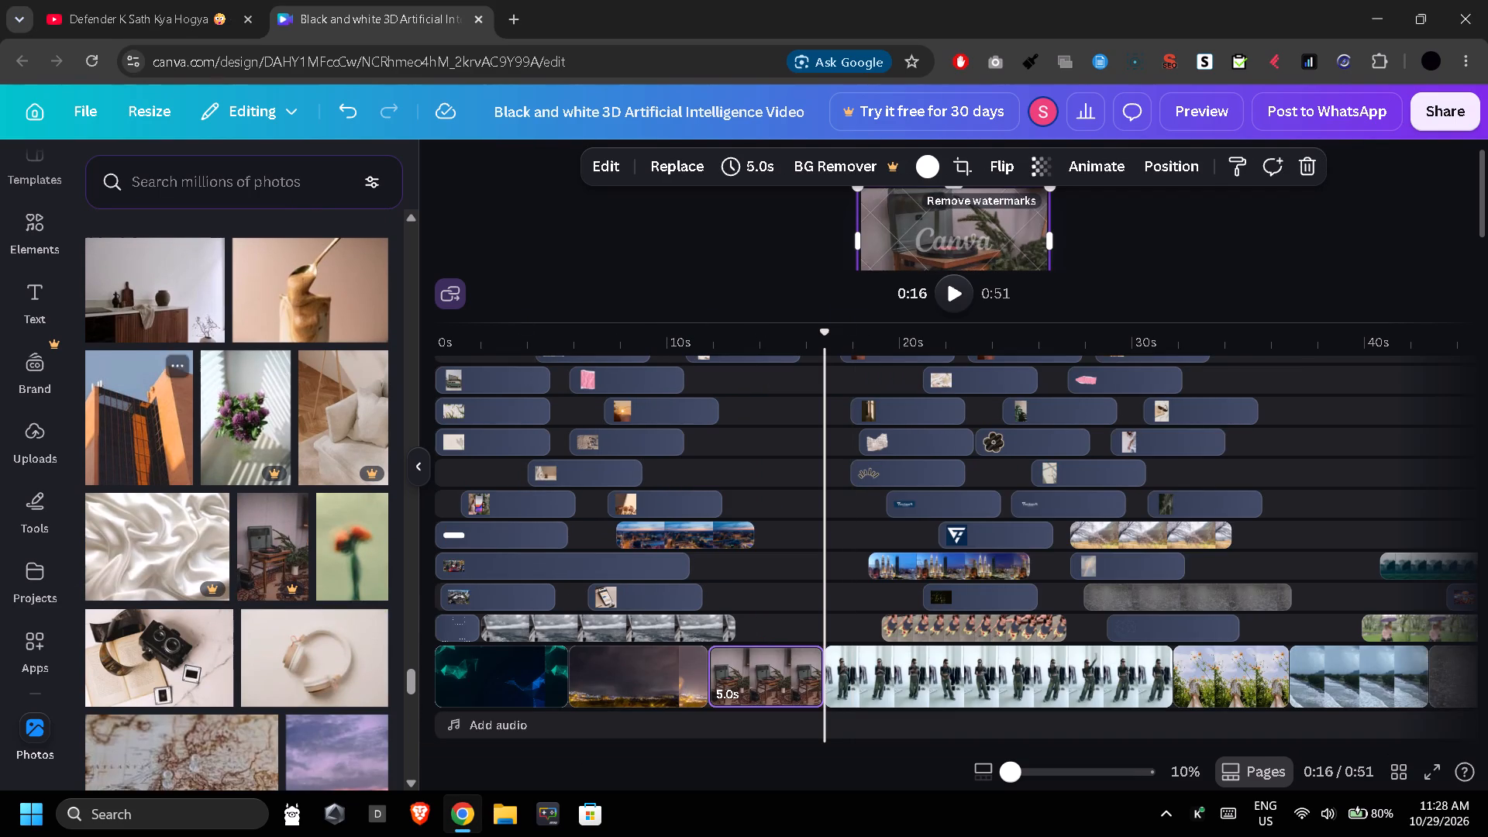
left_click_drag(212, 494, 890, 566)
Create a new track above the orange building clip's, holding the purple flowers photo at about 20 s and the caramel jar photo at about 14 s.
left_click_drag(270, 432, 968, 547)
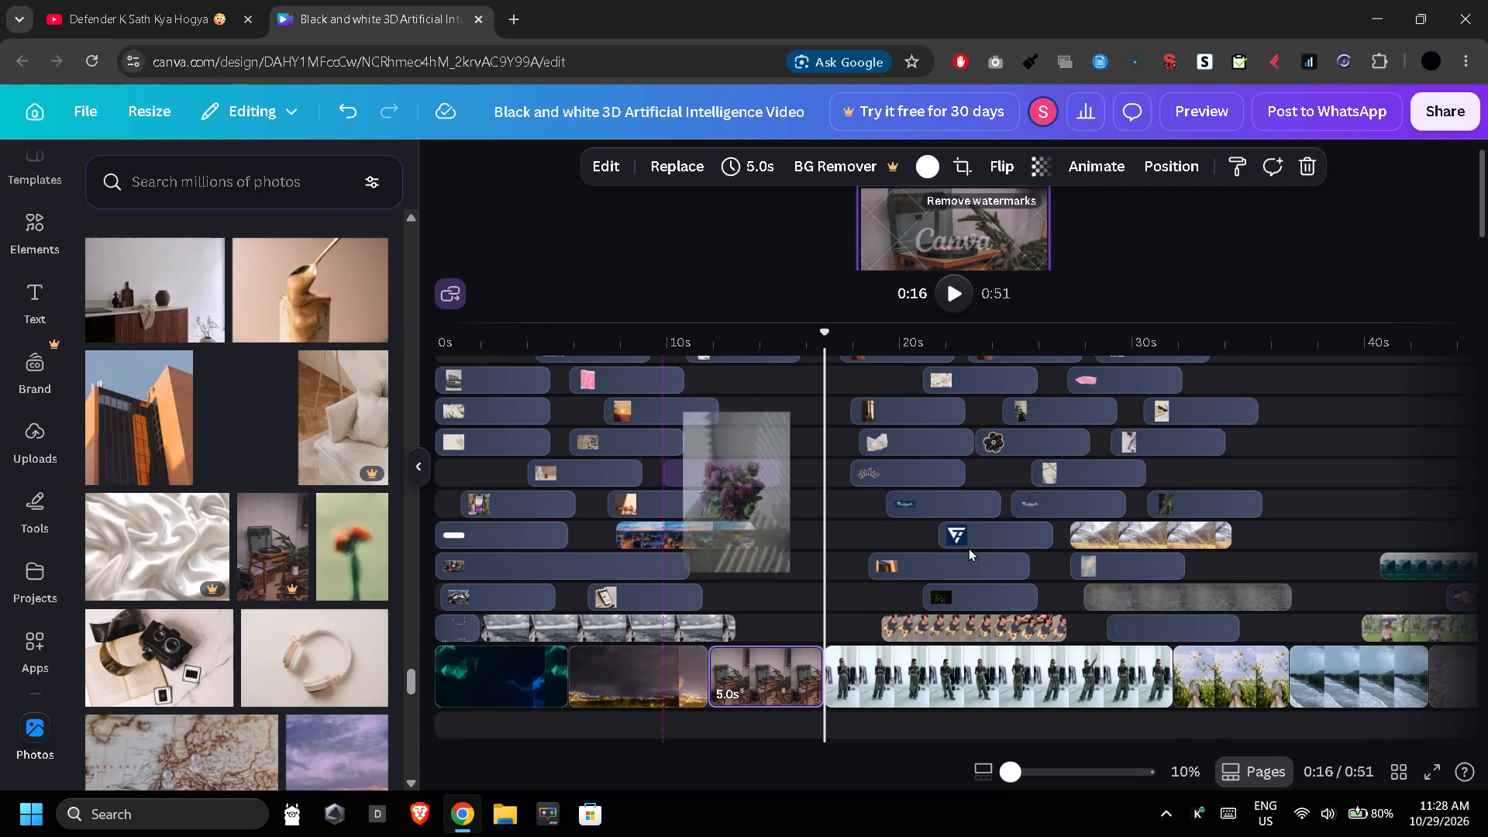
left_click_drag(968, 547, 966, 549)
left_click_drag(267, 313, 802, 574)
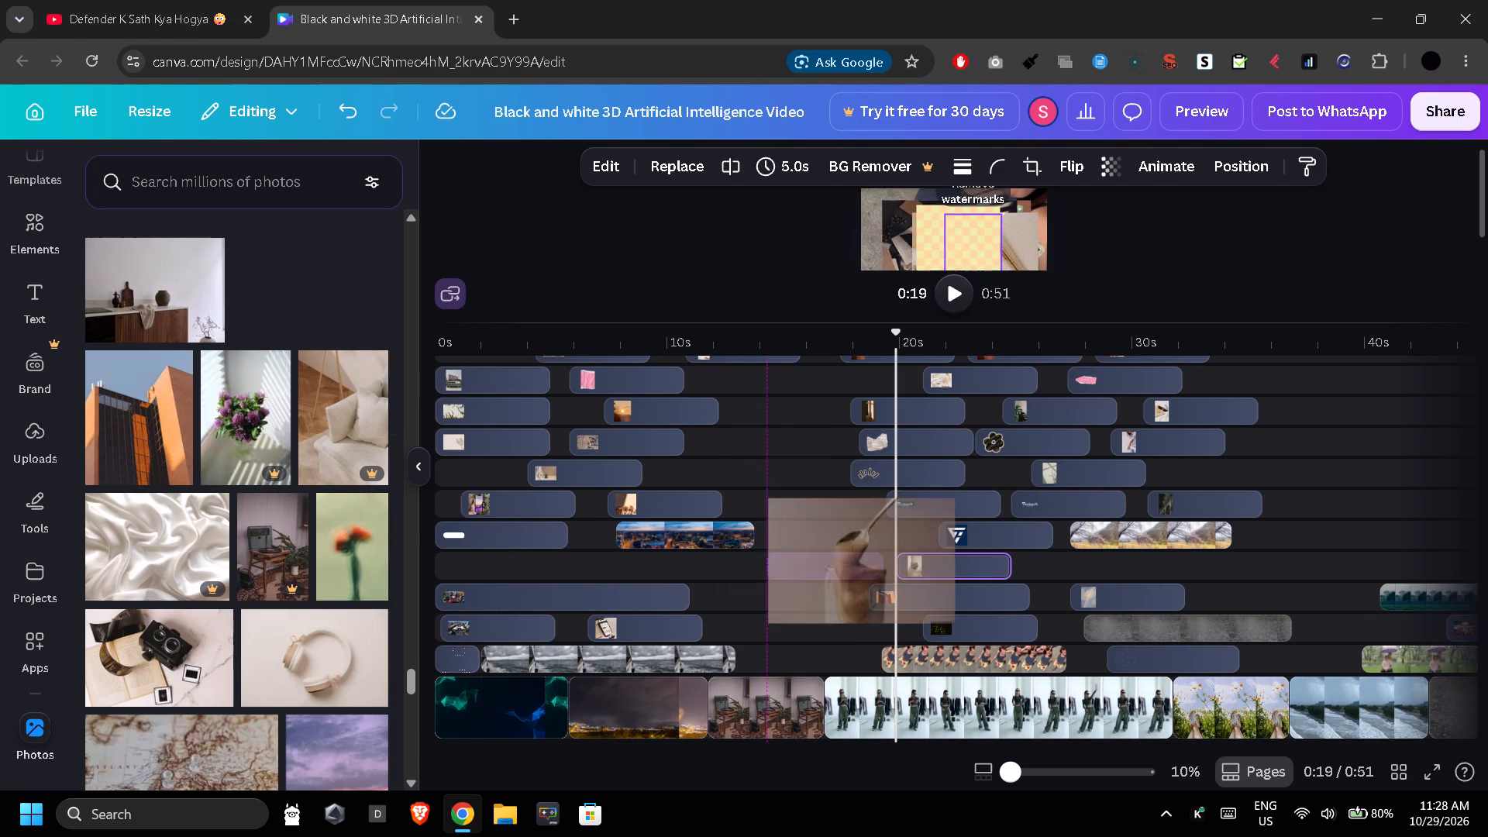
Create a track below the long opening clip's with the caramel jar photo at about 10 s, and add the orange building right after that clip.
left_click_drag(257, 291, 698, 601)
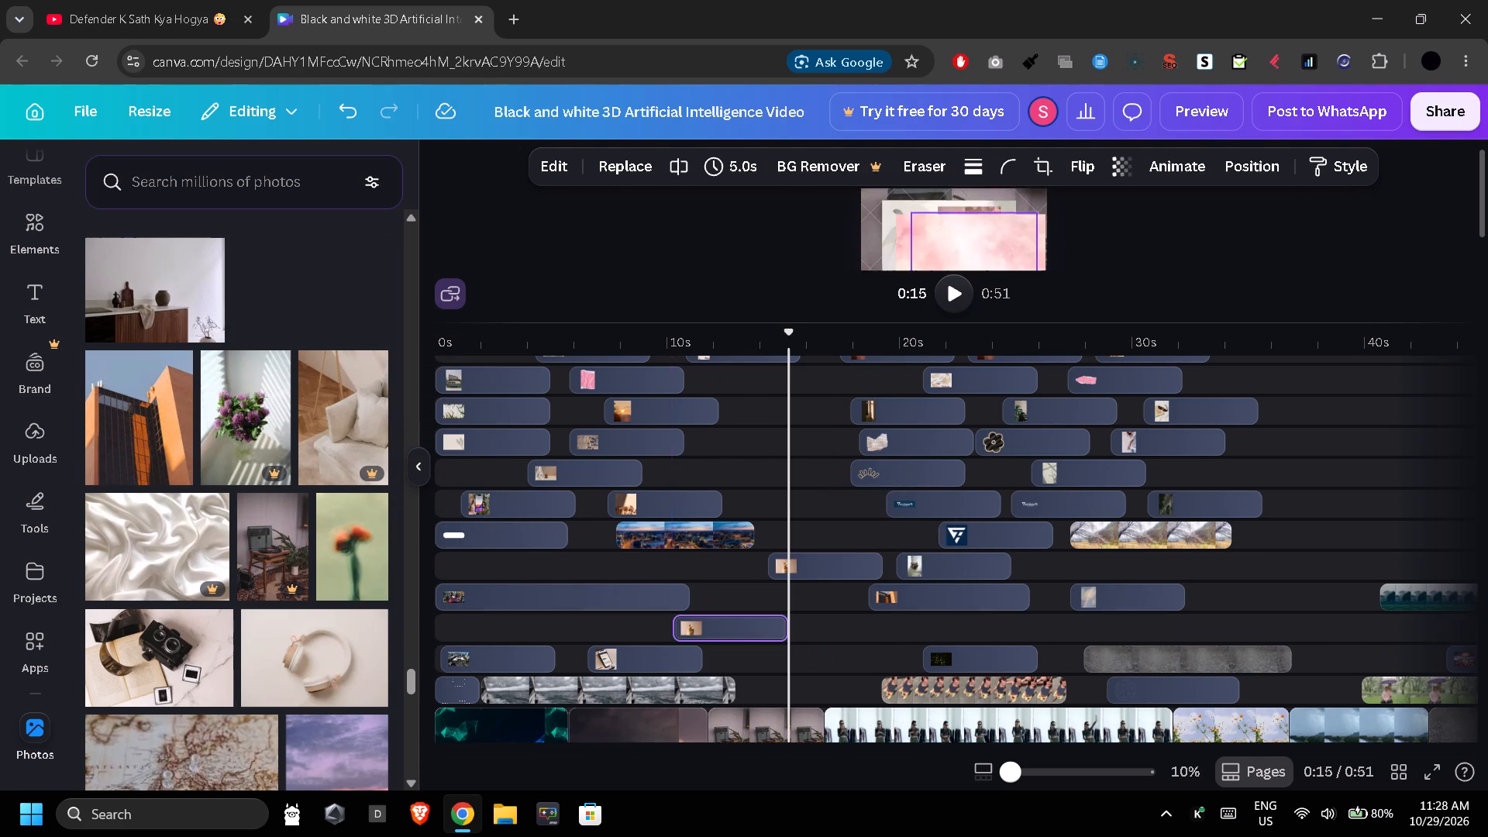
left_click_drag(132, 463, 740, 591)
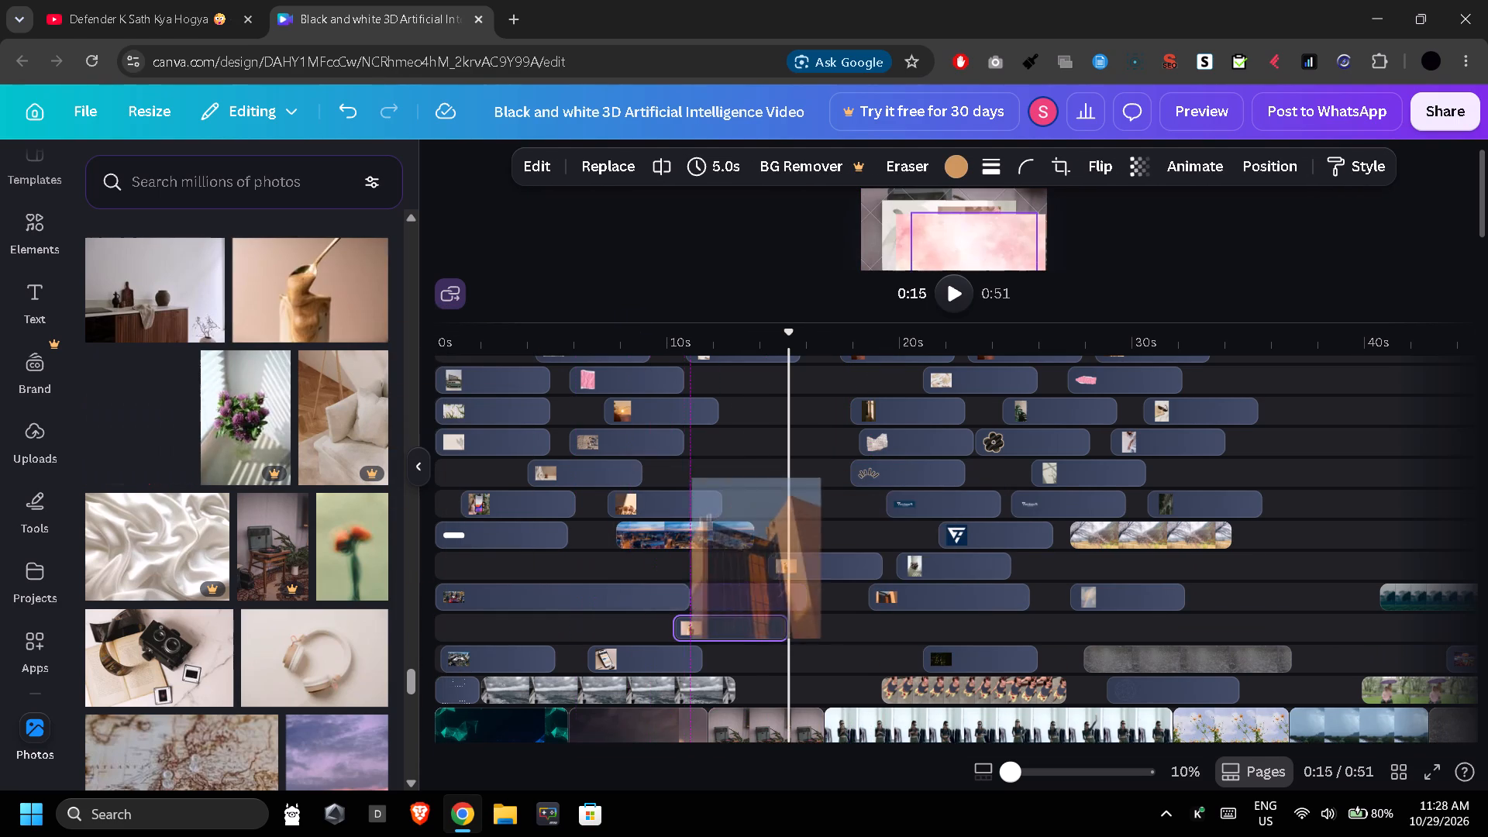
Create a new track above the lowest overlay track with the headphones photo at about 18 s, and replace it with the orange flower photo.
left_click_drag(368, 521, 856, 677)
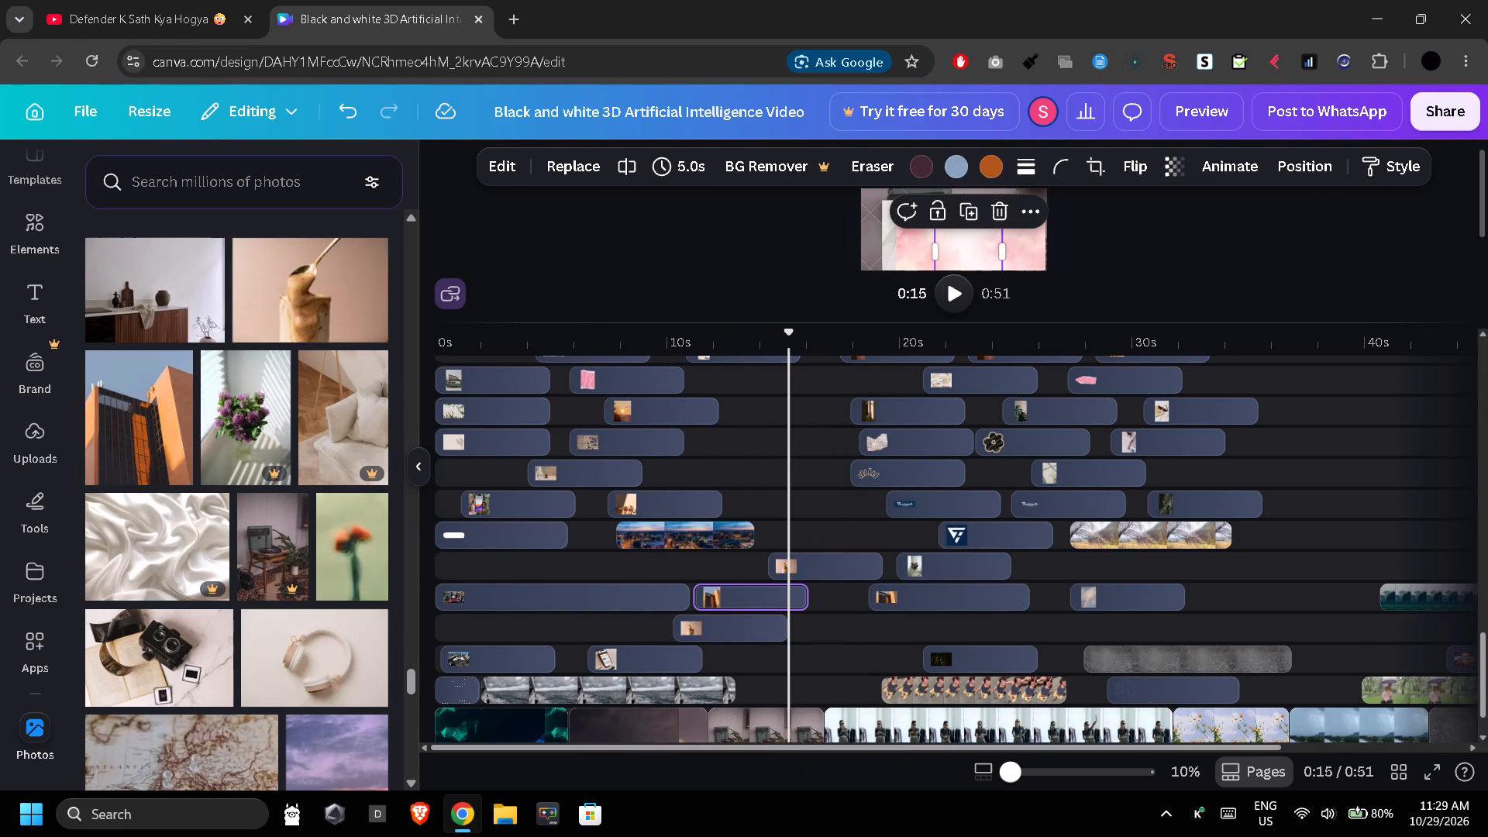
left_click_drag(276, 649, 881, 682)
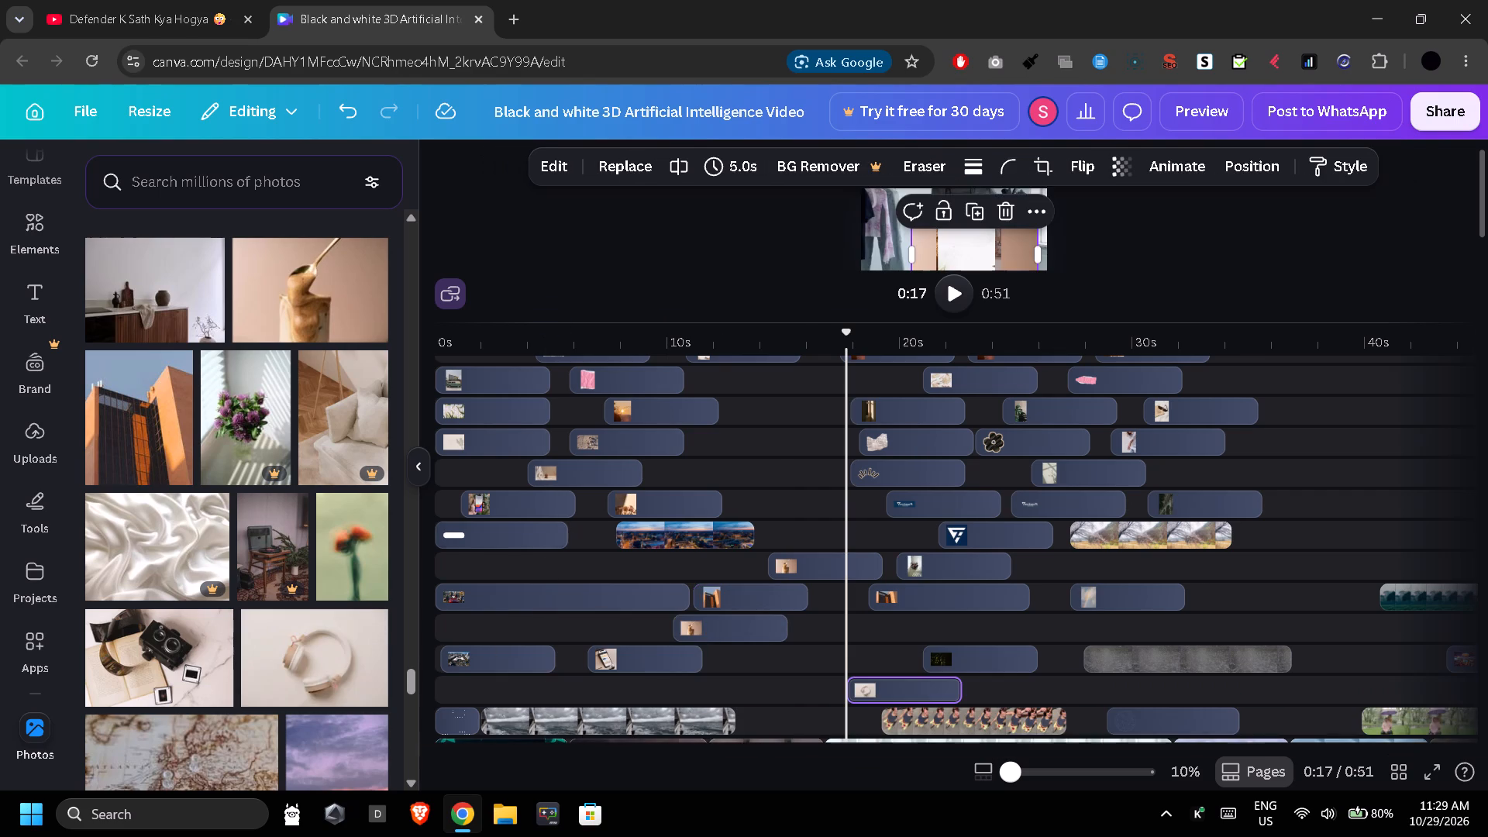
left_click_drag(390, 525, 832, 669)
left_click_drag(346, 646, 947, 789)
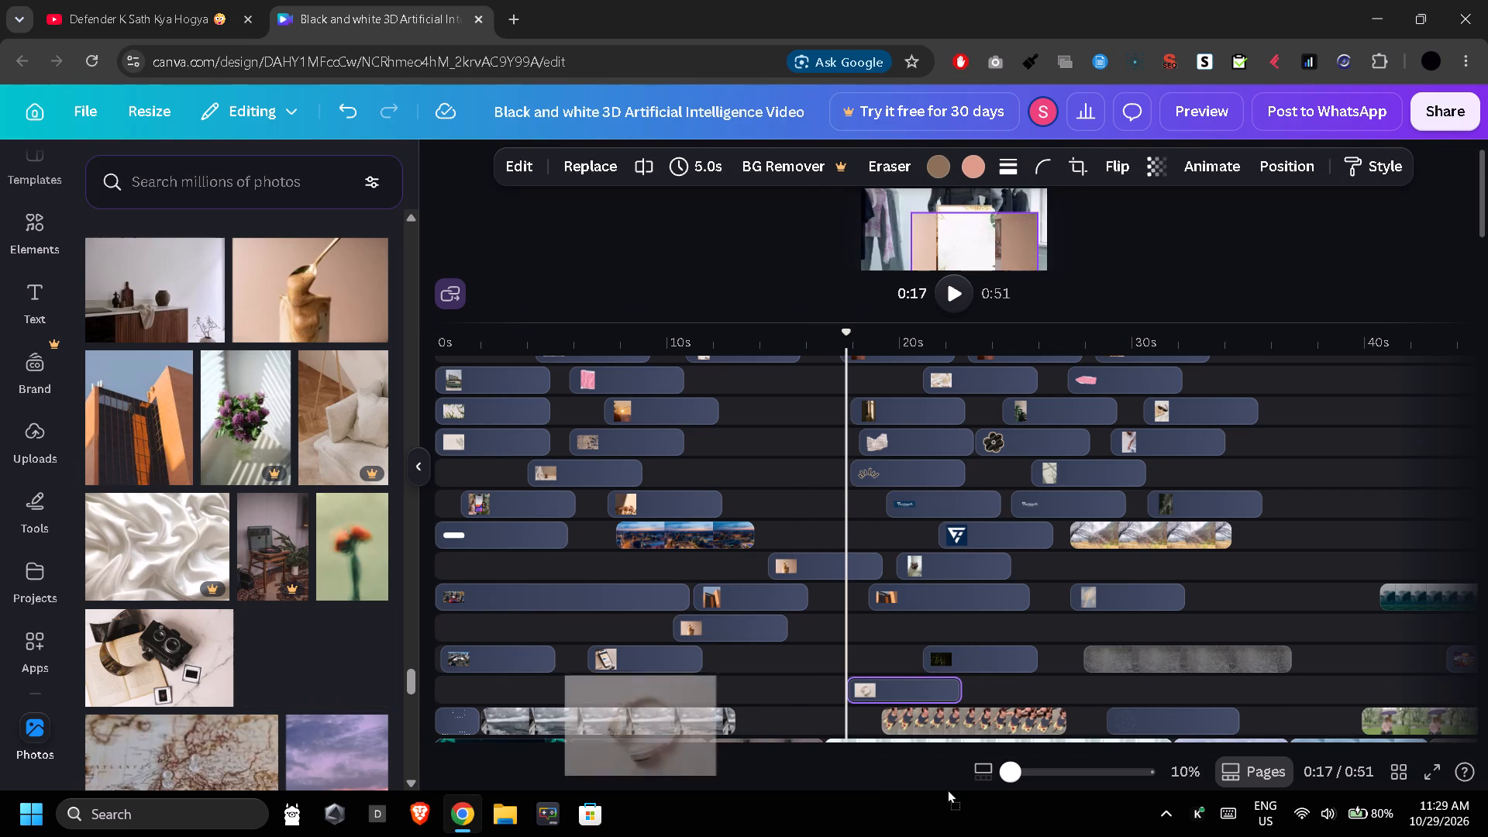
left_click_drag(947, 789, 950, 790)
left_click(433, 597)
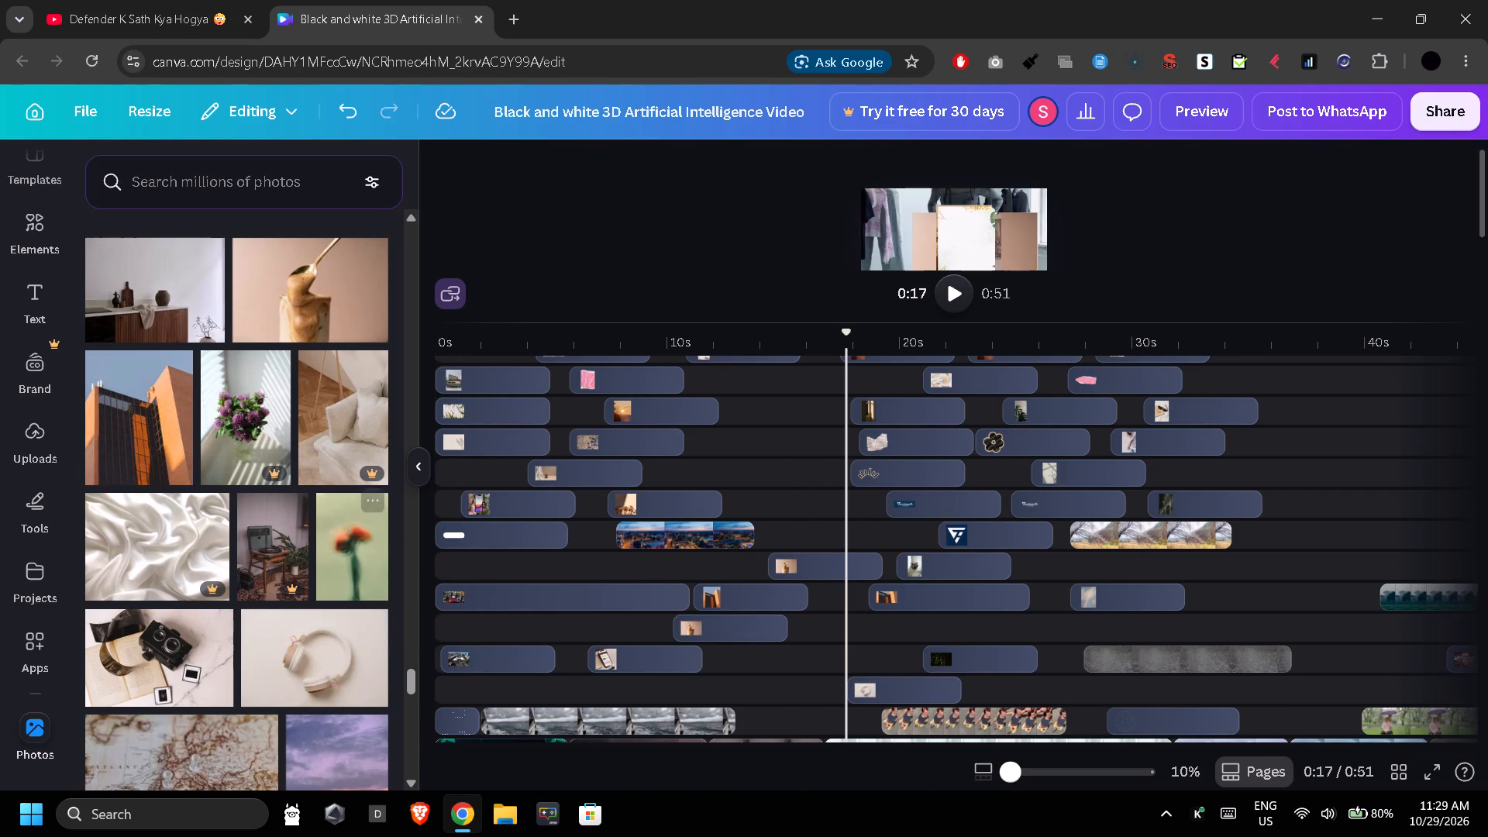
left_click_drag(354, 577, 906, 700)
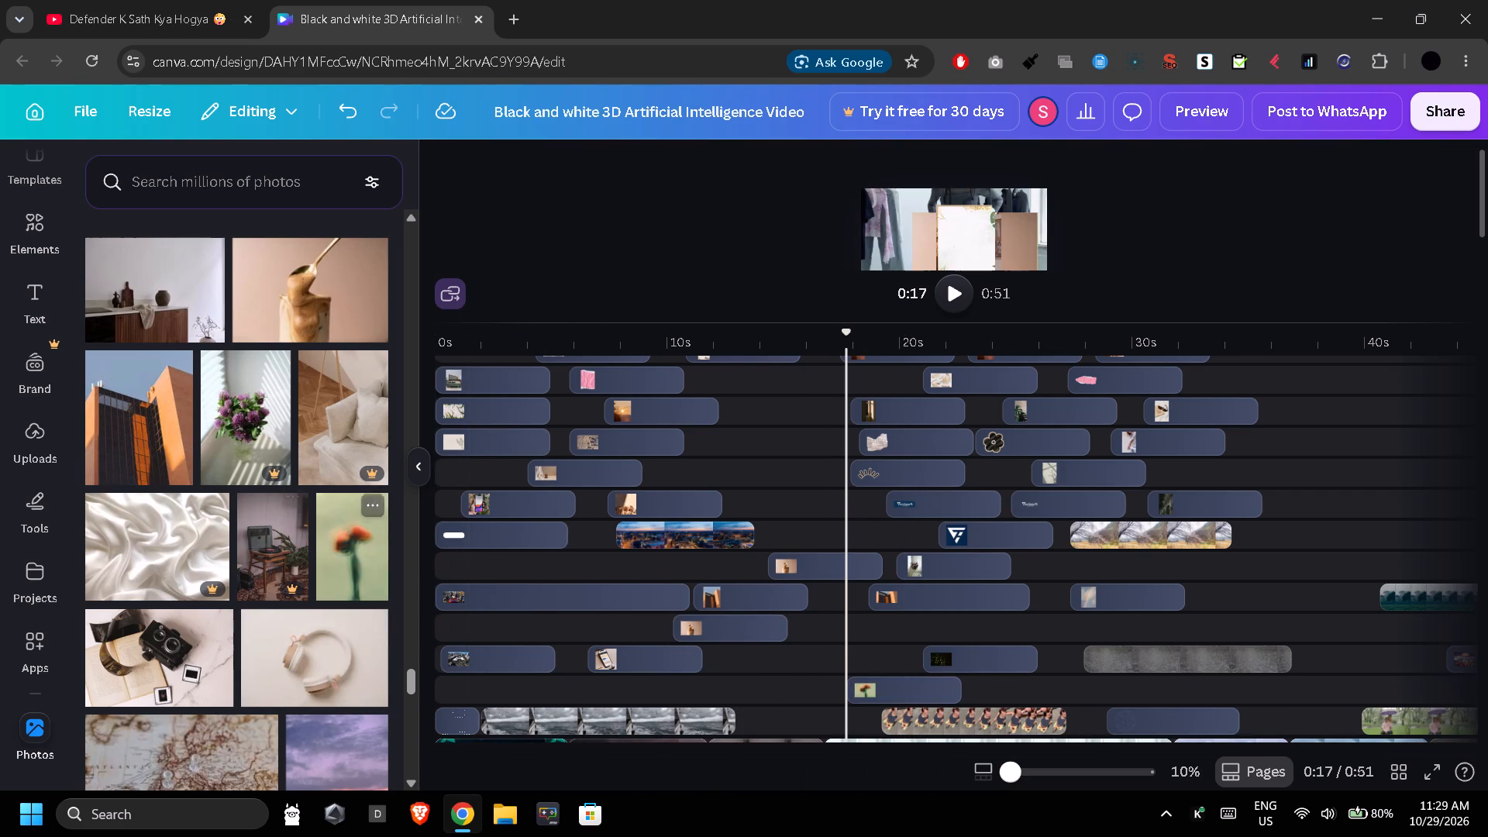
Add the vintage radio photo at about 23 s on the caramel jar track, and replace the track below's first clip with the camera and notebook photo.
left_click_drag(265, 521, 988, 627)
left_click_drag(318, 650, 436, 639)
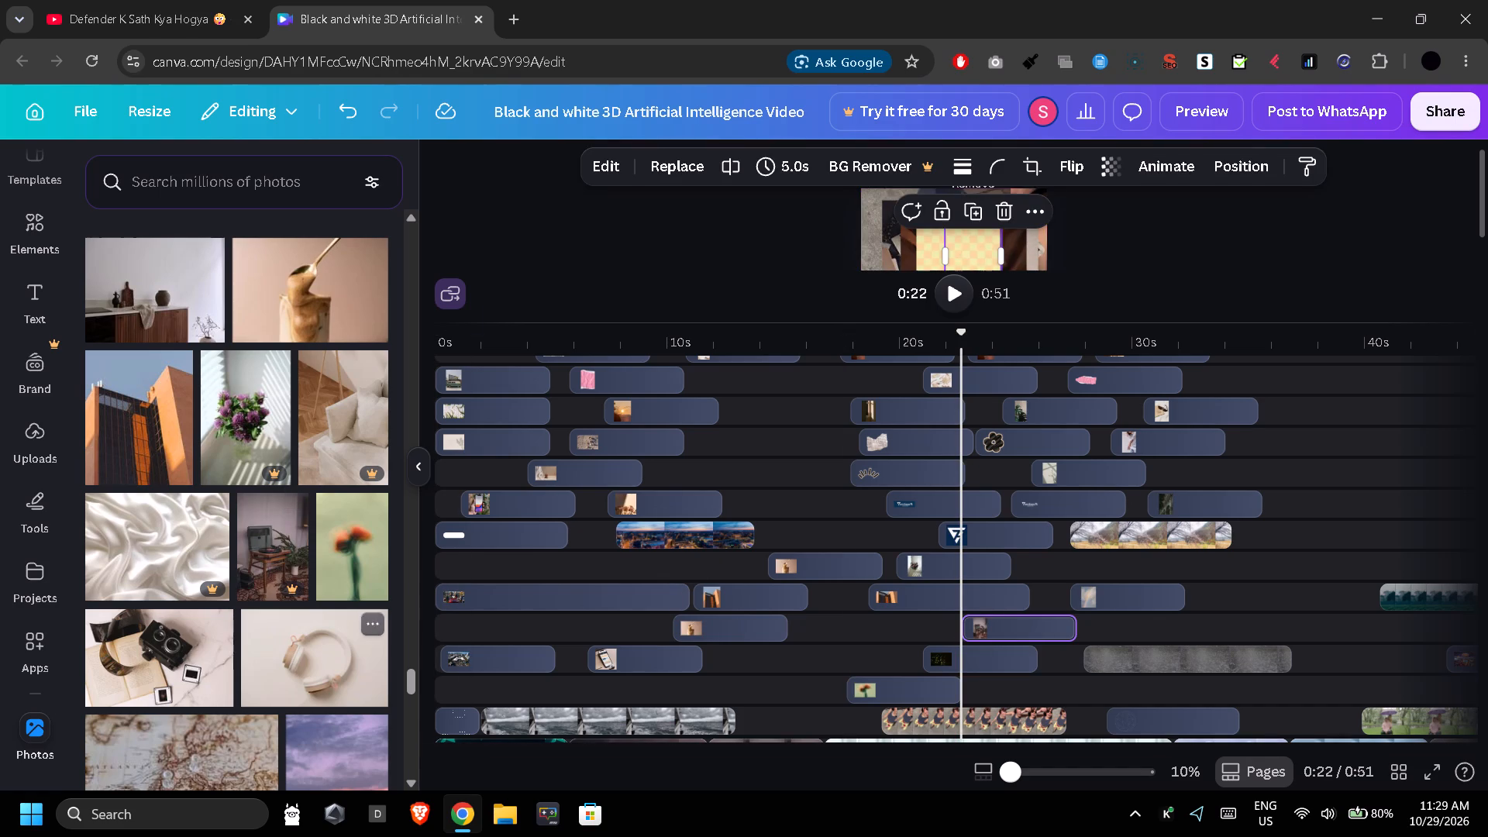
left_click_drag(436, 639, 679, 608)
left_click_drag(141, 610, 526, 667)
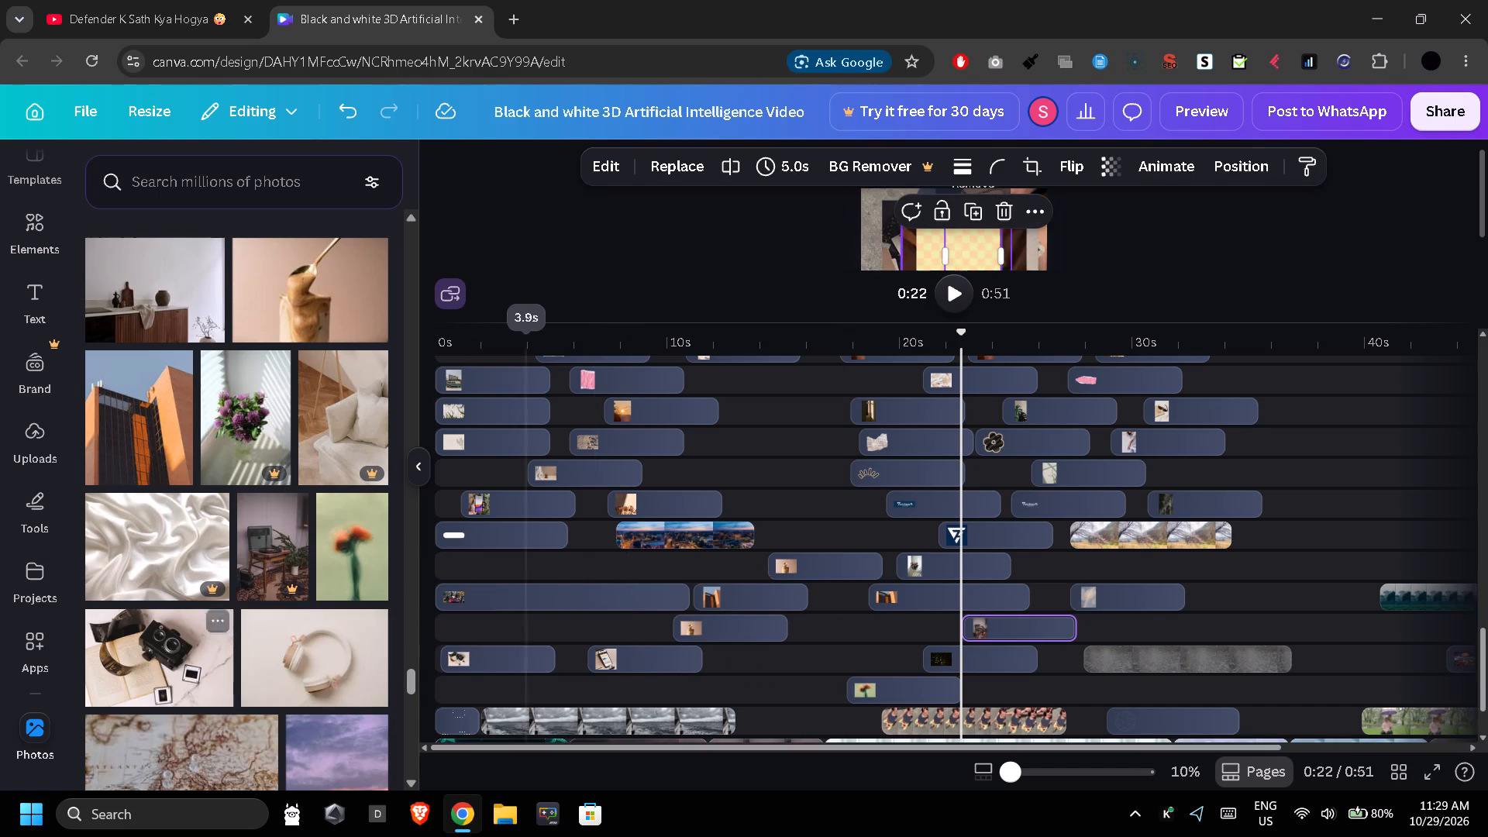
Add the white silk photo at about 5 s below the city skyline clip, and replace that clip with the orange flower photo.
left_click_drag(217, 515, 677, 552)
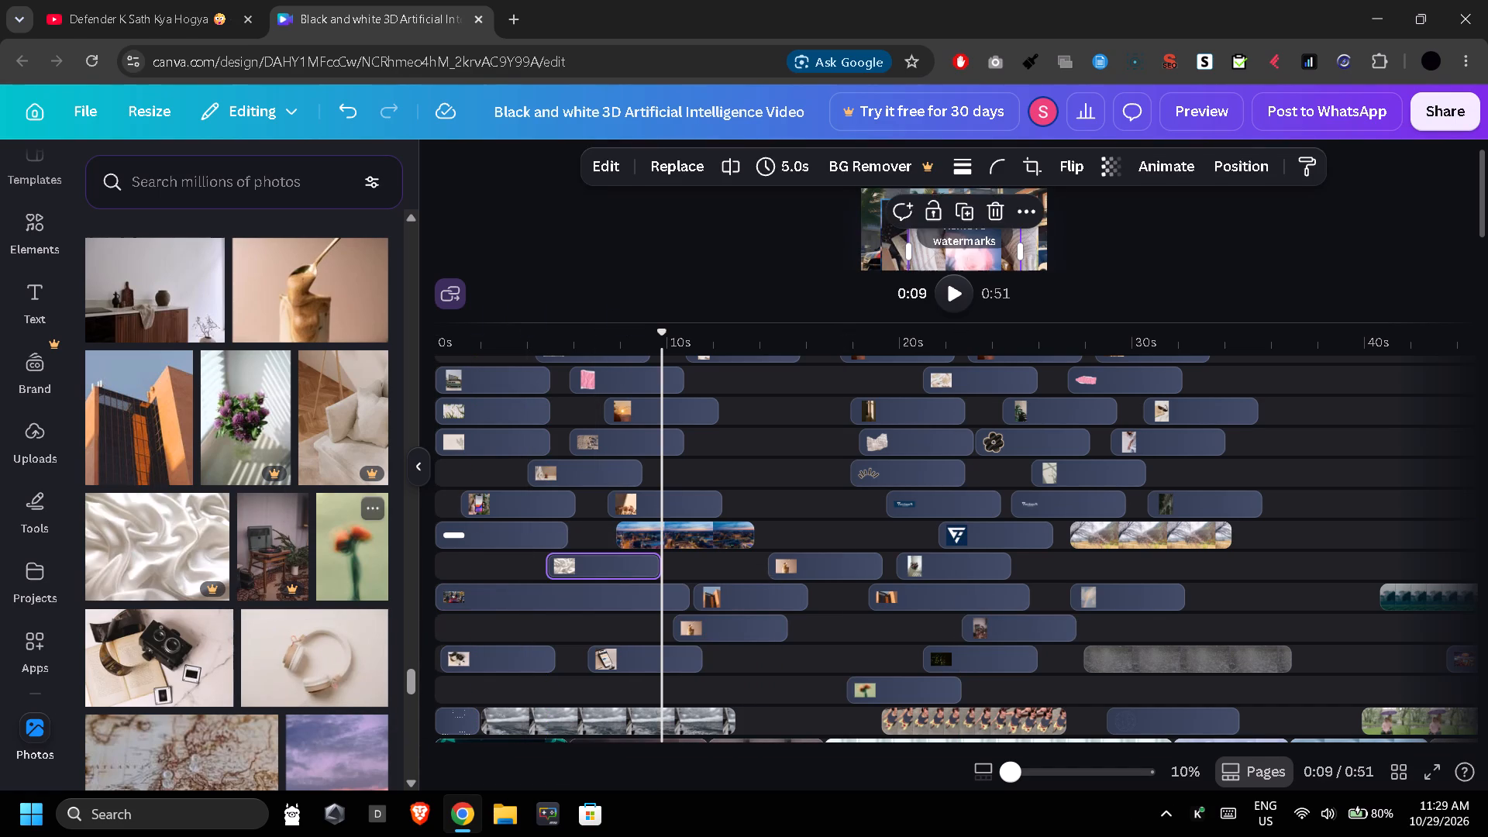
left_click_drag(350, 510, 702, 536)
left_click_drag(389, 536, 784, 629)
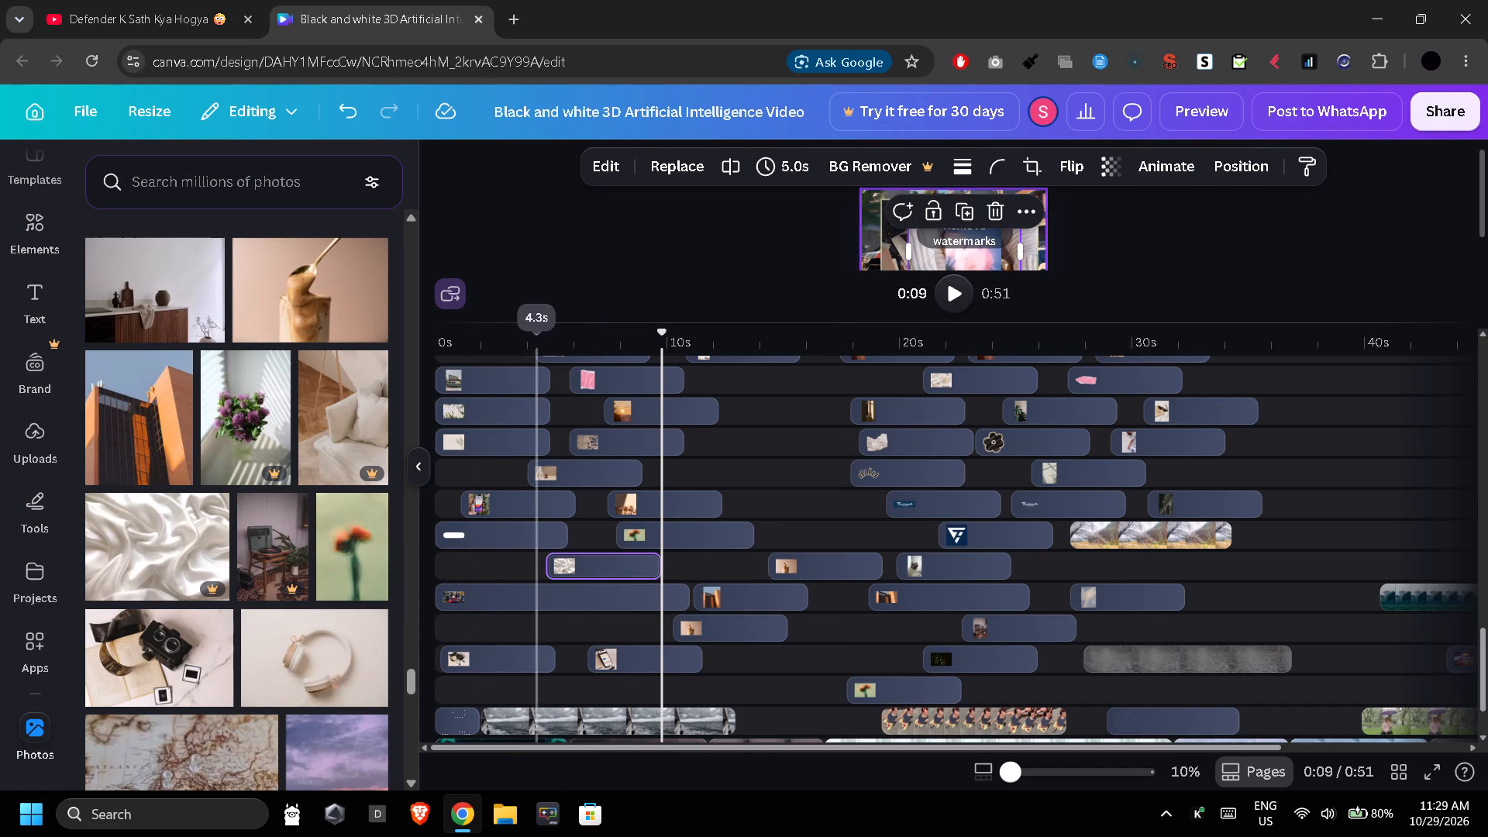
Add the headphones photo at about 5 s on the caramel jar track, and replace the caramel jar clip with the white silk photo.
left_click_drag(784, 629, 774, 635)
left_click_drag(355, 611, 664, 638)
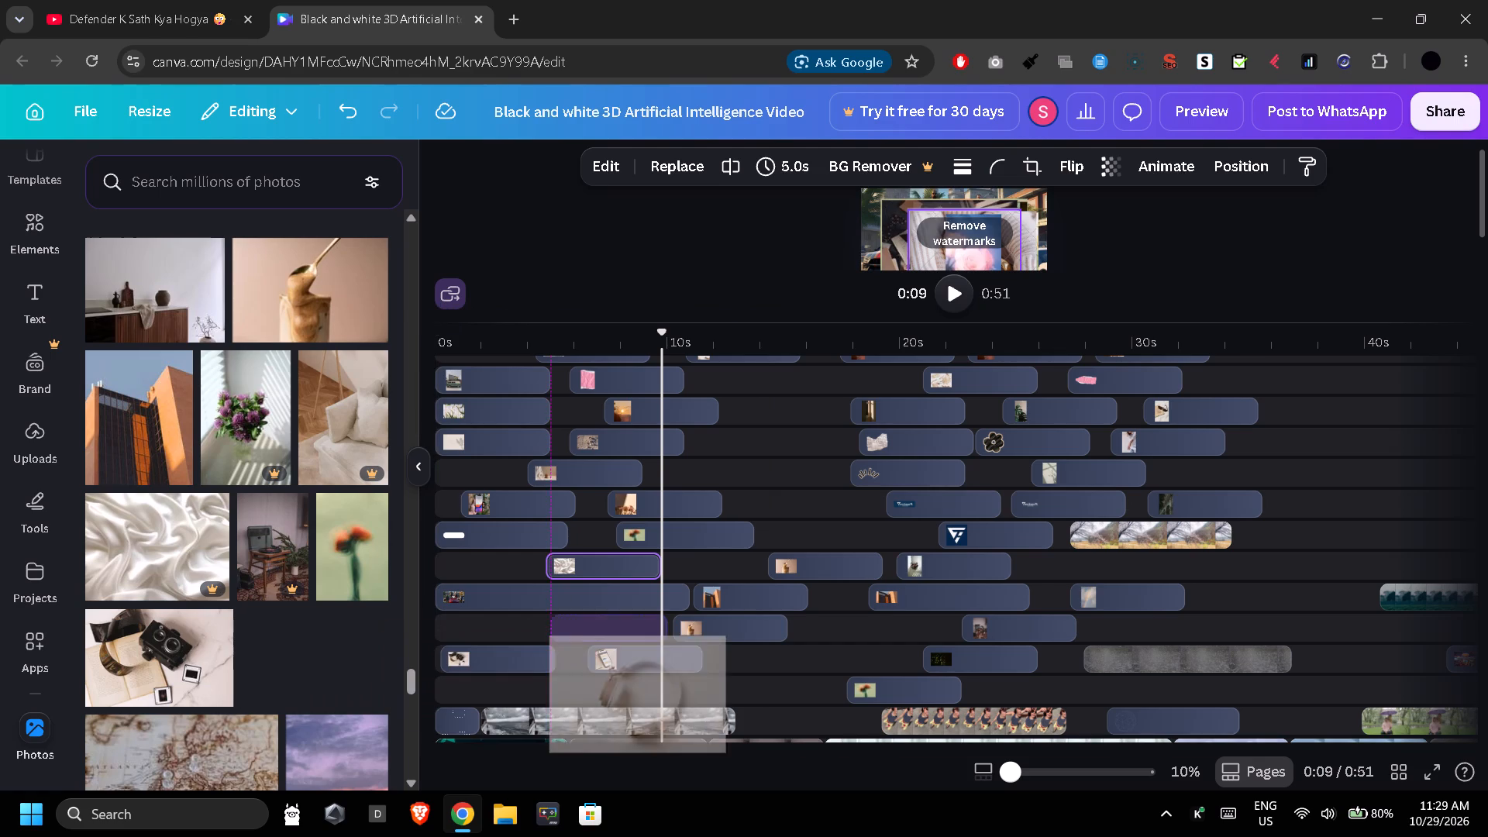
left_click_drag(201, 523, 737, 635)
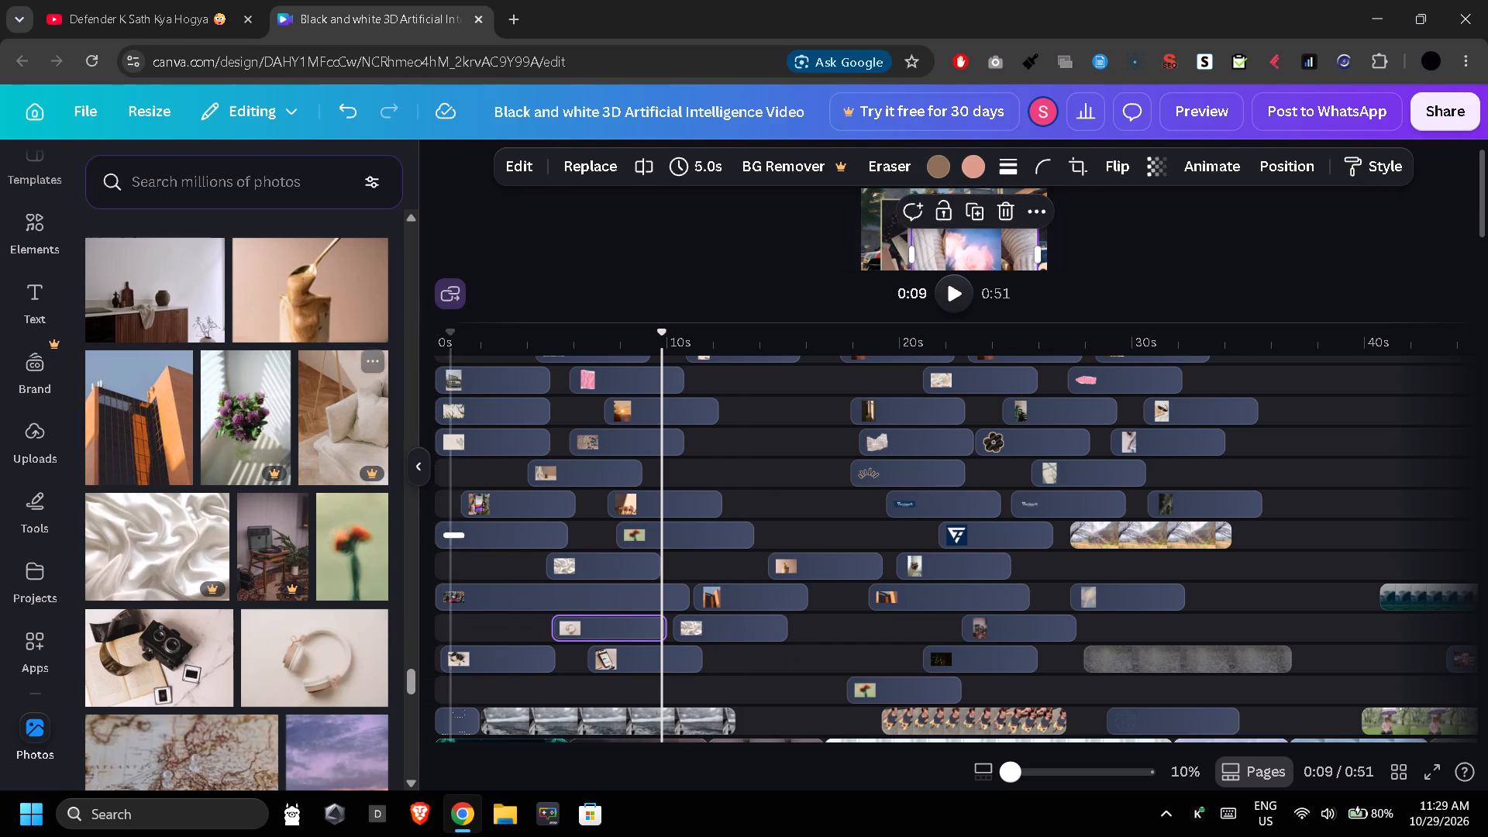
Replace the clip at about 7 s above the orange flower clip and the headphones clip at about 5 s with the purple lilac photo.
left_click_drag(268, 418, 670, 514)
left_click_drag(221, 460, 632, 618)
Replace the main track's clip at about 6 s with the old map photo, and add the headphones photo at about 14 s above it.
left_click_drag(240, 725, 642, 736)
left_click_drag(254, 628, 766, 680)
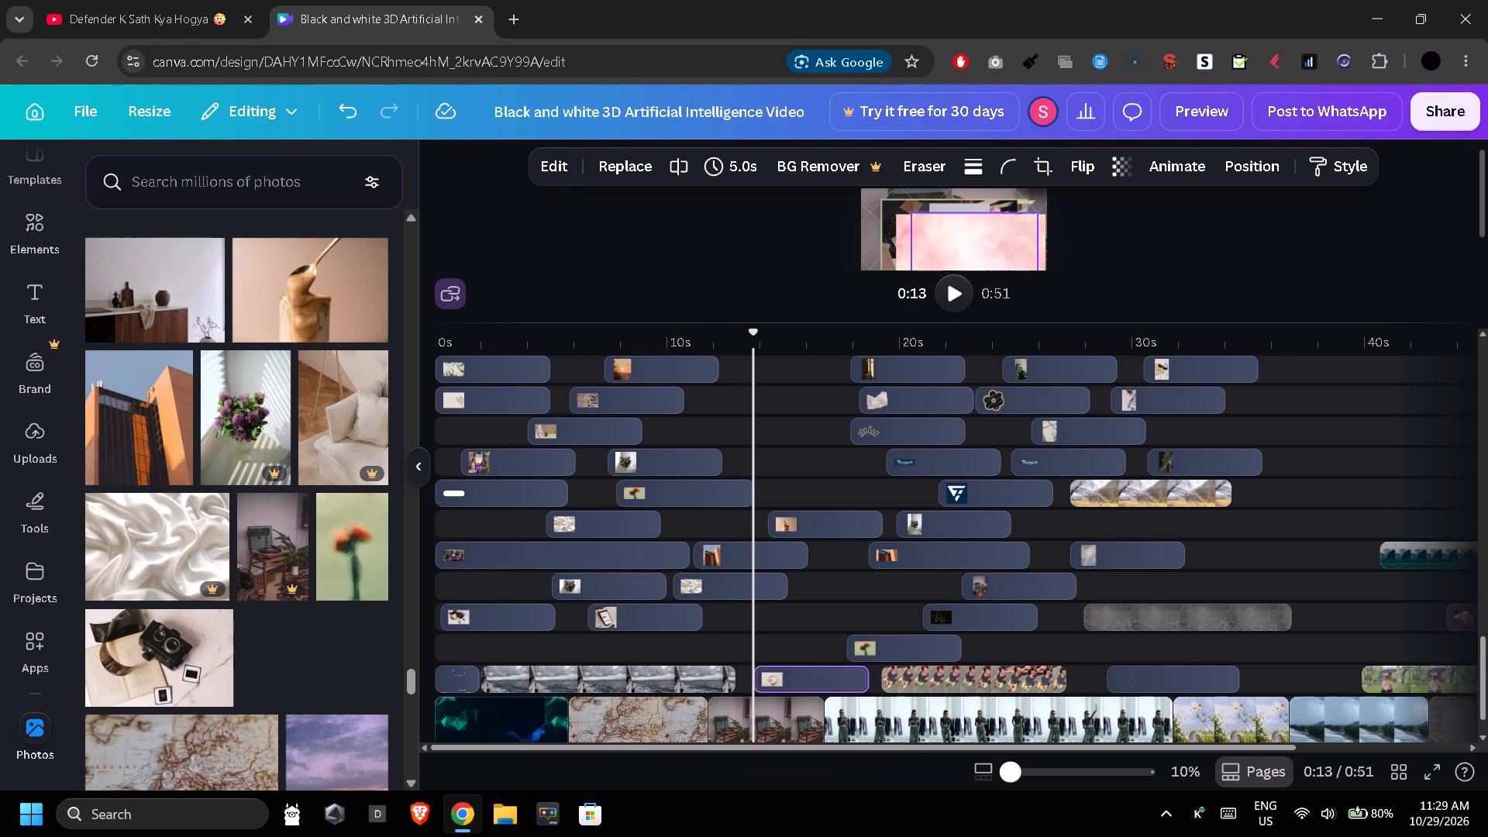
Add the vintage radio photo at about 6 s on the lower orange flower track, and replace the long clip below it with the same photo.
left_click_drag(305, 549, 645, 632)
left_click_drag(270, 518, 640, 687)
Replace the lilac clip at about 5 s with the torn brown paper photo, and the main track's map clip with the red rose photo.
left_click(412, 492)
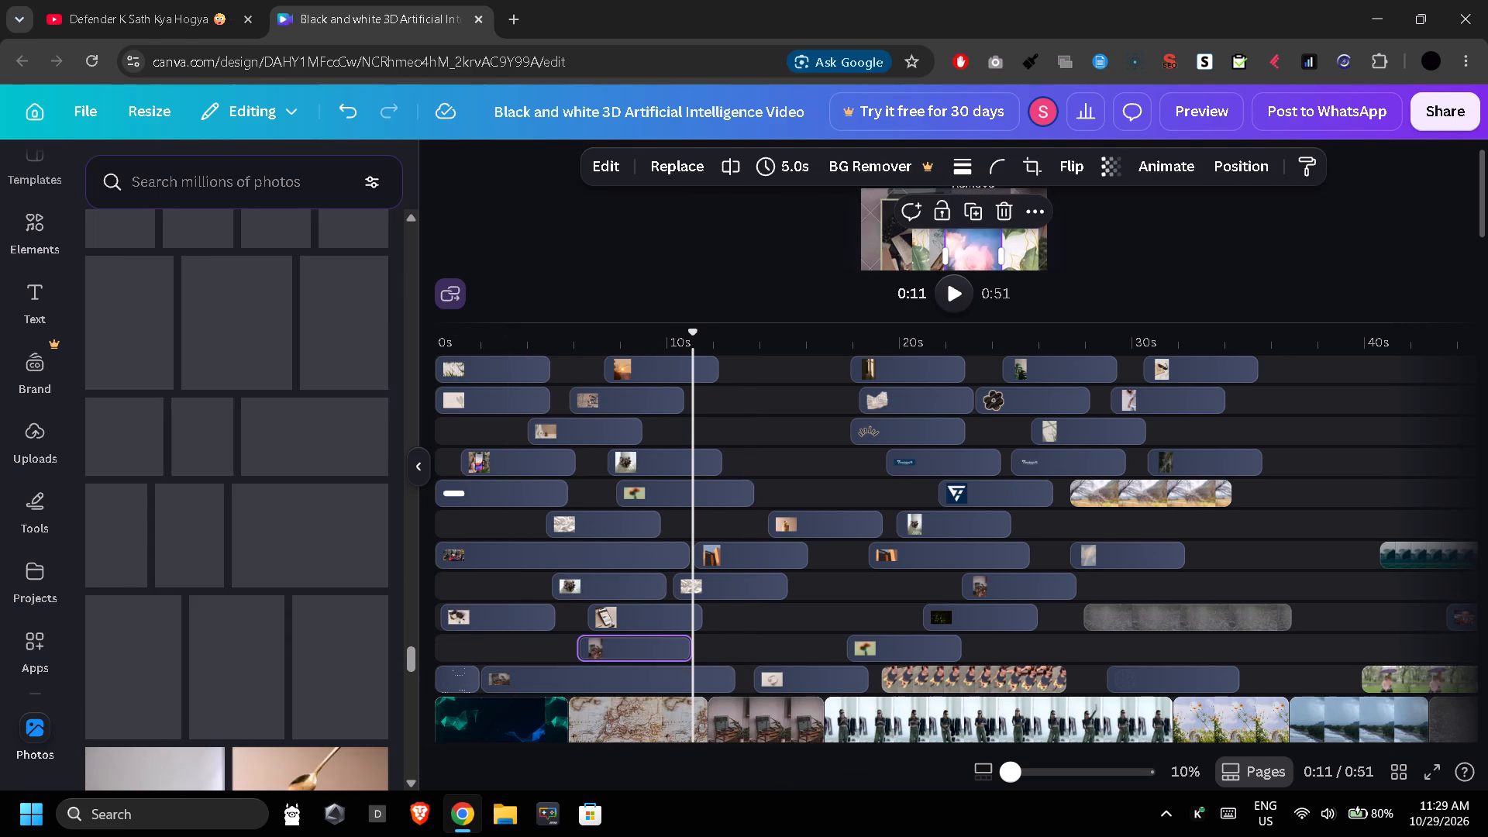
left_click_drag(327, 472, 649, 598)
left_click_drag(239, 649, 644, 740)
Create a new track above the lowest overlay track with the open book and glass bottle photo at about 5 s.
left_click_drag(224, 508, 616, 662)
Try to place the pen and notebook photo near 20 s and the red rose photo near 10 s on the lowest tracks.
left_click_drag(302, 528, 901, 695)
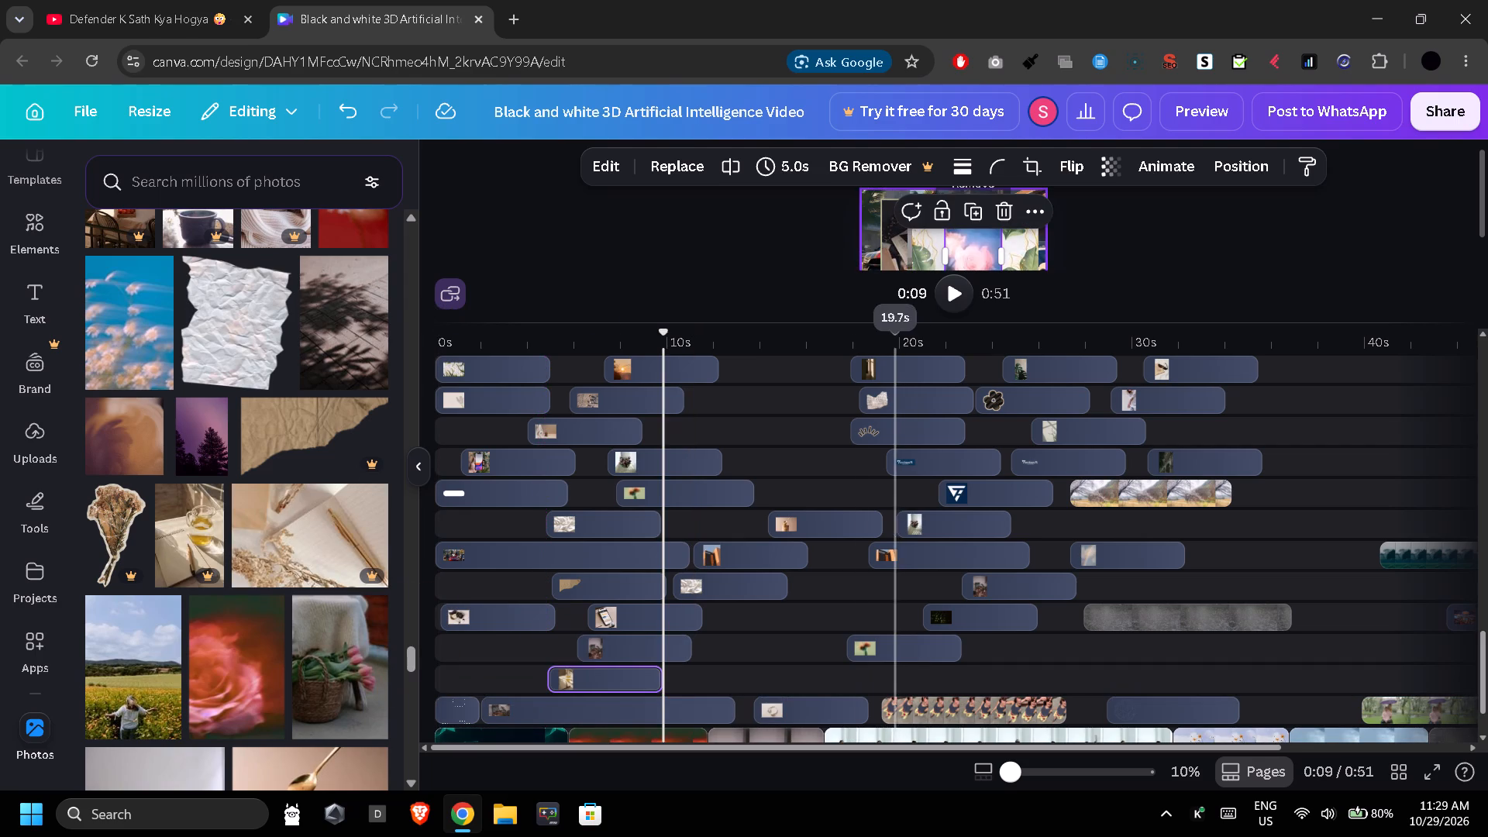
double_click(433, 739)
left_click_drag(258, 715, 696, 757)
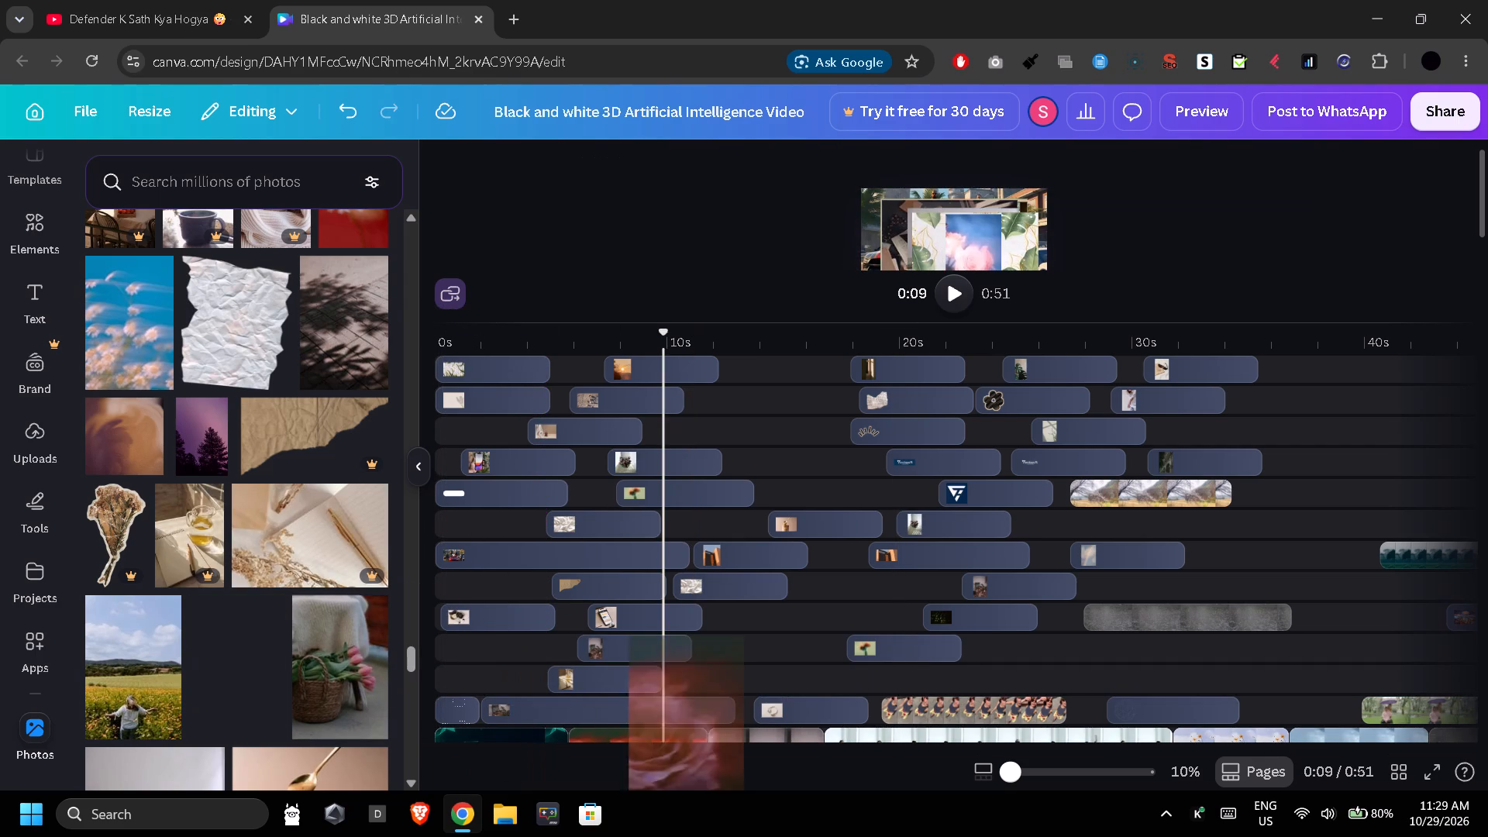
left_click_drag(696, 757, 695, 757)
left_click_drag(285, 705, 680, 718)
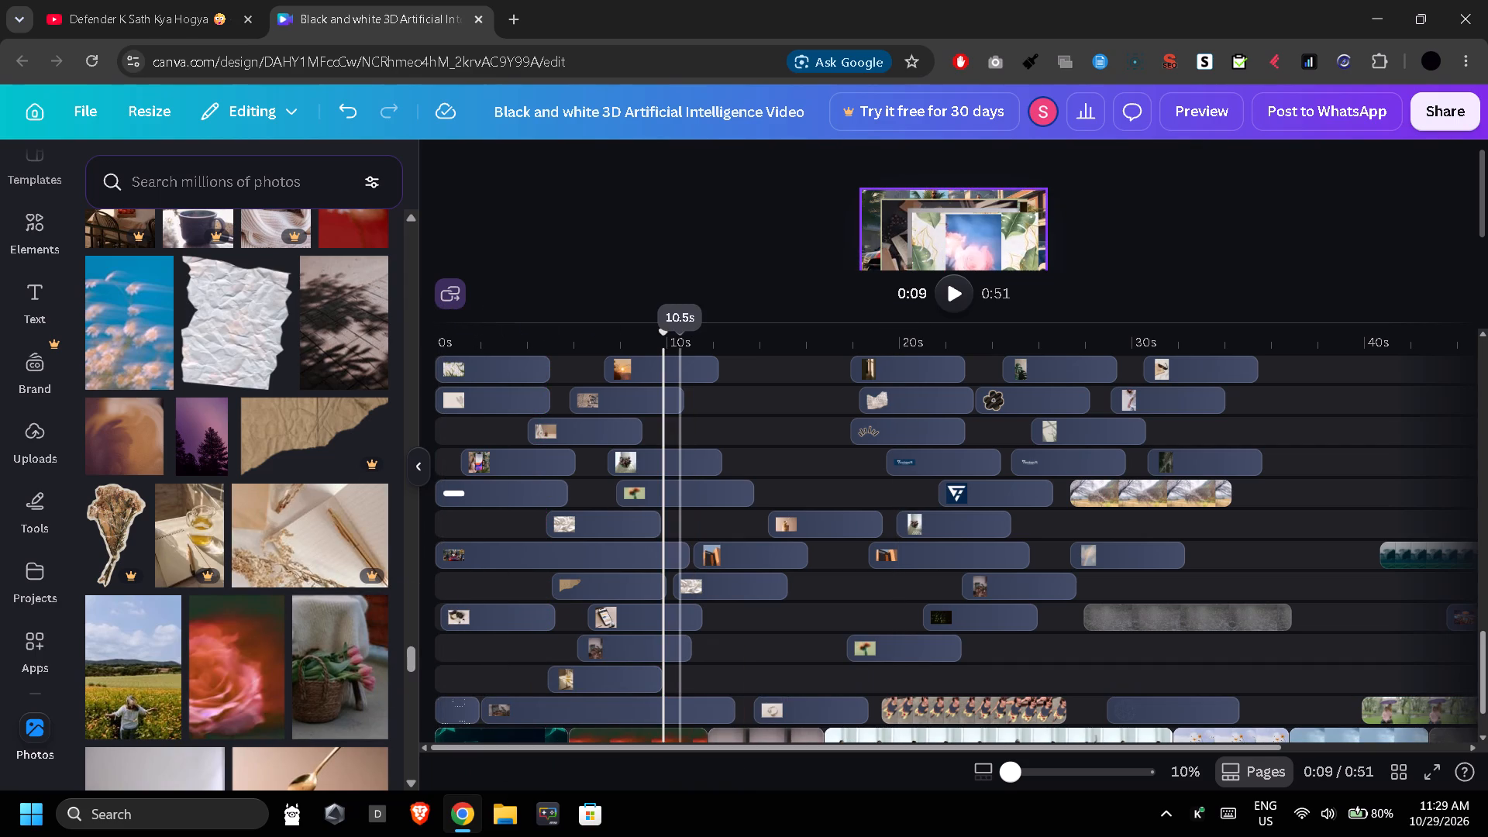
Add the tulip basket photo at about 17 s on the torn paper track, and the white crumpled paper at about 12 s after the upper lilac clip.
left_click_drag(325, 680, 875, 569)
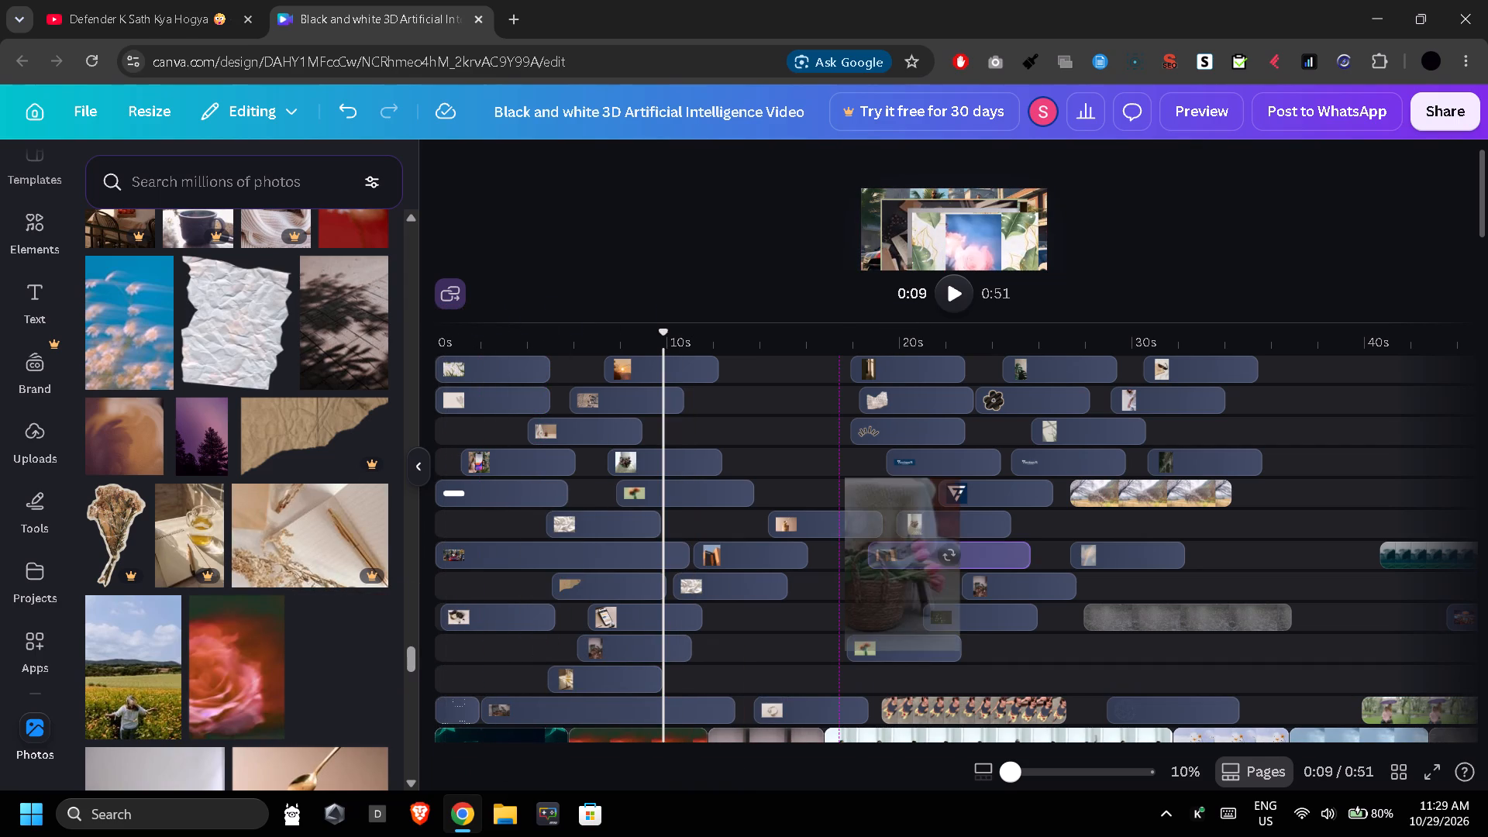
left_click_drag(264, 380, 823, 477)
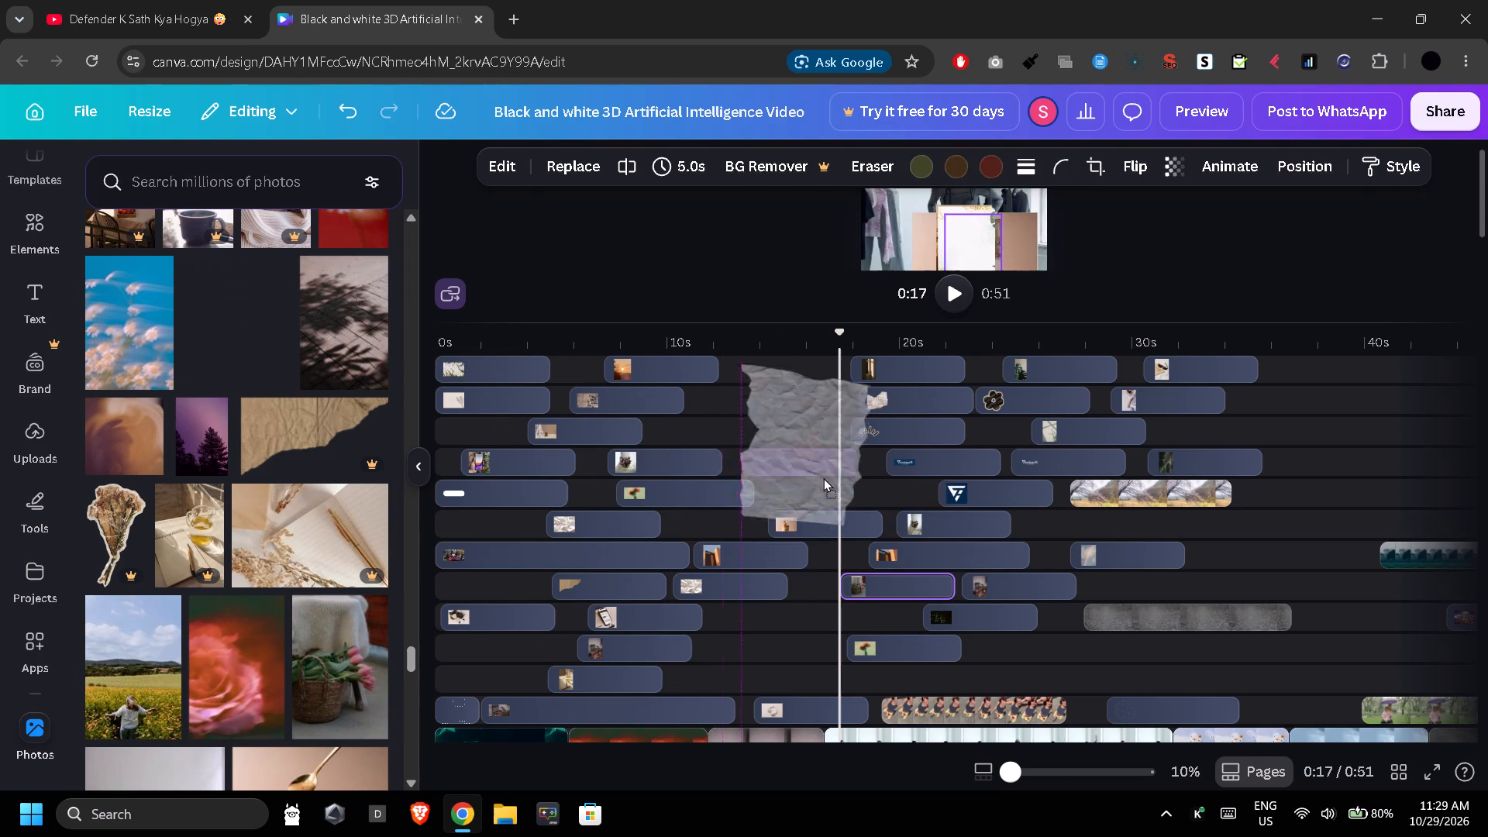
left_click_drag(823, 477, 805, 473)
Add the purple lilac photo at about 15 s between the orange flower clip and the logo clip.
scroll(308, 581, "down", 3)
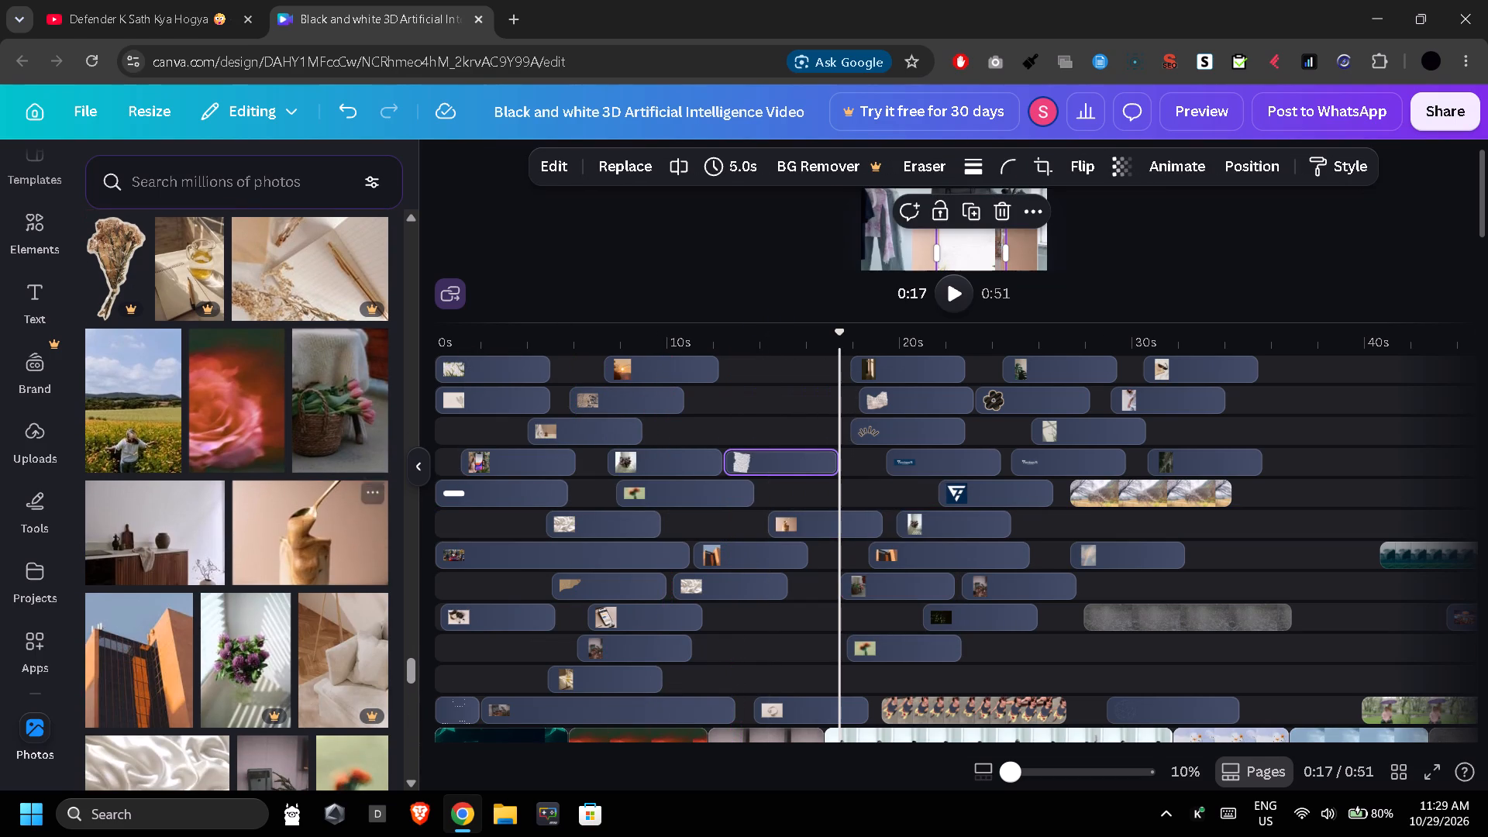
left_click_drag(232, 663, 822, 494)
Replace the orange building clip at about 11 s with the sunset sea photo, and add the dark notebook flat lay at about 10 s beside the bottle clip.
scroll(350, 567, "down", 6)
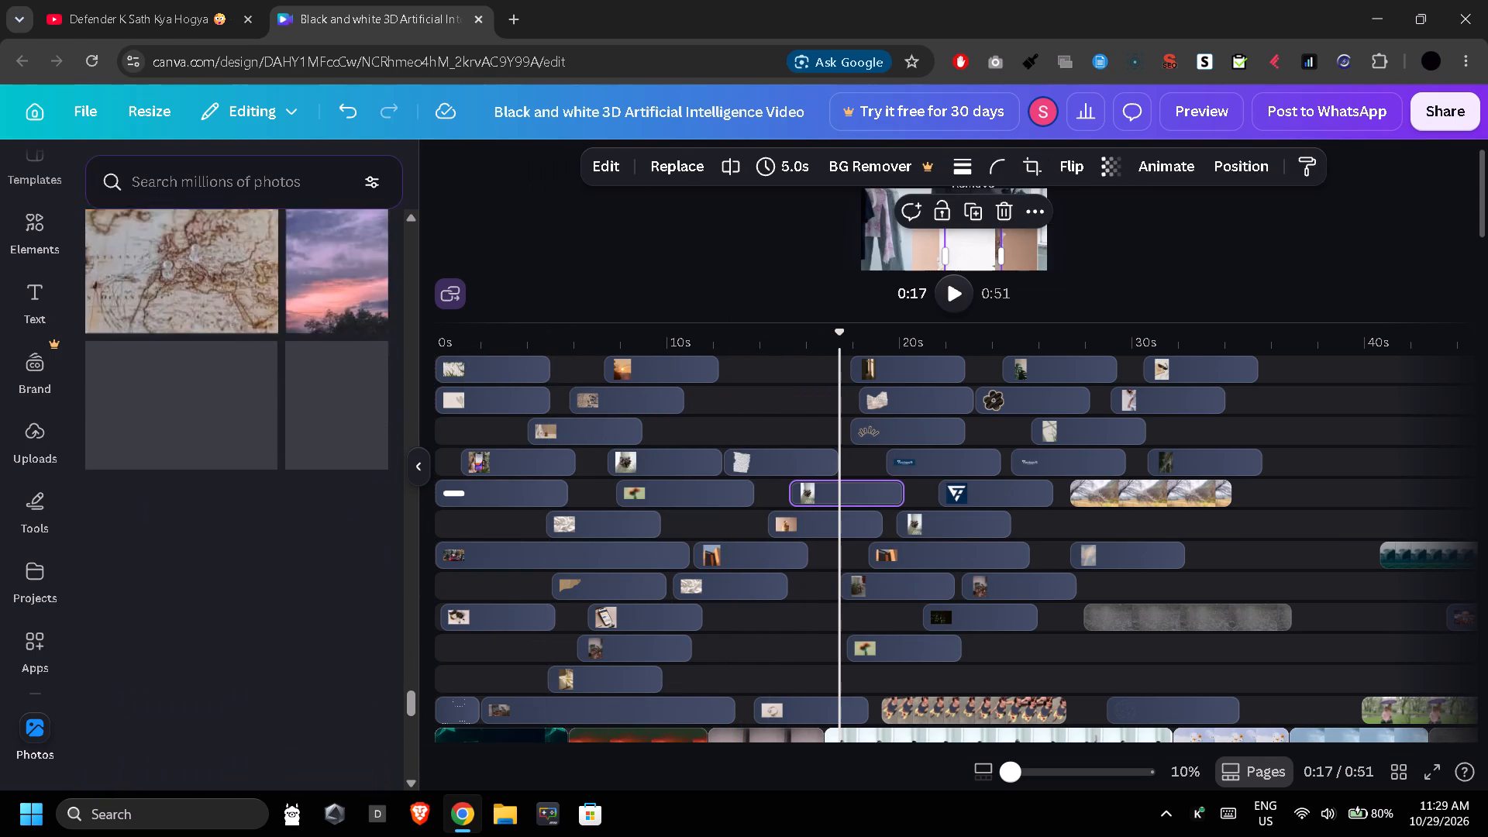
left_click_drag(242, 561, 766, 502)
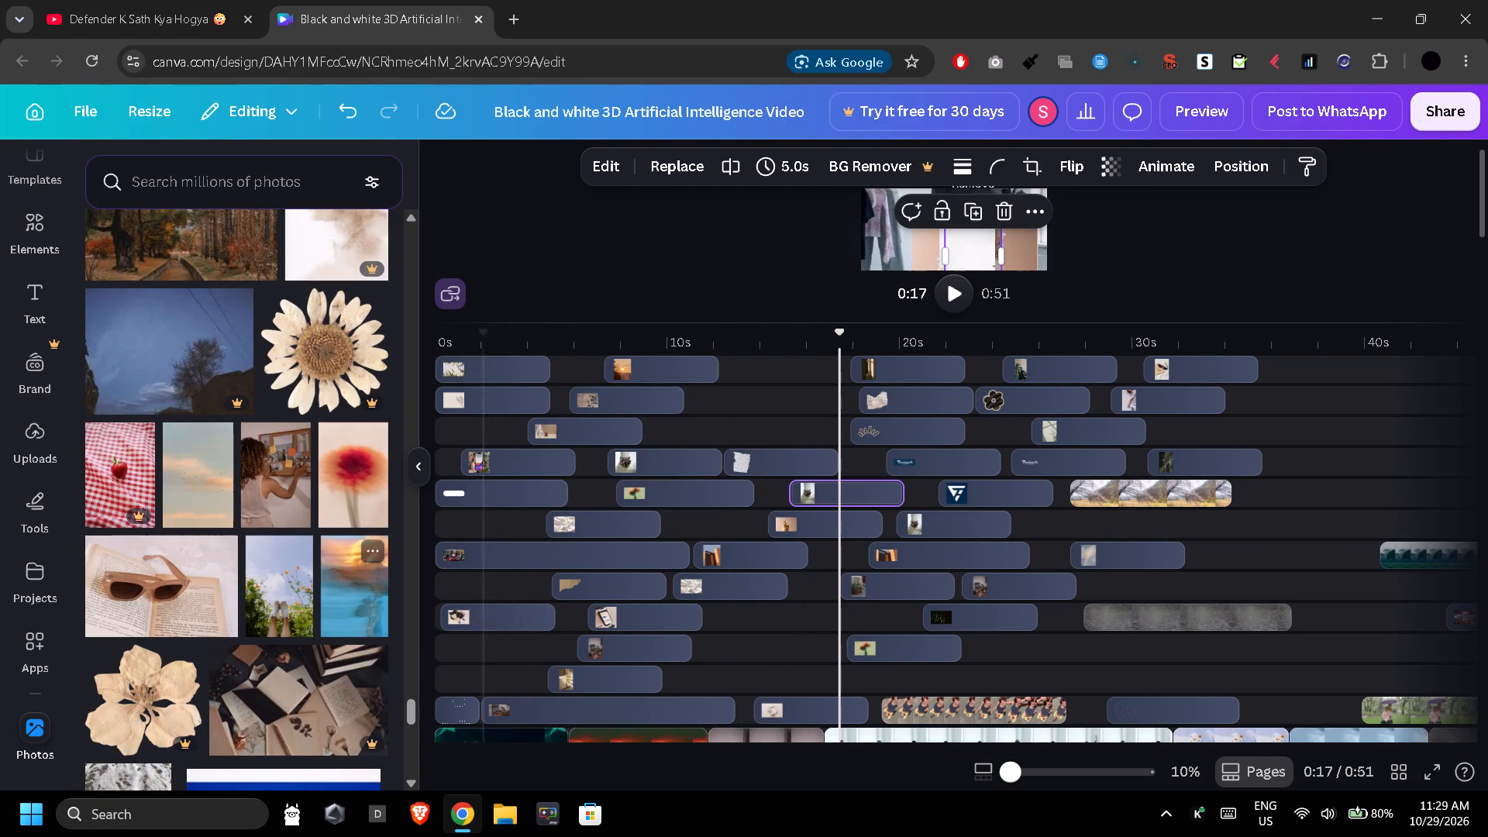
left_click_drag(361, 573, 776, 556)
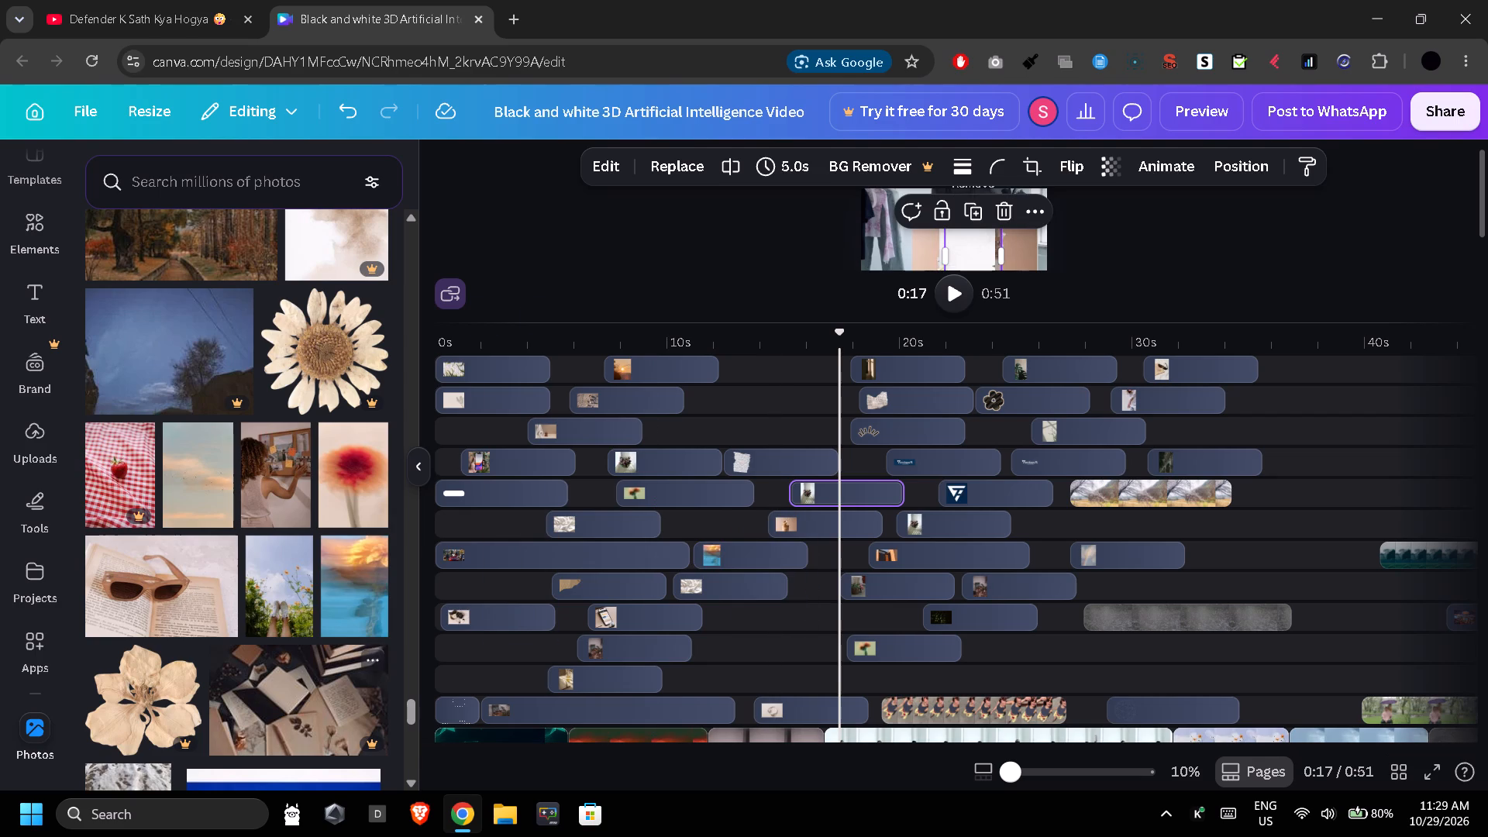
left_click_drag(294, 684, 756, 701)
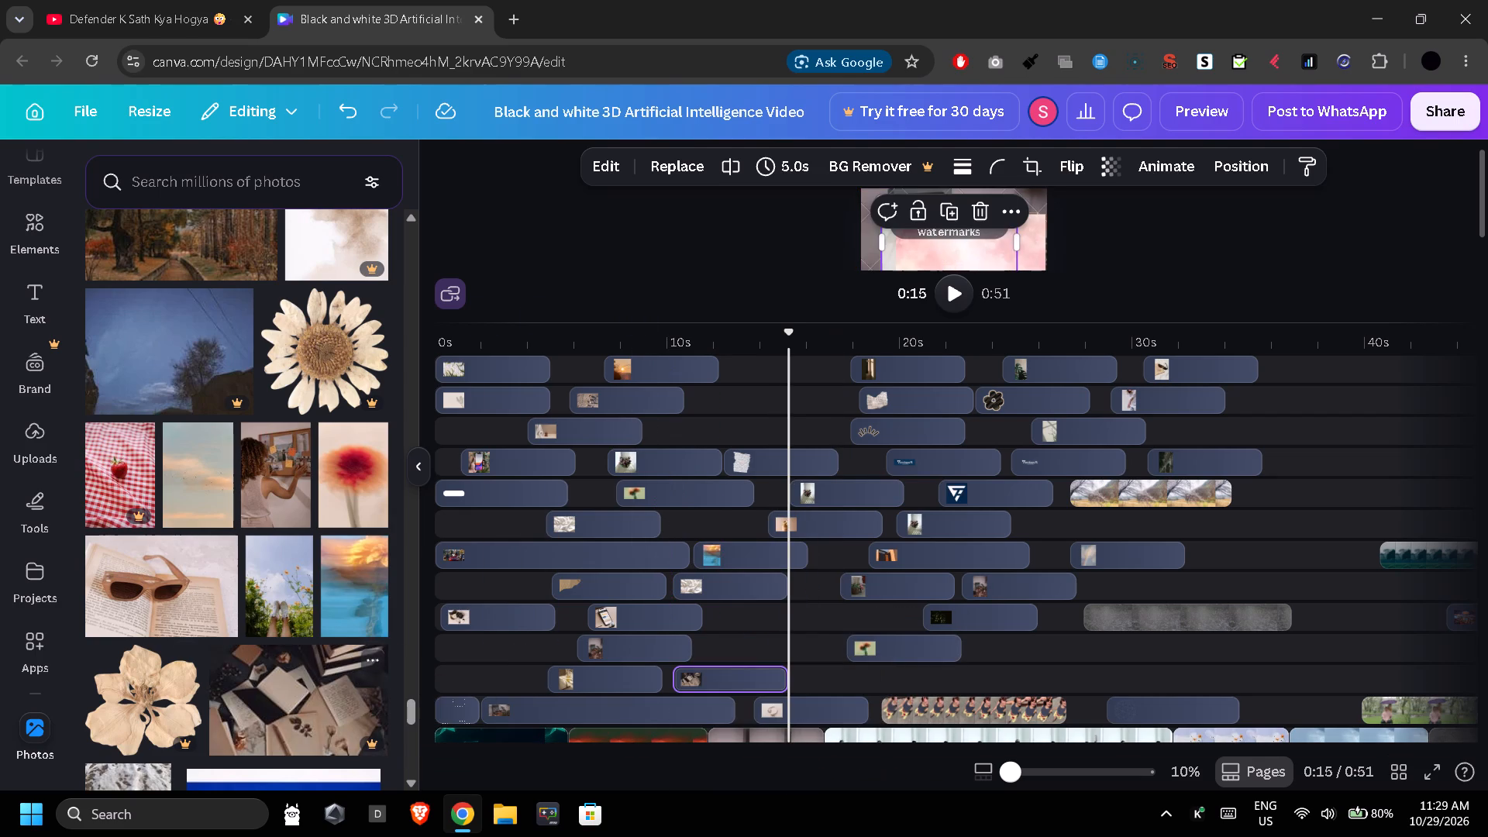
Add the dried flower photo at about 15 s on the camera and notebook track, and replace it with the Bulgarian flag photo.
left_click_drag(157, 715, 854, 637)
scroll(318, 628, "down", 4)
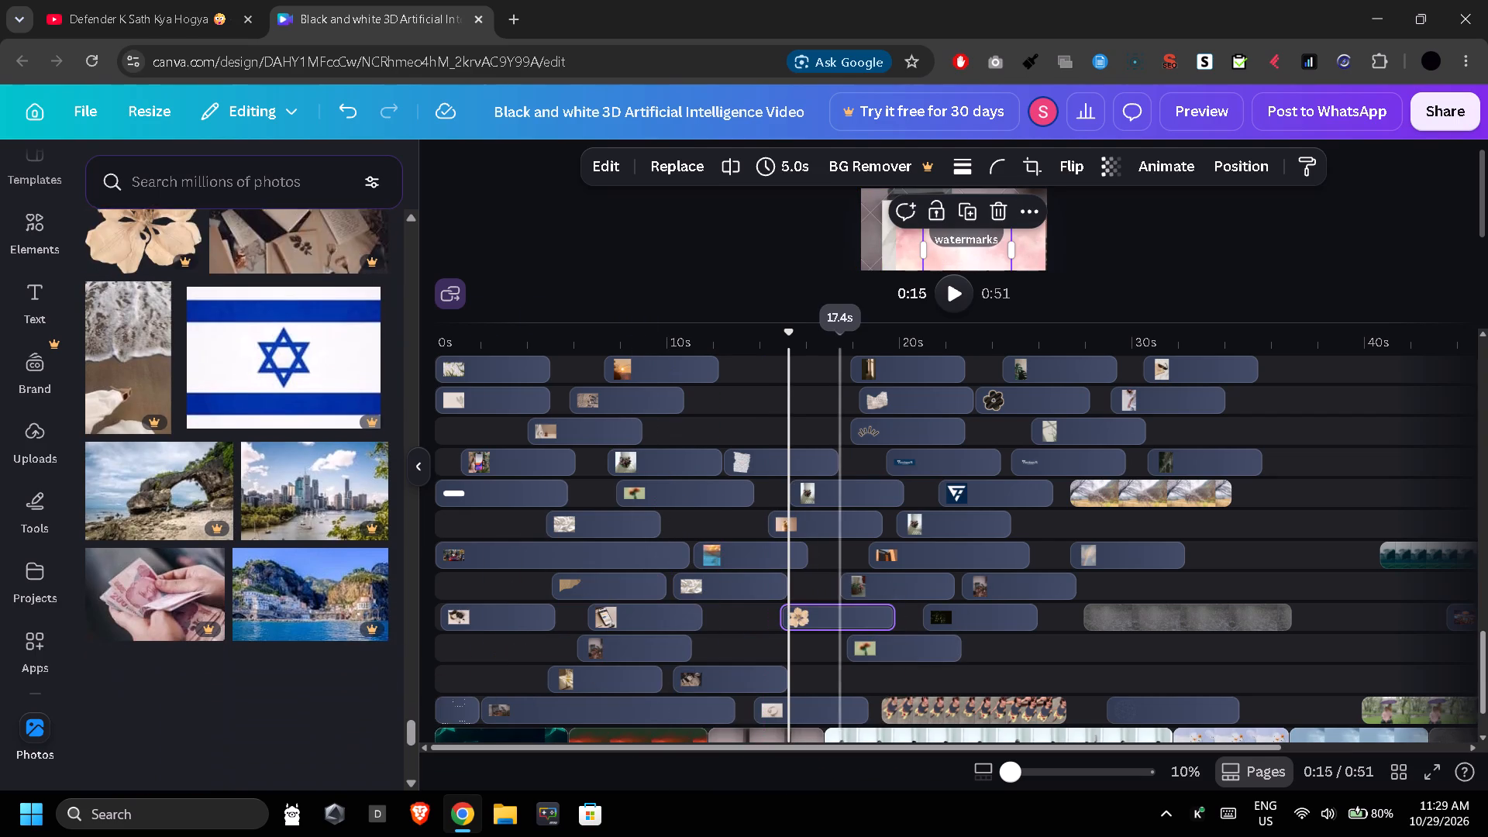
scroll(318, 628, "down", 2)
left_click_drag(273, 442, 880, 629)
Create a new track with the mountaintop statue photo at about 9 s, and replace the radio clip above it with the stone tower photo.
left_click_drag(285, 684, 835, 647)
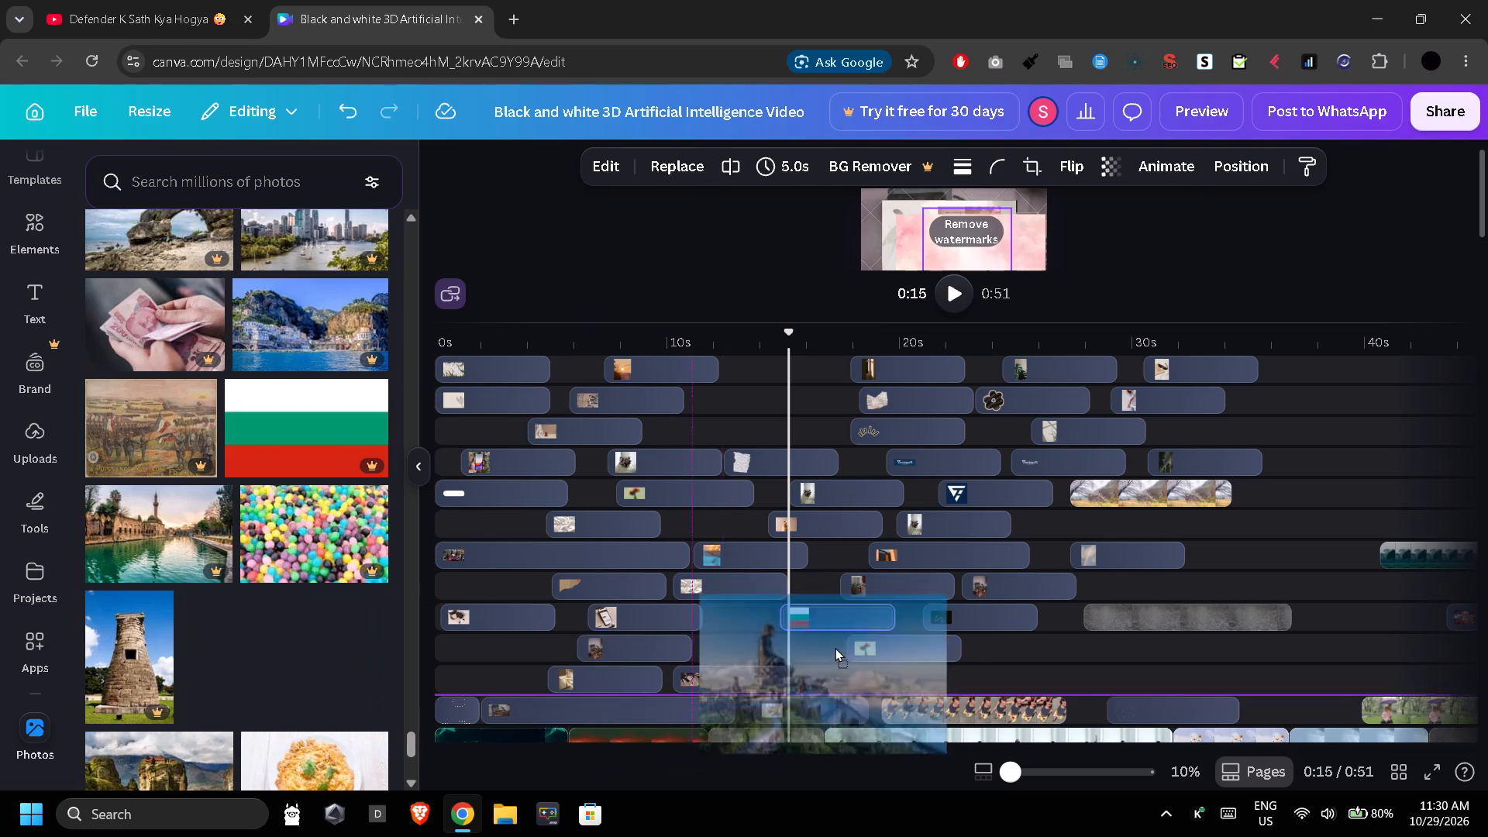
left_click_drag(835, 647, 754, 652)
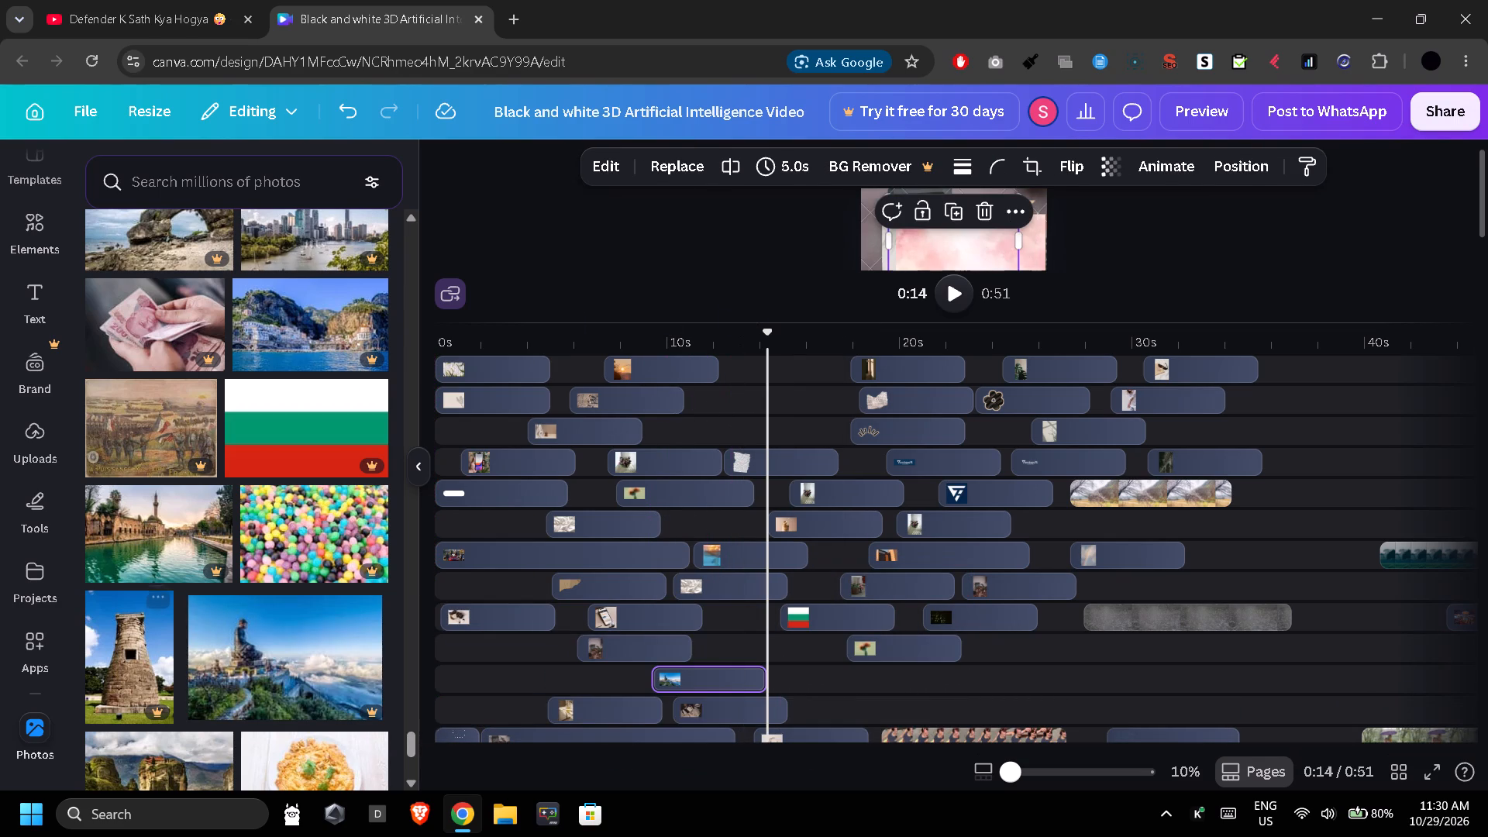
left_click_drag(143, 694, 670, 655)
Replace the lower orange flower clip at about 18 s with the arched colonnade photo, and add the ginger photo at about 16 s on the statue track.
scroll(284, 690, "down", 2)
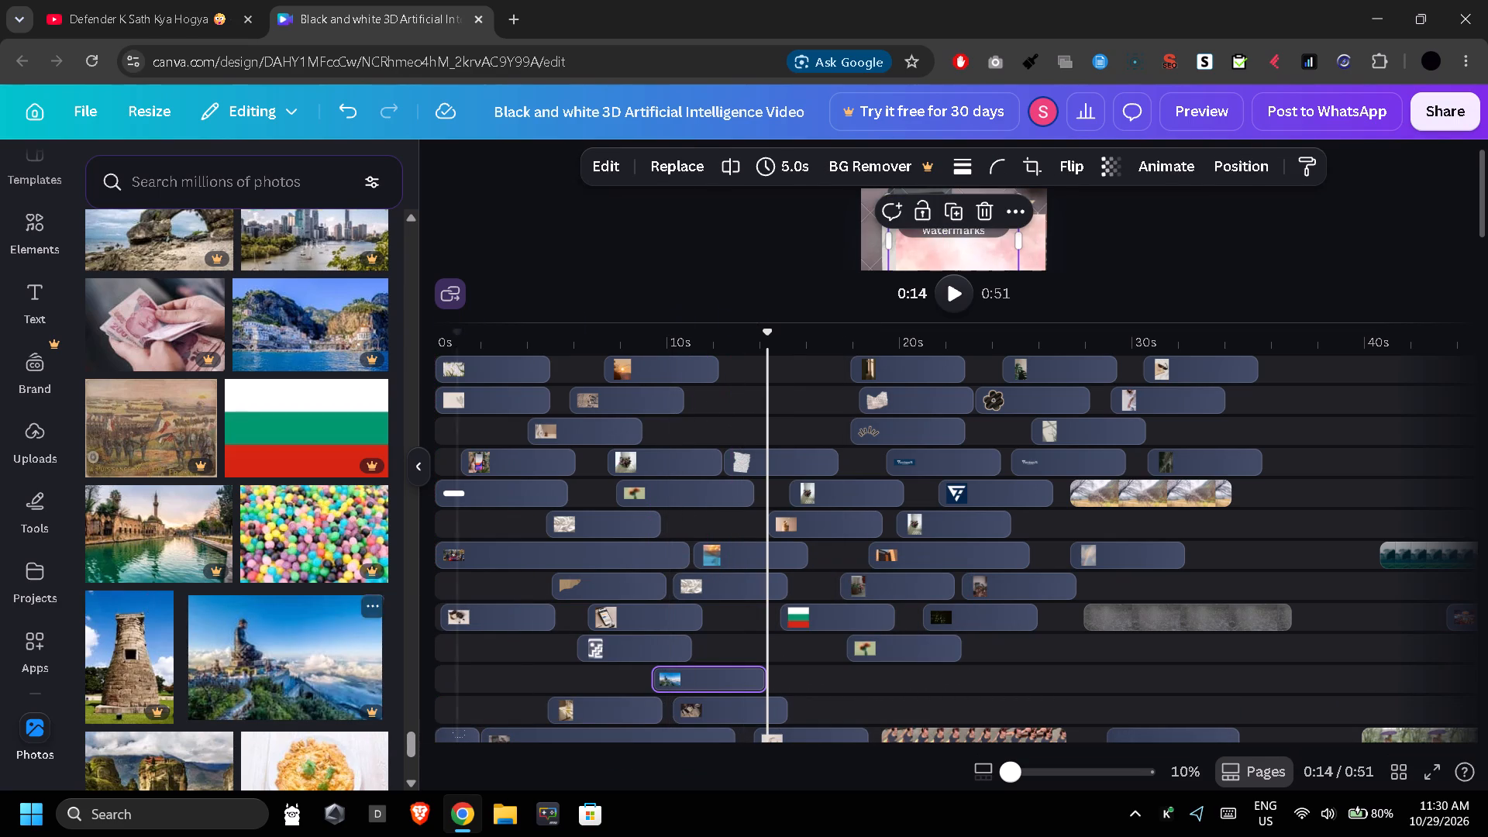
scroll(284, 690, "down", 1)
left_click_drag(195, 613, 913, 645)
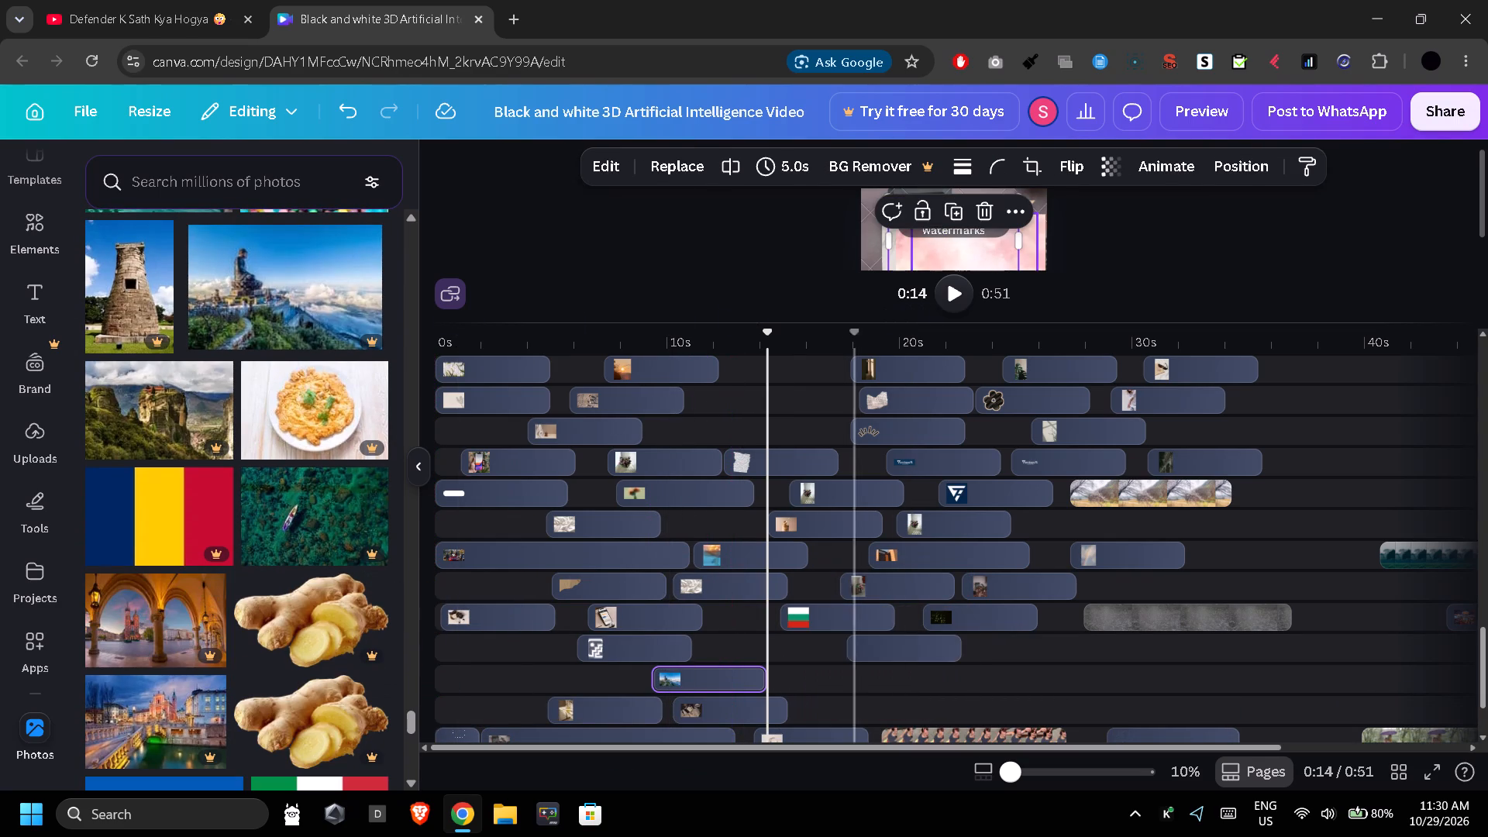
left_click_drag(281, 687, 842, 666)
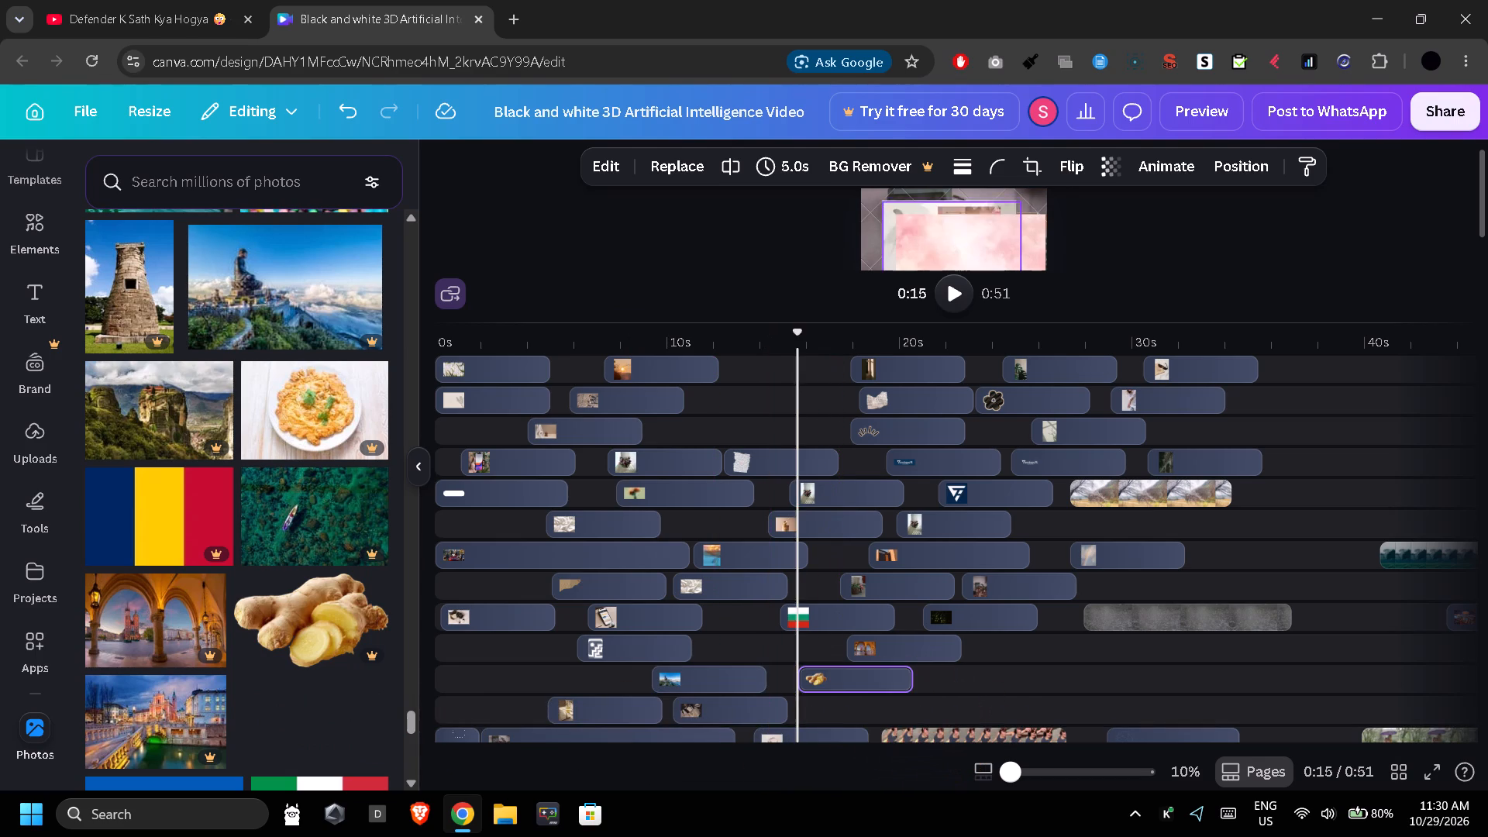
left_click(842, 666)
Create a track above the statue clip's with the fountain tower photo at about 11 s, and add the volcano lake photo at about 2 s on it.
scroll(280, 655, "down", 4)
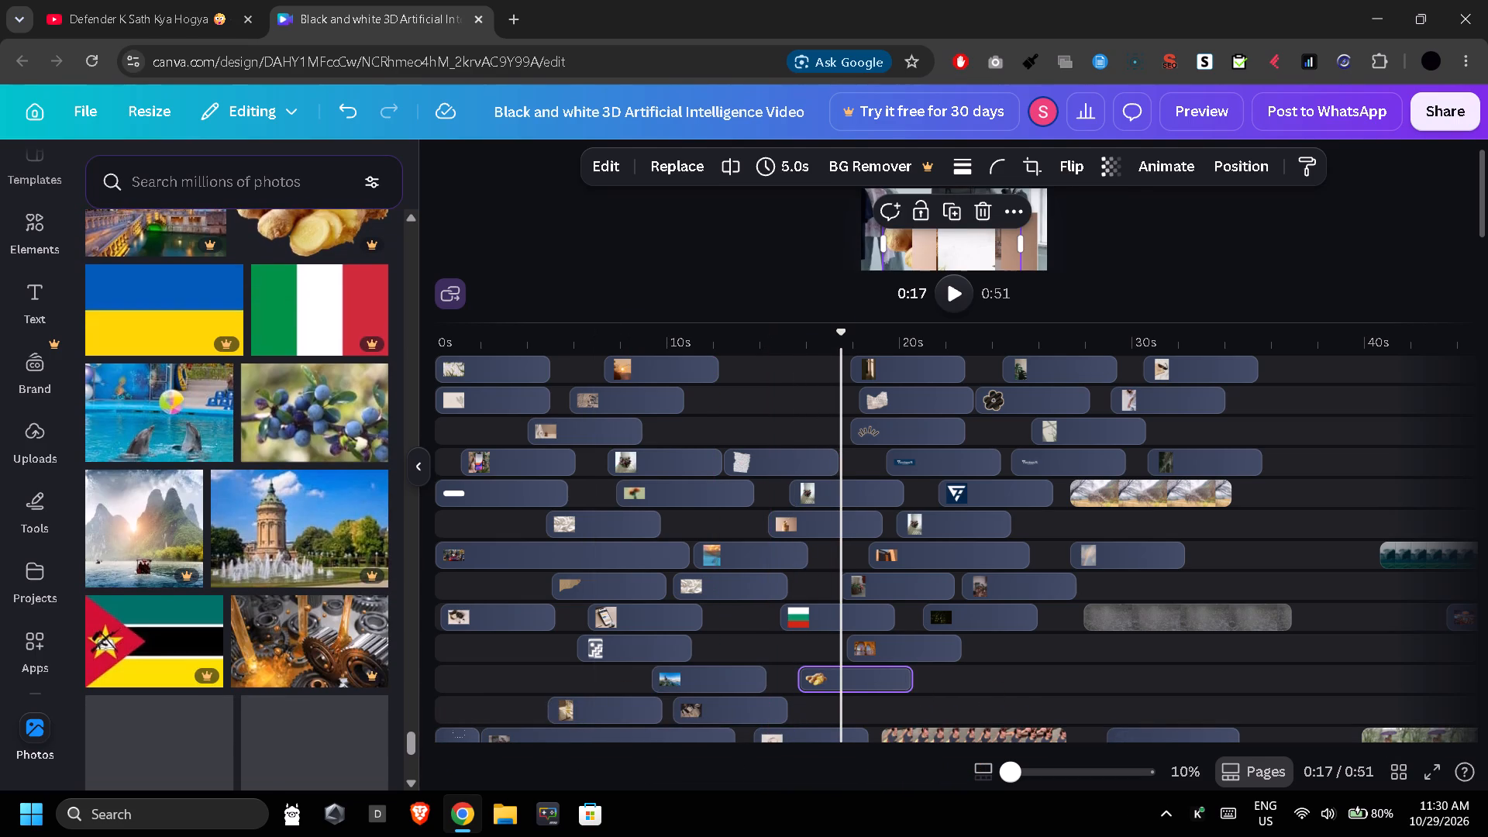
left_click_drag(207, 475, 556, 611)
left_click_drag(298, 499, 729, 636)
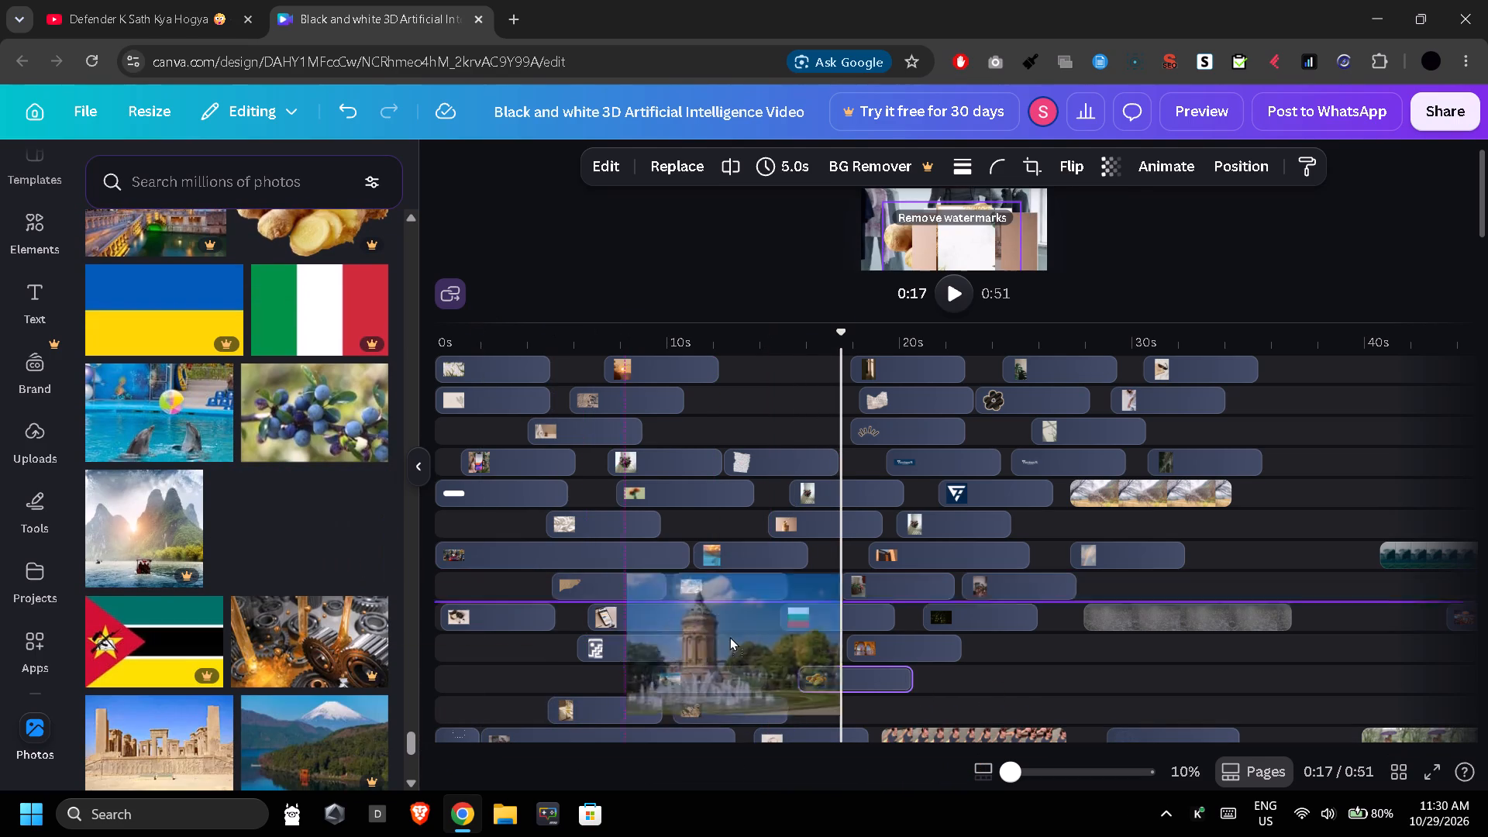
left_click_drag(729, 636, 772, 649)
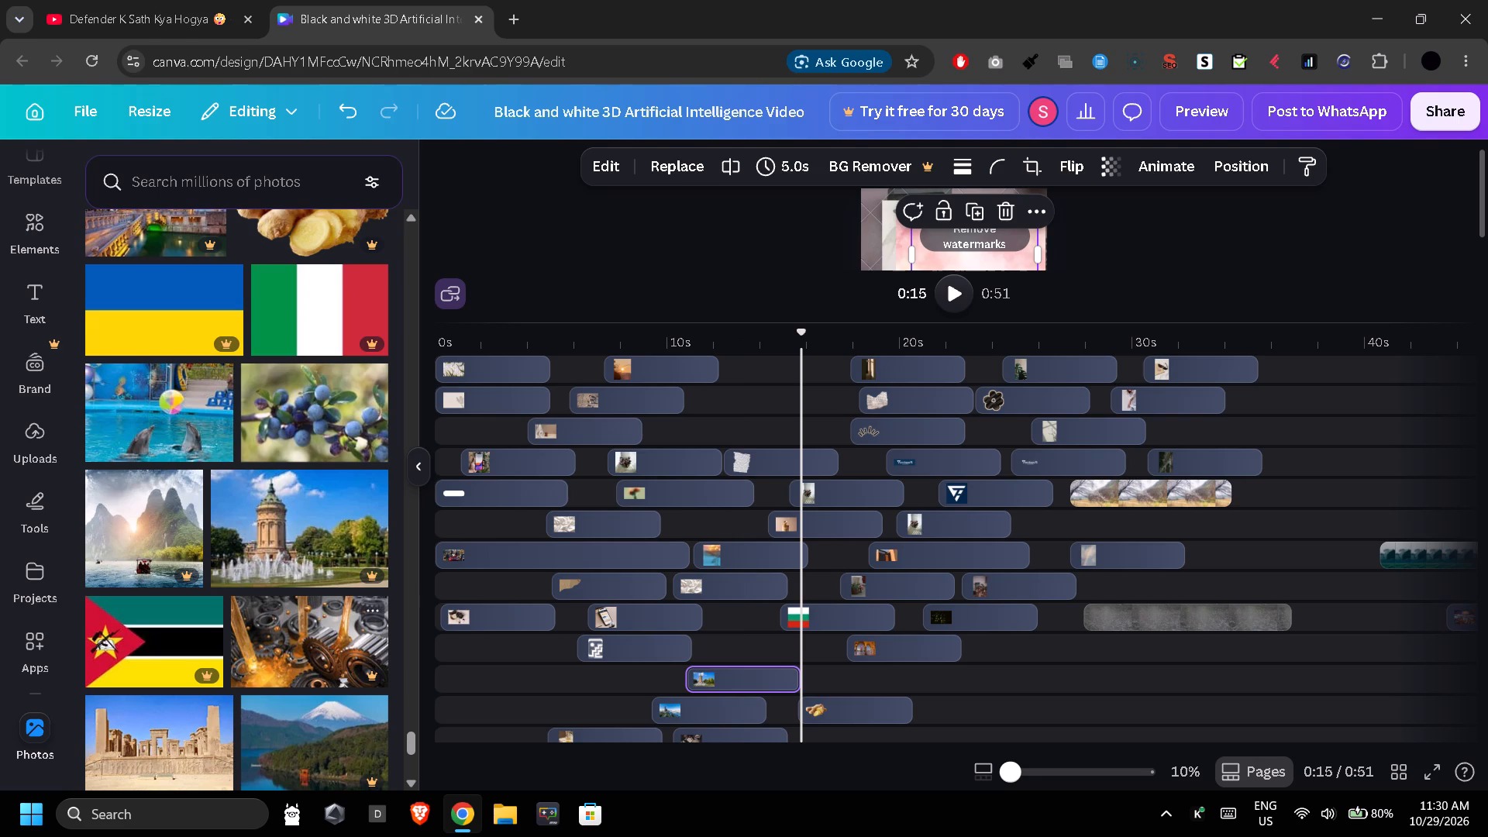
left_click_drag(316, 747, 332, 730)
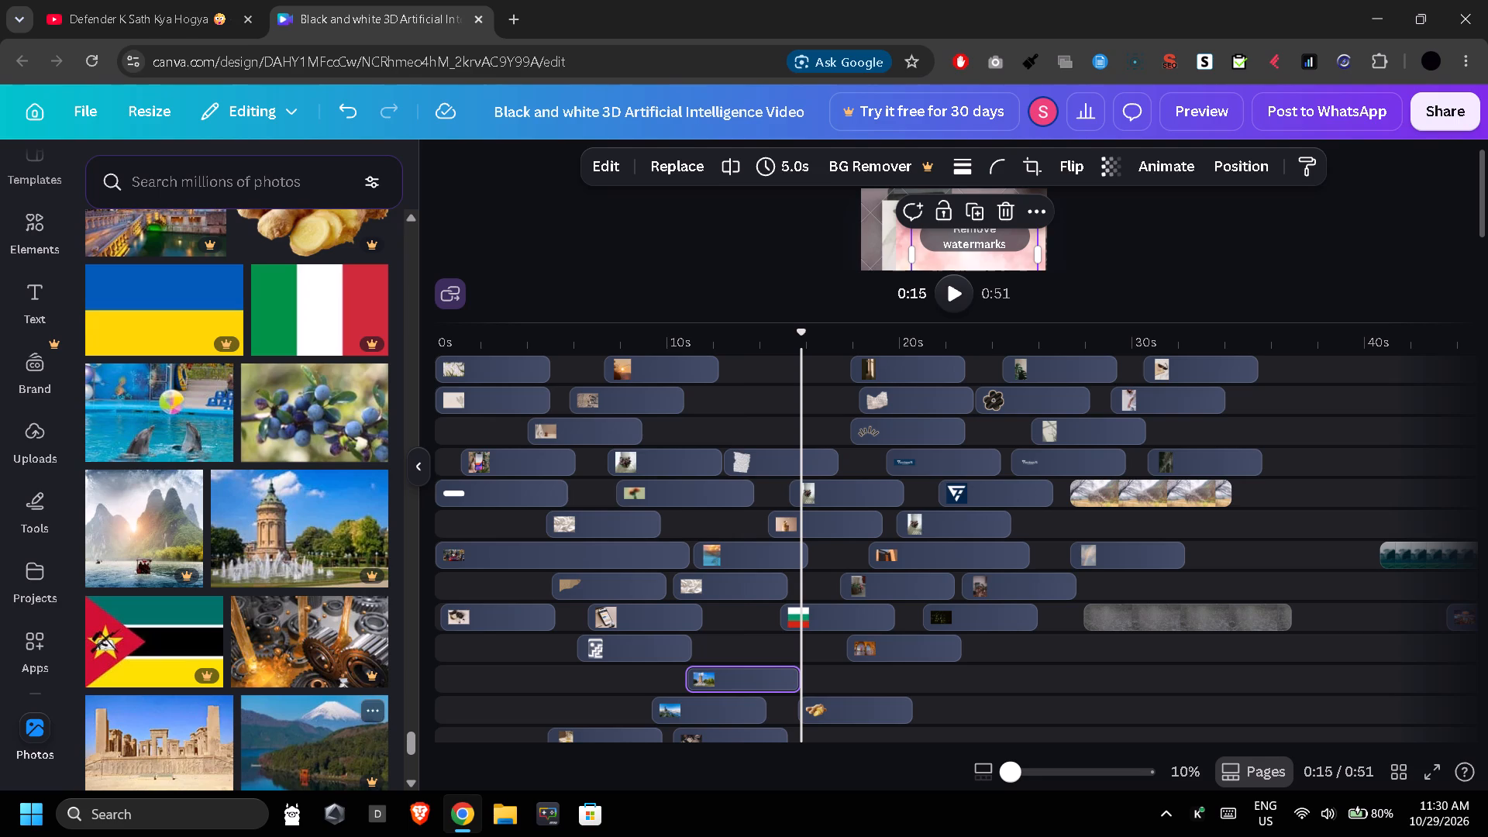
left_click_drag(332, 730, 558, 651)
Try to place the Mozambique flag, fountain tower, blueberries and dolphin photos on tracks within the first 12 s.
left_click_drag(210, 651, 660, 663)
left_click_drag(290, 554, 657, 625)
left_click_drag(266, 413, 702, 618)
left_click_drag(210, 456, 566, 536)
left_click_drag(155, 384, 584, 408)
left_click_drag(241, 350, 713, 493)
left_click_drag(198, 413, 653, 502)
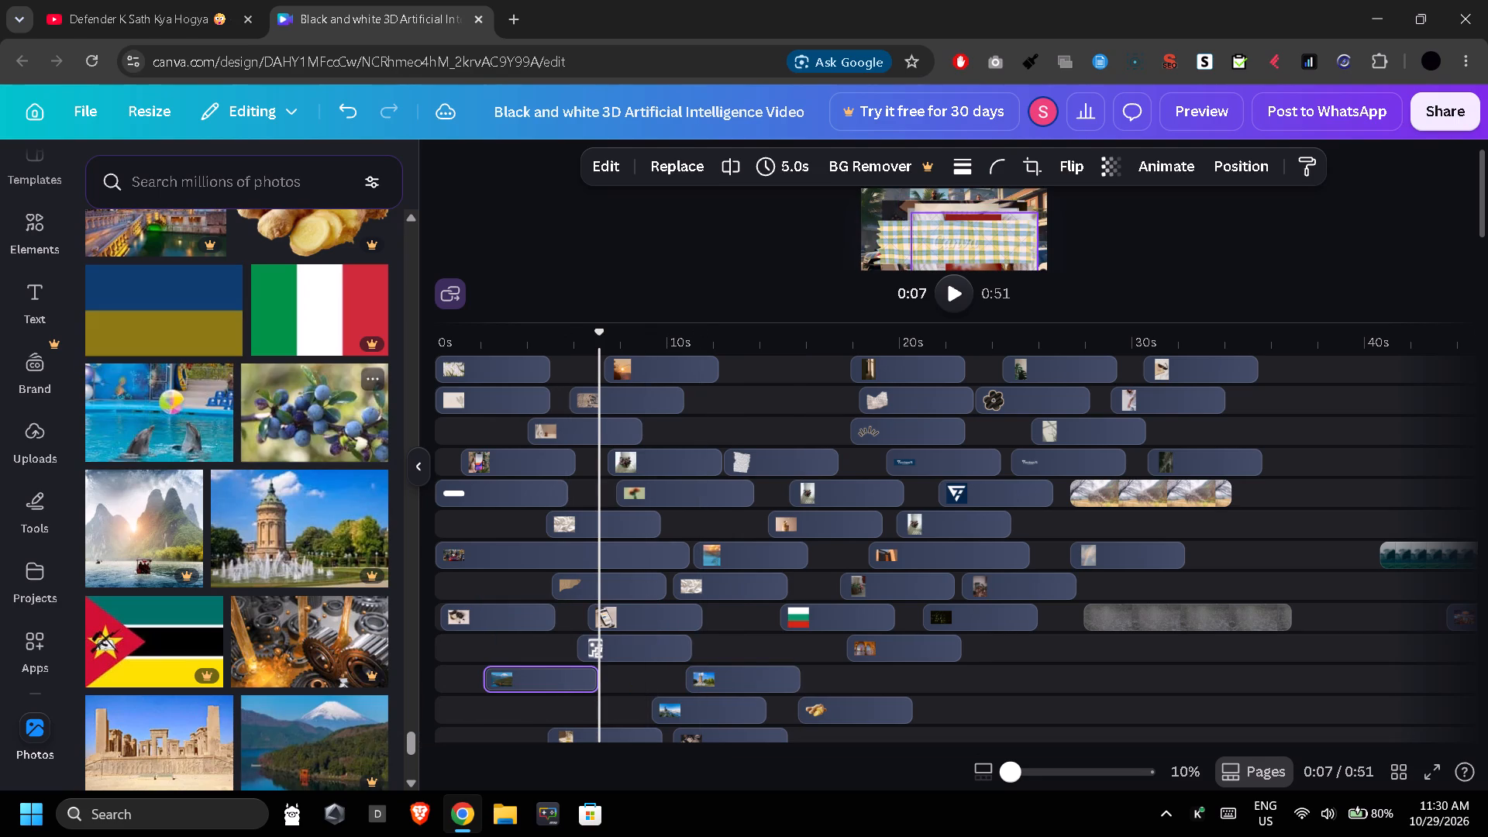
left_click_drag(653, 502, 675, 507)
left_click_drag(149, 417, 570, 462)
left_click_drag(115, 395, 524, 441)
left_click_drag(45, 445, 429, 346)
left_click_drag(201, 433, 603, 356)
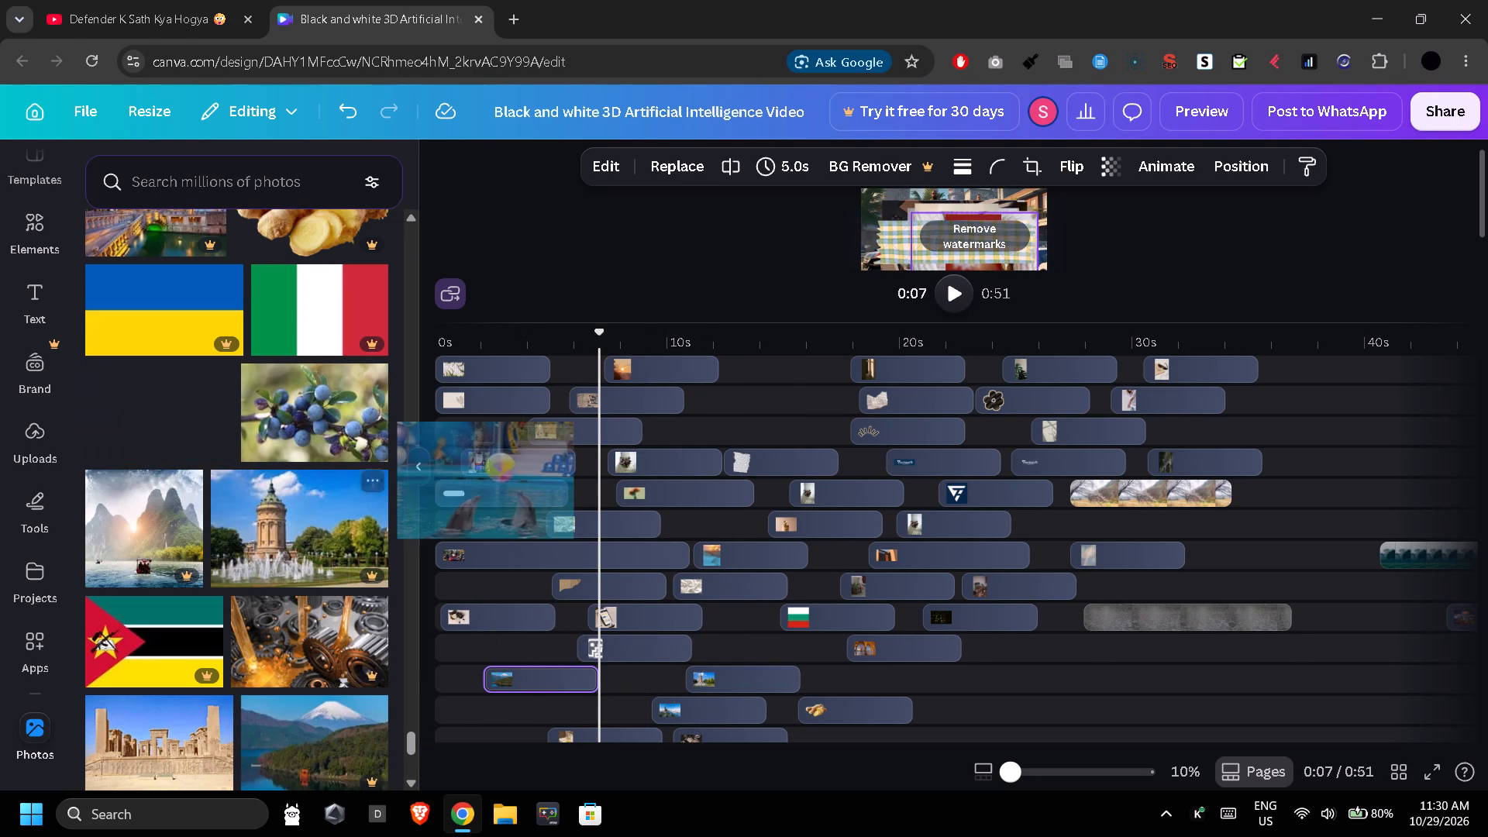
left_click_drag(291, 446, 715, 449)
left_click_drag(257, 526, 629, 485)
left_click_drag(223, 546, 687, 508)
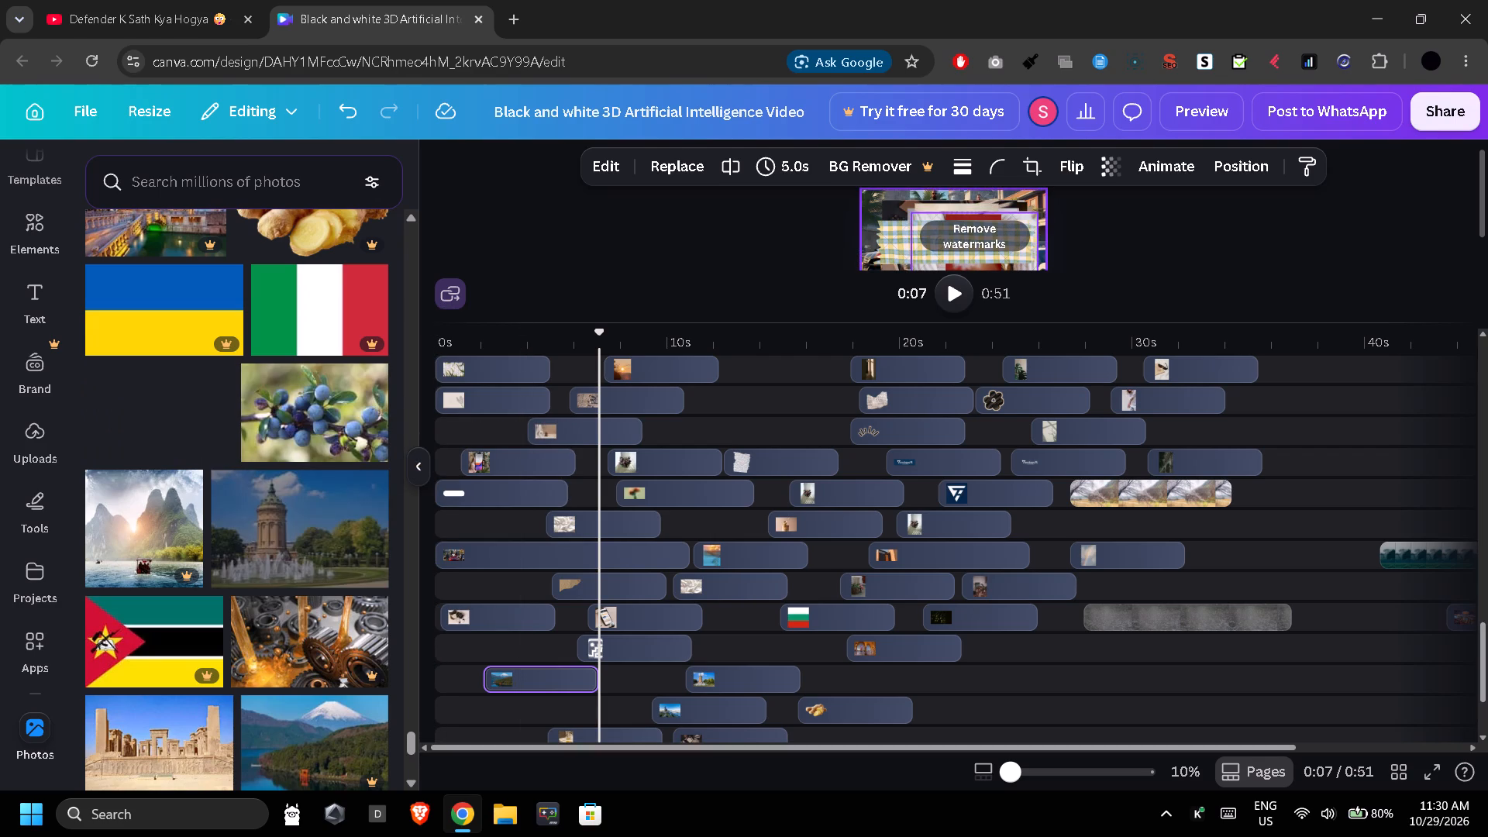
Replace the white silk clip at about 5 s above the long opening clip with another stock photo.
left_click_drag(133, 584, 650, 530)
left_click_drag(161, 584, 617, 522)
left_click_drag(288, 601, 634, 530)
left_click_drag(222, 644, 577, 592)
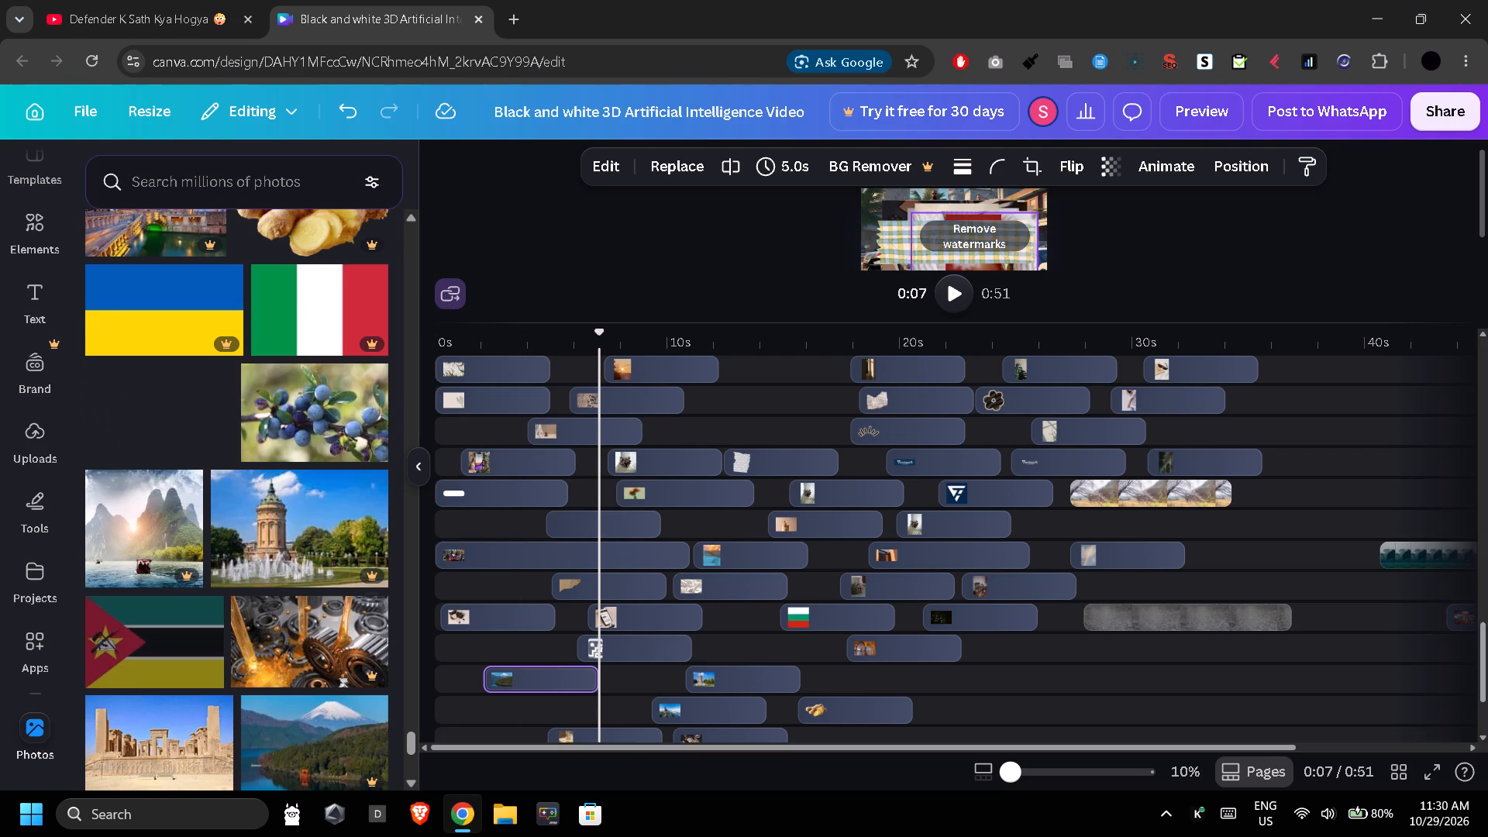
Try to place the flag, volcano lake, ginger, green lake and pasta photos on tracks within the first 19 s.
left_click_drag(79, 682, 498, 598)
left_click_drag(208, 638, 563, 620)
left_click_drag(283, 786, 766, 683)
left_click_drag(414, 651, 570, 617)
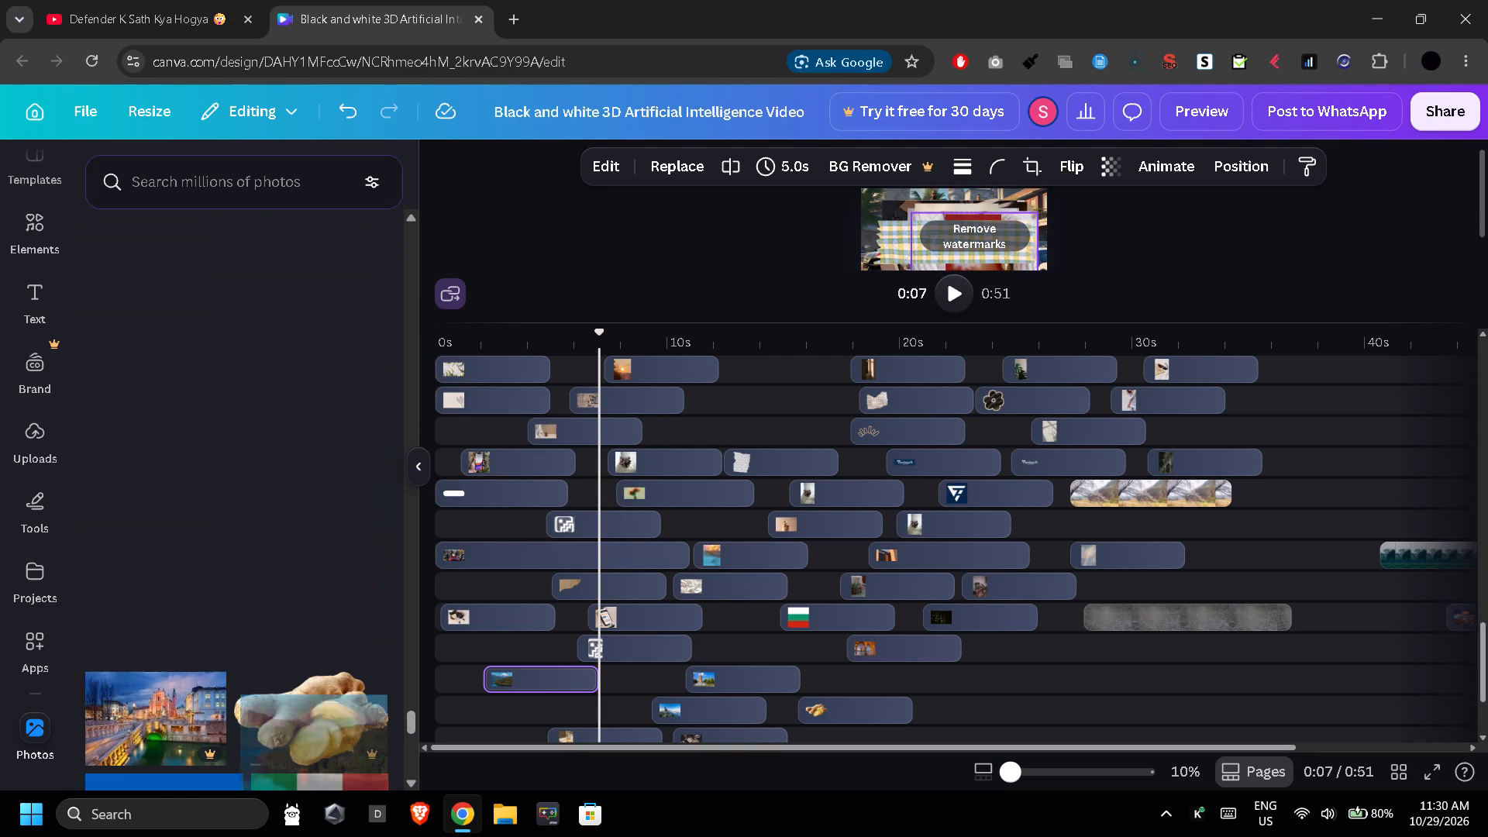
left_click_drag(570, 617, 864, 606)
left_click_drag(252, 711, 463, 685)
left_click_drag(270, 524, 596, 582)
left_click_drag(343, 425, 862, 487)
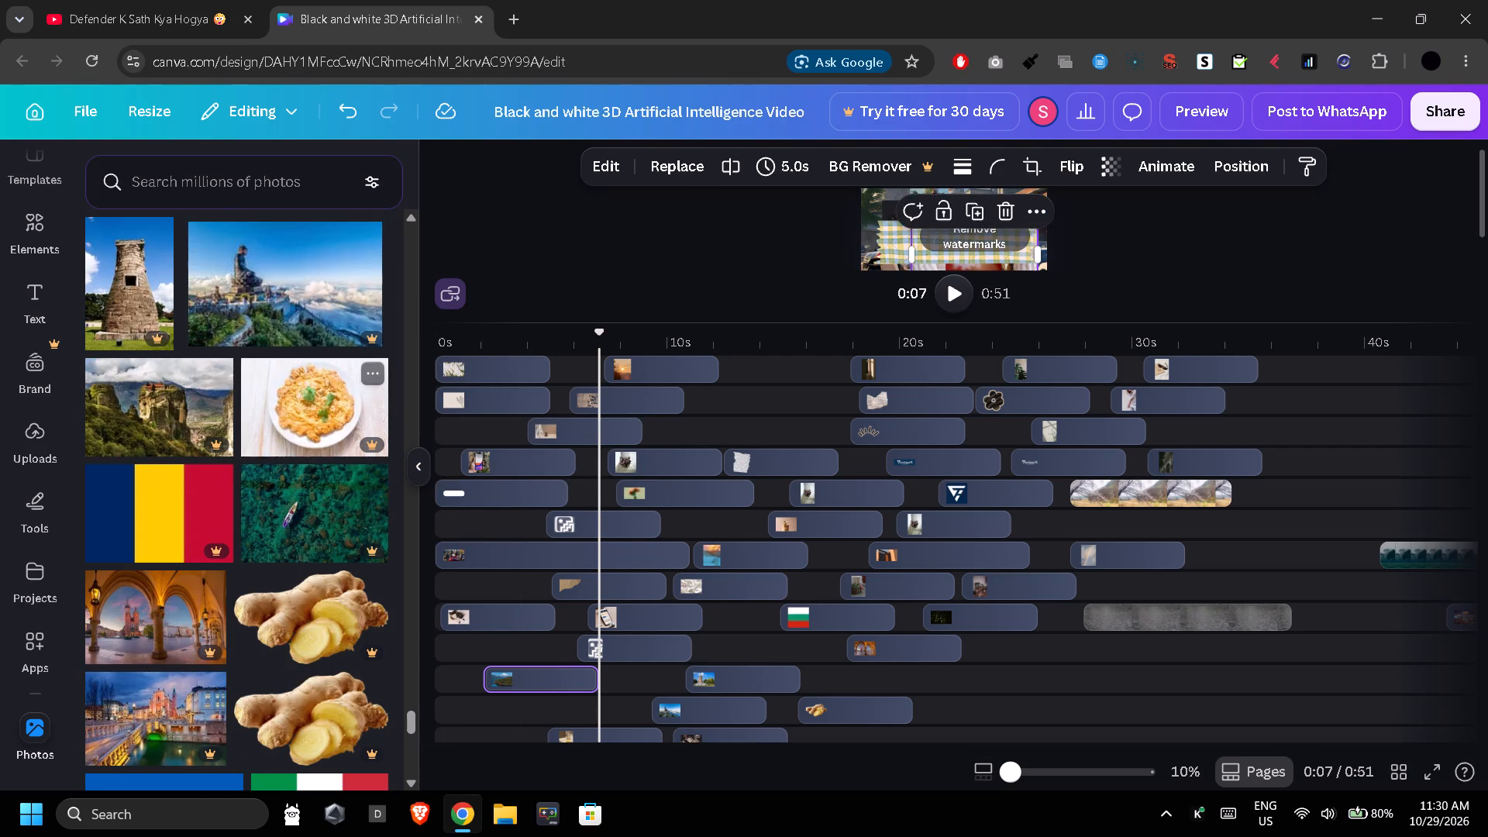
Replace the upper lilac clip at about 7 s with the cliff monastery photo.
left_click_drag(247, 466, 689, 503)
left_click_drag(283, 477, 598, 506)
left_click_drag(173, 406, 634, 464)
left_click_drag(129, 470, 524, 461)
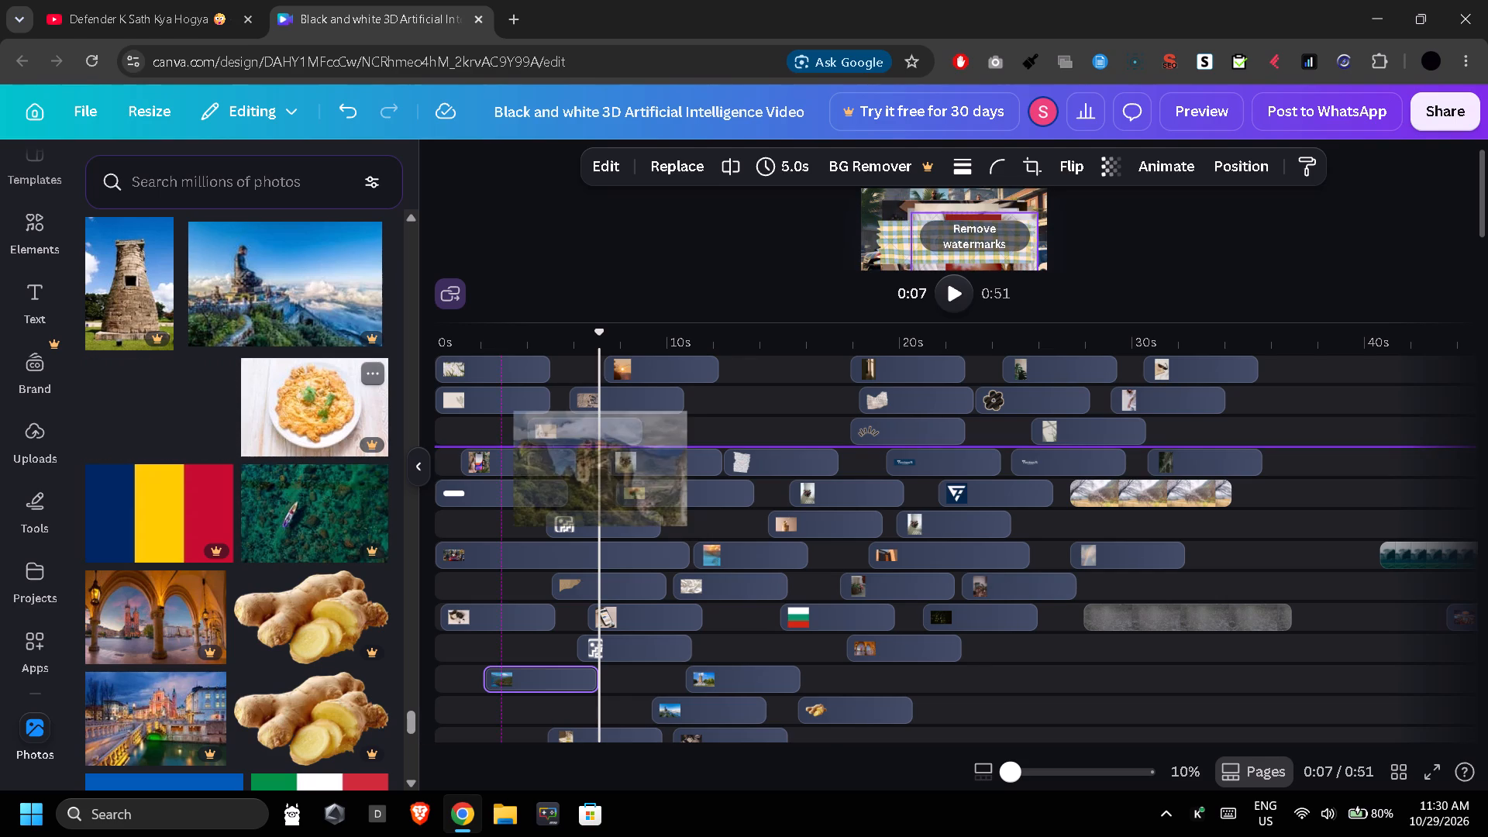
left_click_drag(524, 461, 542, 462)
left_click_drag(177, 482, 552, 465)
left_click_drag(269, 484, 675, 507)
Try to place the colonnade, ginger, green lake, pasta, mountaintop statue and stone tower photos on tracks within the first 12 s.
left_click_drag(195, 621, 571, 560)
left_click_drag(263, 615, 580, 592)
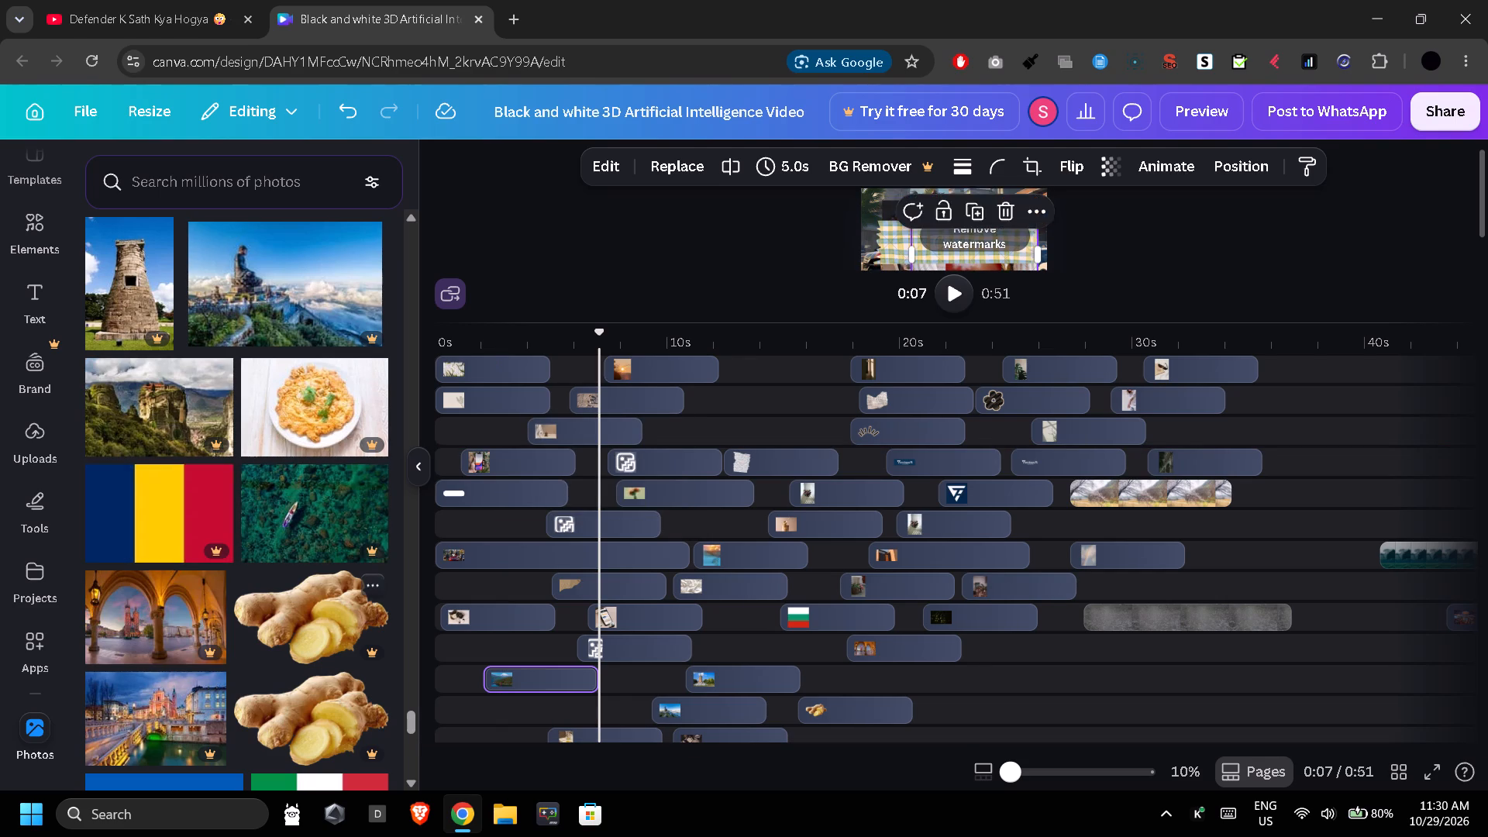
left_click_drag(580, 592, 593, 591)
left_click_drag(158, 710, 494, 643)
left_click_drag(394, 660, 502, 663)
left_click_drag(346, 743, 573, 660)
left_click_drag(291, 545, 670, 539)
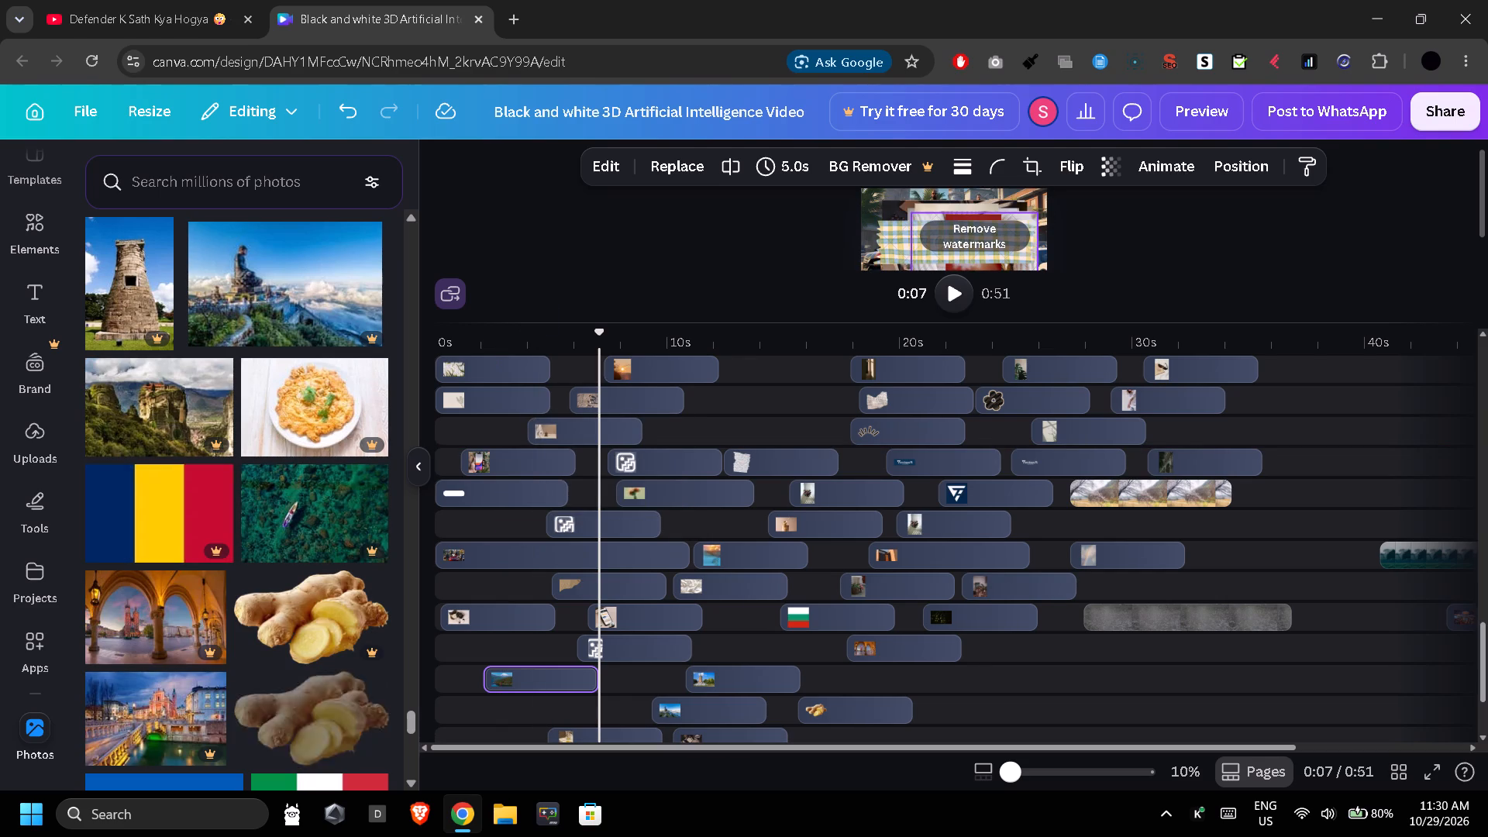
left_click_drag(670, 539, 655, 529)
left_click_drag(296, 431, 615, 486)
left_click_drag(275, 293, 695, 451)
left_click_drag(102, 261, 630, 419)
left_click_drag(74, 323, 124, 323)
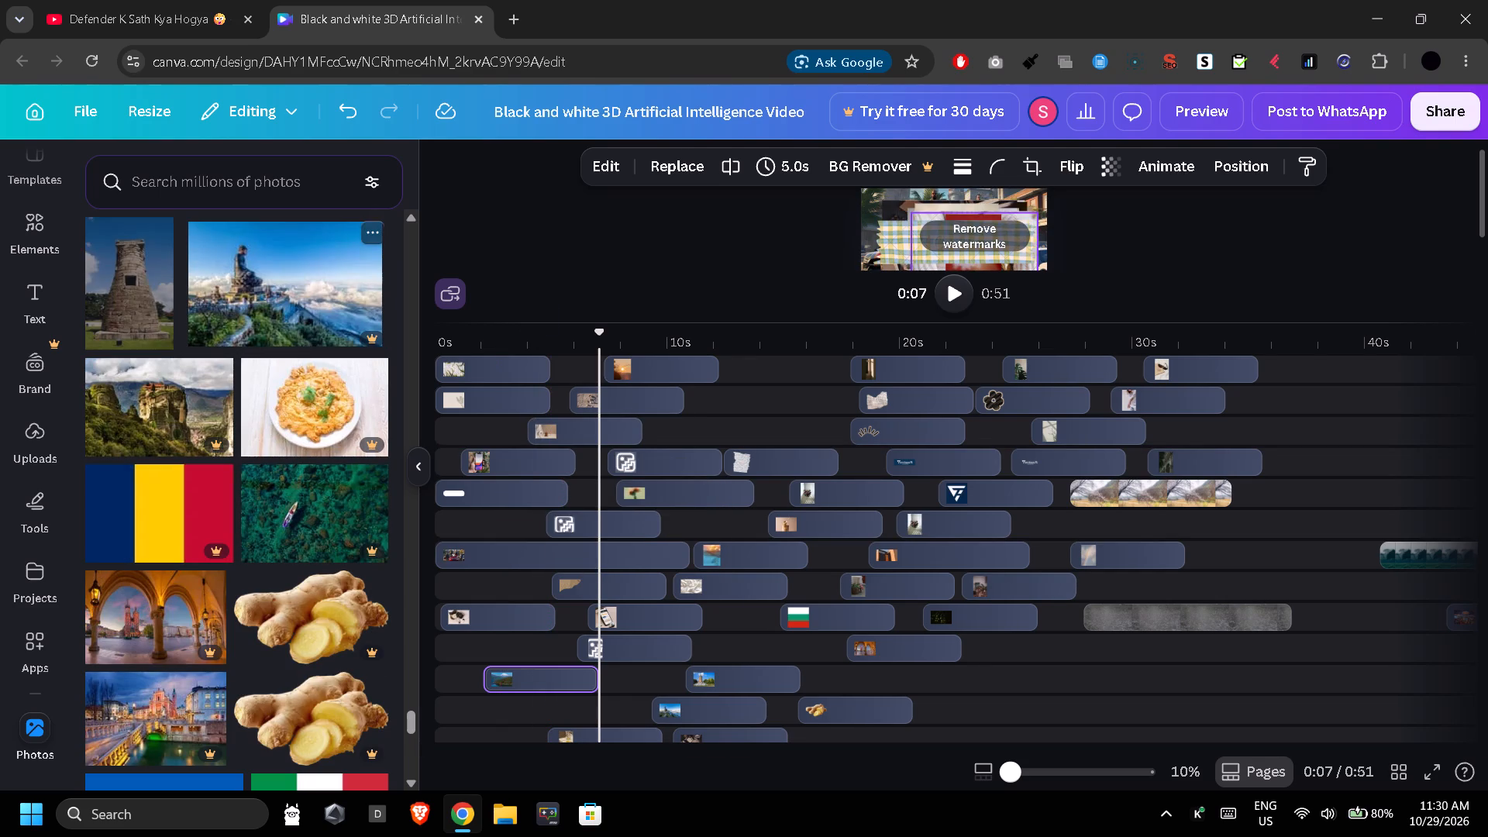
Create a new track two rows above the replaced monastery clip's with the cliff monastery photo at about 5 s.
left_click_drag(124, 323, 650, 513)
left_click_drag(167, 444, 674, 517)
left_click_drag(239, 527, 635, 538)
left_click_drag(283, 615, 716, 623)
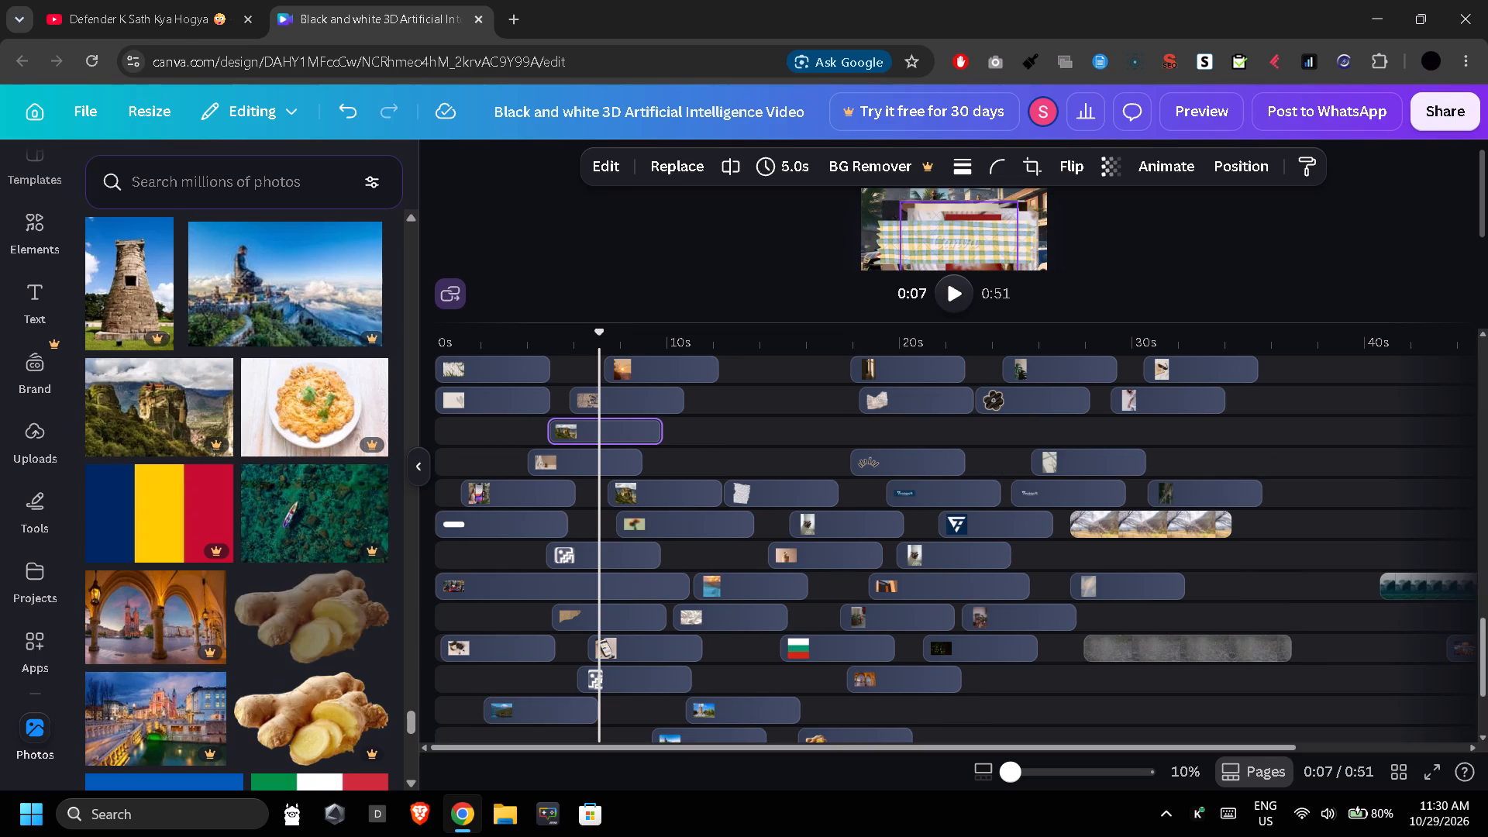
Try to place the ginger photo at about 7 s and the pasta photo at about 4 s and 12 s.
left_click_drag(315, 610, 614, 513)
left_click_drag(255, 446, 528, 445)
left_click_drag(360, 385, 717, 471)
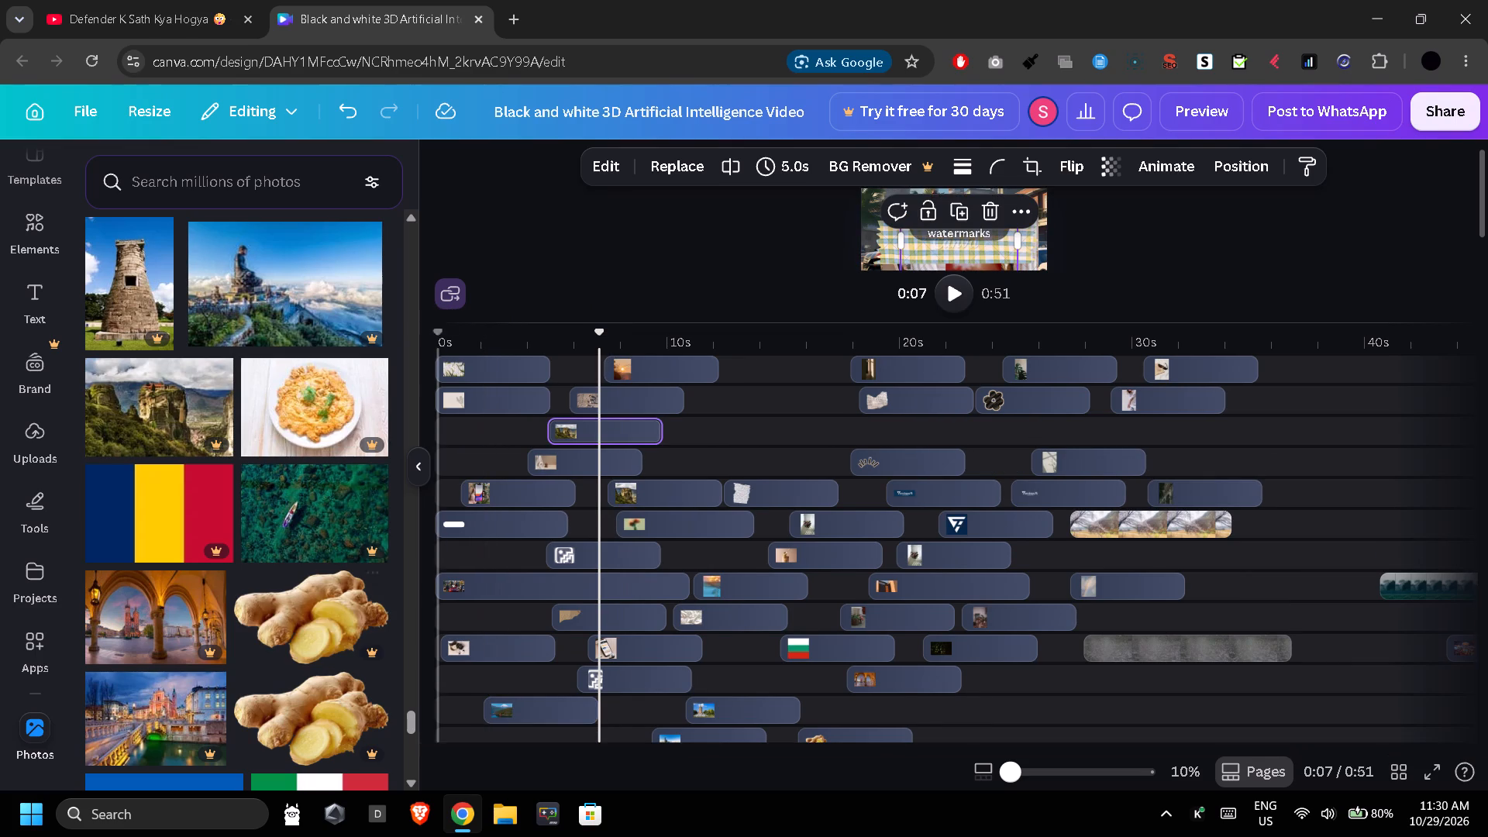
Fill two adjacent new tracks: statue photo at about 3 s and flag at 11 s above, ginger at 0 s and pasta at 6 s below.
scroll(687, 522, "up", 3)
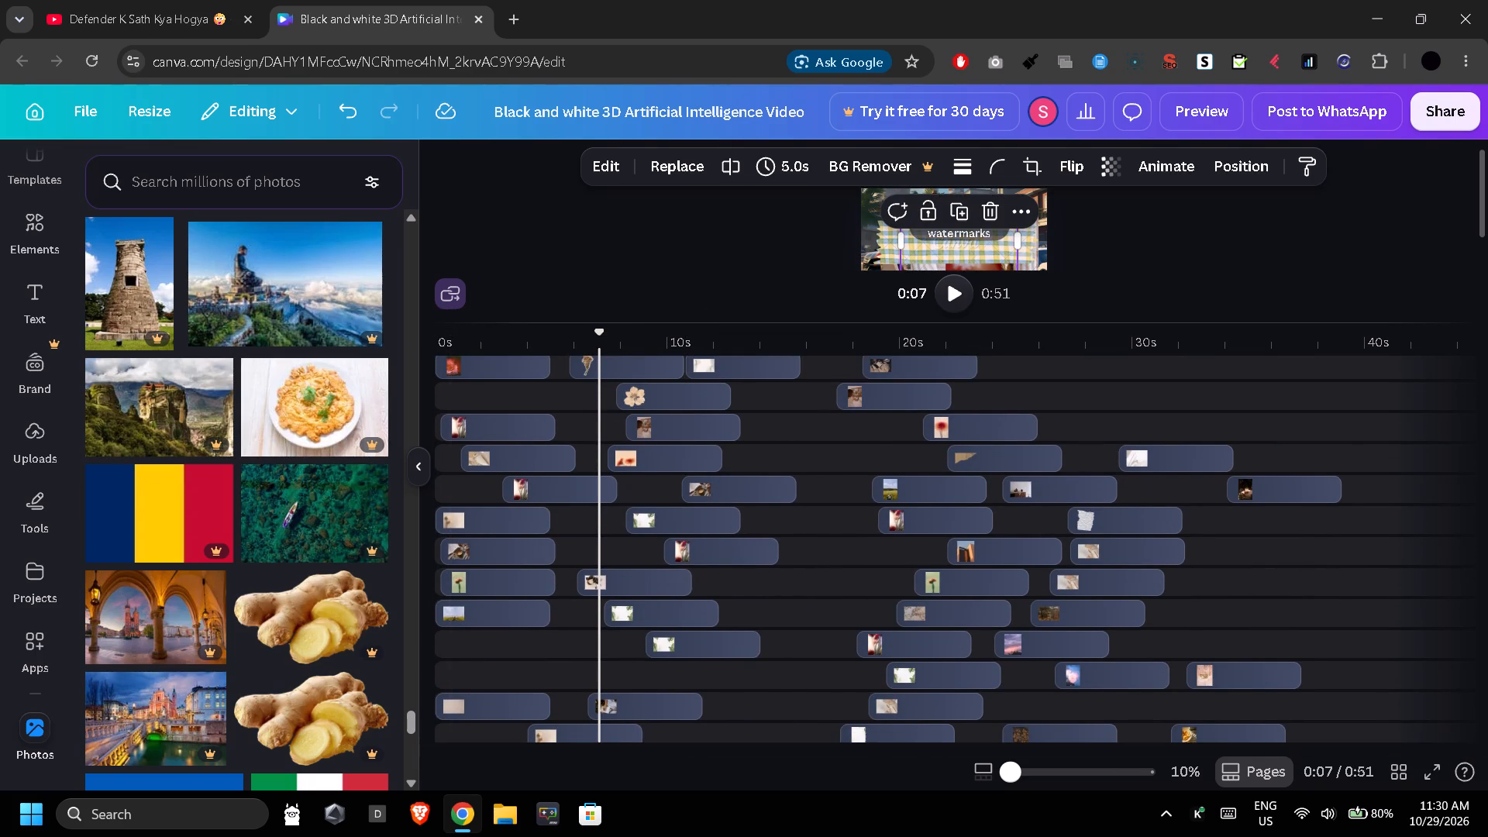
left_click_drag(289, 370, 625, 489)
left_click_drag(246, 332, 439, 391)
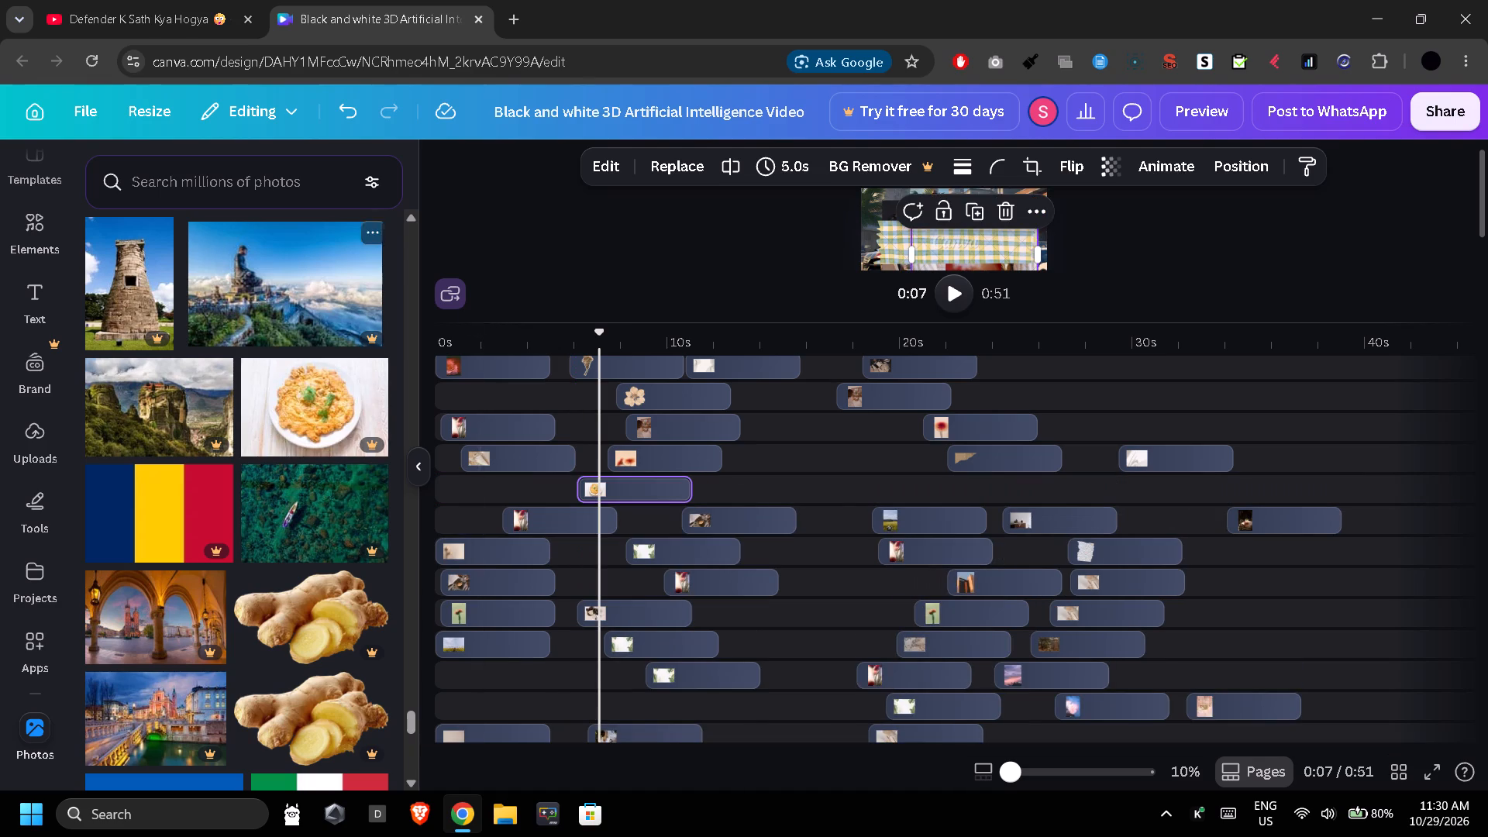
left_click_drag(439, 391, 576, 476)
left_click_drag(124, 504, 560, 475)
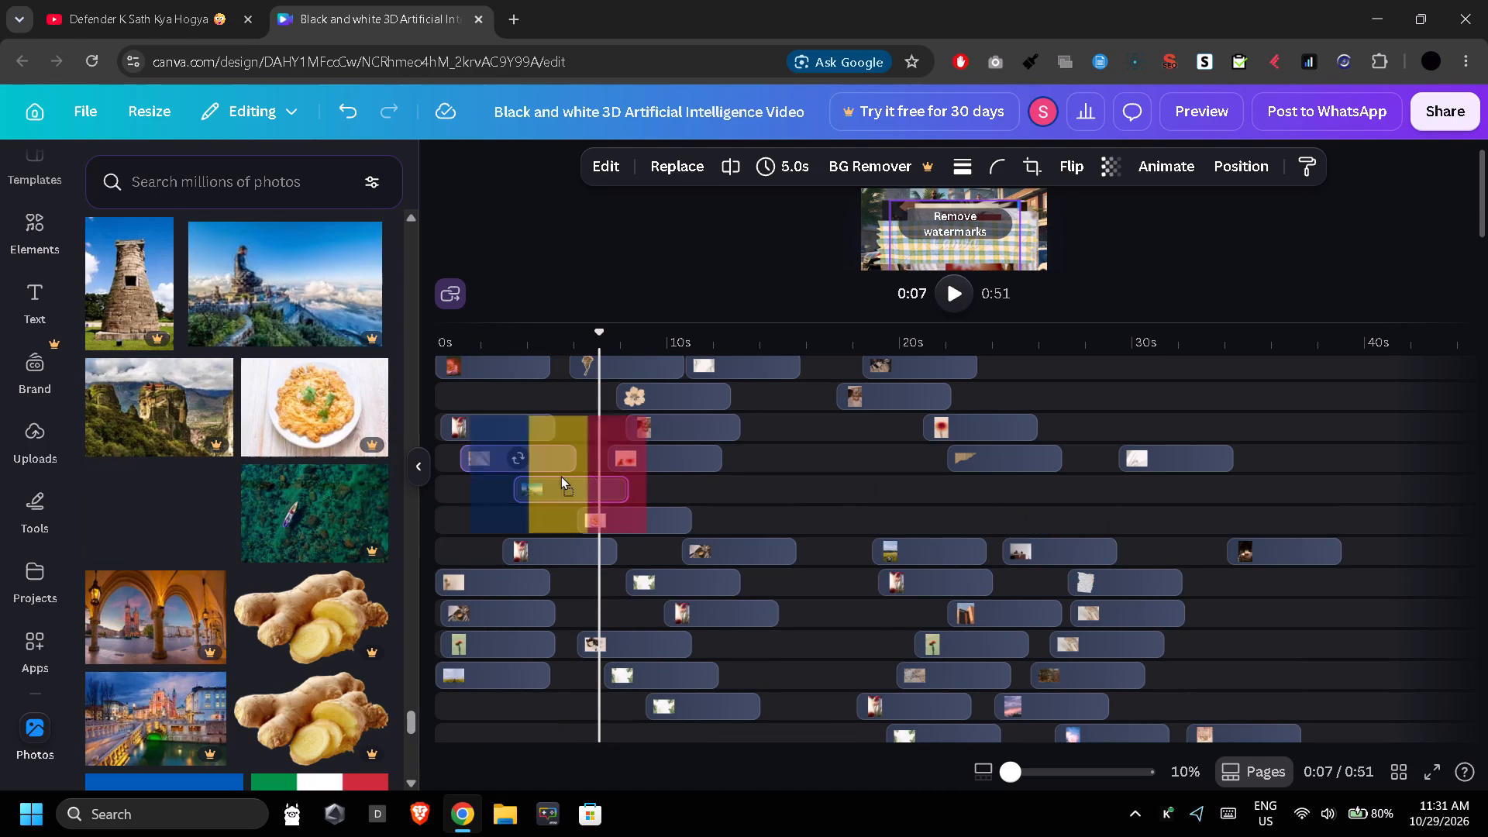
left_click_drag(560, 475, 742, 491)
left_click_drag(315, 626, 512, 498)
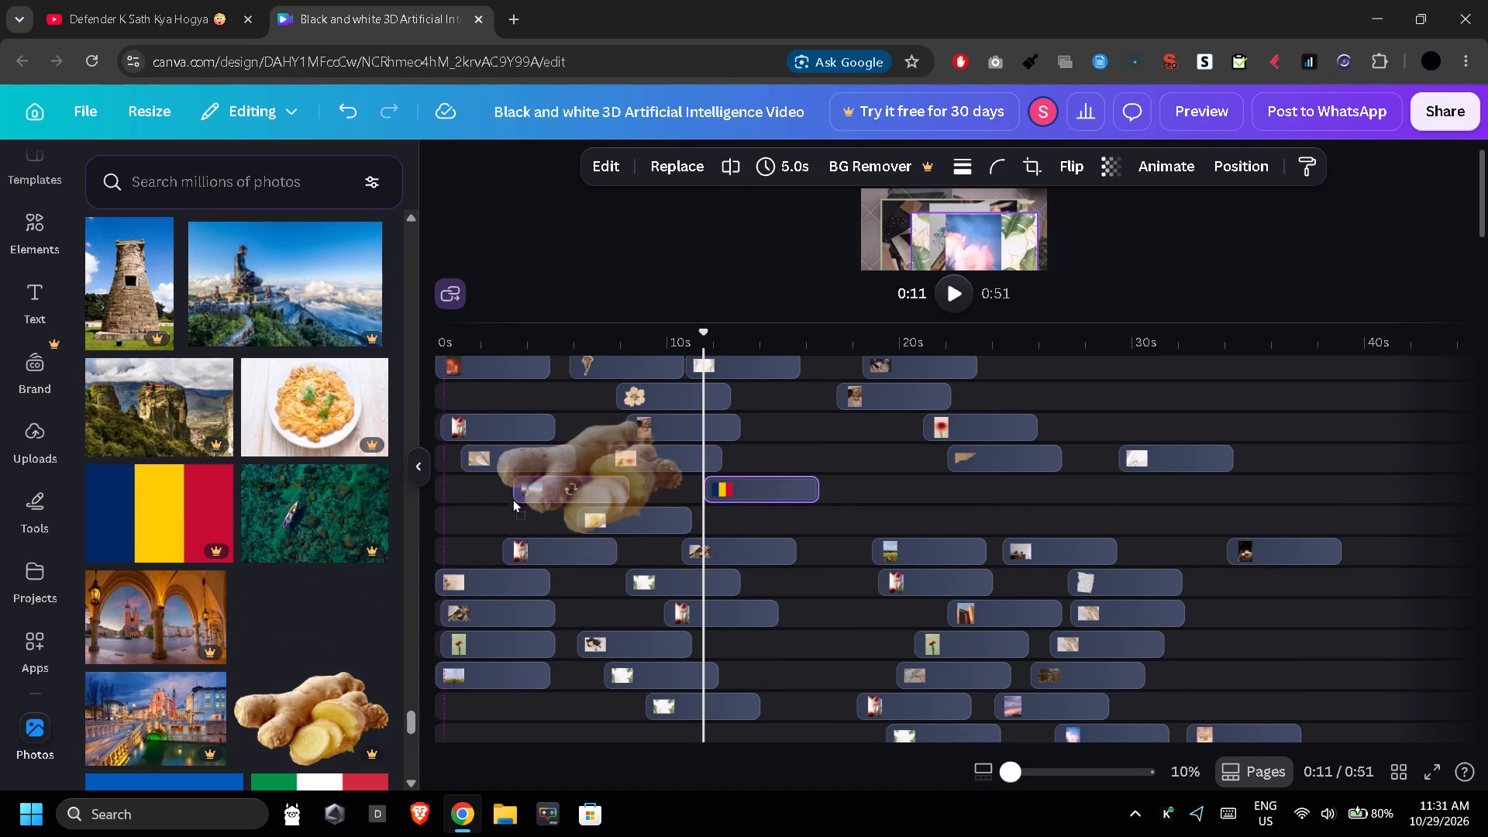
left_click_drag(512, 498, 499, 513)
Create a new track two rows above the flag clip's with the colonnade photo at about 11 s.
left_click_drag(175, 572, 600, 501)
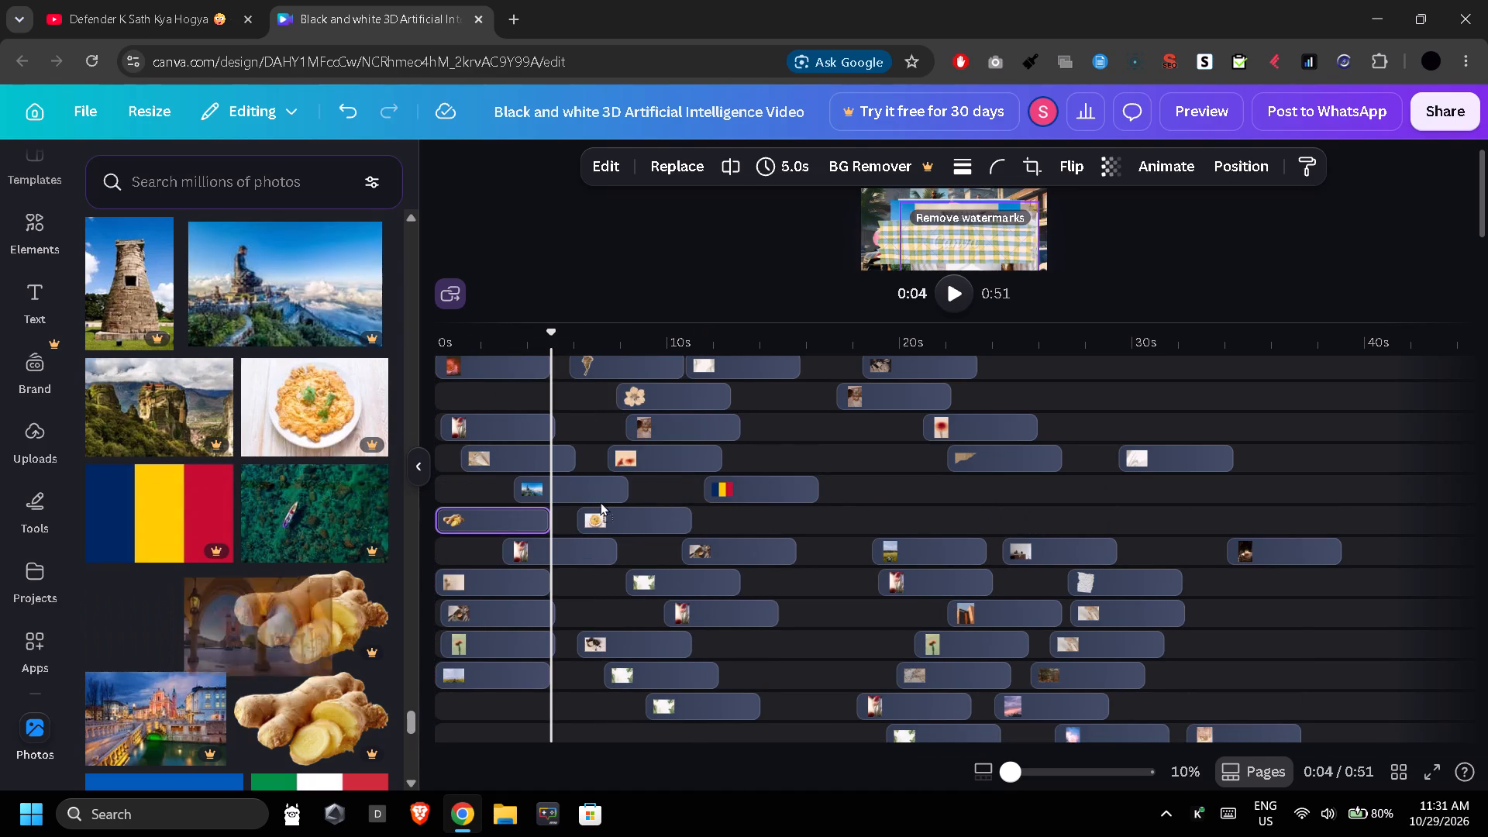
left_click_drag(600, 501, 777, 442)
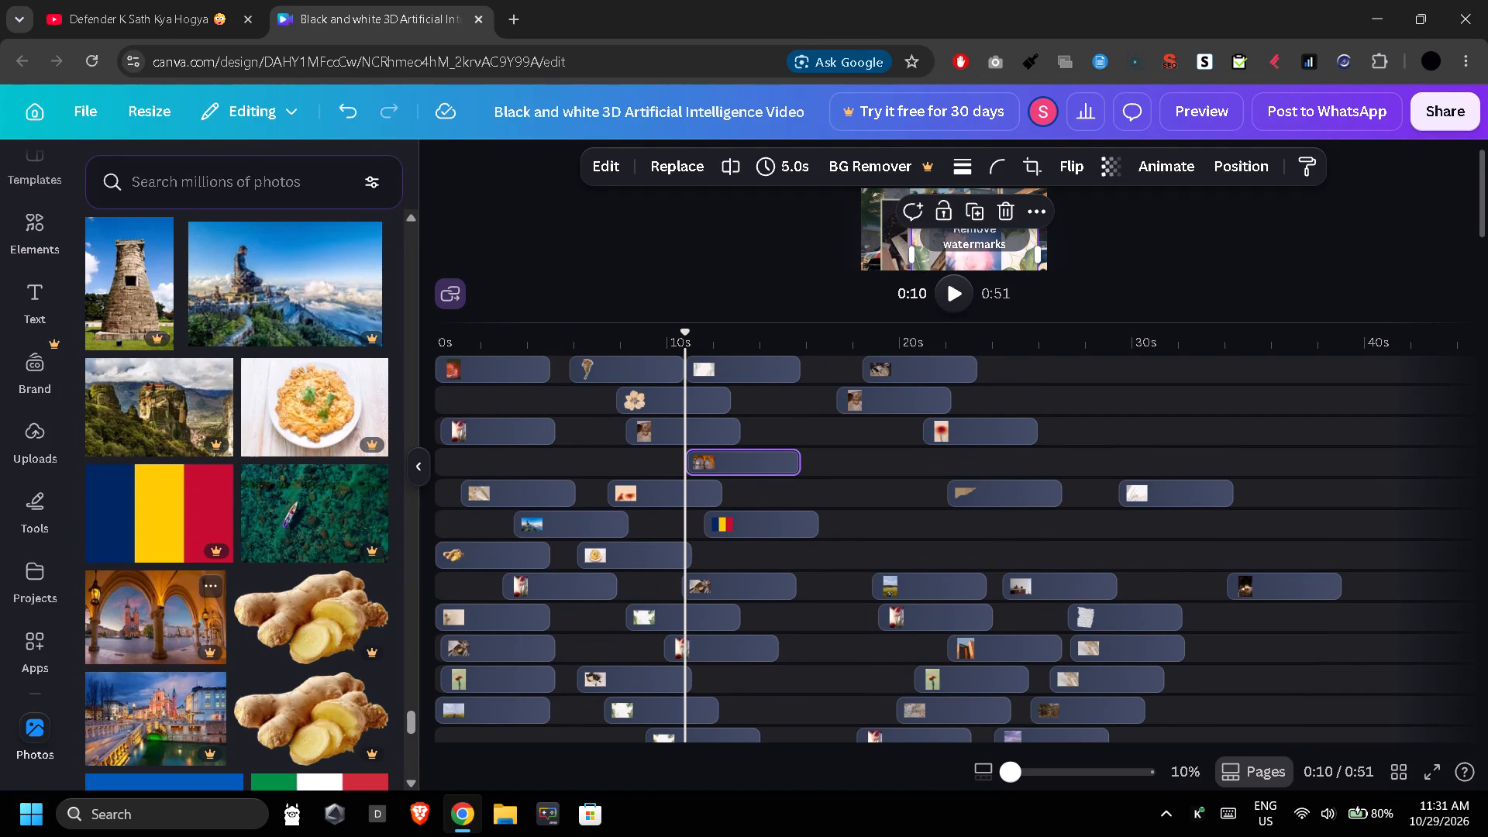
Replace the colonnade clip at about 11 s with the pasta photo.
left_click_drag(227, 591, 673, 608)
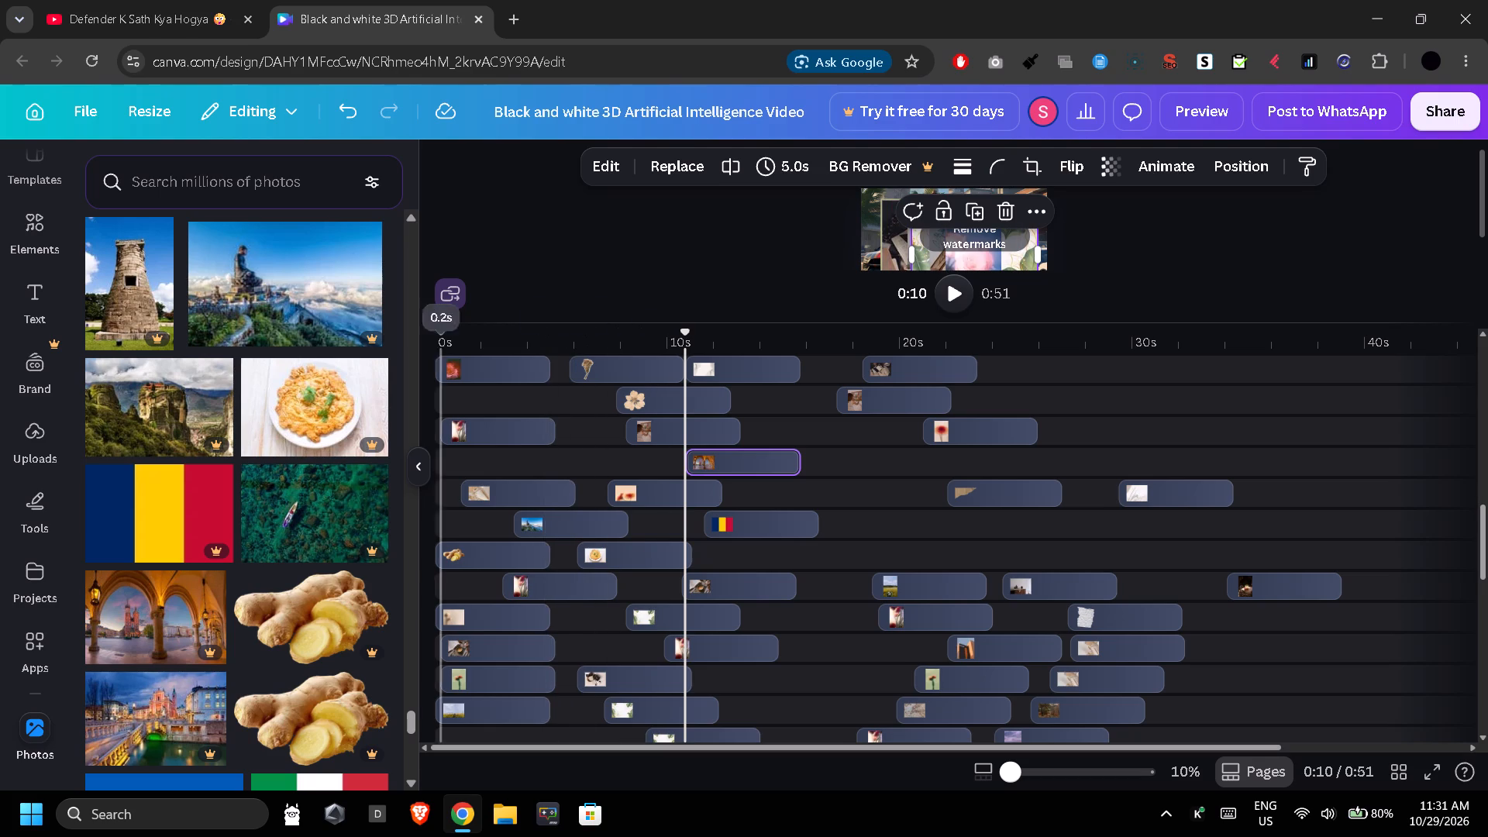
left_click_drag(349, 413, 753, 451)
left_click_drag(464, 536, 691, 502)
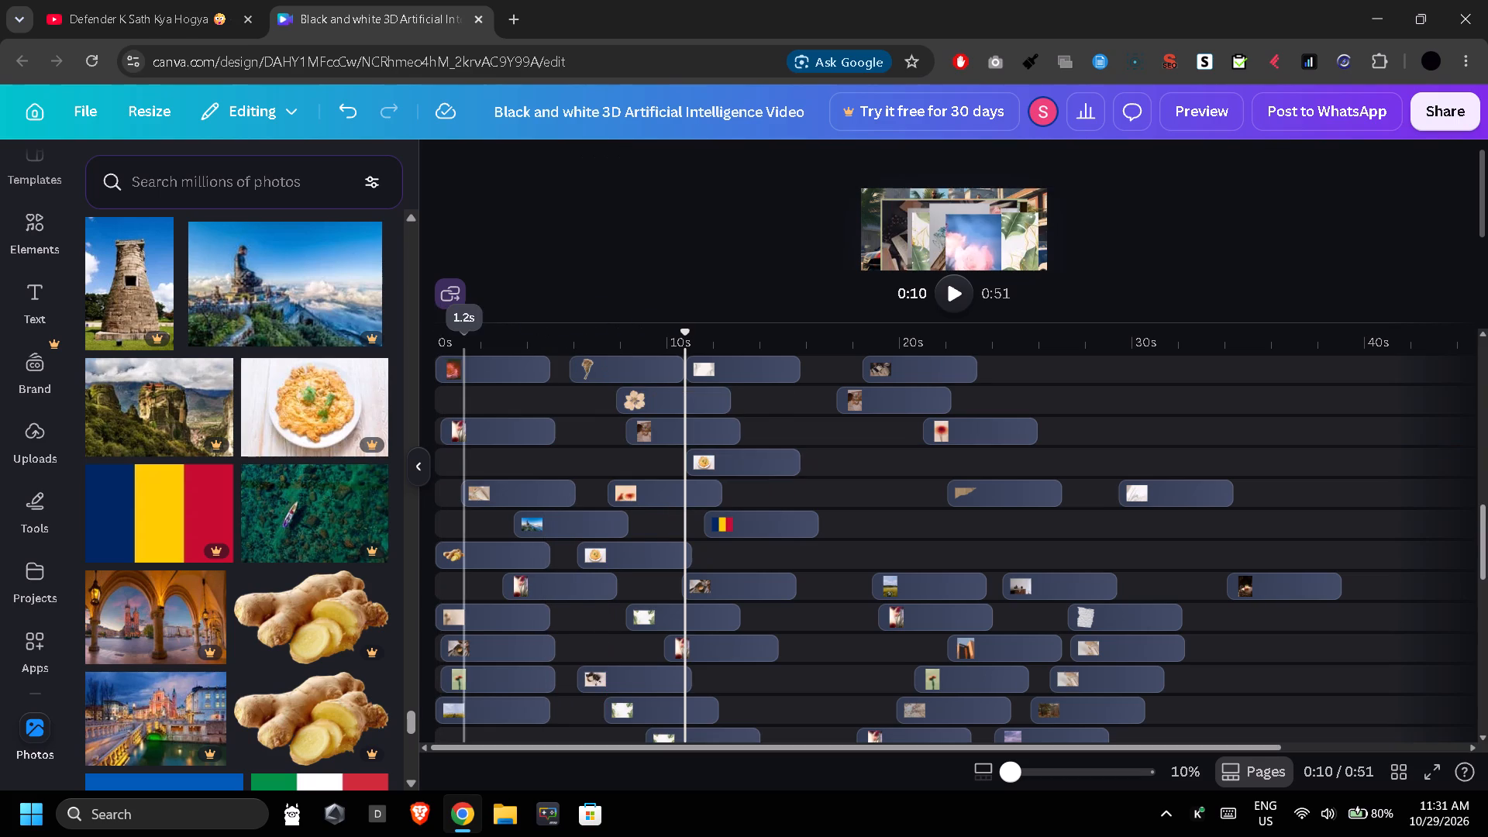
left_click_drag(691, 502, 970, 448)
Move the portrait clip at about 8 s to 13 s six tracks lower, and the red-and-white clip at 10 s to 20 s on the flag's track.
left_click_drag(708, 439, 829, 614)
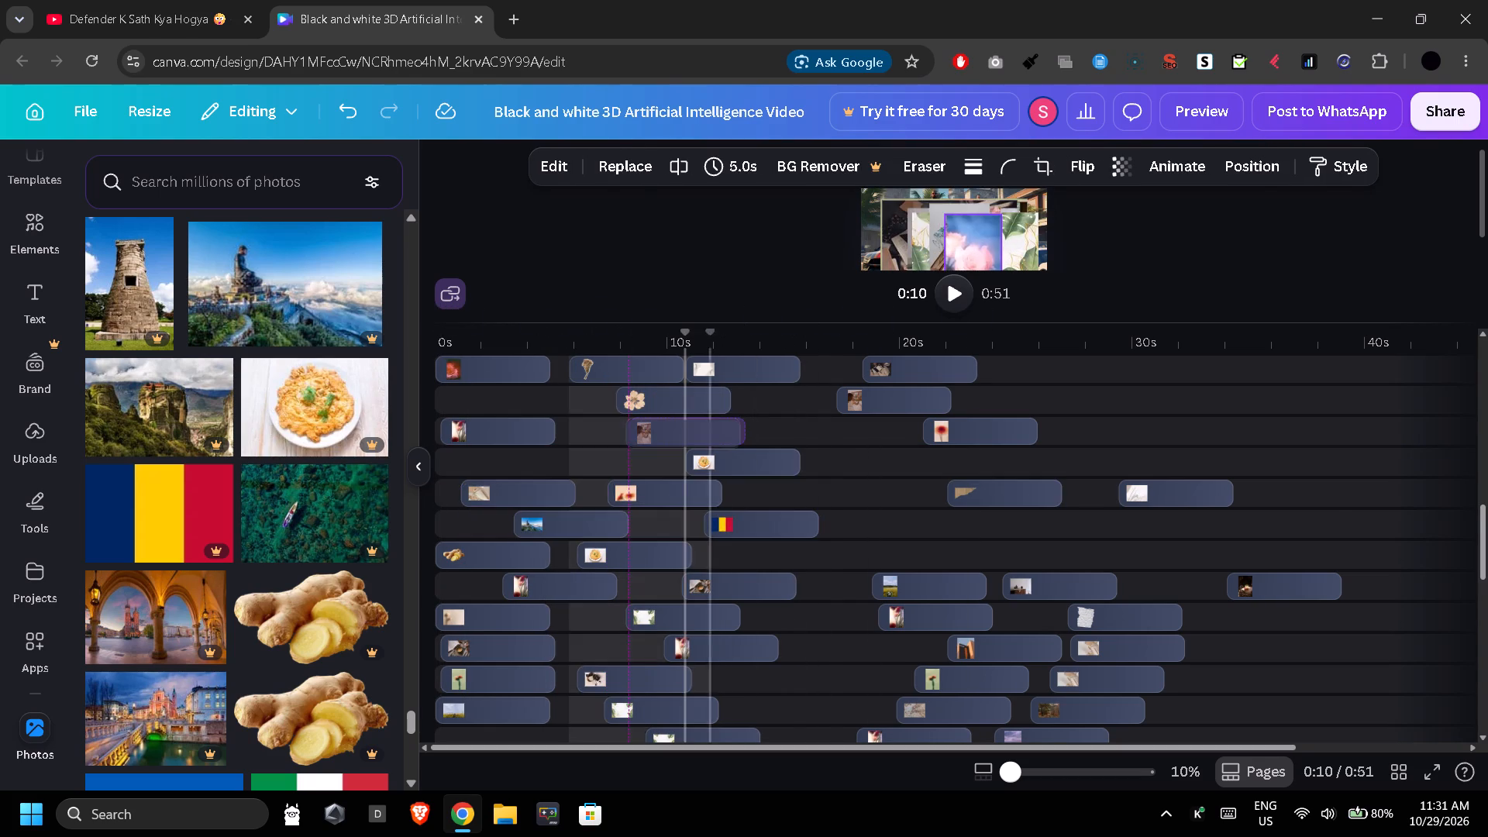
left_click_drag(696, 644, 932, 515)
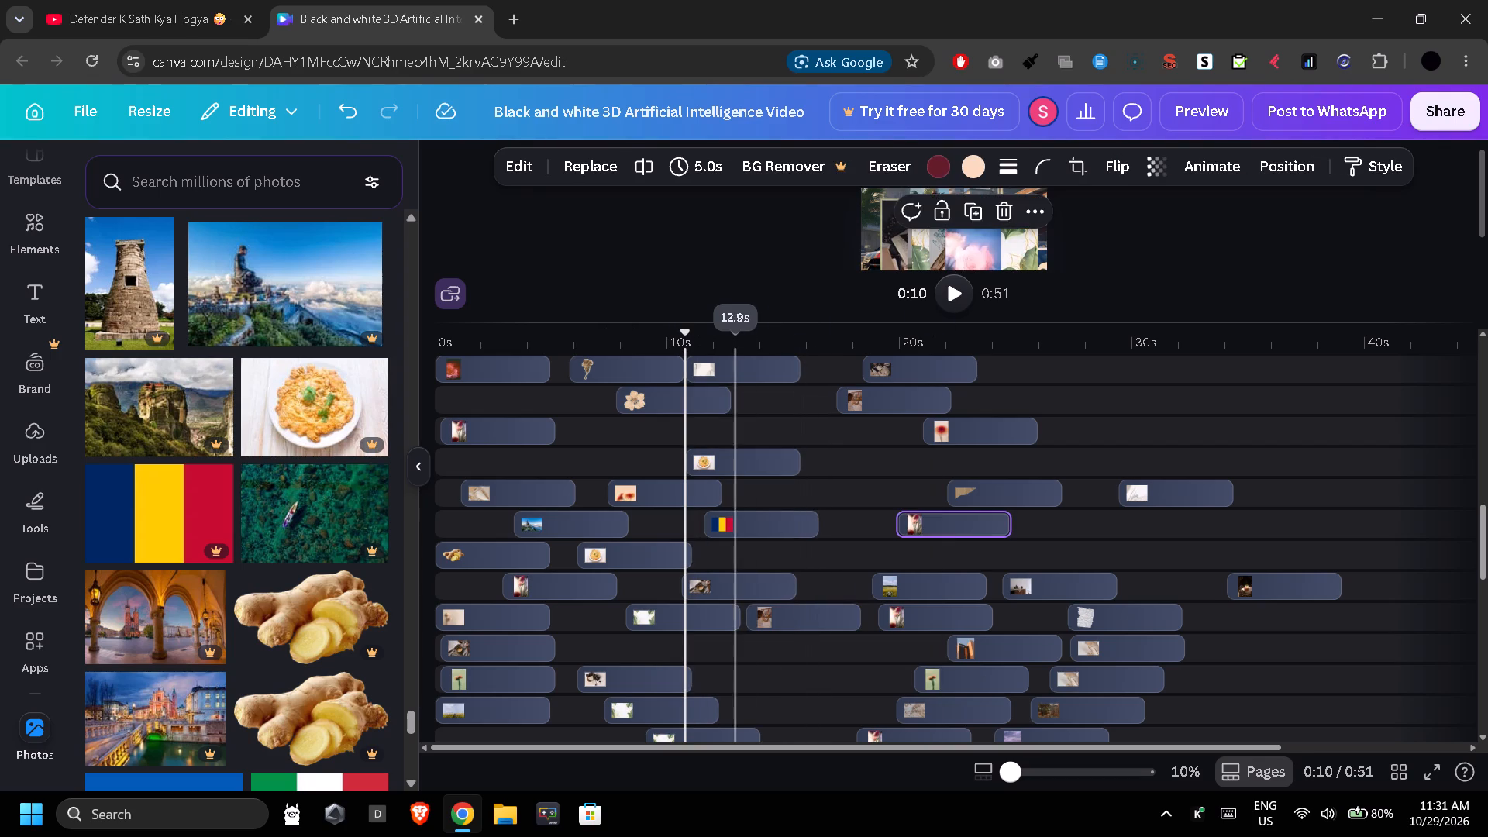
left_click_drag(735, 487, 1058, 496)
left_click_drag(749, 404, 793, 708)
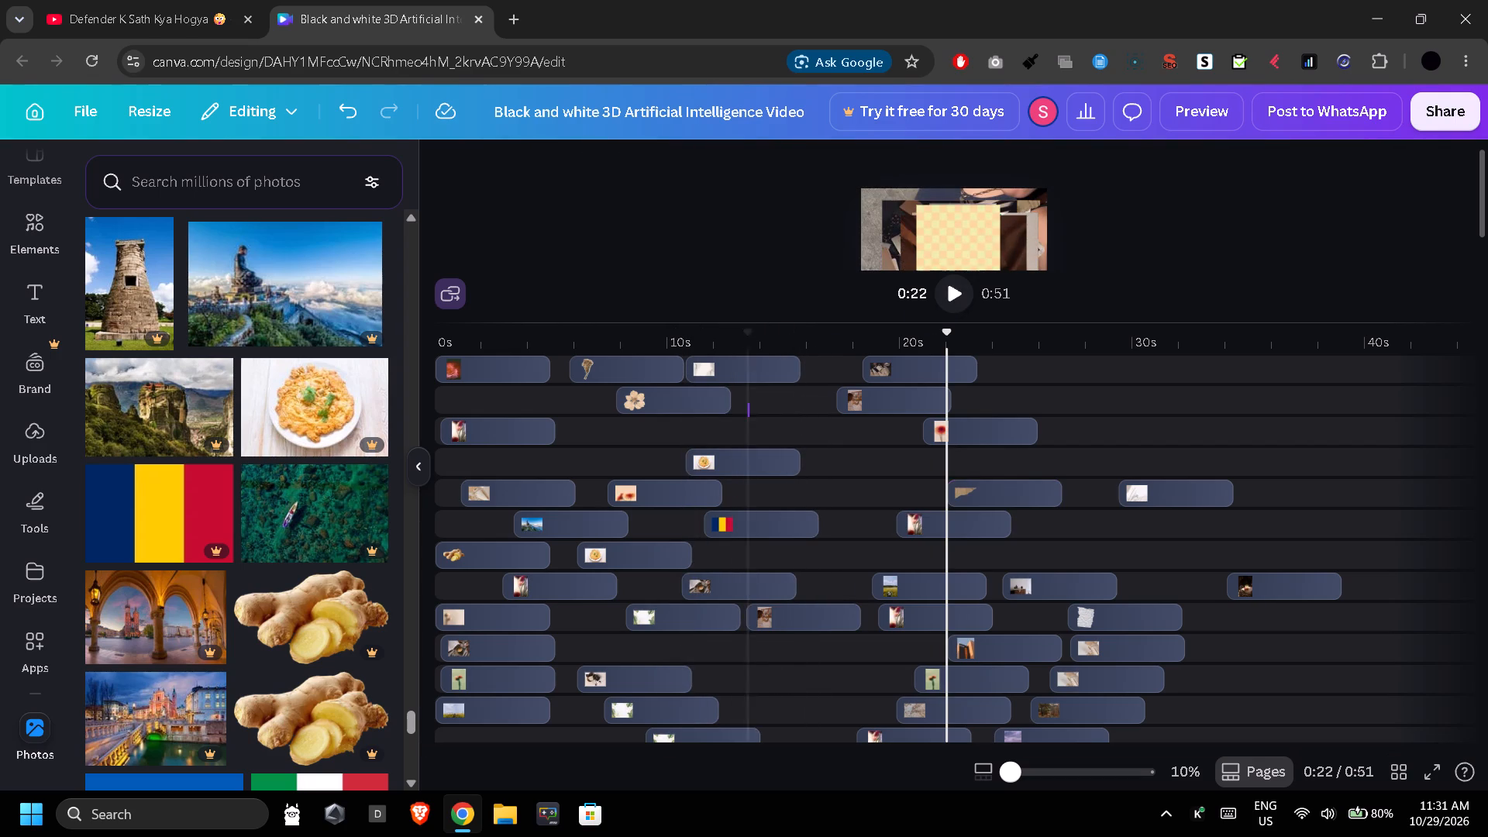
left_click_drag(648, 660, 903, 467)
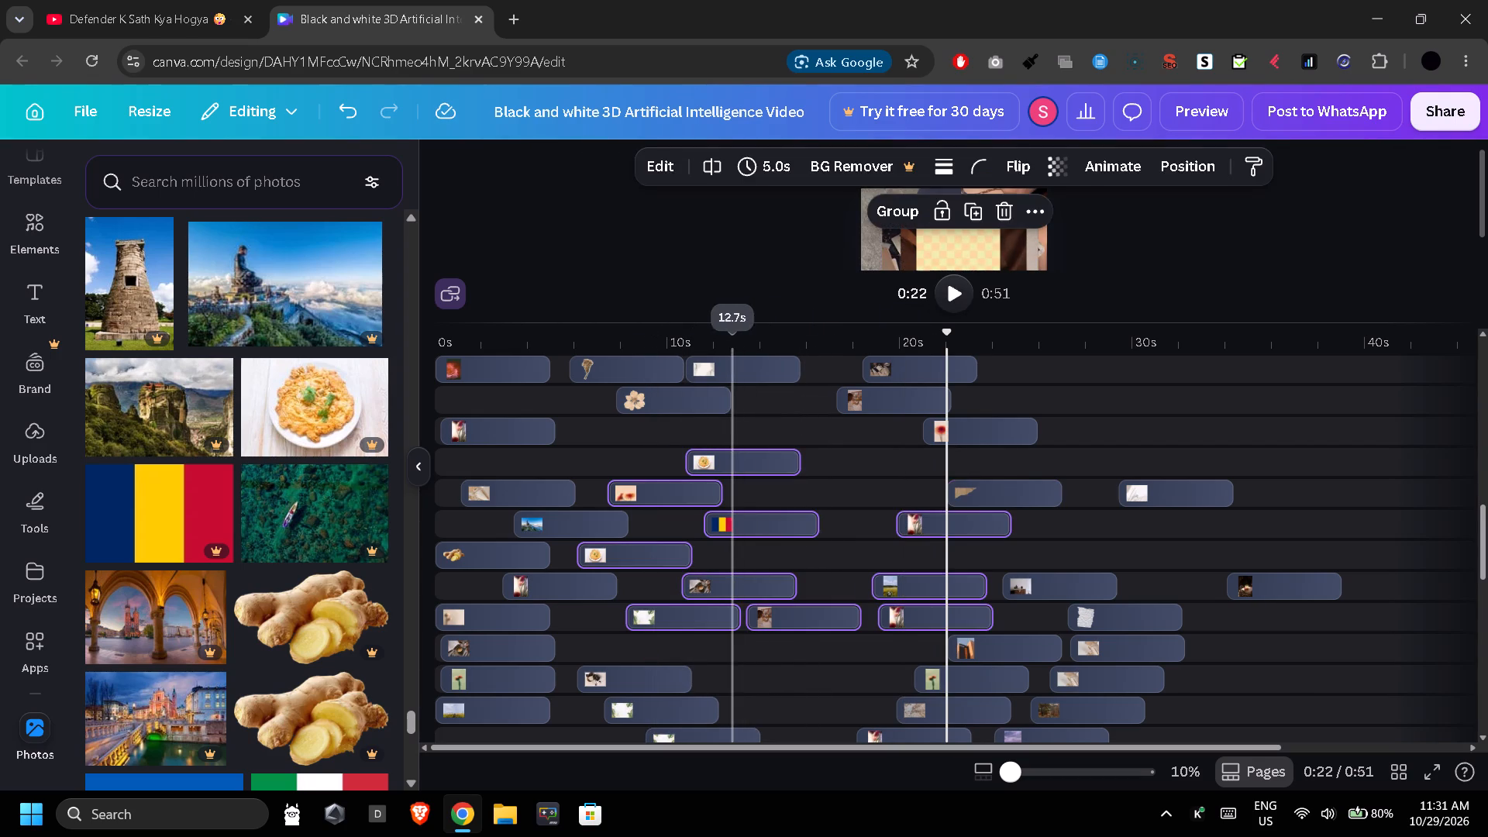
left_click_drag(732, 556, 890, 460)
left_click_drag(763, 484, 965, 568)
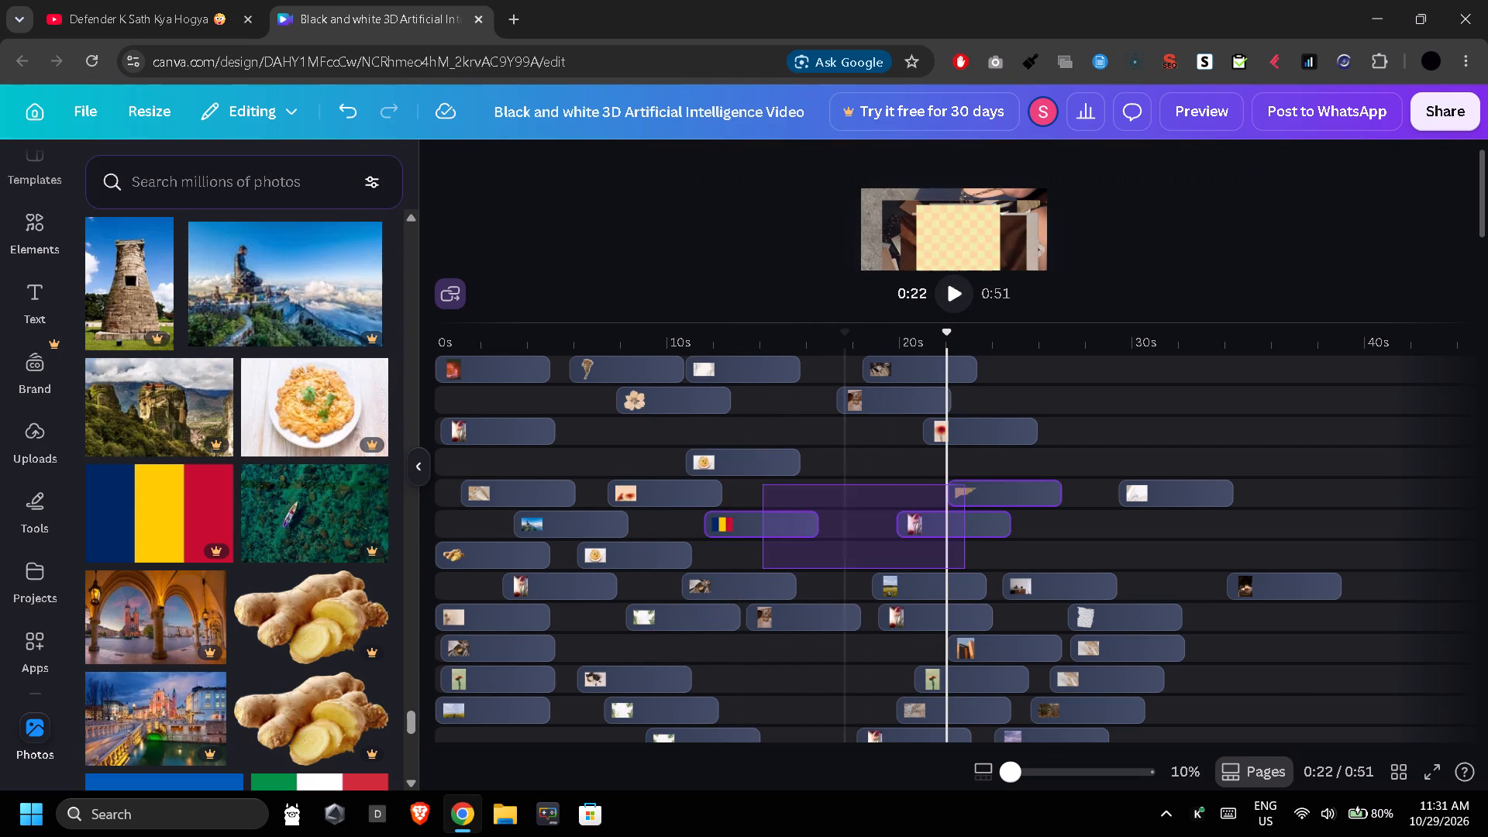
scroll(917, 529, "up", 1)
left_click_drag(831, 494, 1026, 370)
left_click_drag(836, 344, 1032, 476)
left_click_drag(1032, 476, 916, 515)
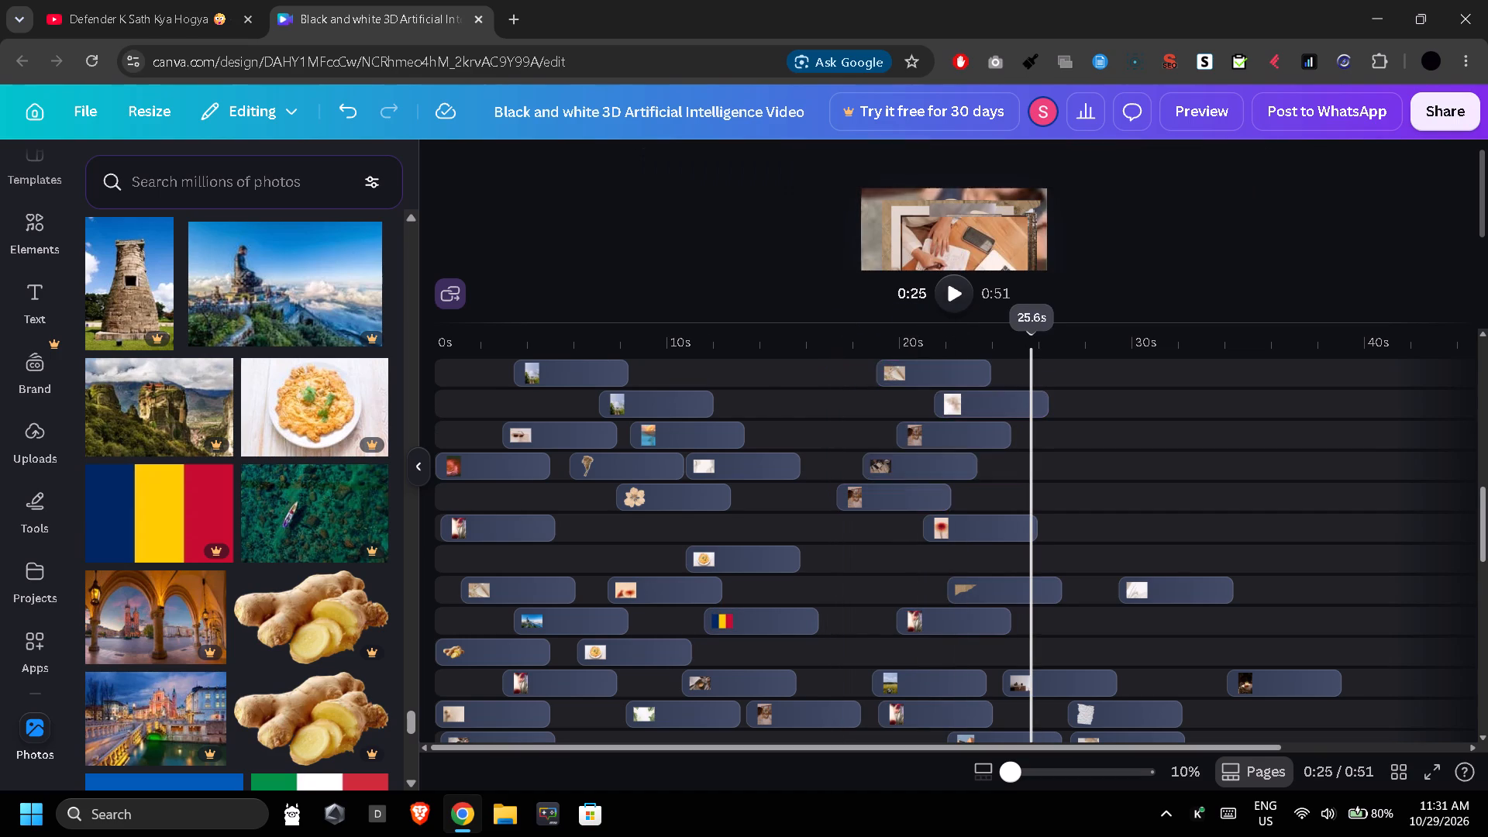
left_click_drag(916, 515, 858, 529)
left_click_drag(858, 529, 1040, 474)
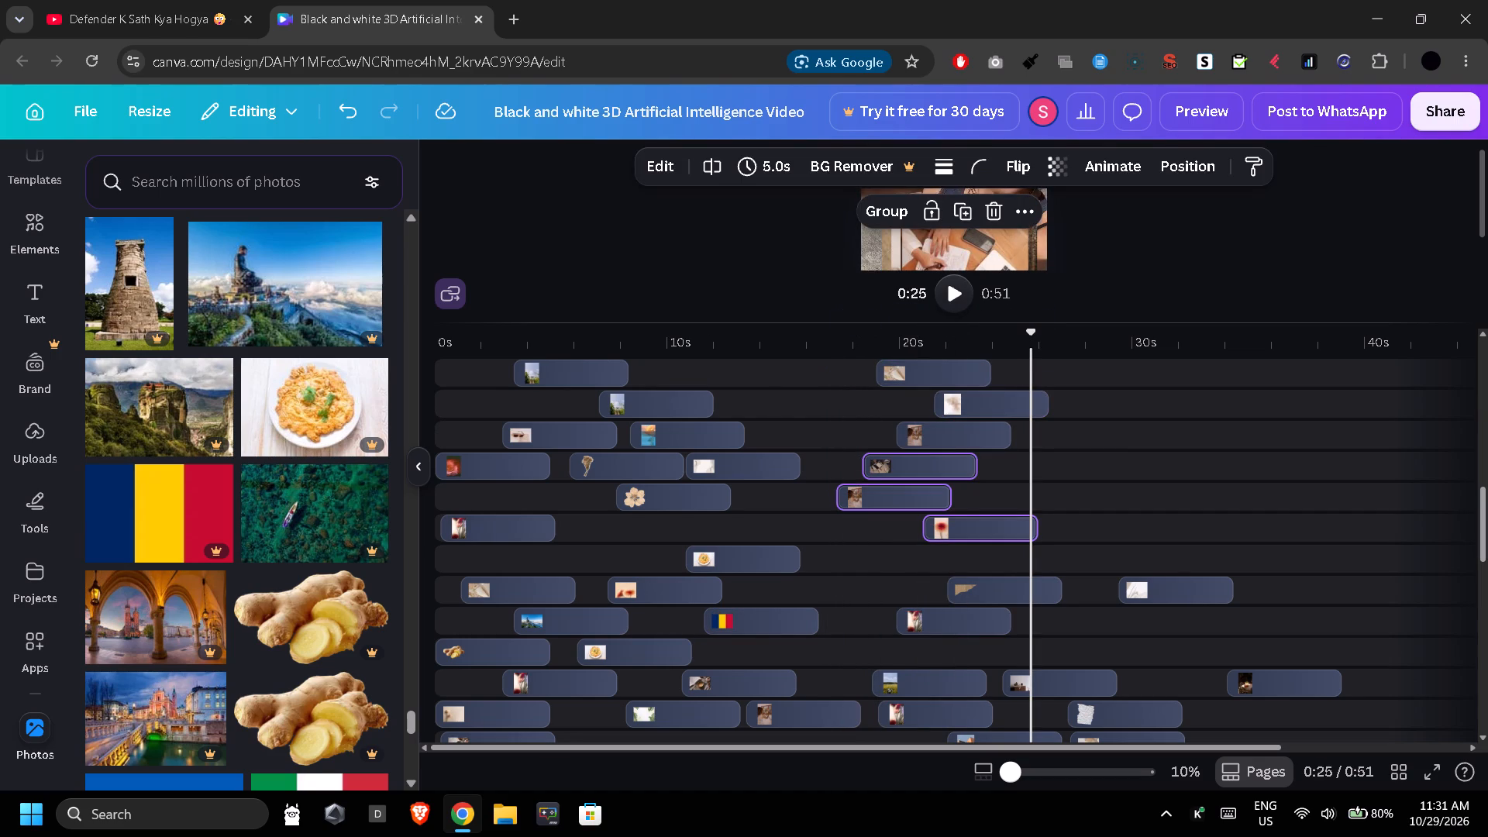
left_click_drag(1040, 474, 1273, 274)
Move the beige paper clip from about 19 s to 27 s four tracks lower, and the portrait clip from 20 s to 26 s three tracks lower.
left_click_drag(886, 360, 1081, 494)
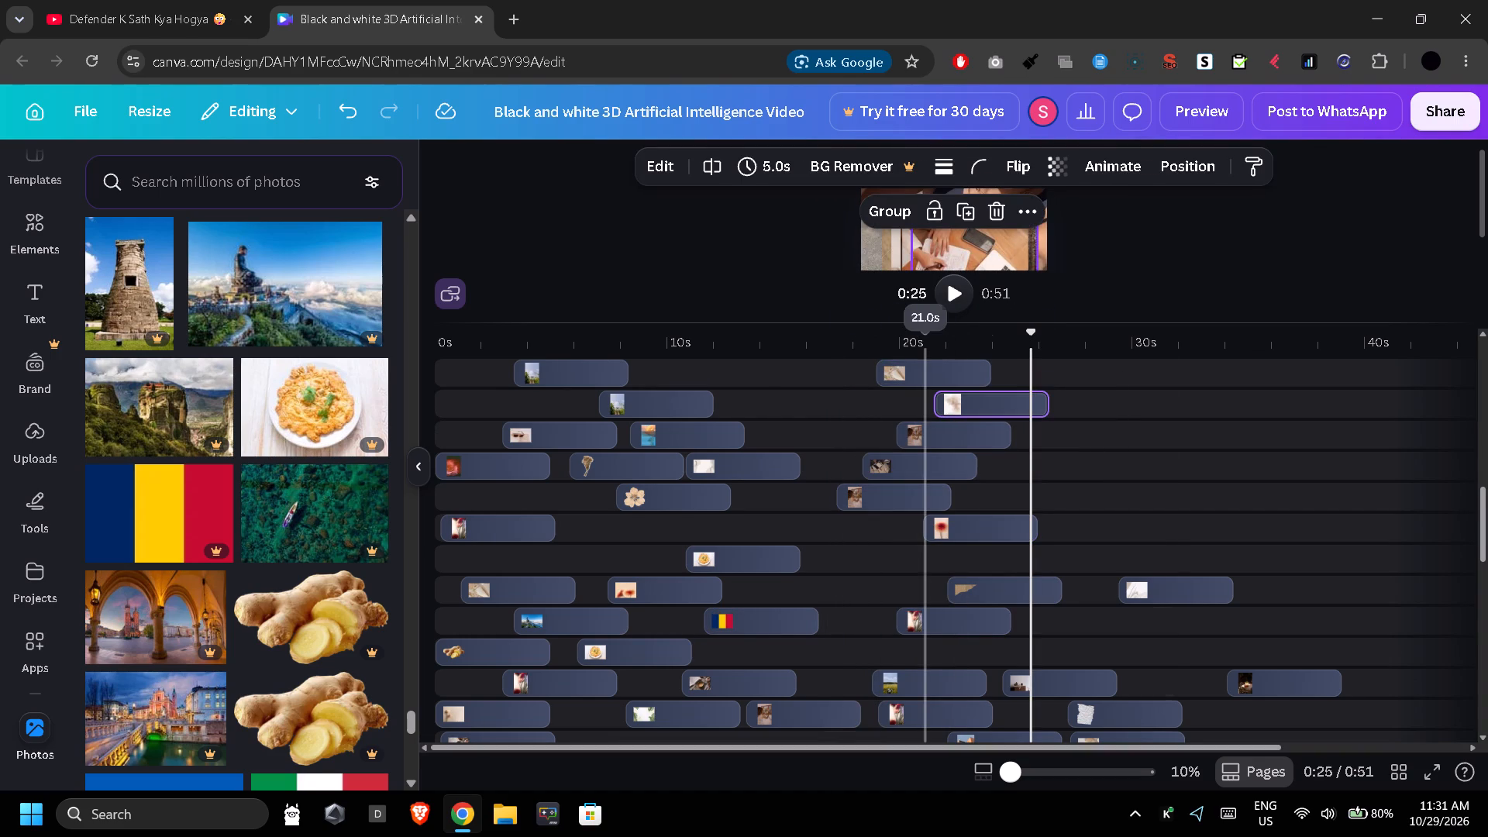
left_click_drag(896, 430, 1045, 536)
double_click(1045, 536)
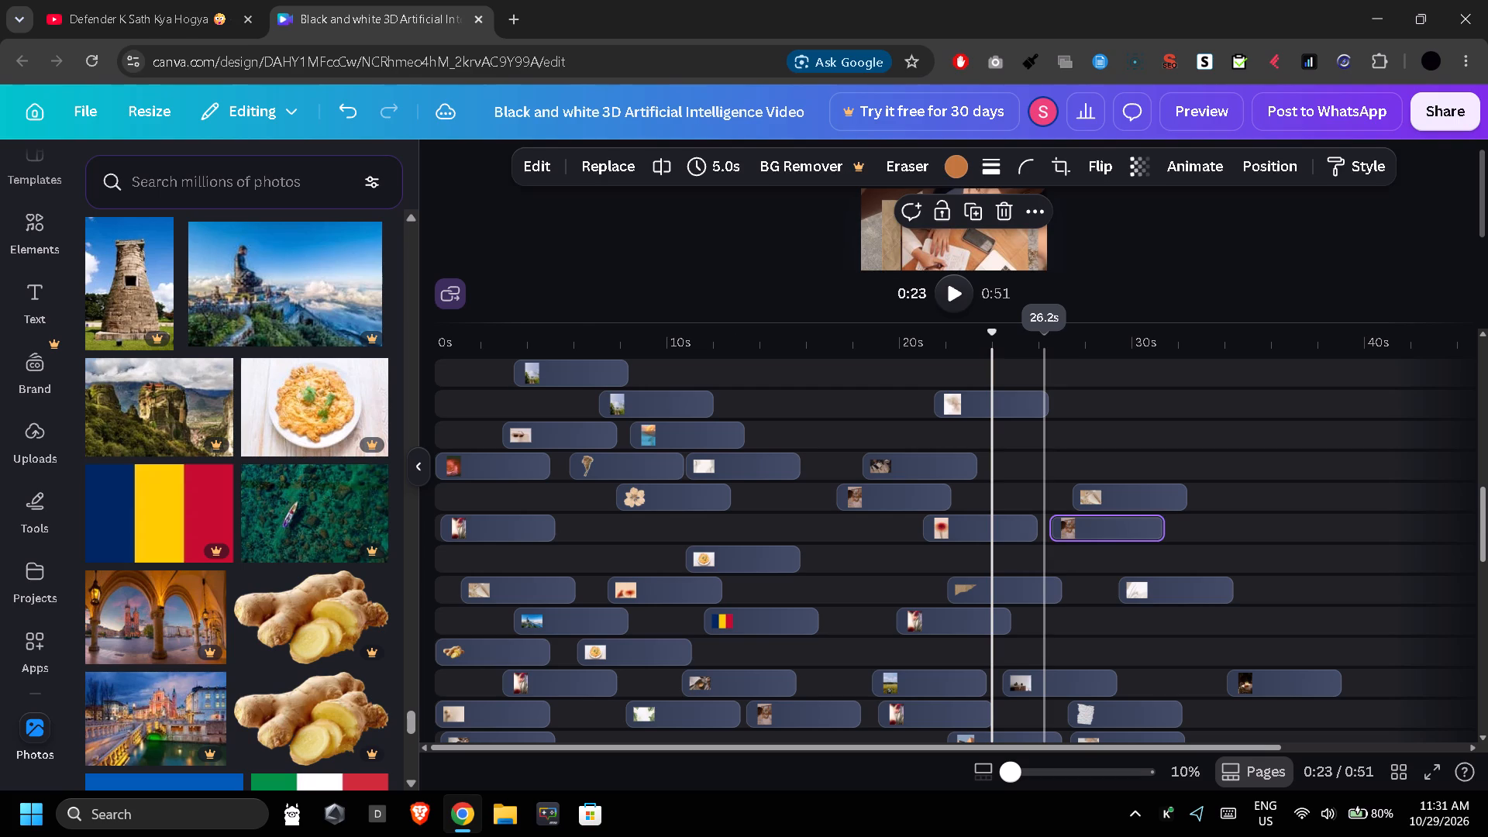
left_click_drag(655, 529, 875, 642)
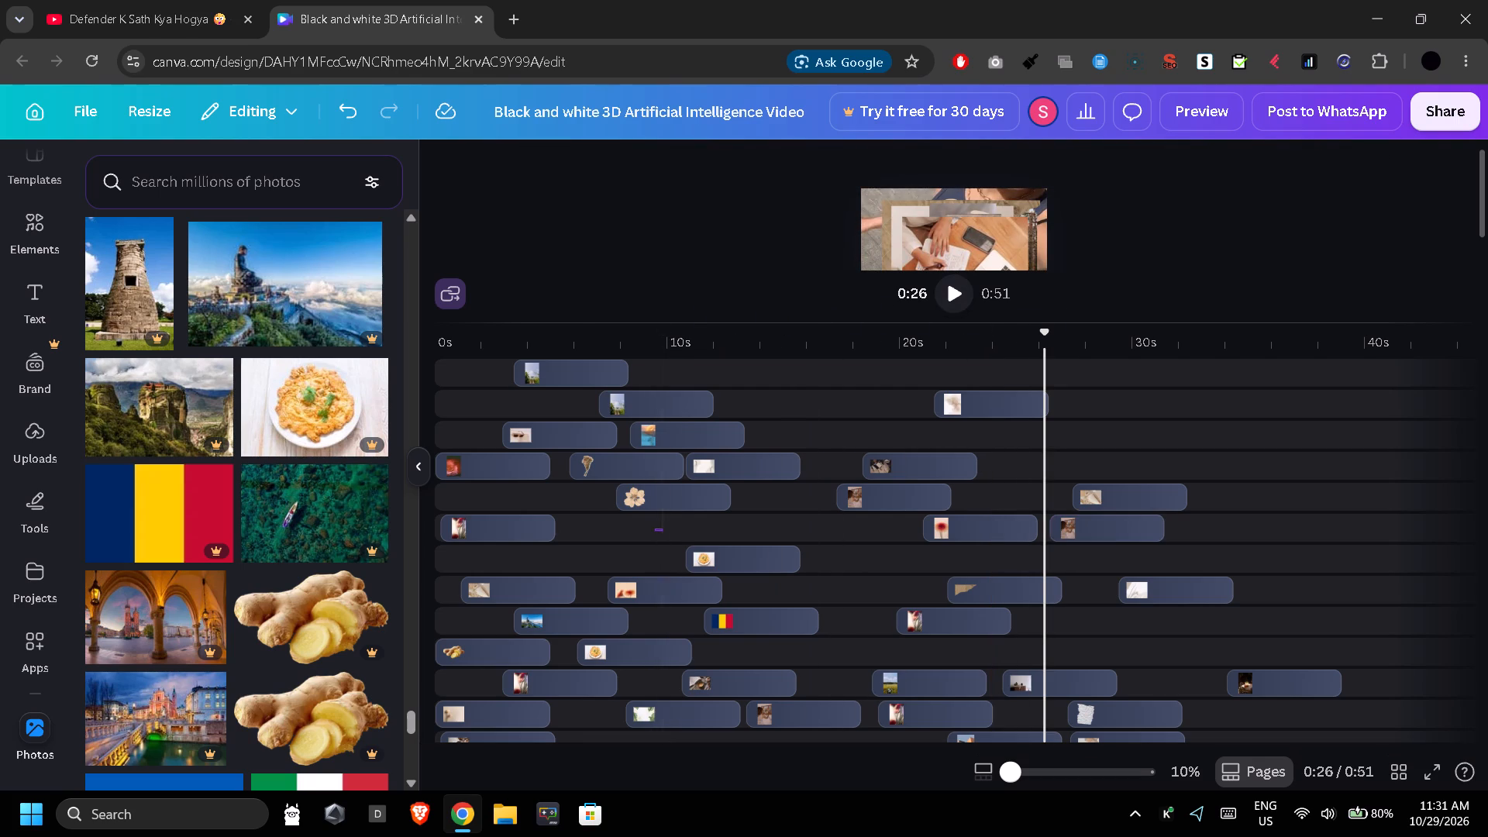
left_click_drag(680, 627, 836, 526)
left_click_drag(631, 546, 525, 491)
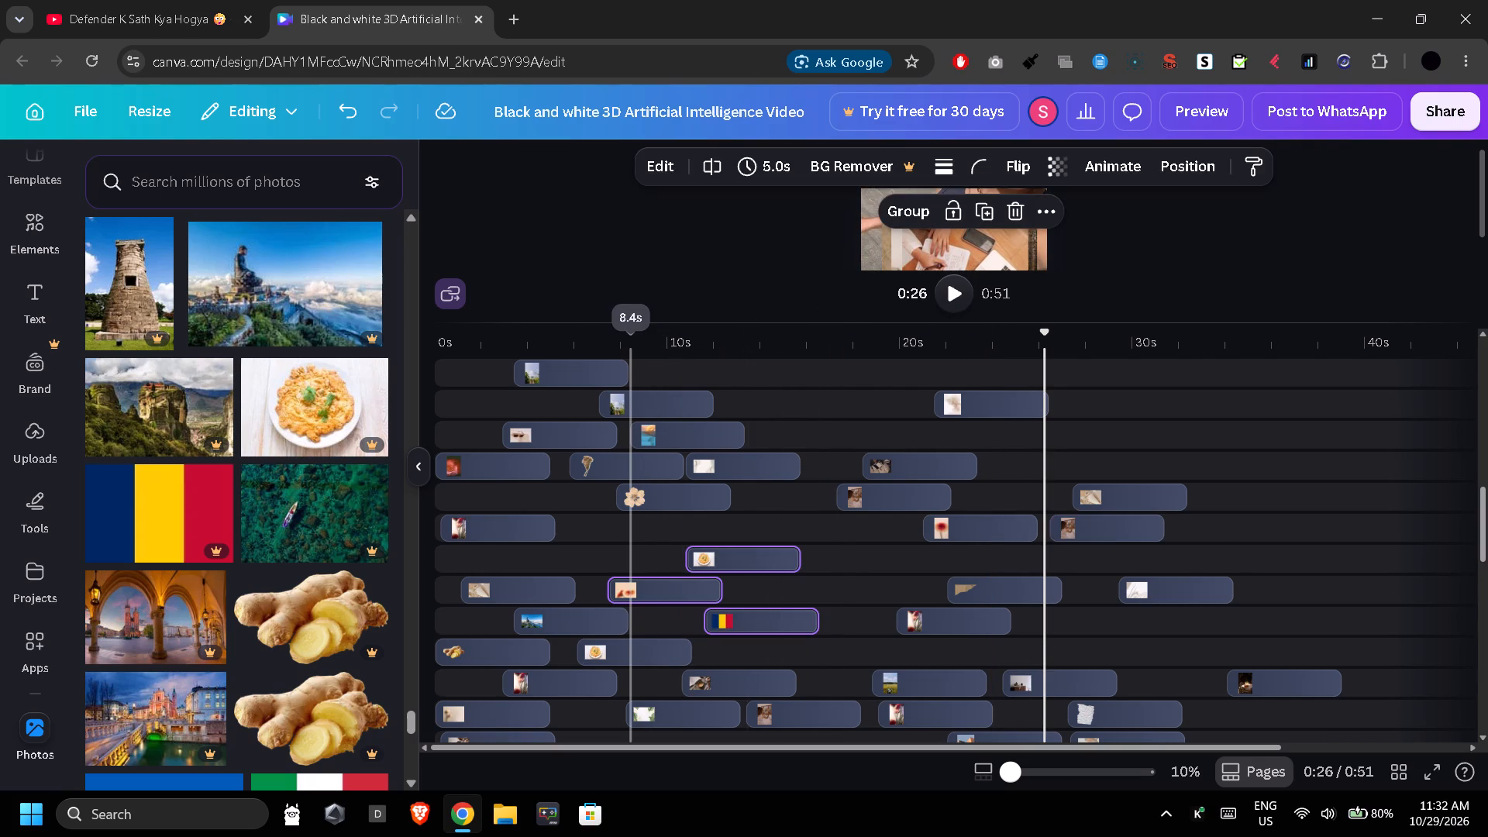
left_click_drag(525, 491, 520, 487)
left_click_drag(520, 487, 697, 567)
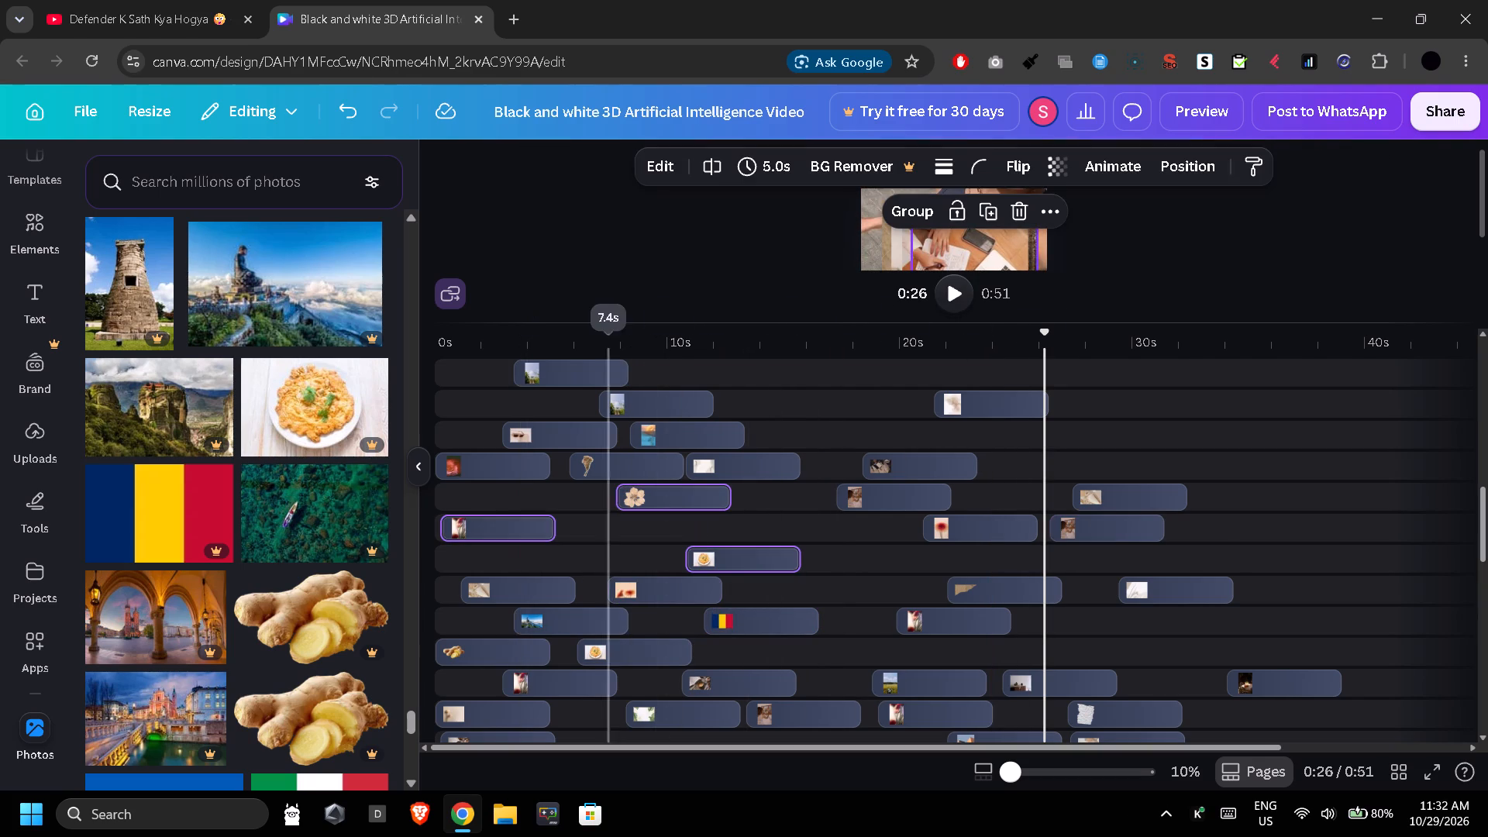
Move the sunglasses clip from about 3 s to a new track at about 8 s, just below the flag clip's track.
left_click_drag(584, 422, 694, 628)
Trim the starts of the red-and-white clip at about 7 s and the statue clip at about 3 s together, leaving only slivers.
left_click_drag(694, 628, 622, 591)
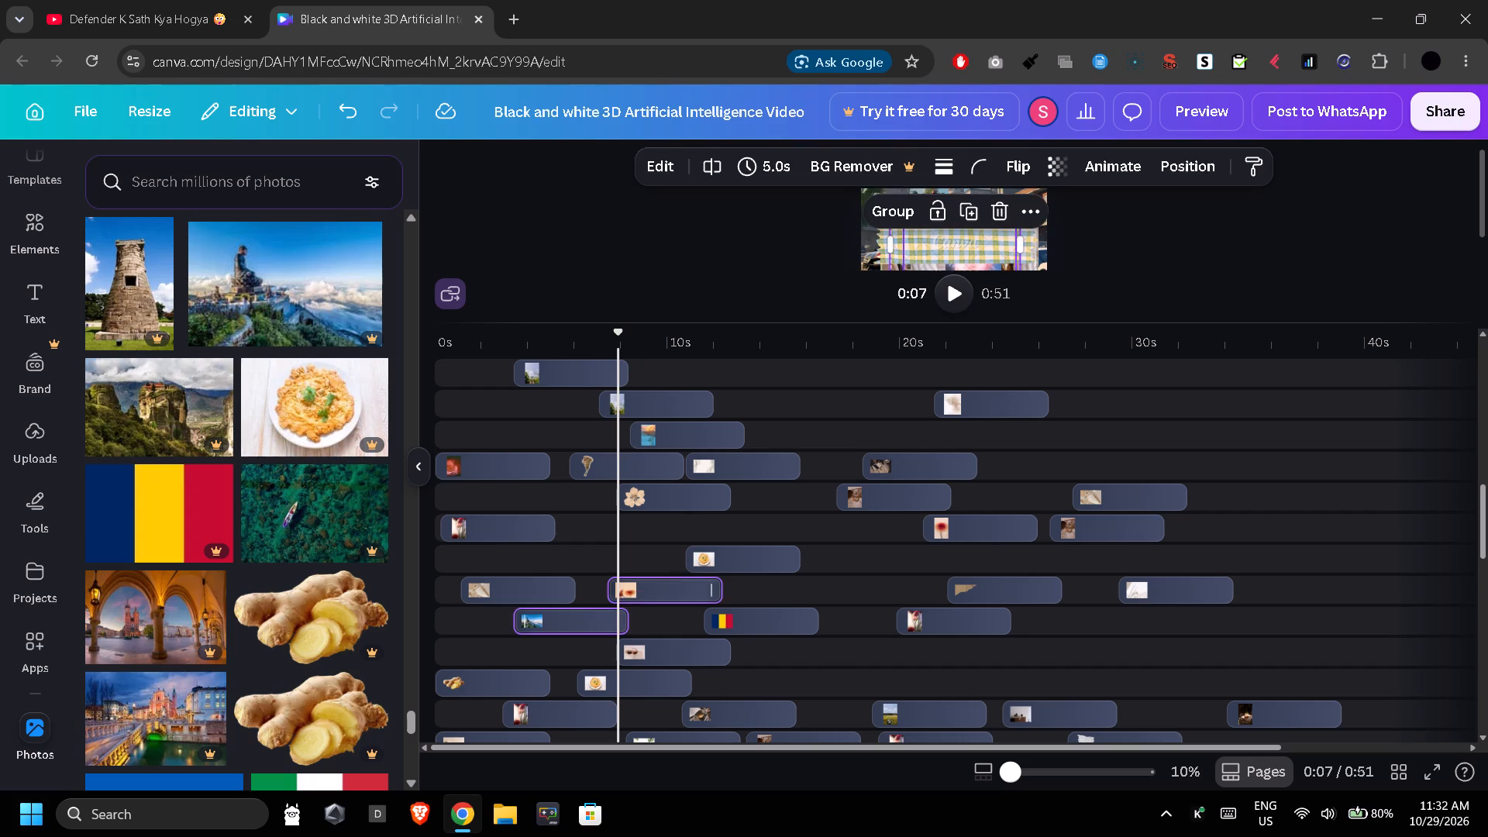
left_click_drag(622, 591, 885, 633)
Move the lower pasta clip to about 14 s on the sea clip's track, and the cream flower clip to about 16 s one track above.
left_click_drag(656, 696, 829, 453)
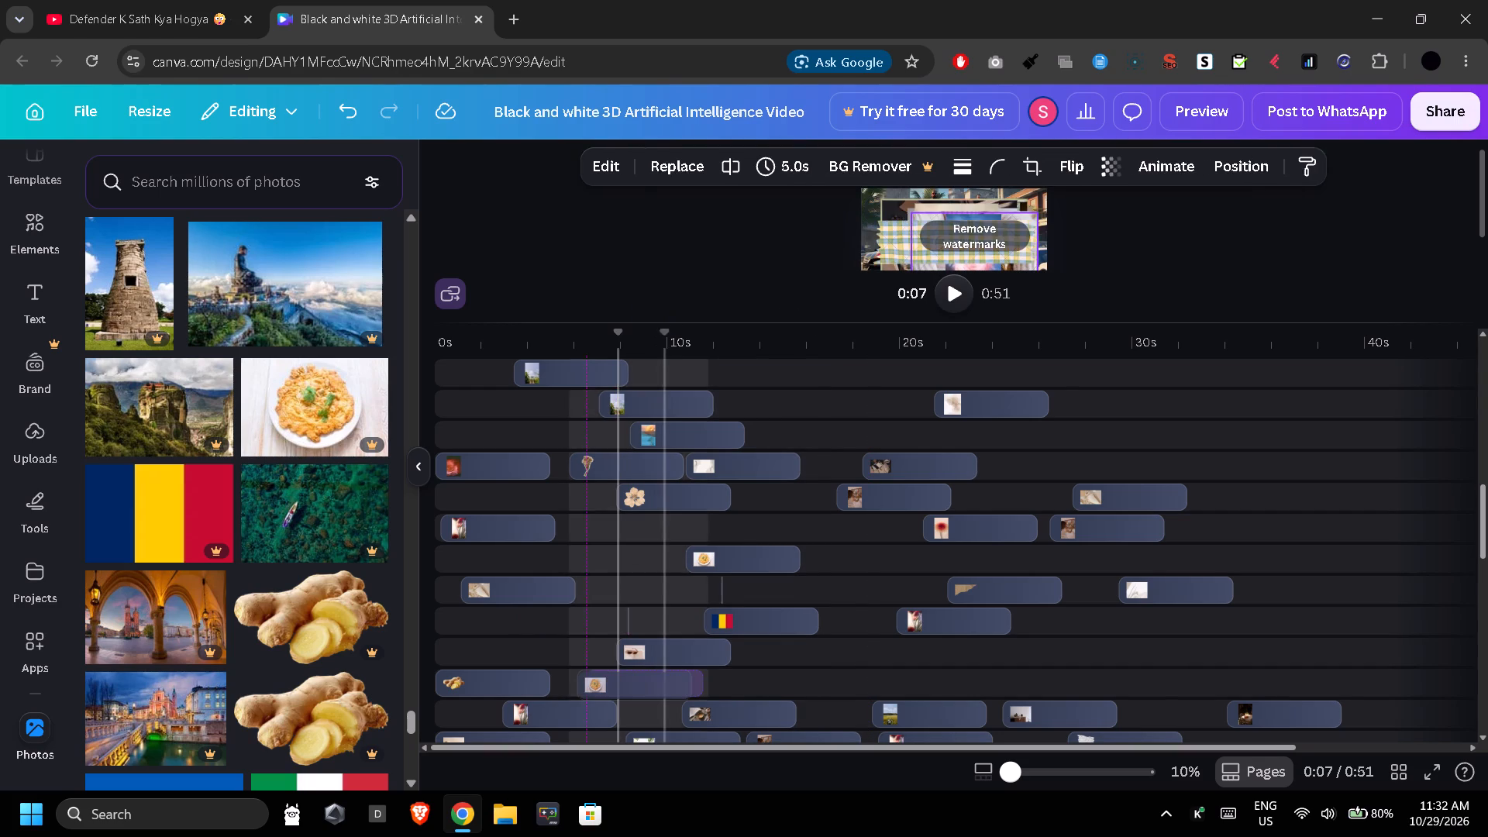
left_click_drag(1000, 436, 800, 486)
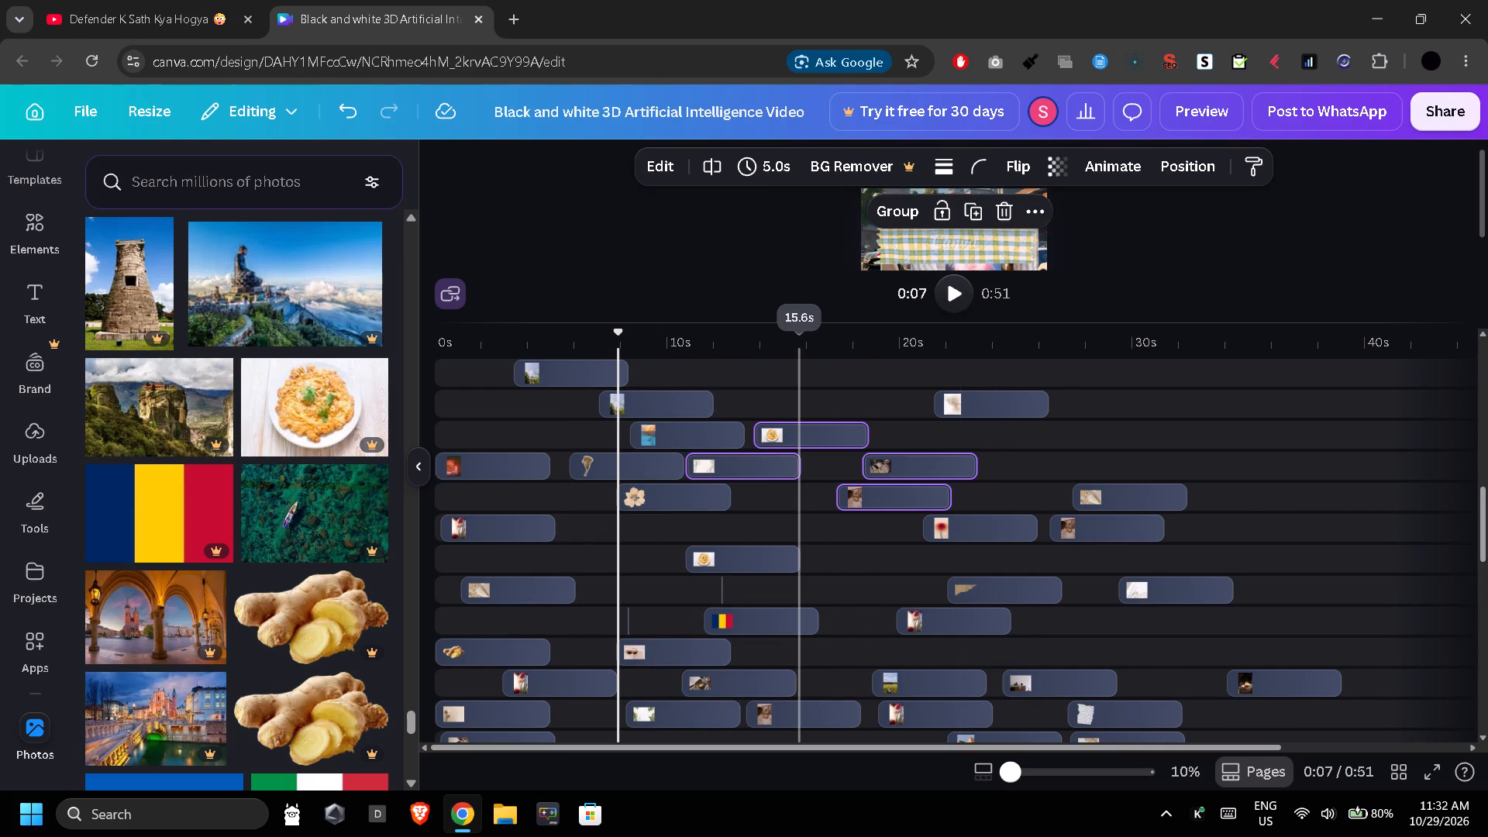
left_click_drag(800, 486, 646, 484)
left_click_drag(646, 484, 841, 419)
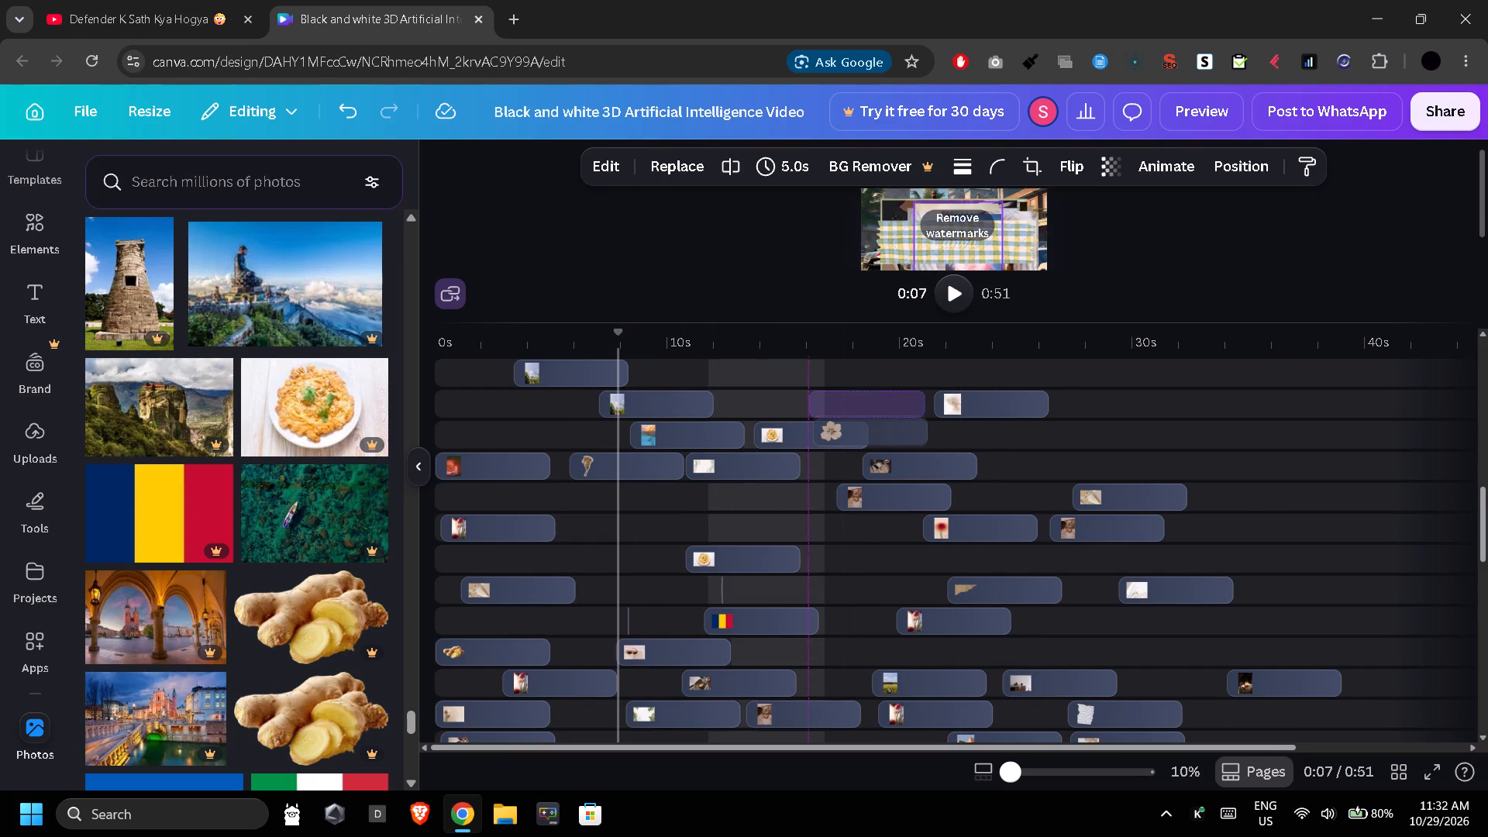
Extend the sunset sea clip's start back to about 5 s.
left_click_drag(841, 419, 646, 429)
left_click_drag(646, 429, 567, 527)
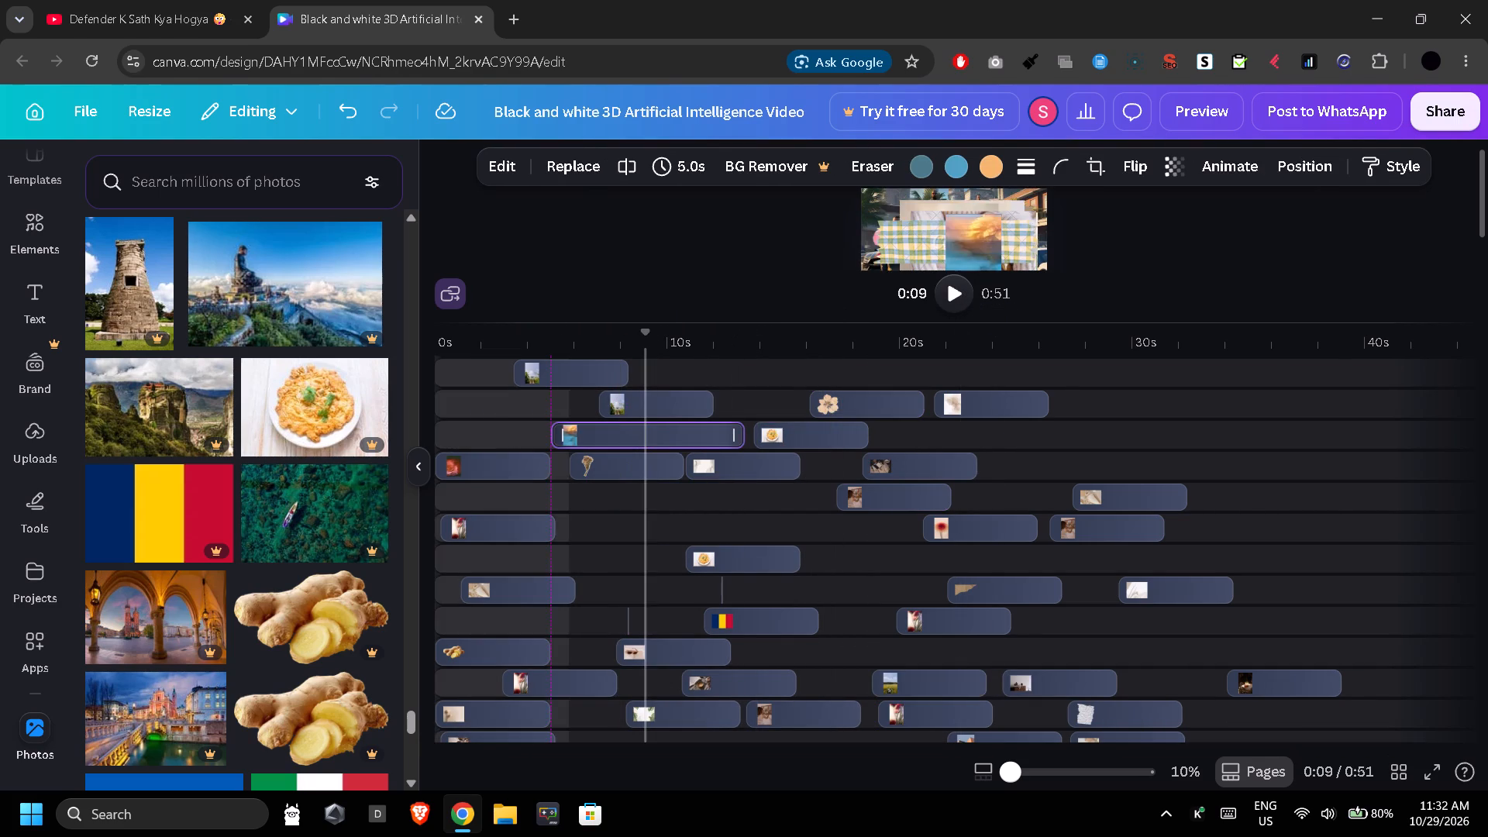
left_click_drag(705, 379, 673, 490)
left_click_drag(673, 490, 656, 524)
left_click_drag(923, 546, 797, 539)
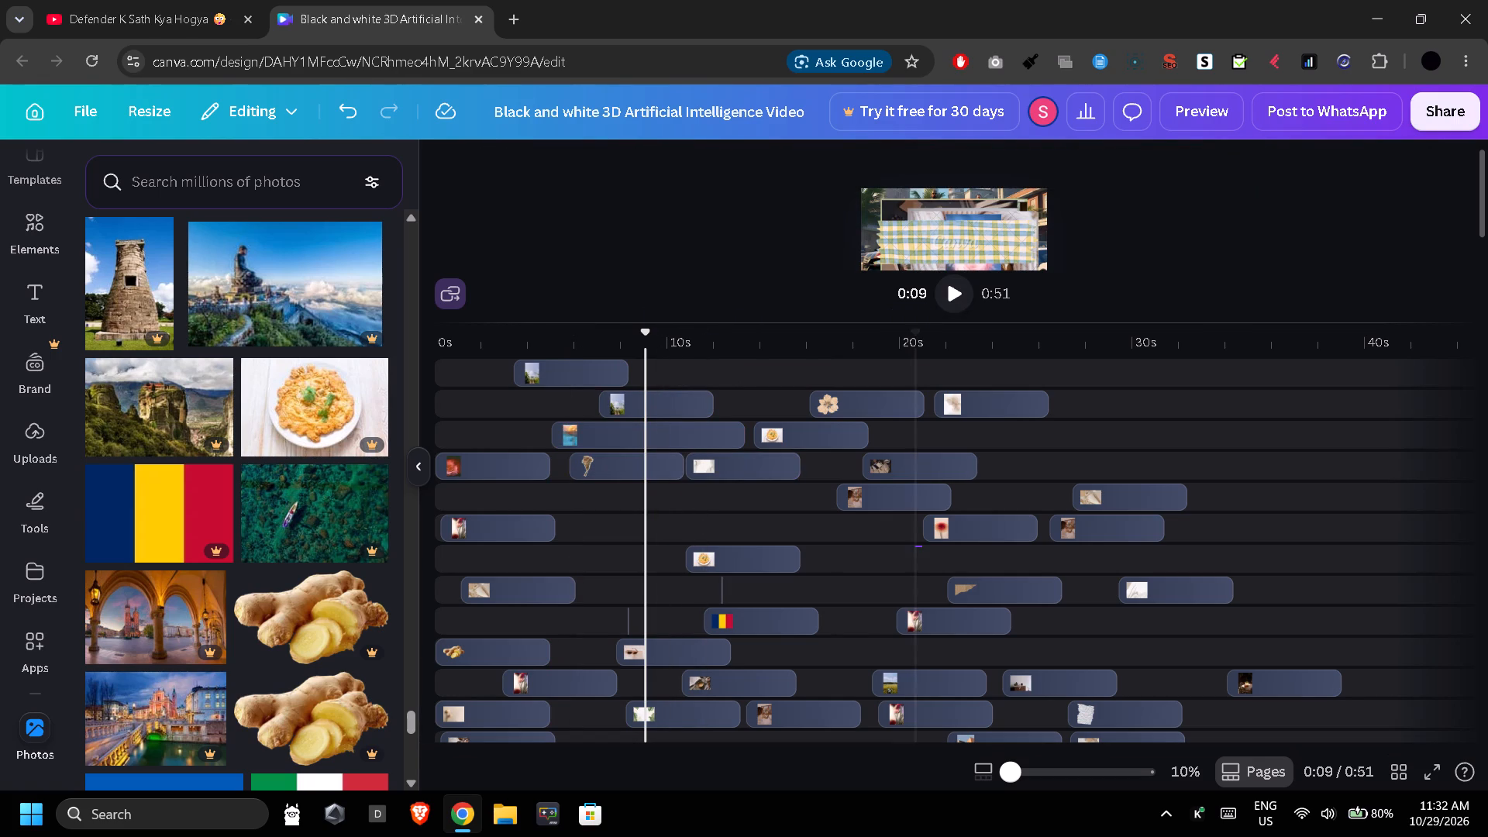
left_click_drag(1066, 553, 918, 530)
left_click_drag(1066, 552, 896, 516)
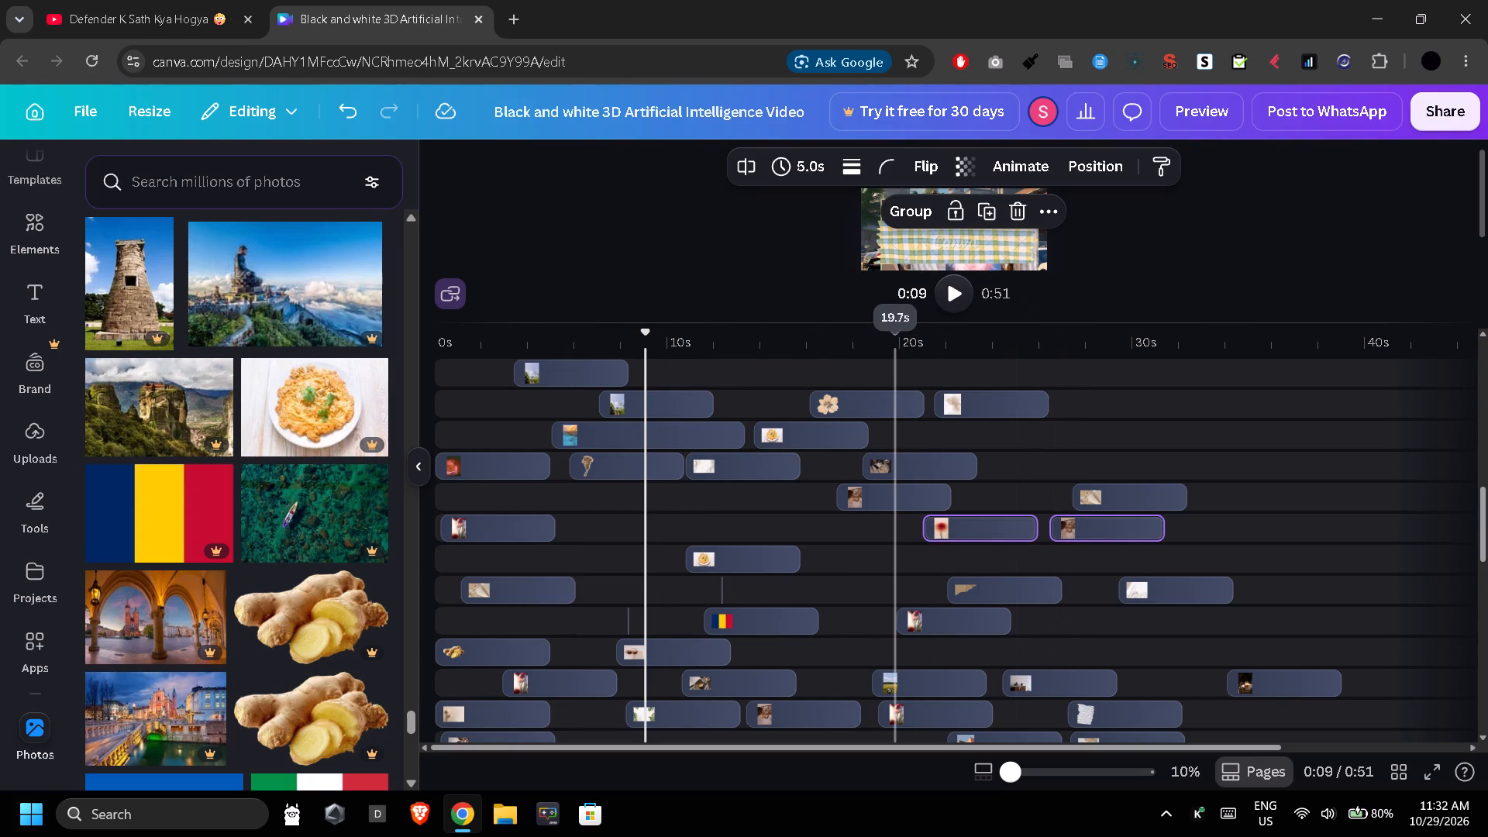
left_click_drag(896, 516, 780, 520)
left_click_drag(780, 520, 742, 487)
Move the tan ornament clip from about 6 s to 9 s, two tracks lower.
left_click_drag(648, 469, 715, 559)
left_click_drag(679, 467, 735, 581)
left_click_drag(959, 643, 844, 602)
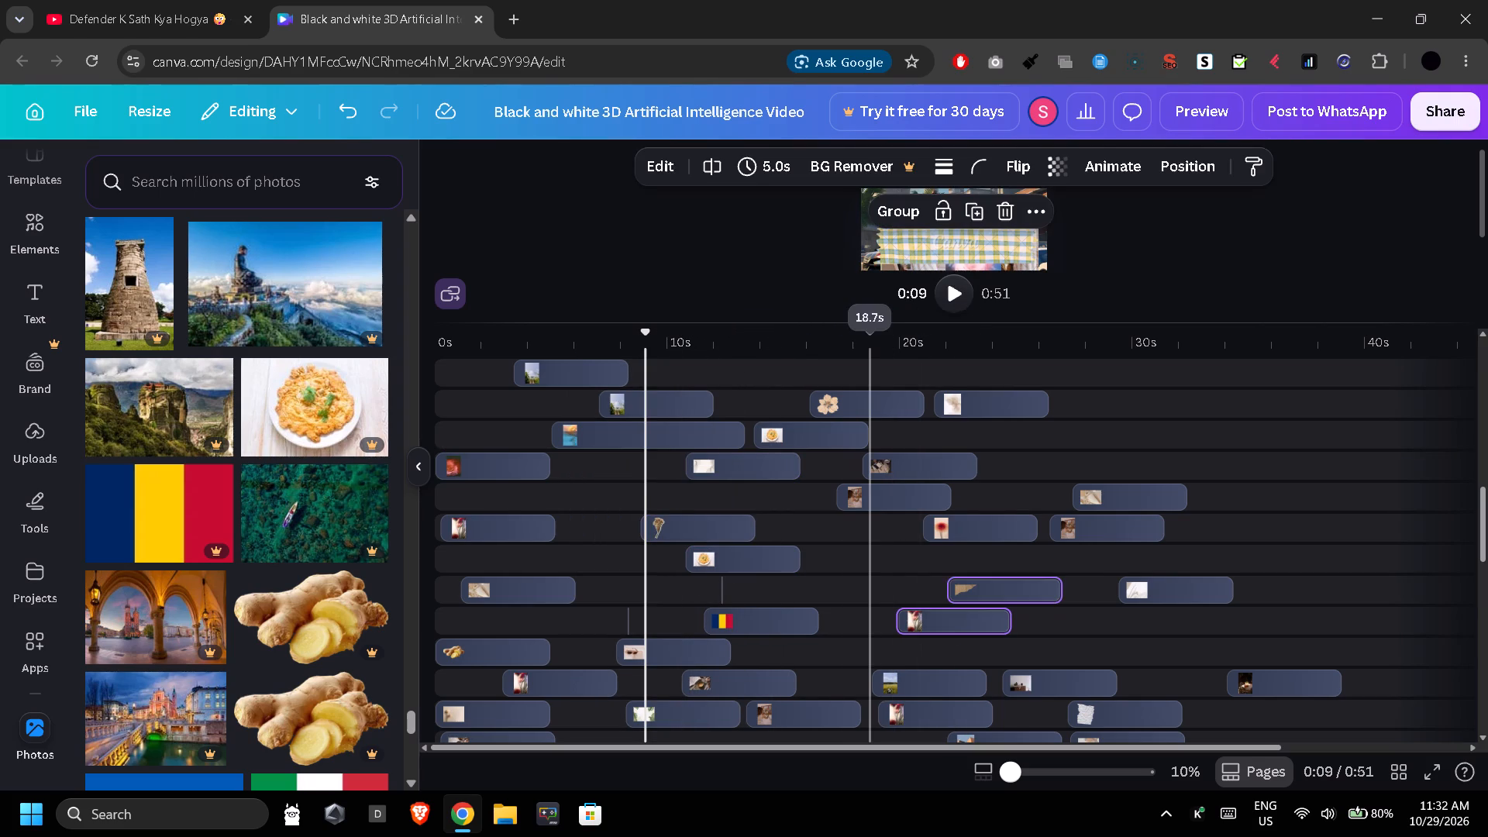
left_click_drag(870, 680, 745, 611)
Move the red flower, pale and cream flower clips onto separate new tracks at about 11 s, 15 s and 13 s.
left_click_drag(1032, 536, 787, 542)
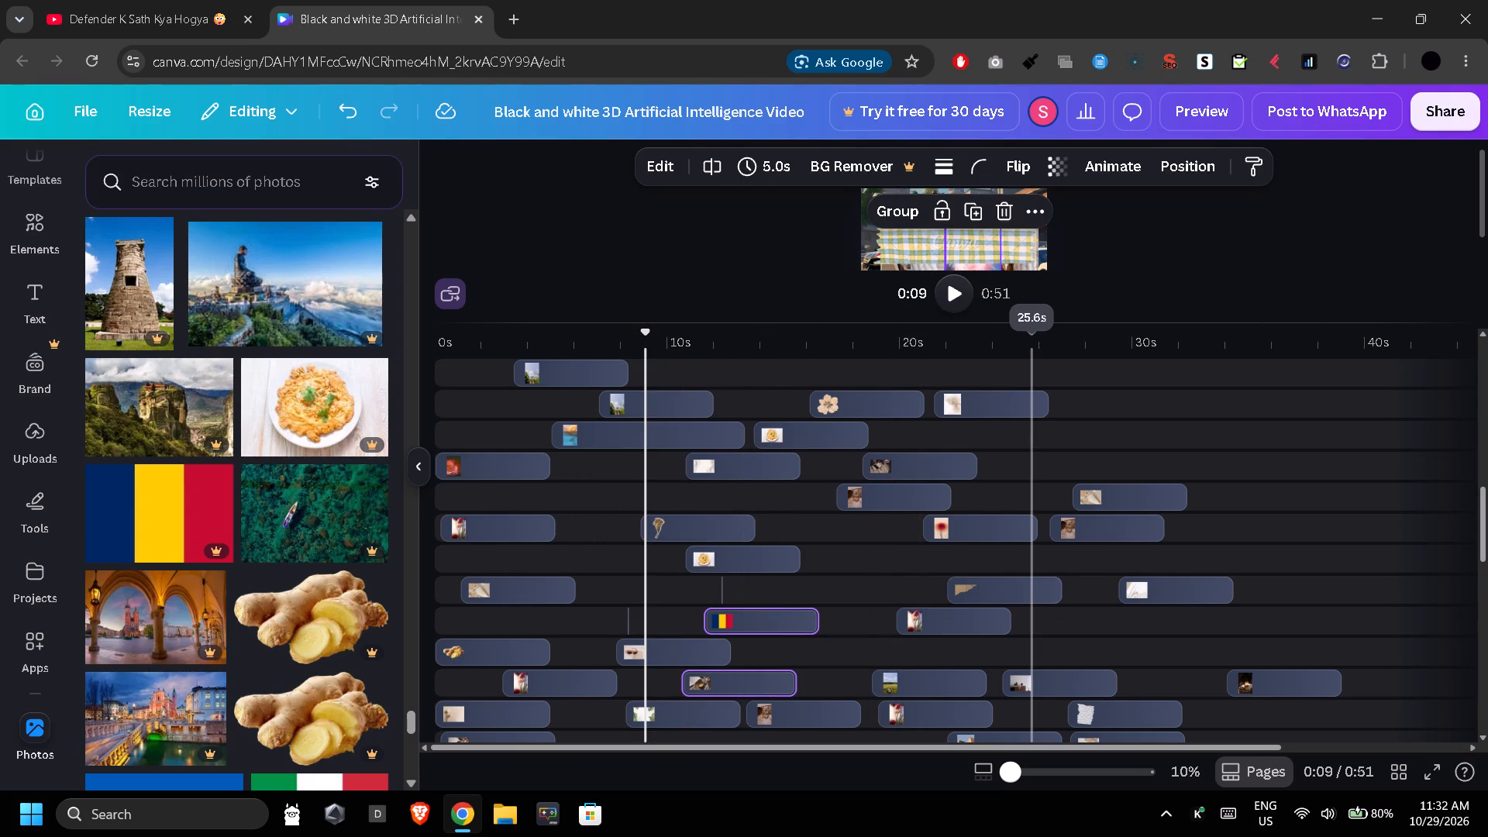
left_click_drag(980, 411, 827, 560)
left_click_drag(885, 413, 804, 498)
Move the pasta clip at about 11 s to a new track just below the flag clip's track.
scroll(690, 564, "right", 1)
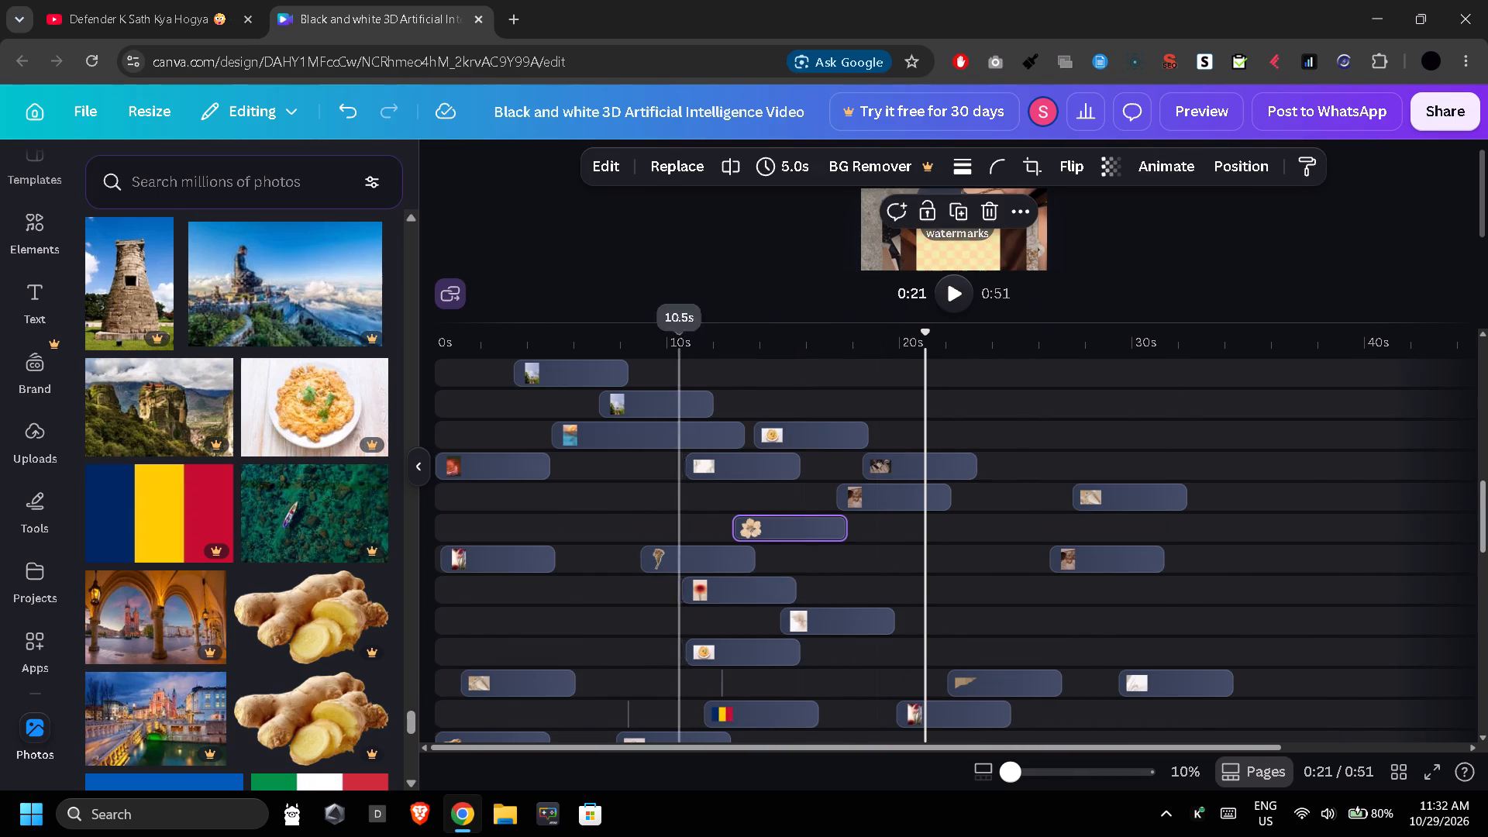
left_click_drag(748, 612, 603, 567)
left_click_drag(738, 622, 558, 570)
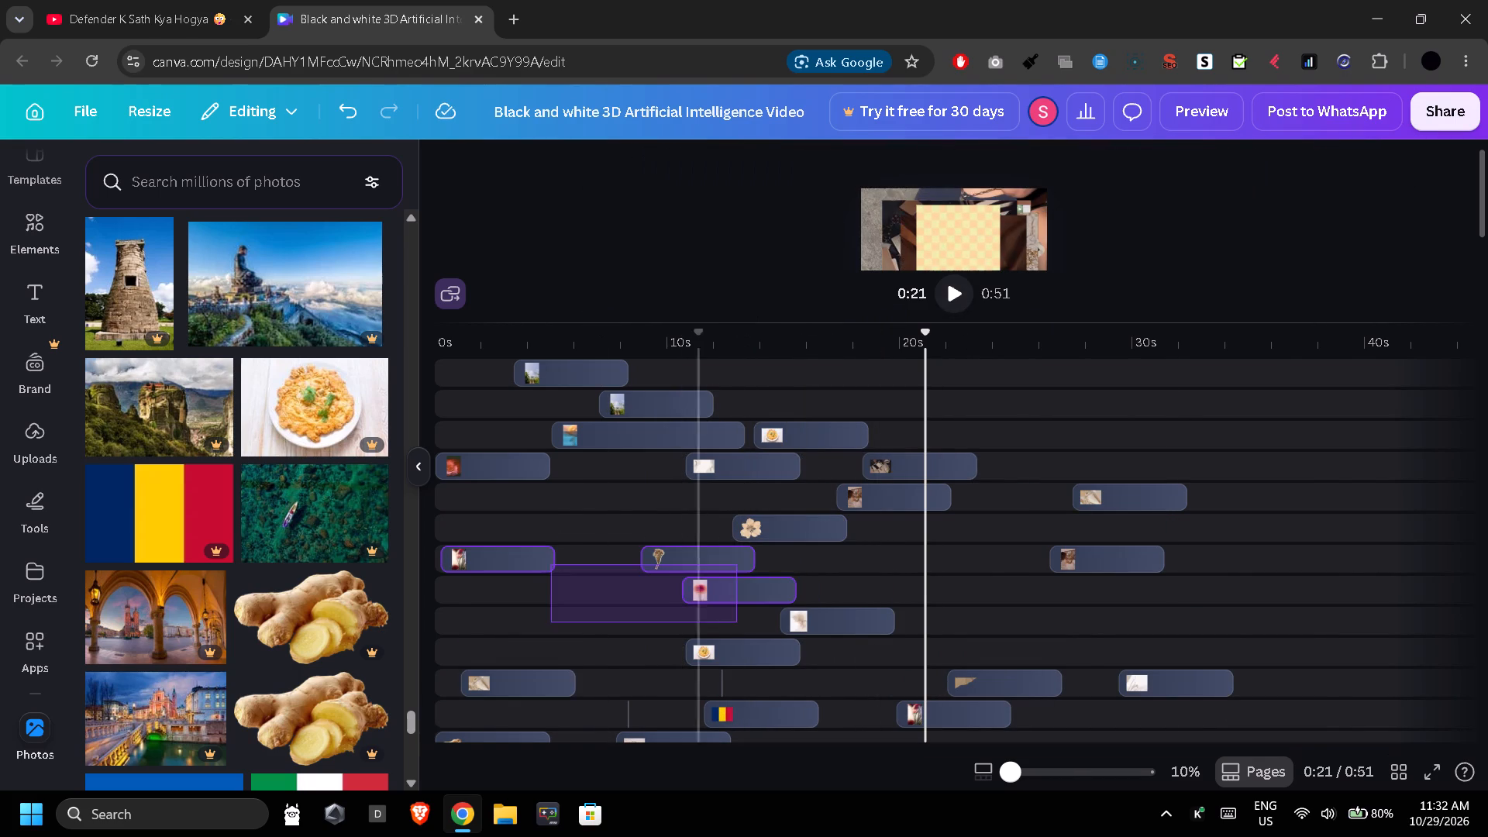
left_click_drag(732, 639, 580, 594)
left_click_drag(580, 594, 736, 687)
Trim the end of the moved pasta clip back to a sliver at about 11 s.
left_click_drag(804, 706, 649, 649)
left_click_drag(649, 649, 792, 701)
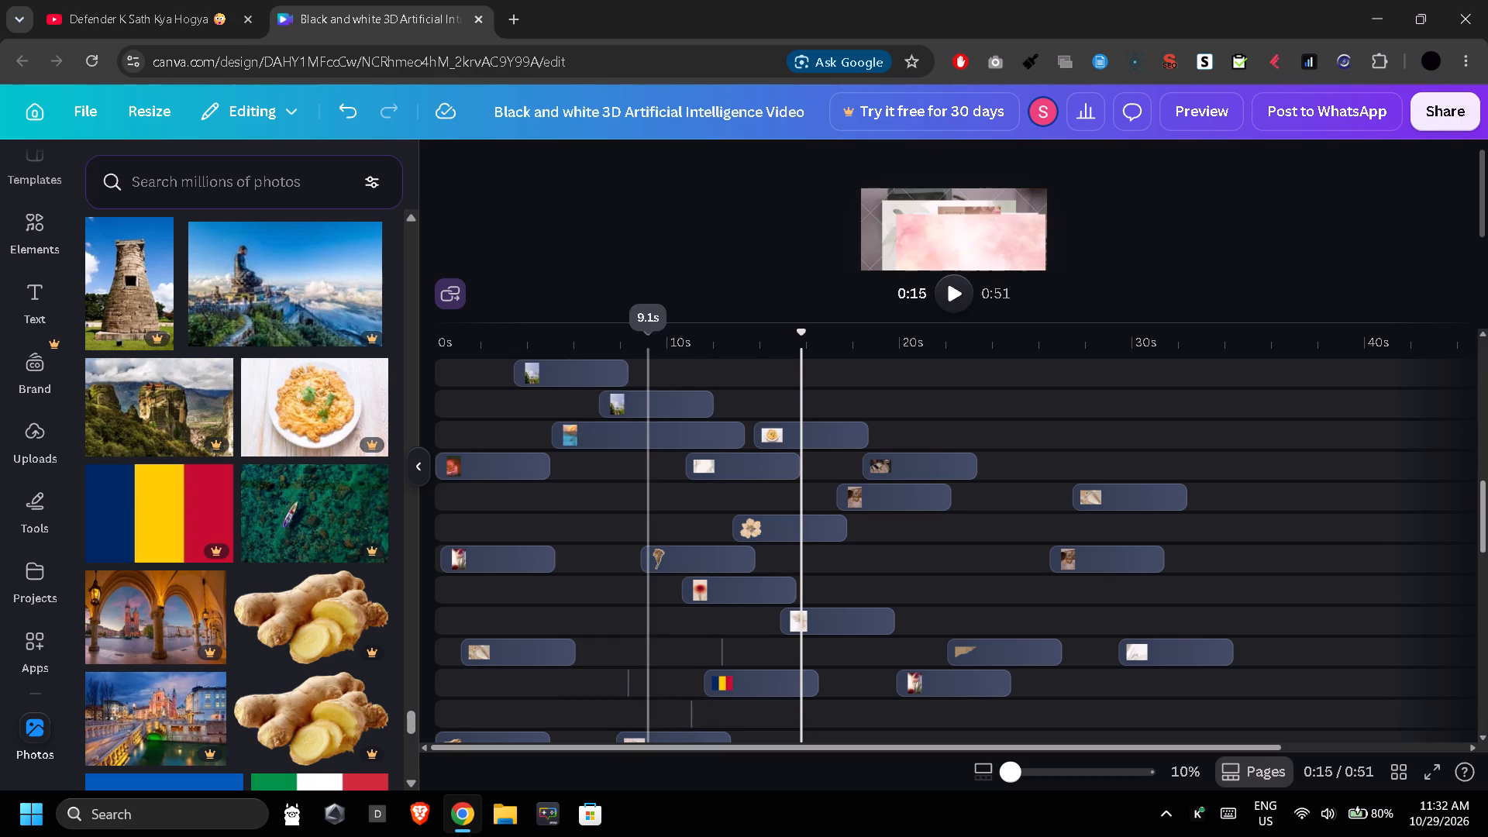
left_click_drag(792, 701, 794, 701)
Move the green landscape clip from about 7 s to a new track at about 10 s, just below the red flower clip's track.
left_click_drag(680, 394, 750, 600)
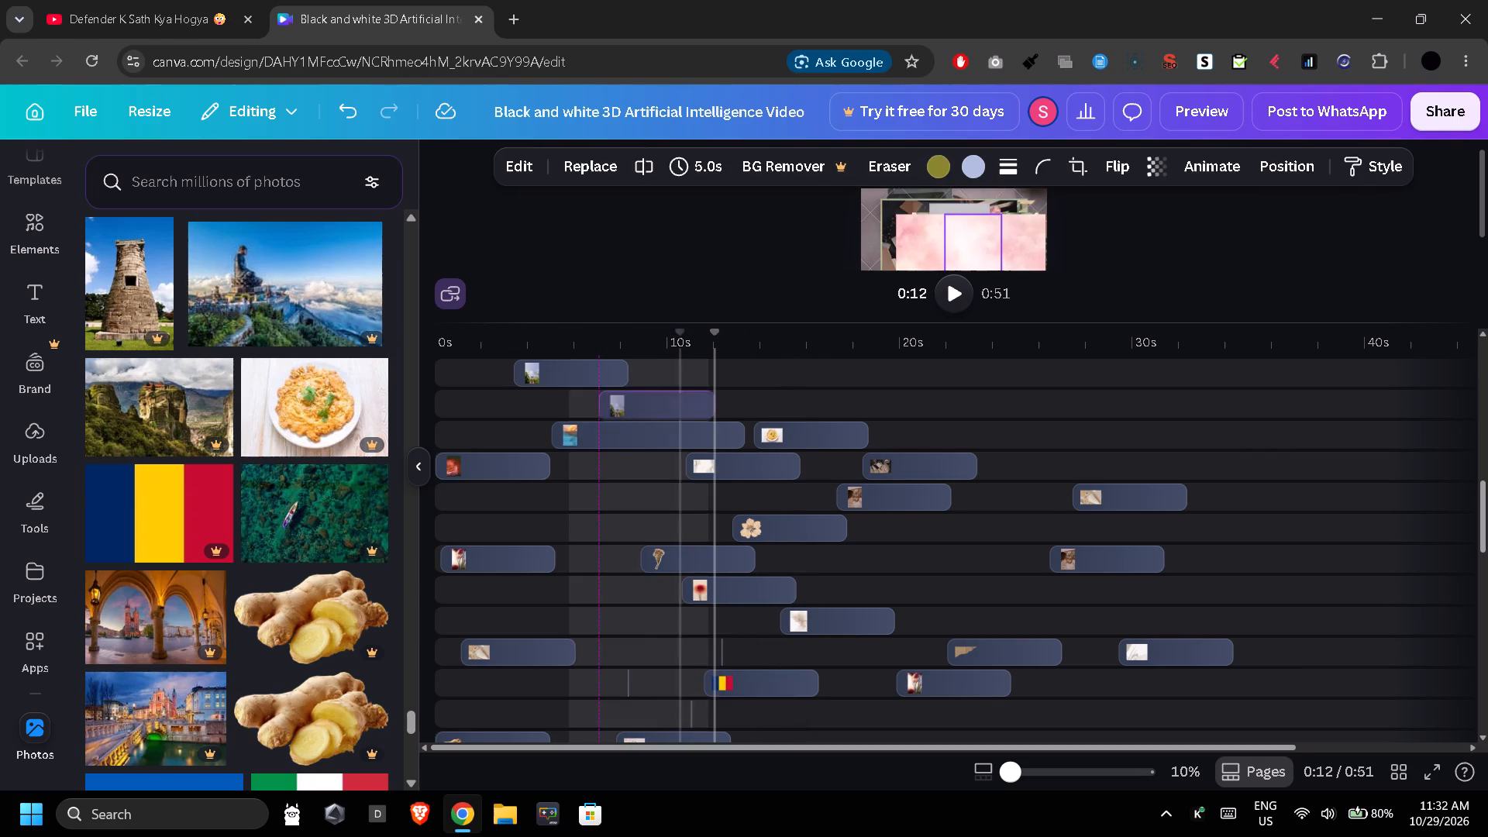
left_click_drag(863, 503, 796, 662)
left_click_drag(816, 588, 800, 612)
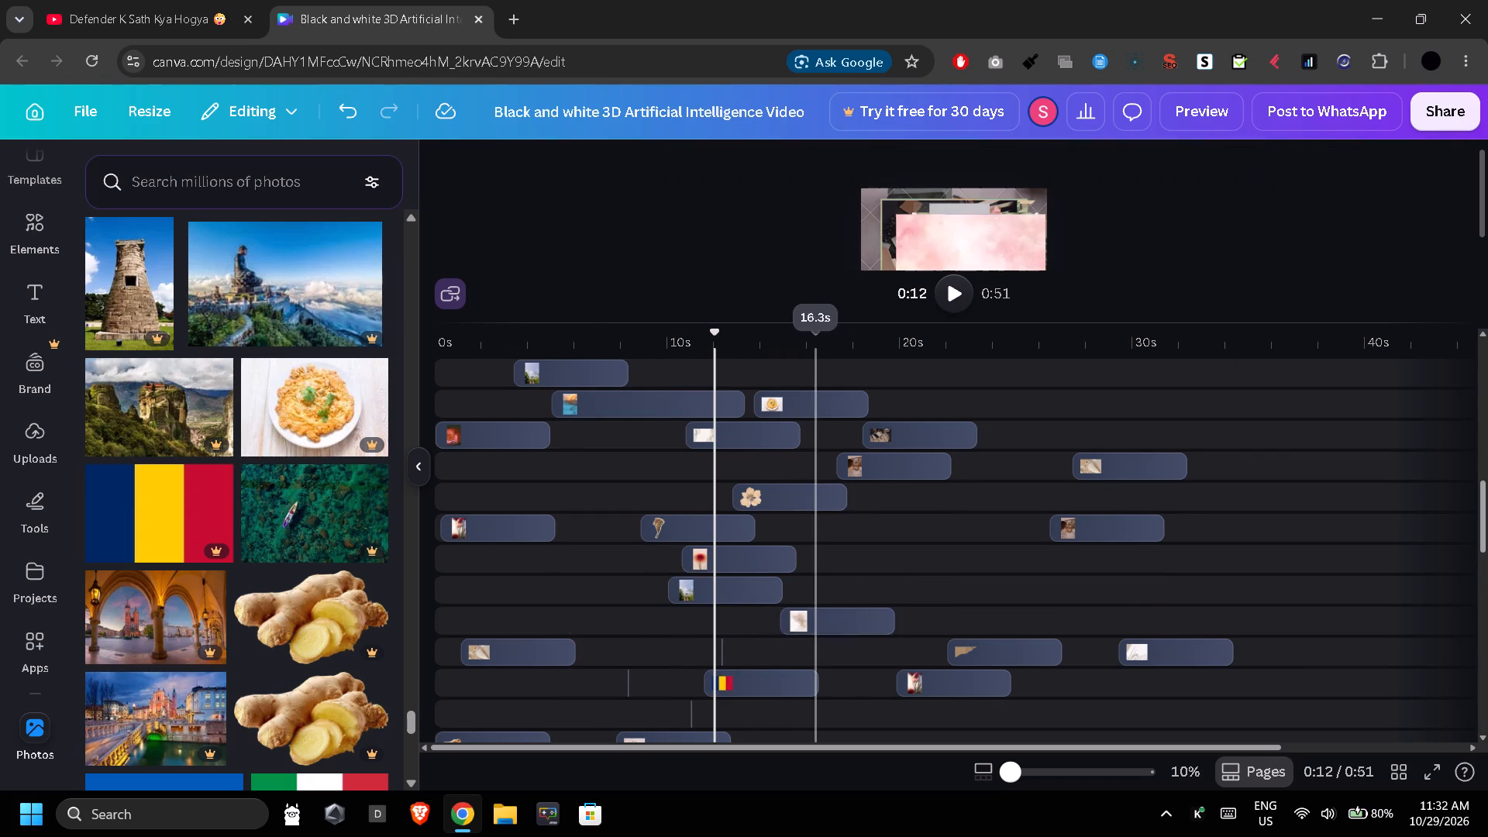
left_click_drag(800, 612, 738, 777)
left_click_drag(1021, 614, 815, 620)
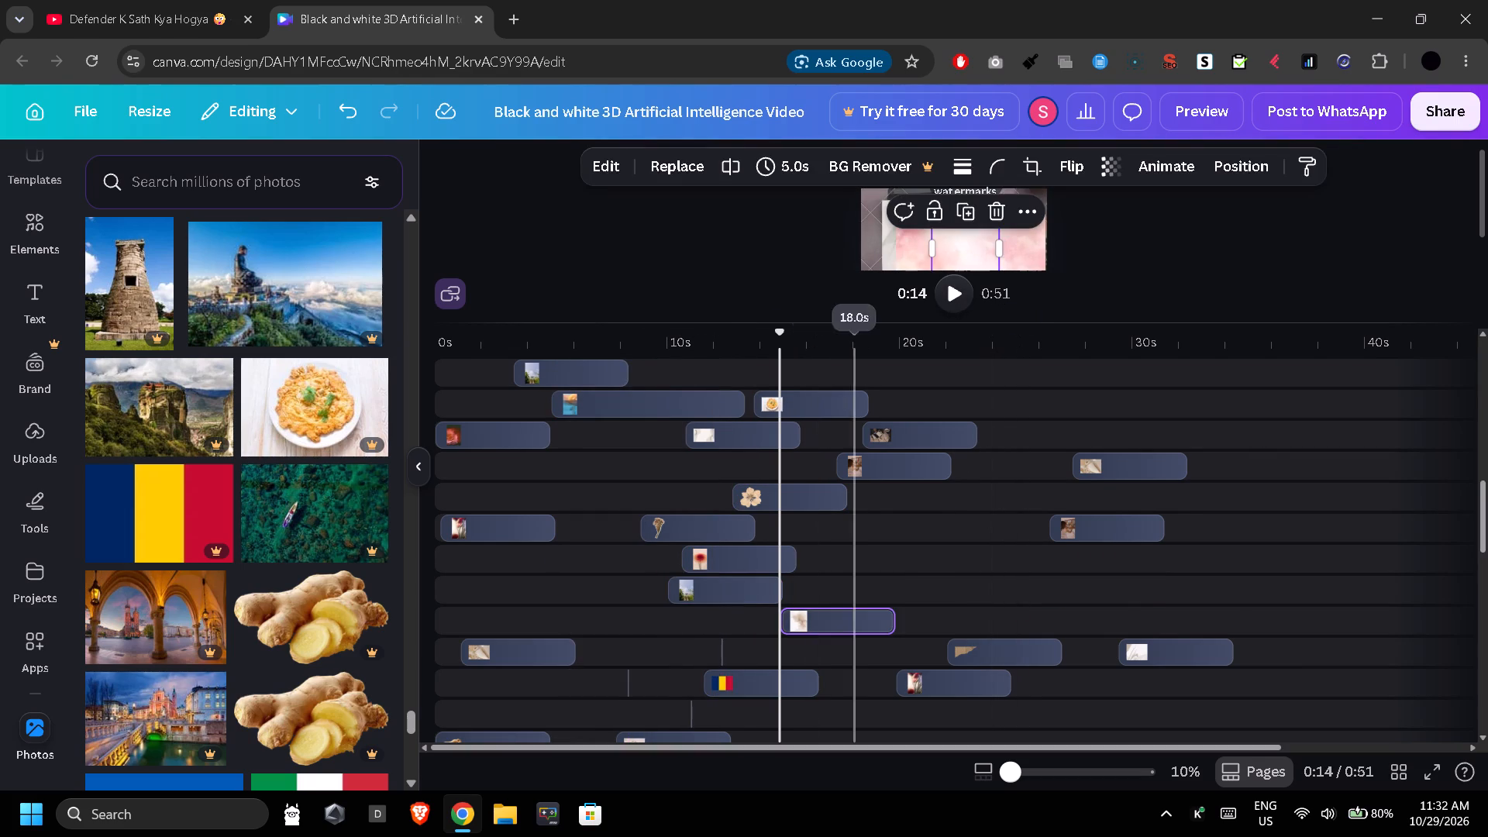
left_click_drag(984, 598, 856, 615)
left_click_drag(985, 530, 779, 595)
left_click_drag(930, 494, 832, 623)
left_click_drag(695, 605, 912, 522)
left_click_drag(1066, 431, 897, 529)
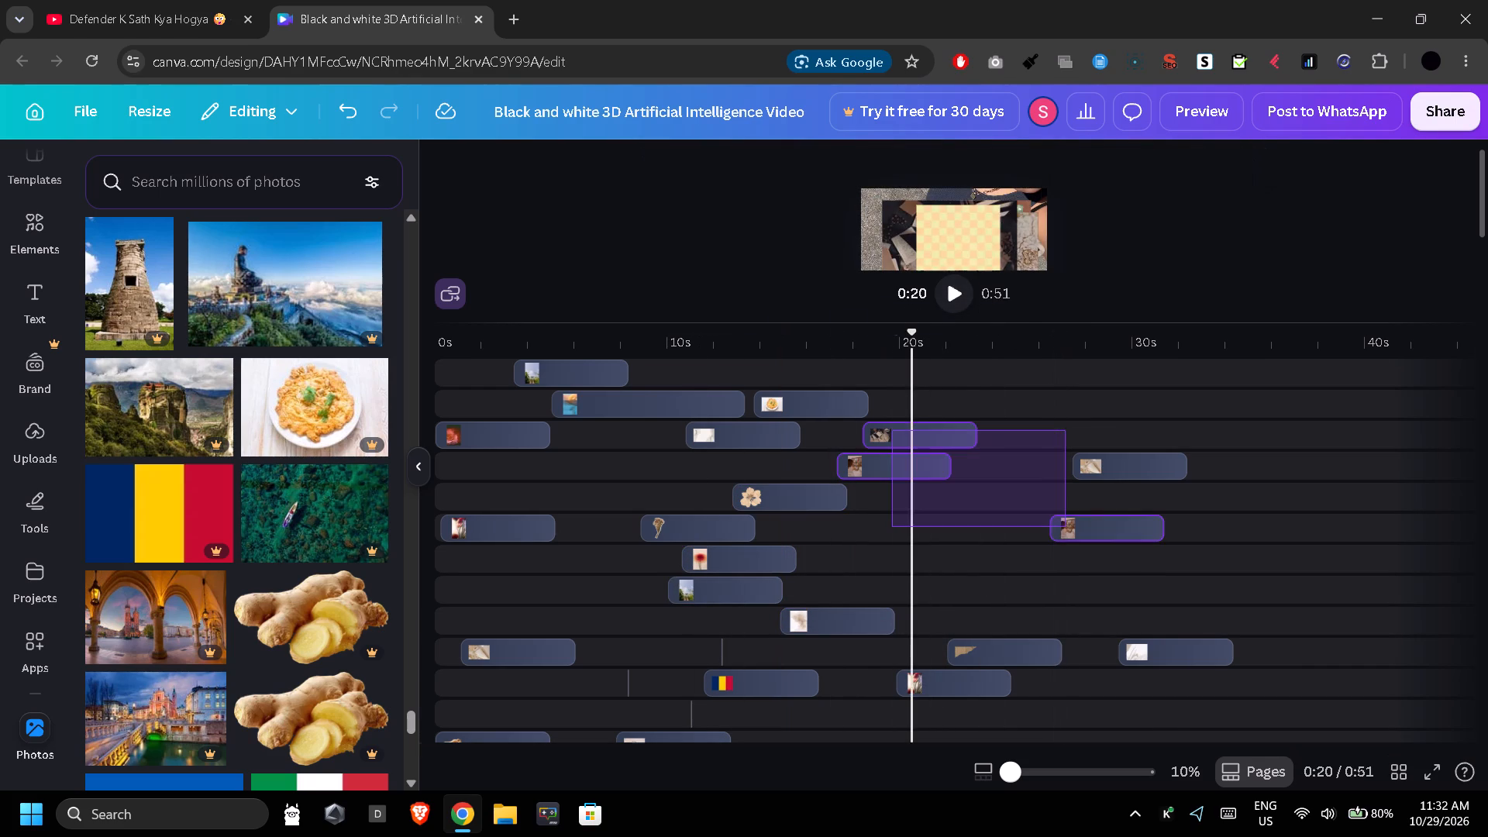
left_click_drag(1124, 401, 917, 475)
Move the 8.3-second ocean clip from about 5 s down to the cream flower clip's track at about 4 s.
left_click_drag(667, 400, 646, 497)
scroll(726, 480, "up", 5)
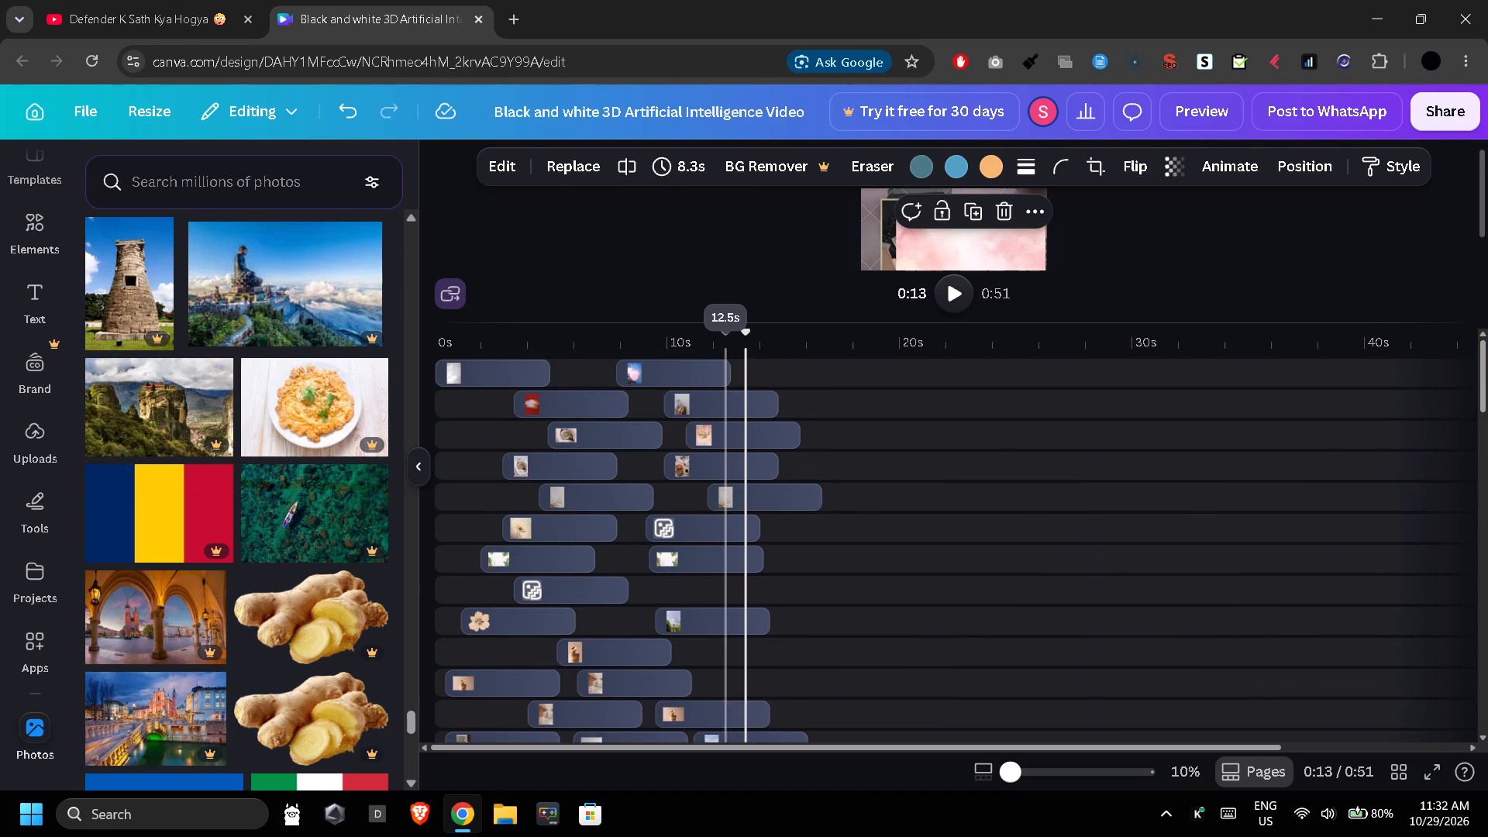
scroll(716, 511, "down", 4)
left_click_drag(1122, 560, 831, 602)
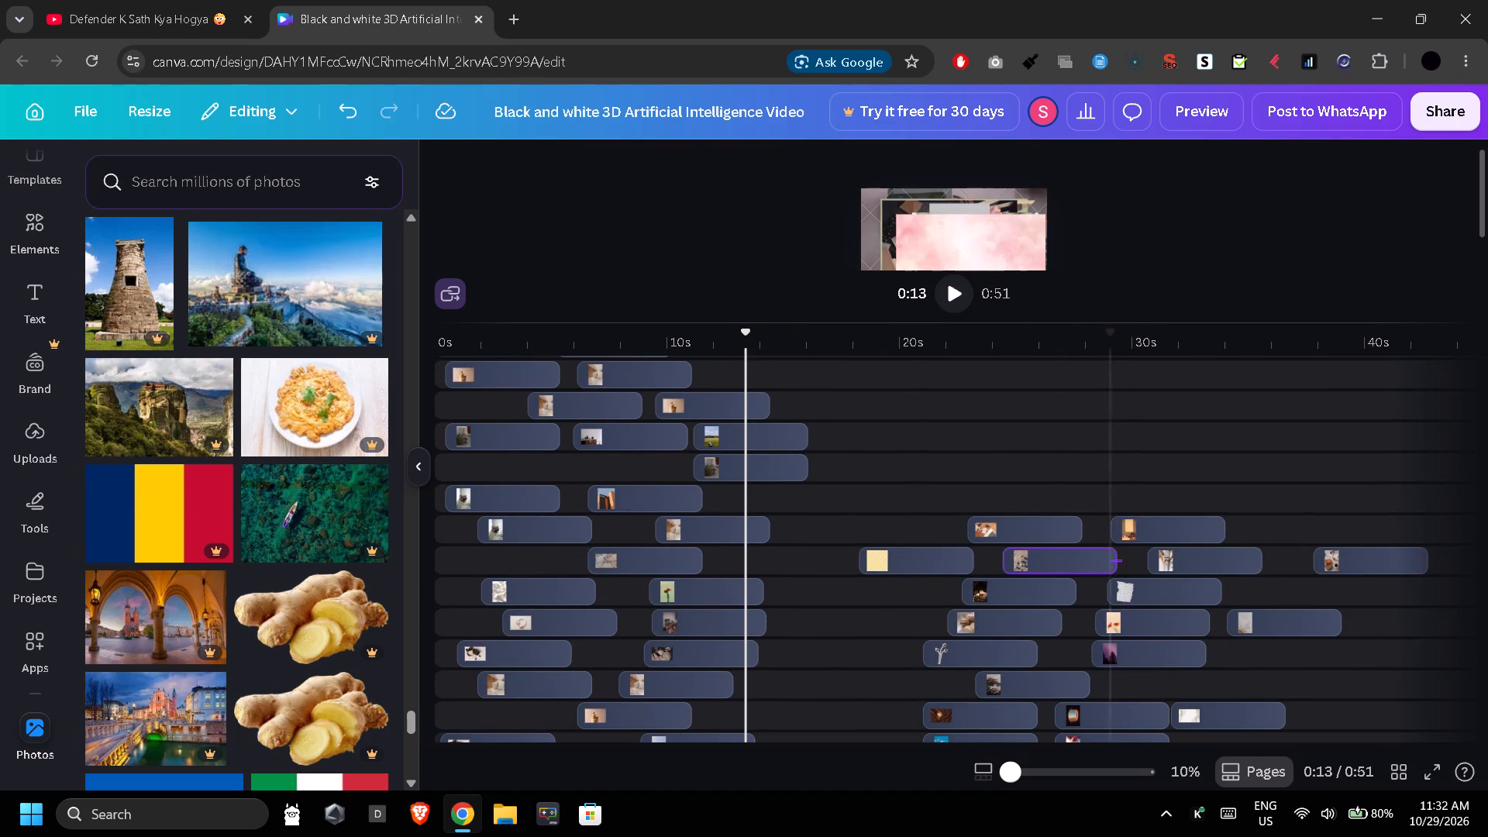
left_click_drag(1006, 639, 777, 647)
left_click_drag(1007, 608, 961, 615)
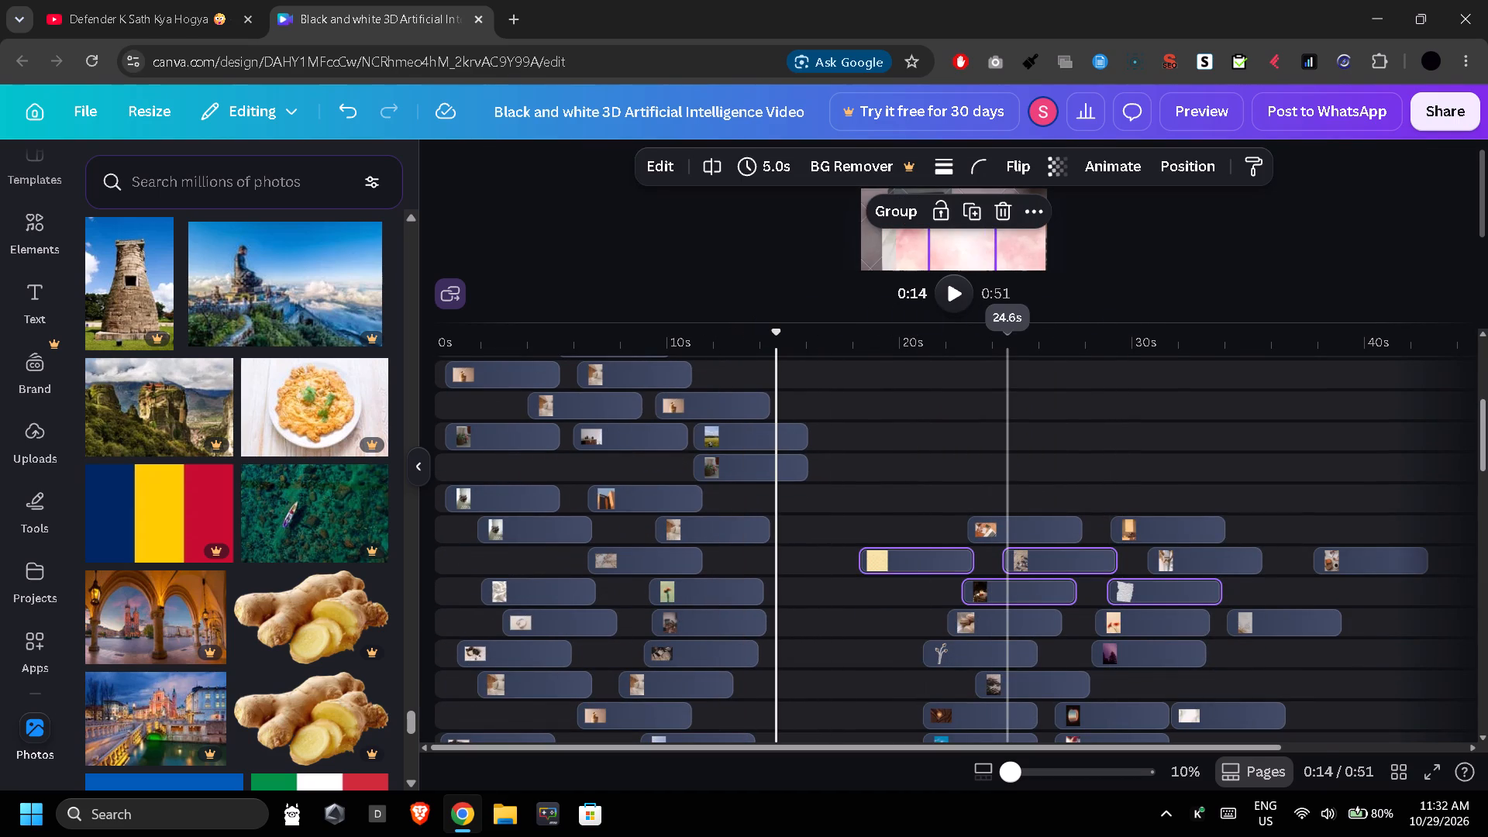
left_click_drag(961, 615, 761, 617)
Move the clip at about 22 s to a new track at about 12 s, just below the green plant clip's track.
left_click_drag(978, 629, 798, 651)
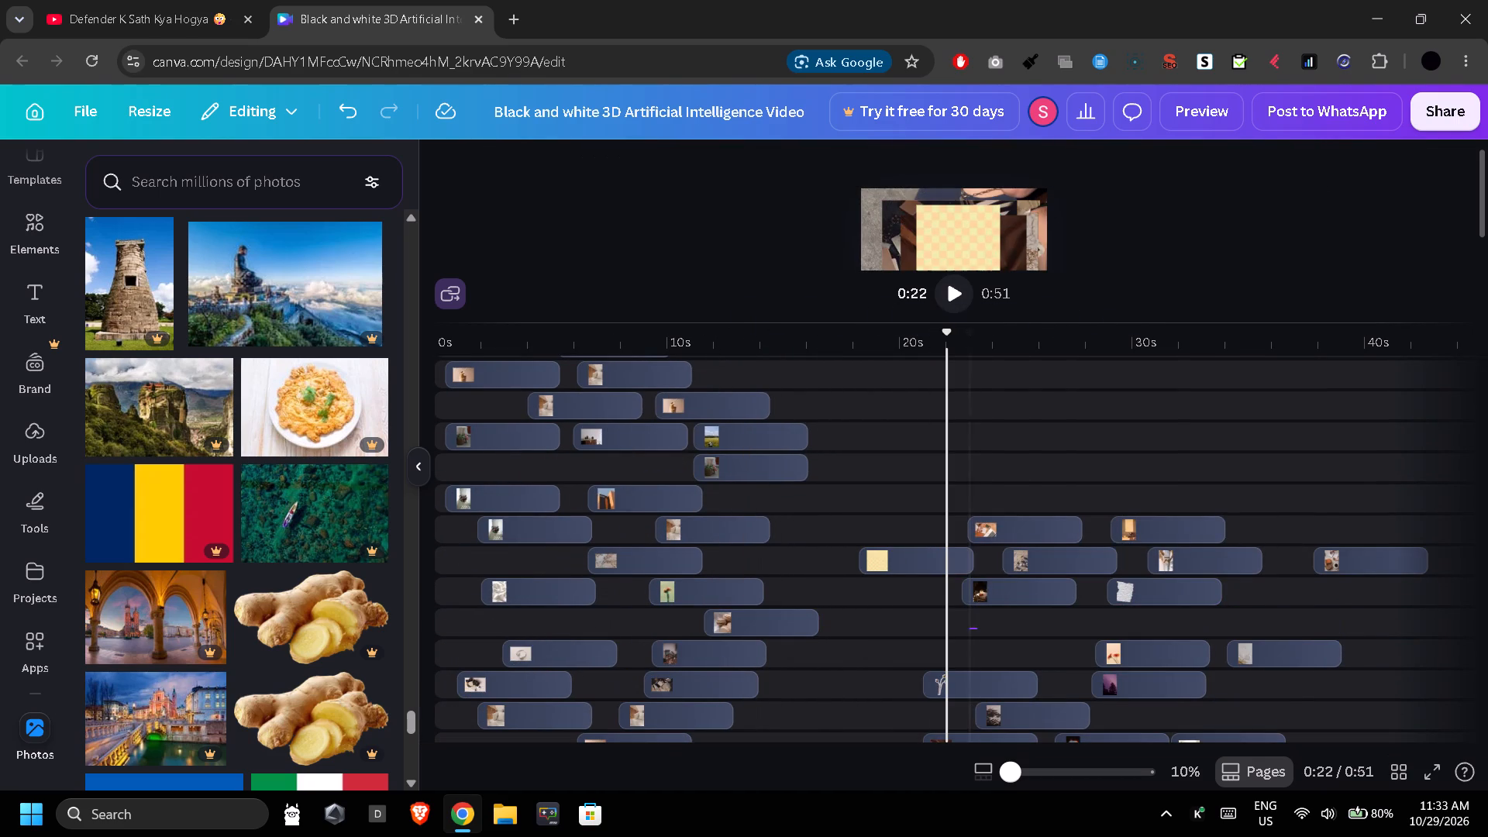
left_click_drag(1056, 657, 793, 694)
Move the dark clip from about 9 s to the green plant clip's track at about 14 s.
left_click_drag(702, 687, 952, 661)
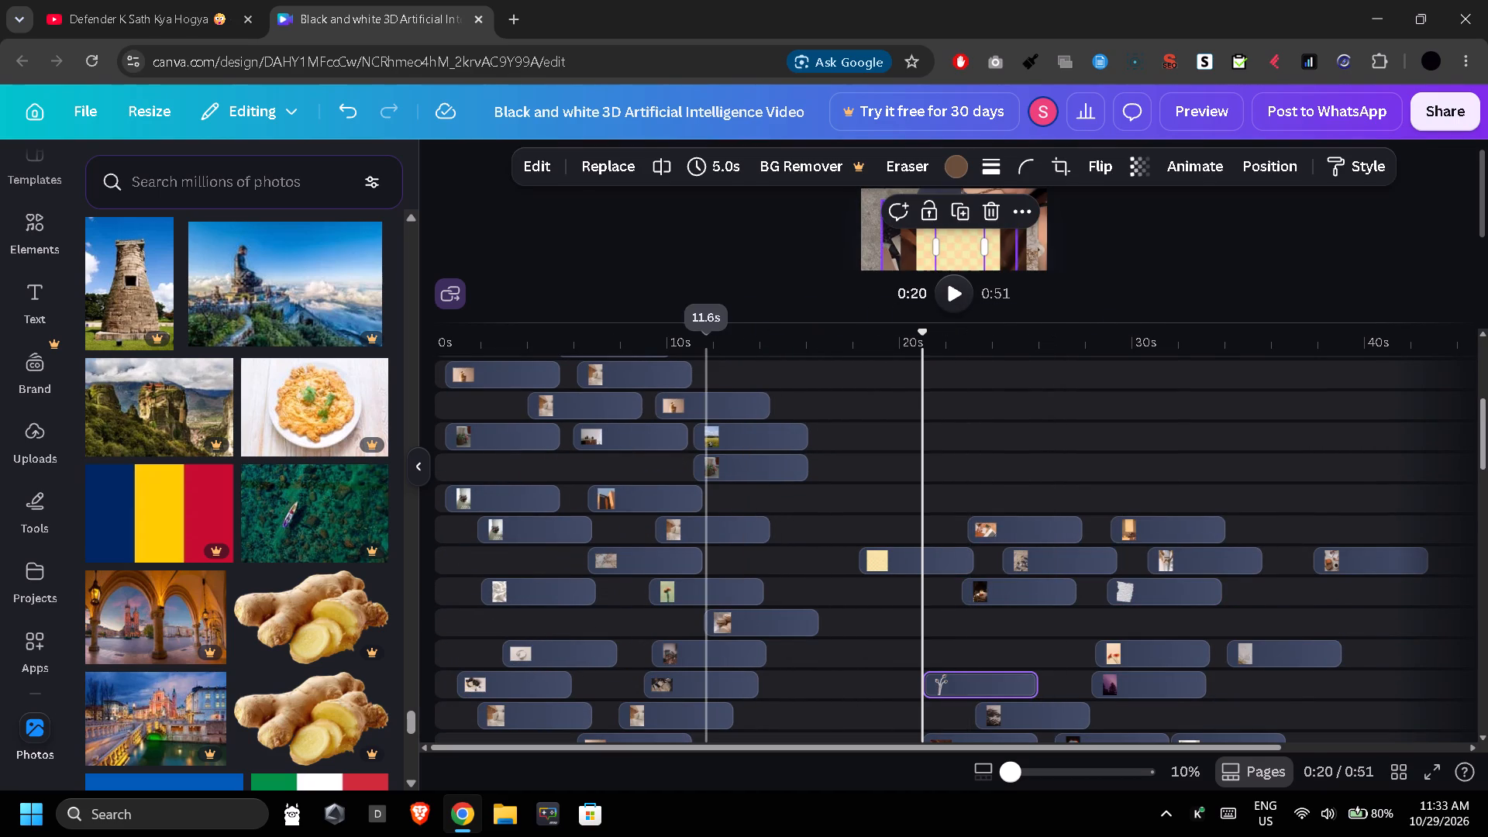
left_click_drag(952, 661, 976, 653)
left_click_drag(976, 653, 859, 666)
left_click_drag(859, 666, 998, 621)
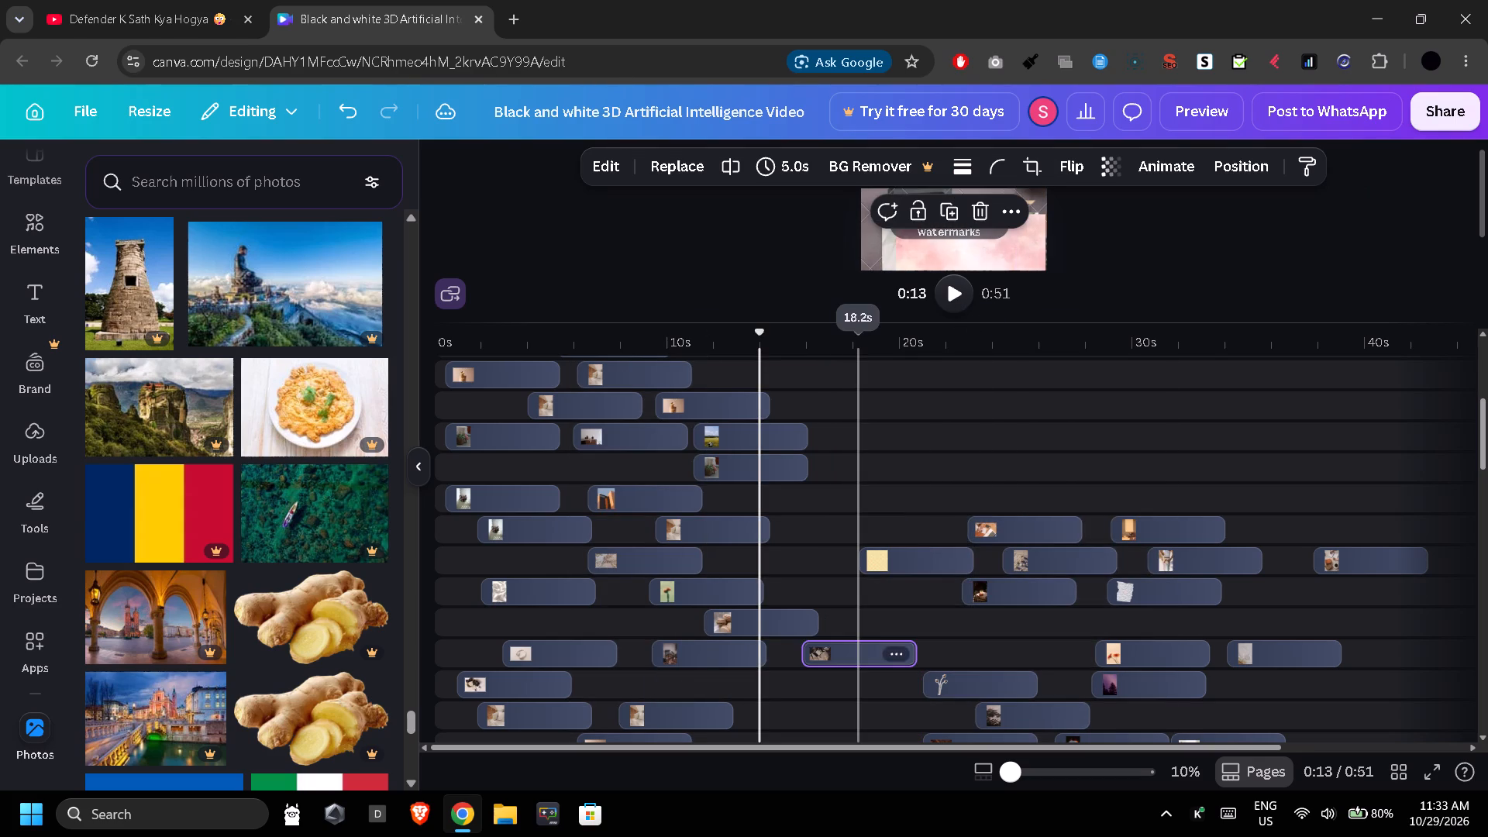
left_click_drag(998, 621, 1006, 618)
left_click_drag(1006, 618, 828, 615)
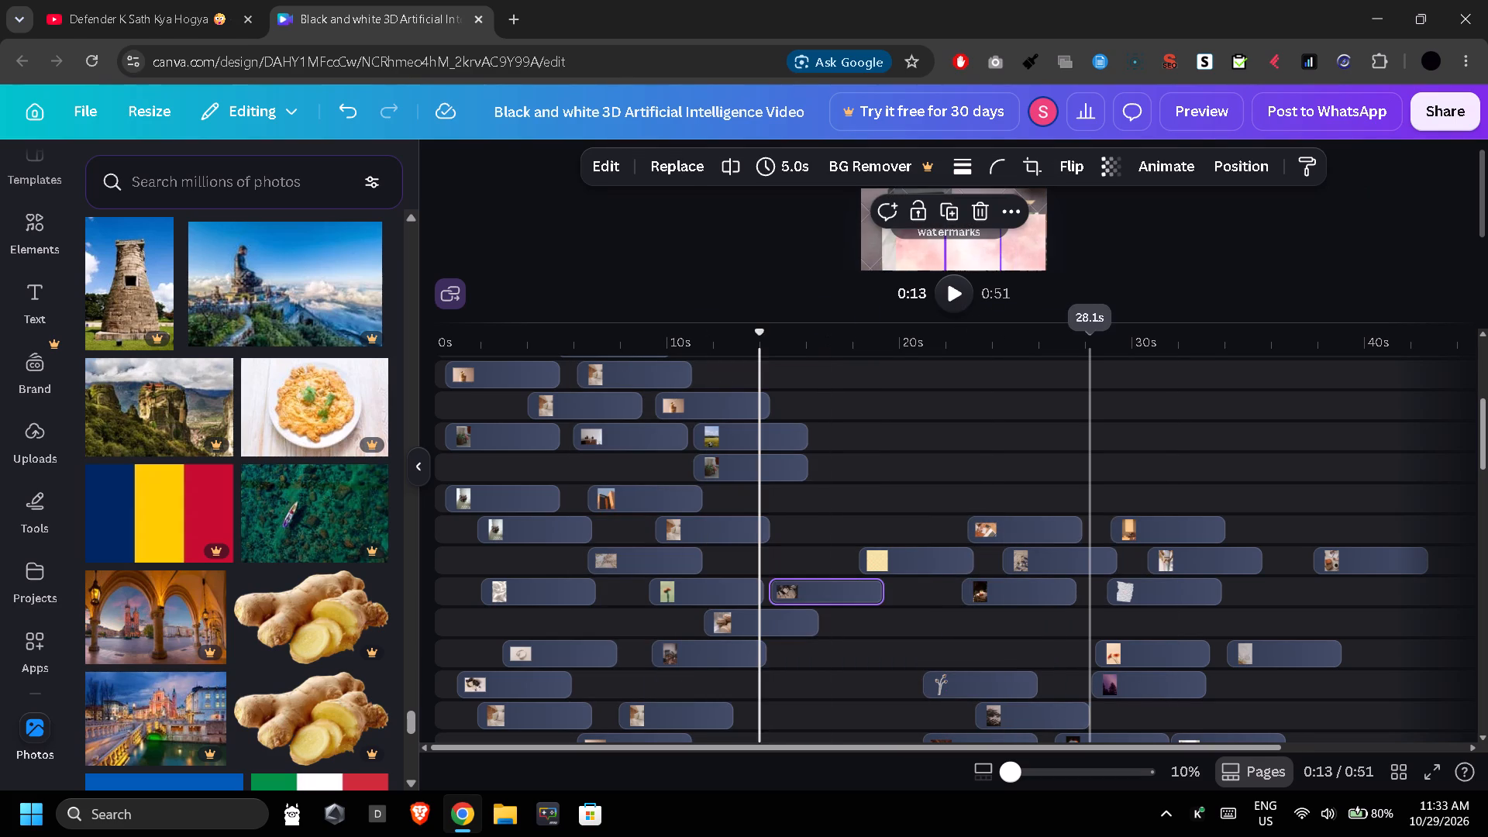
Move the clip at about 24 s to about 12 s on its own track, ahead of the yellow clip.
left_click_drag(1090, 572, 797, 568)
Trim the end of the clip at about 23 s, on the track above the yellow clip, back to a sliver.
left_click_drag(1078, 529, 851, 513)
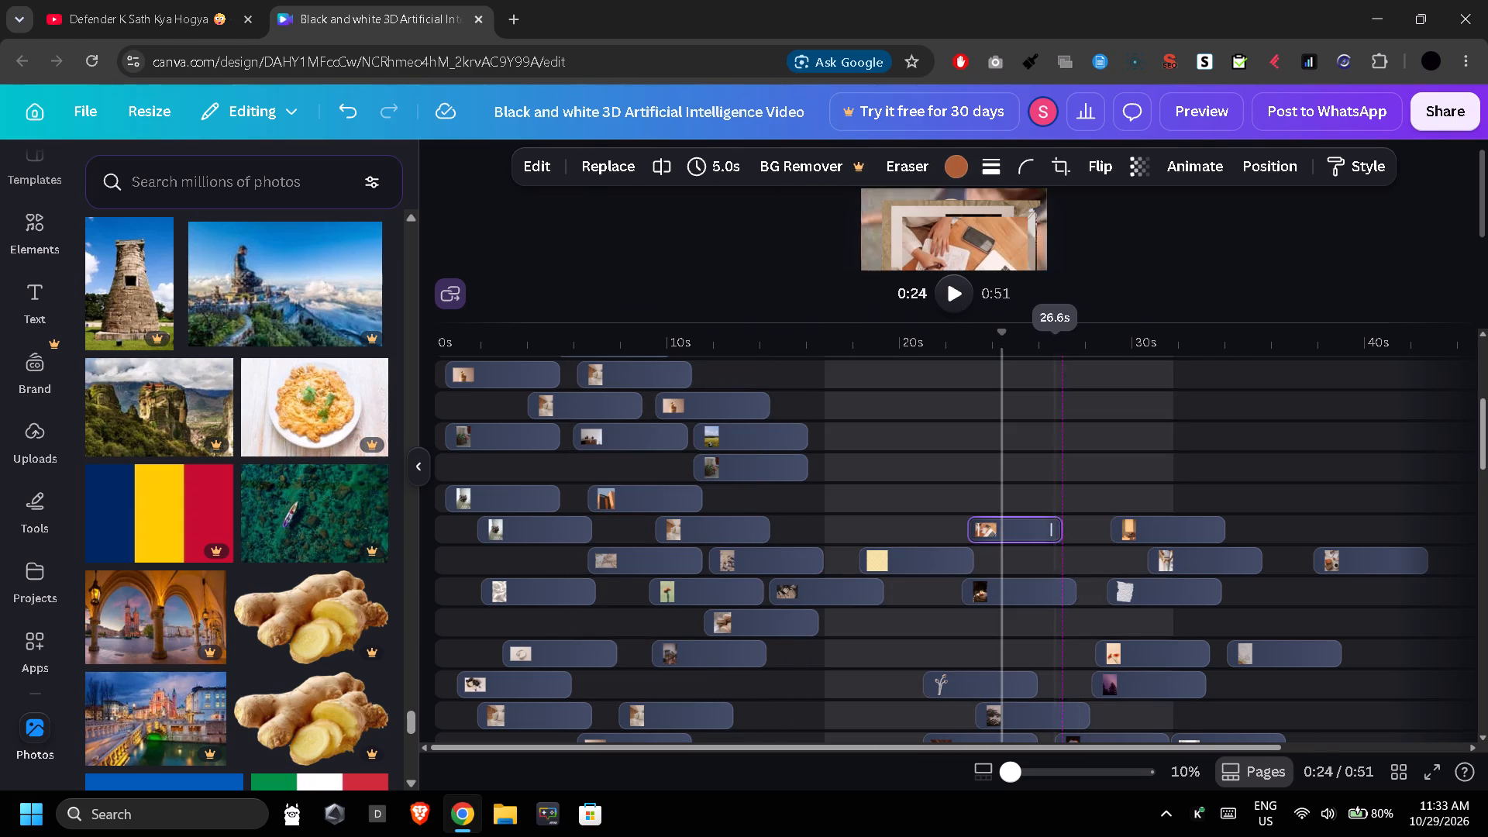
left_click_drag(1045, 538, 935, 529)
Extend the start of the clip at about 31 s back to about 21 s, making it 15.0 s long.
left_click_drag(1153, 560, 923, 539)
left_click_drag(923, 539, 1103, 580)
left_click_drag(1103, 580, 952, 577)
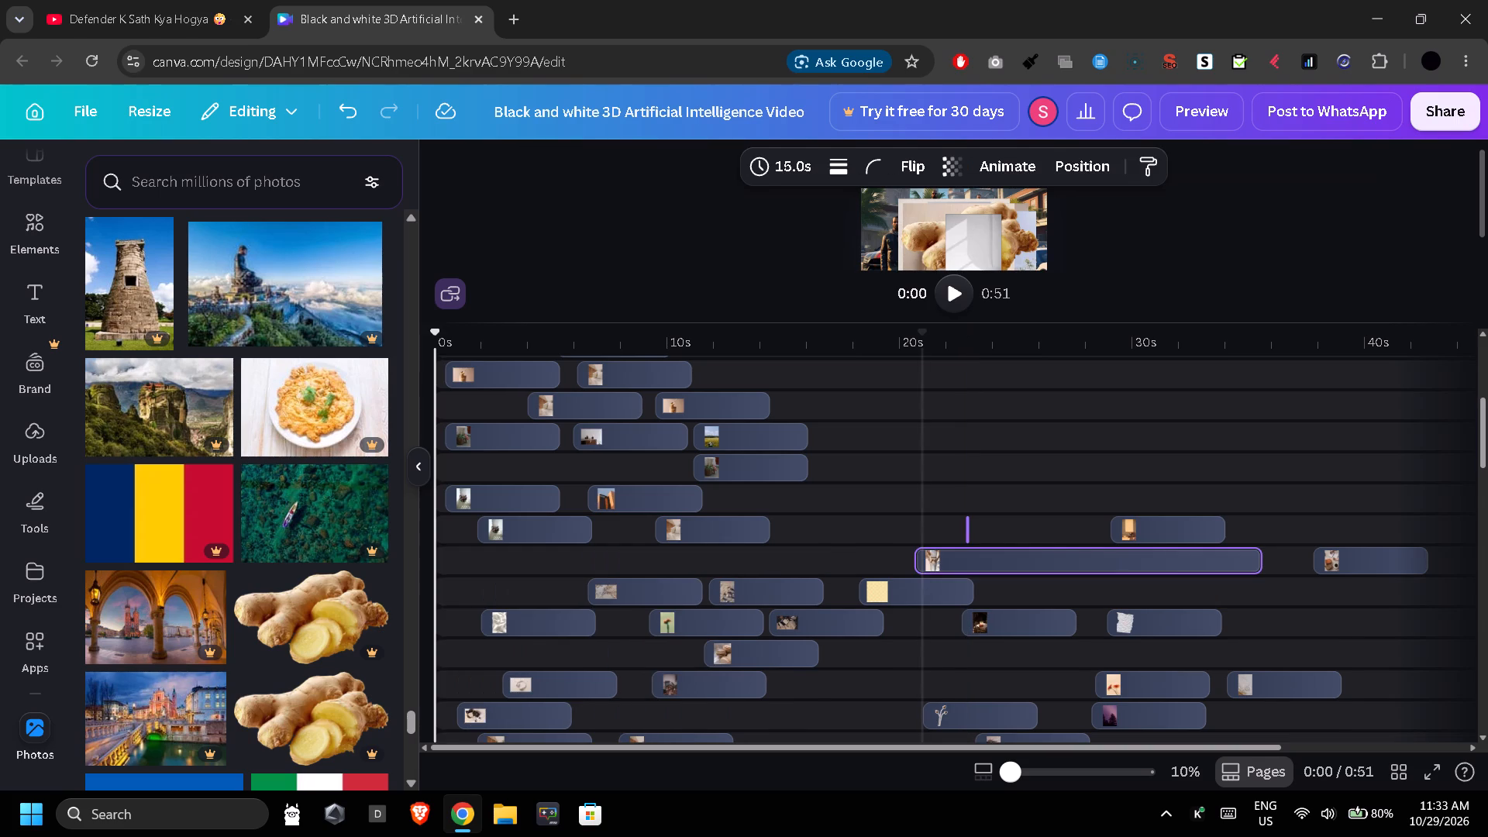
left_click_drag(952, 577, 945, 577)
Move the yellow clip along its track to start at about 23 s.
left_click_drag(945, 577, 1059, 594)
Trim the end of the clip at about 12 s on the yellow clip's track back to a sliver.
left_click_drag(1059, 594, 804, 584)
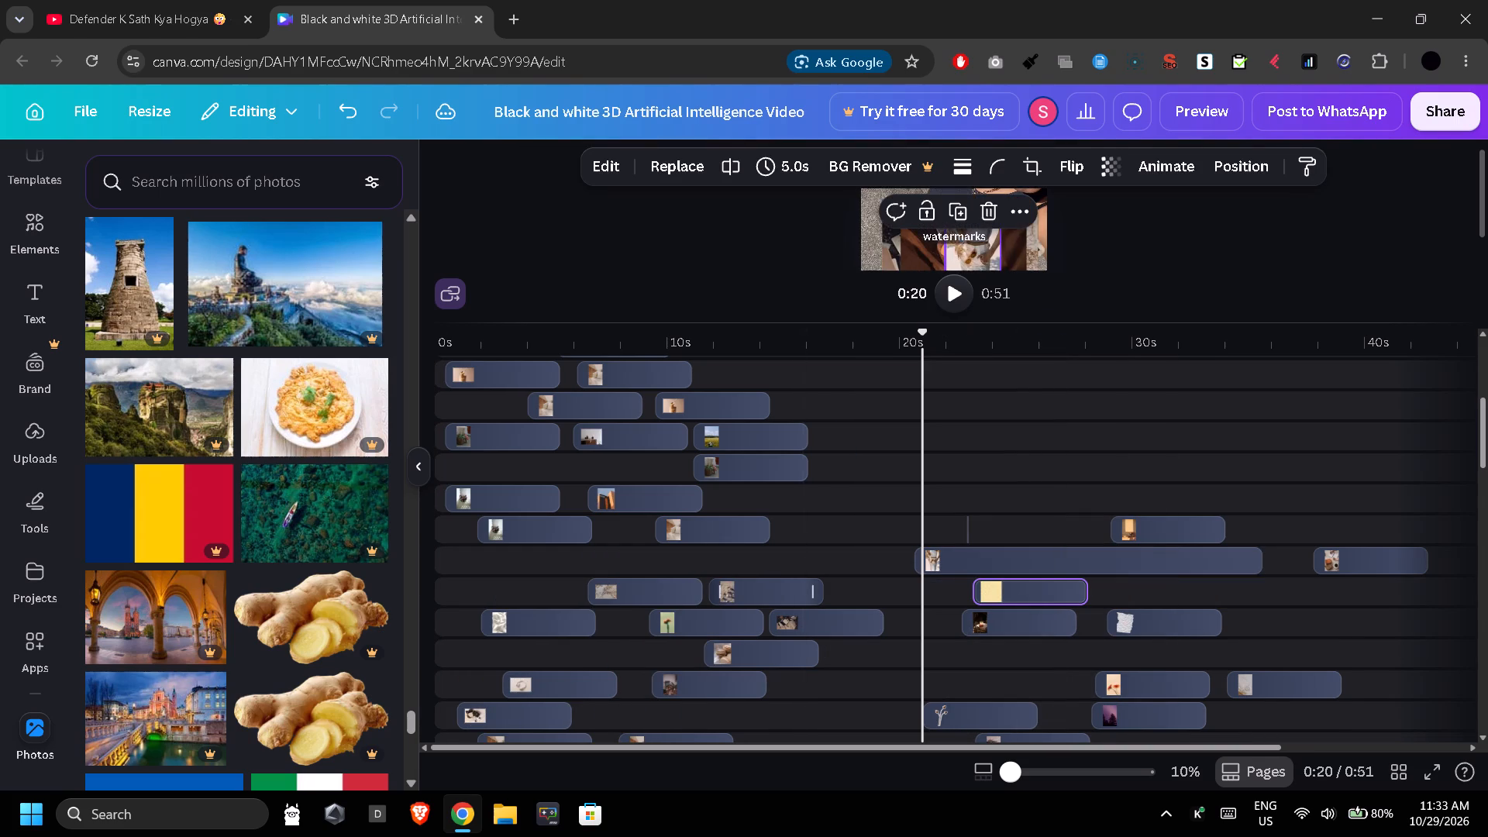
left_click_drag(804, 584, 666, 560)
left_click_drag(666, 560, 914, 564)
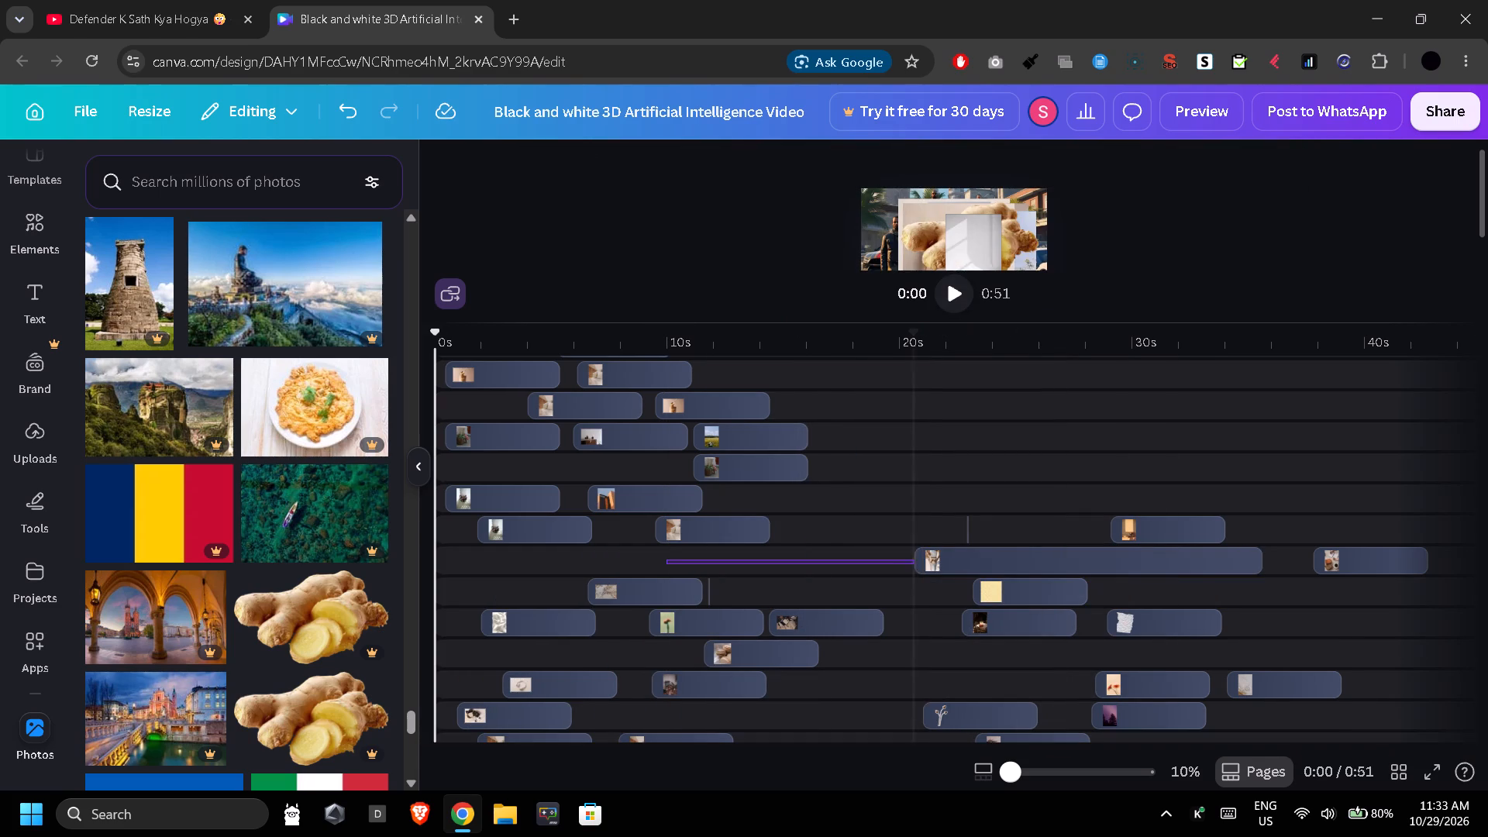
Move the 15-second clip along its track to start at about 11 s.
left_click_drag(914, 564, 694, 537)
Move the clip at about 9 s above the 15-second clip to a new track just below it, at about 16 s.
left_click_drag(694, 537, 860, 588)
left_click_drag(860, 588, 702, 584)
left_click_drag(702, 584, 845, 574)
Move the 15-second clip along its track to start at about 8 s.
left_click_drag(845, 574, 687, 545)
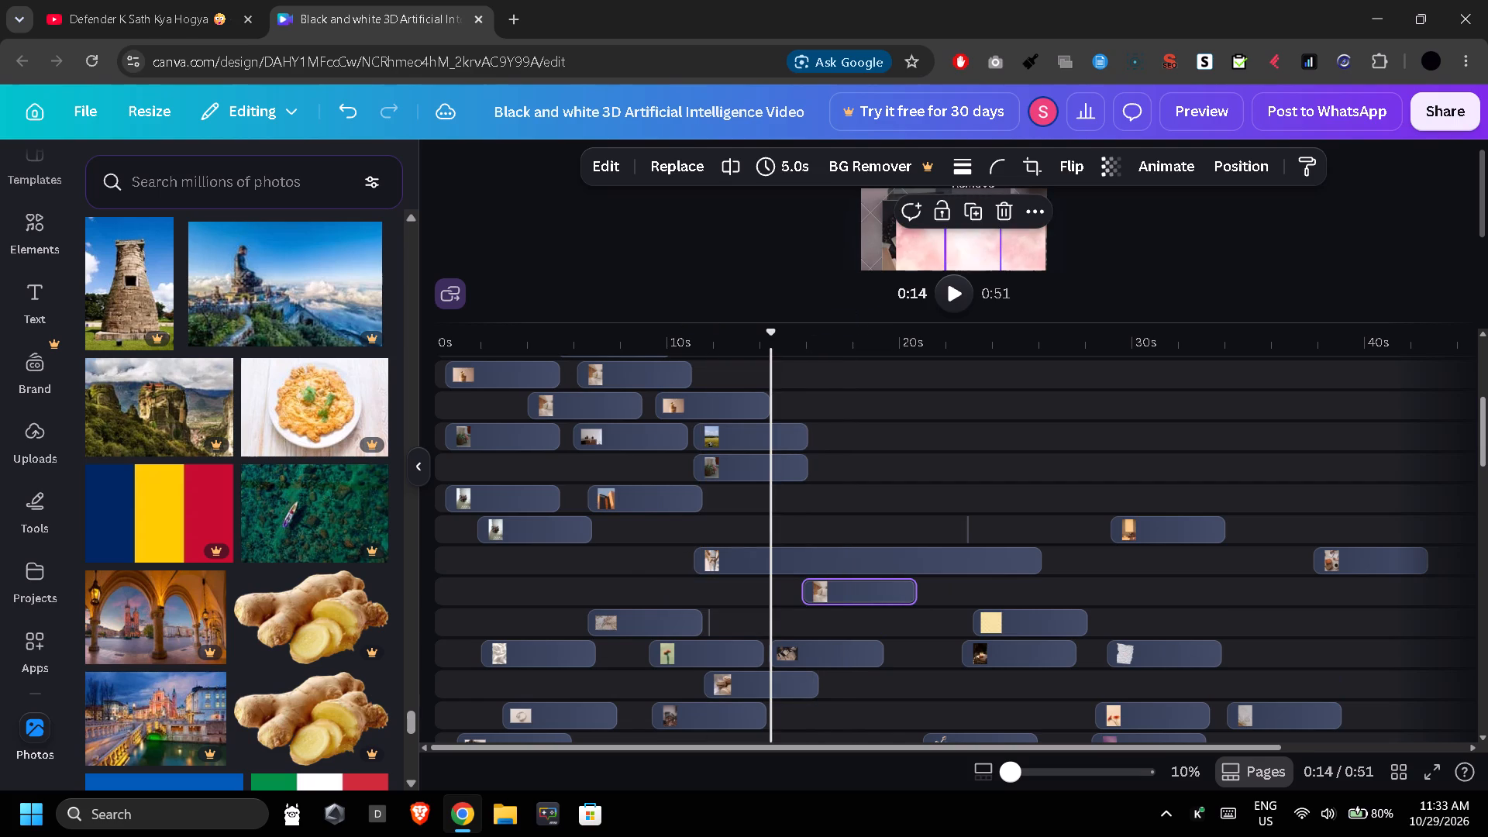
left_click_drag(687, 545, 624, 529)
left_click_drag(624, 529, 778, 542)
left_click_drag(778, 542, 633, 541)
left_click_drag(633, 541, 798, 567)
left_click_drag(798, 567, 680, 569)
Move the dark clip at about 14 s two tracks down, to start at about 15 s.
left_click_drag(680, 569, 718, 588)
left_click(854, 670)
left_click_drag(854, 670, 817, 650)
left_click_drag(817, 650, 920, 715)
left_click_drag(920, 715, 842, 692)
left_click_drag(842, 692, 950, 725)
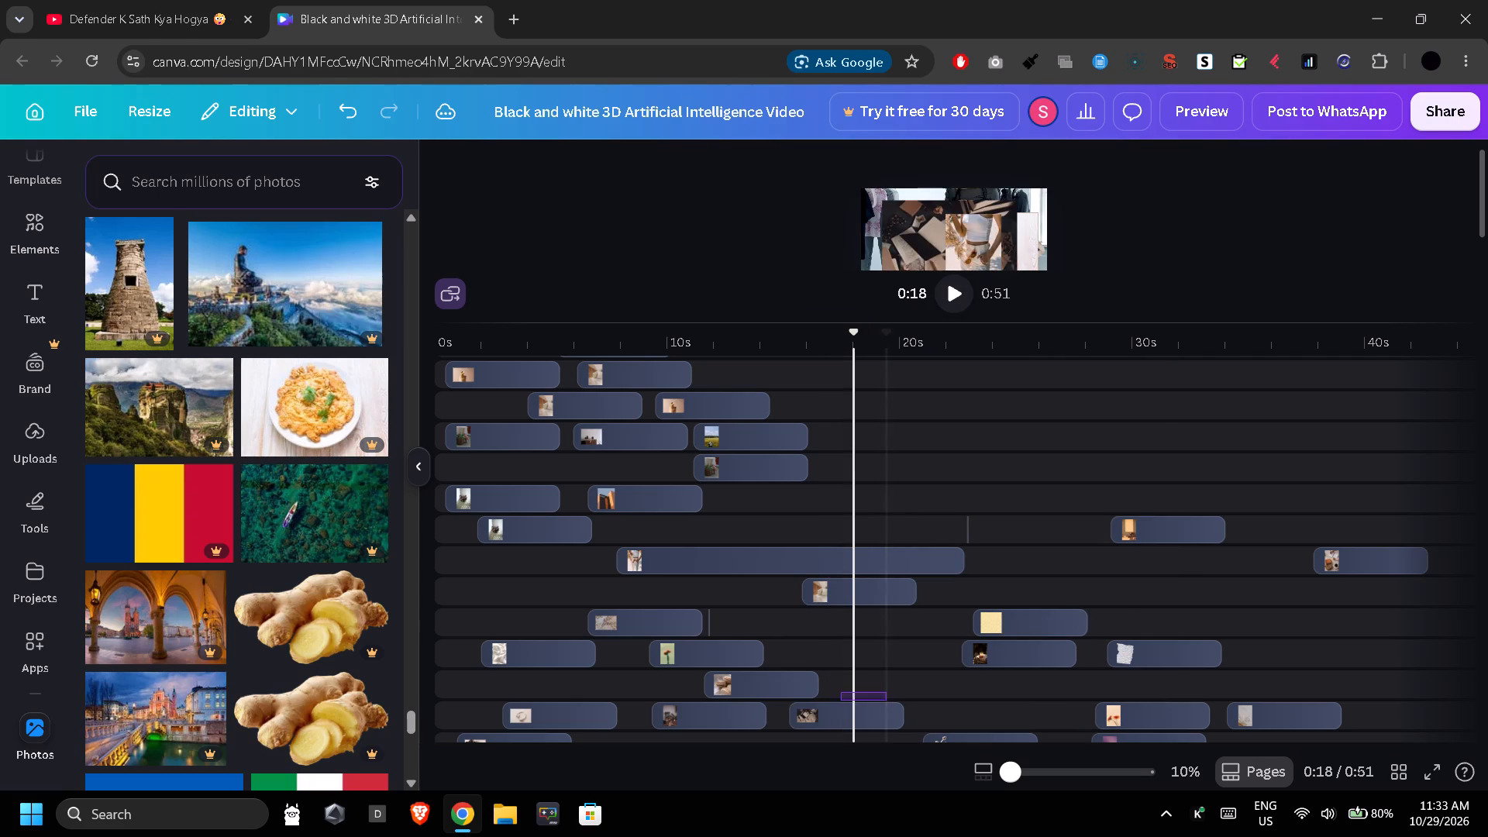
left_click(950, 725)
left_click_drag(950, 725, 835, 681)
left_click(835, 681)
left_click_drag(835, 681, 930, 728)
left_click(930, 728)
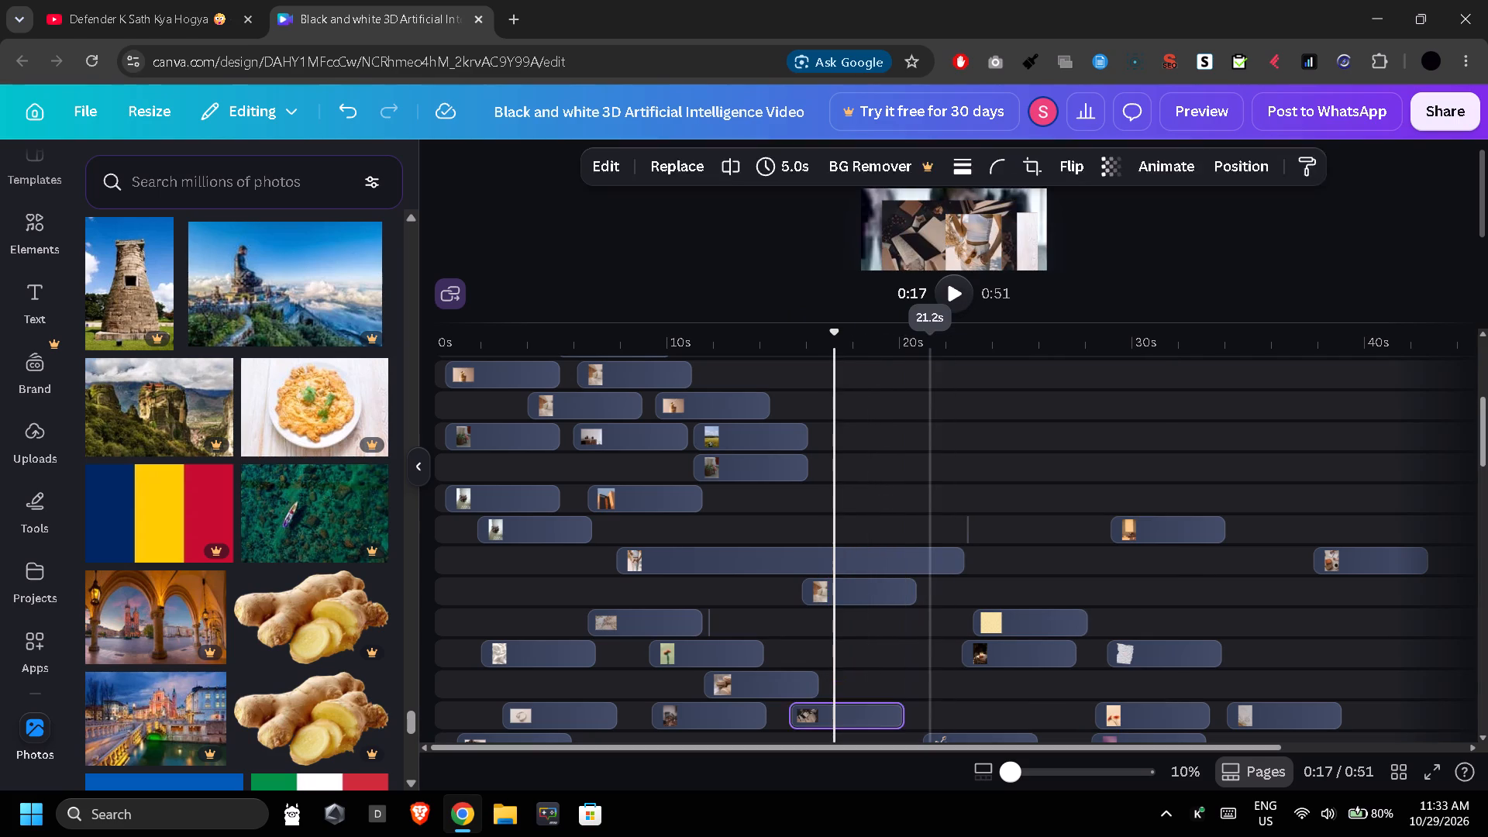
Extend the end of the clip at about 12 s, just above the dark clip's track, to about 19 s.
left_click_drag(930, 728, 800, 696)
left_click(800, 696)
left_click_drag(800, 696, 865, 743)
left_click(865, 743)
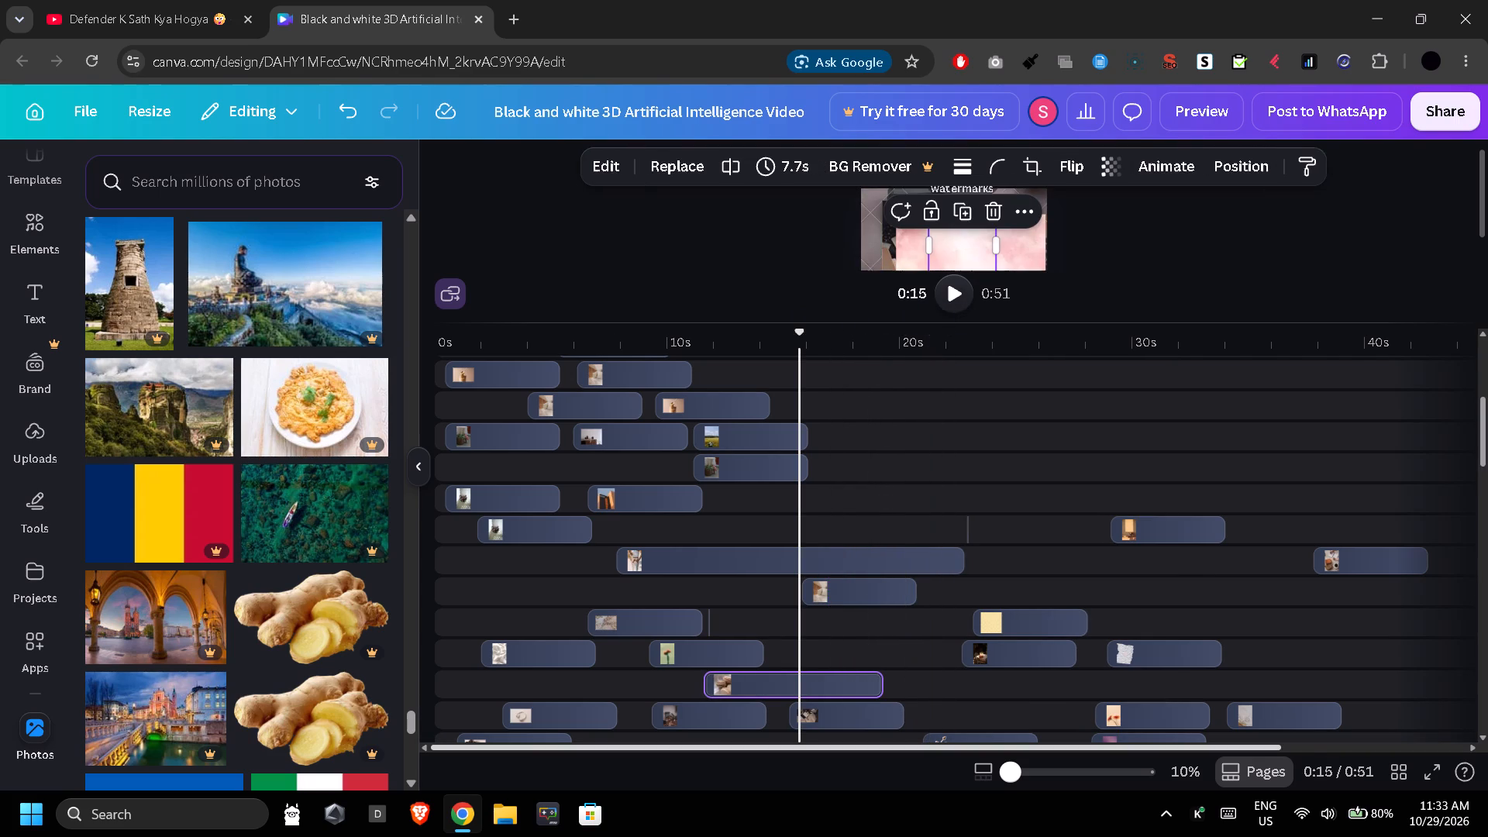
Move the green plant clip to a new track just above the 15-second clip, at about 7 s.
left_click_drag(865, 743, 726, 653)
left_click_drag(726, 653, 663, 545)
Move the 15-second clip along its own track to start at about 2 s.
left_click_drag(663, 545, 731, 594)
left_click_drag(731, 594, 662, 611)
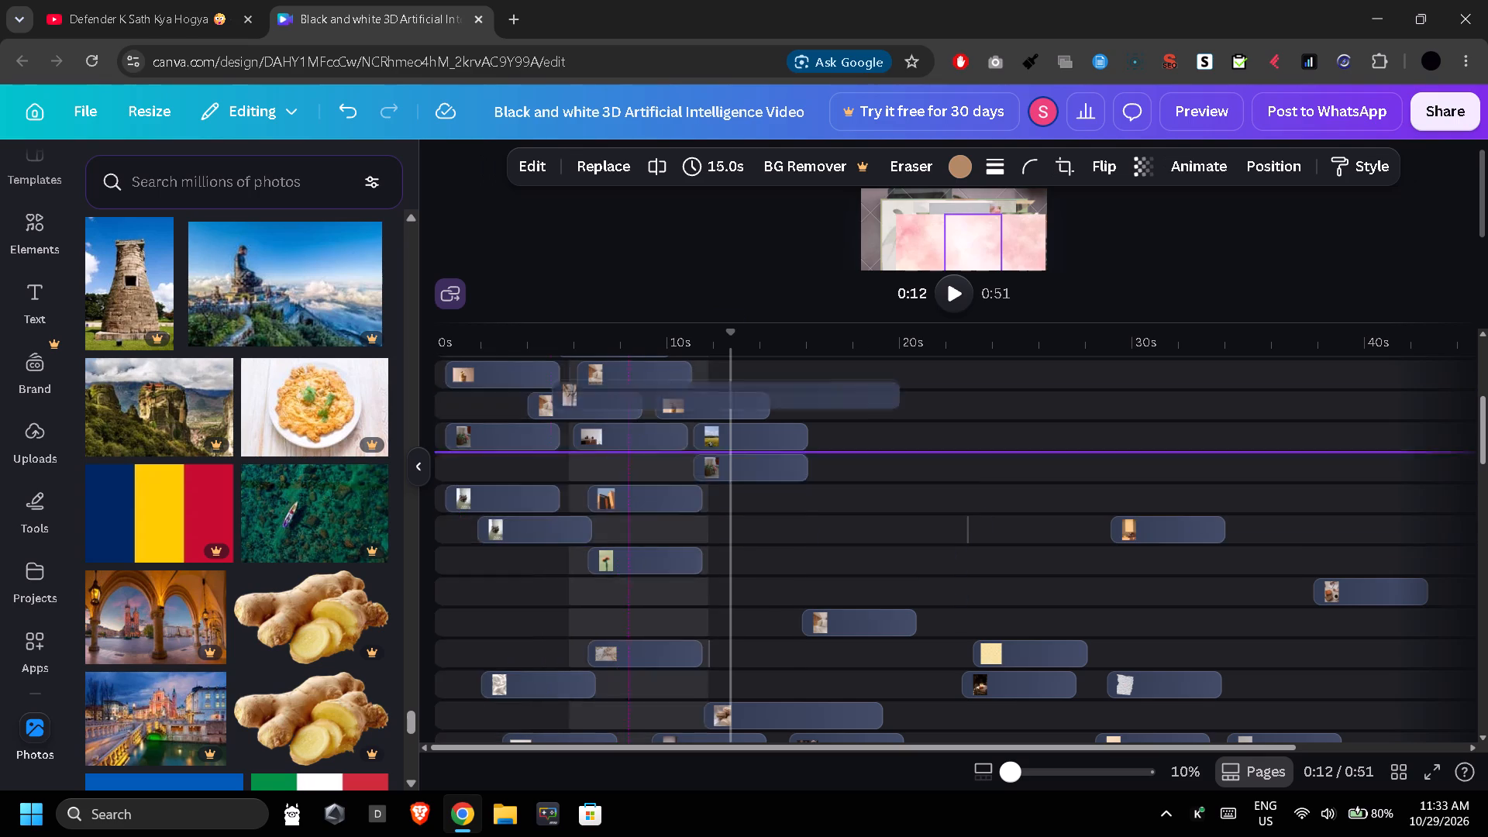
left_click_drag(662, 611, 615, 355)
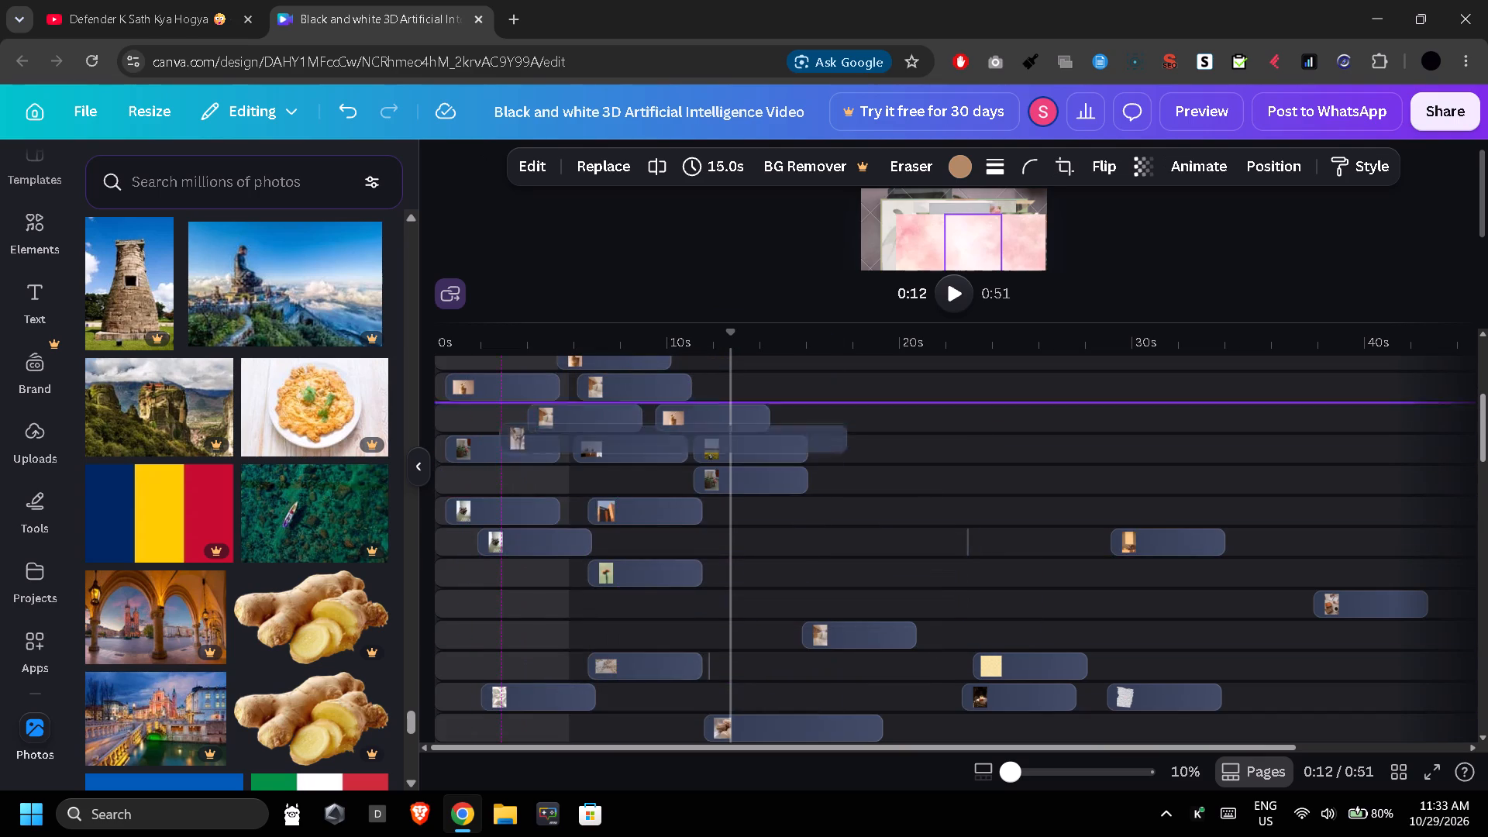
left_click_drag(615, 355, 617, 821)
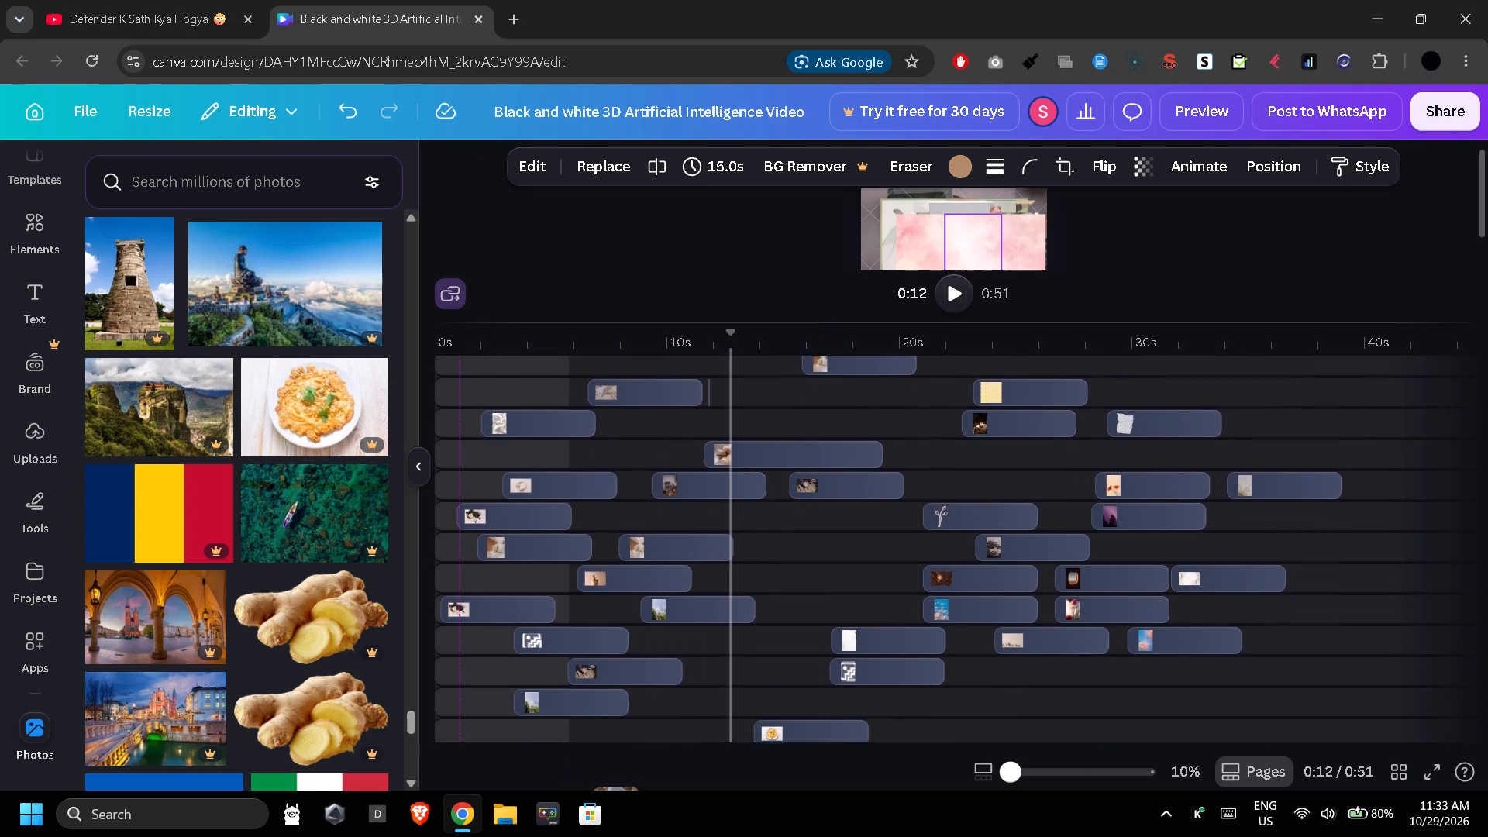
left_click_drag(617, 821, 521, 311)
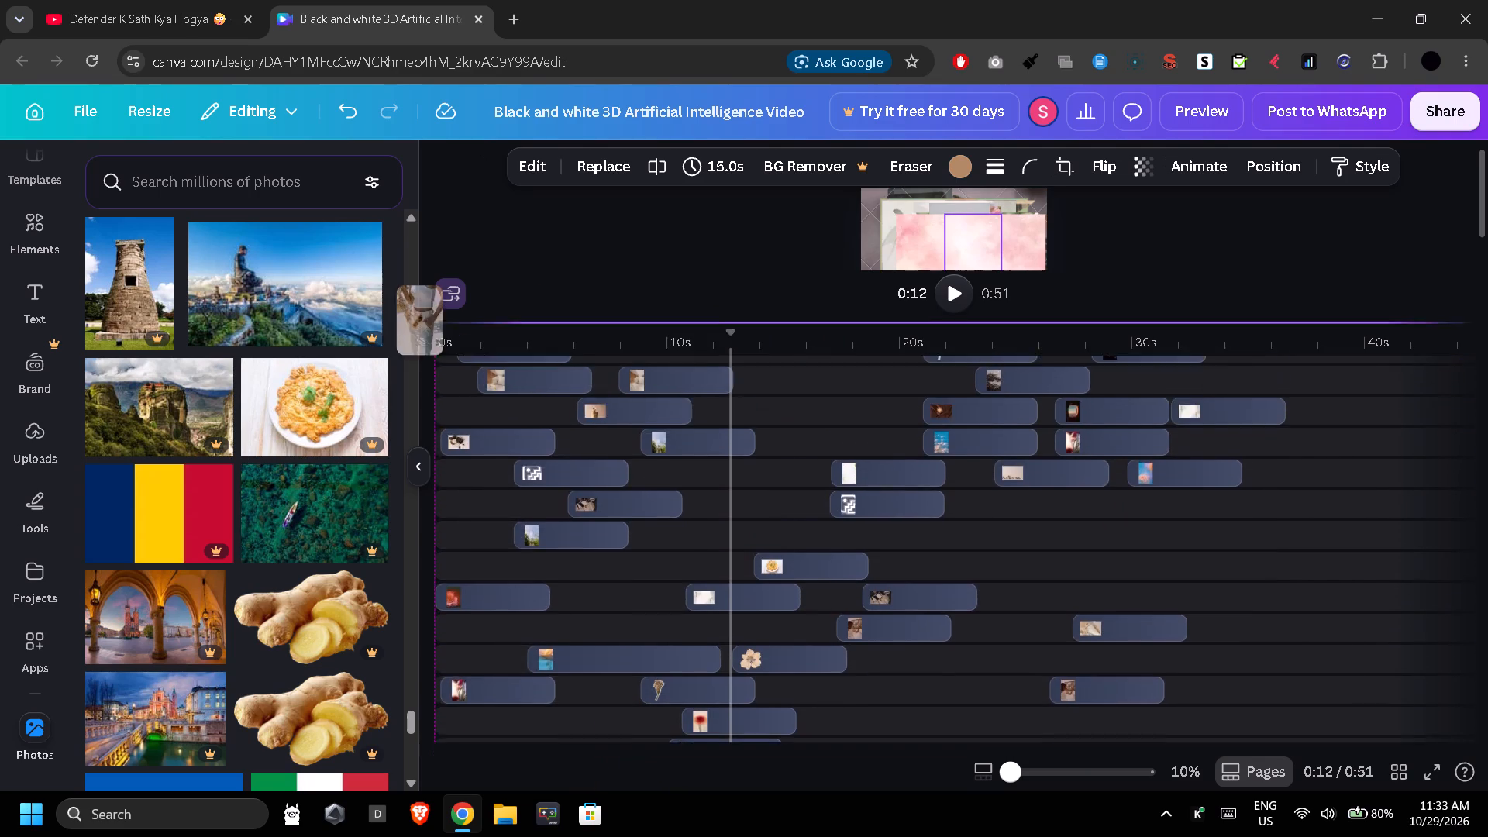
left_click_drag(521, 311, 622, 608)
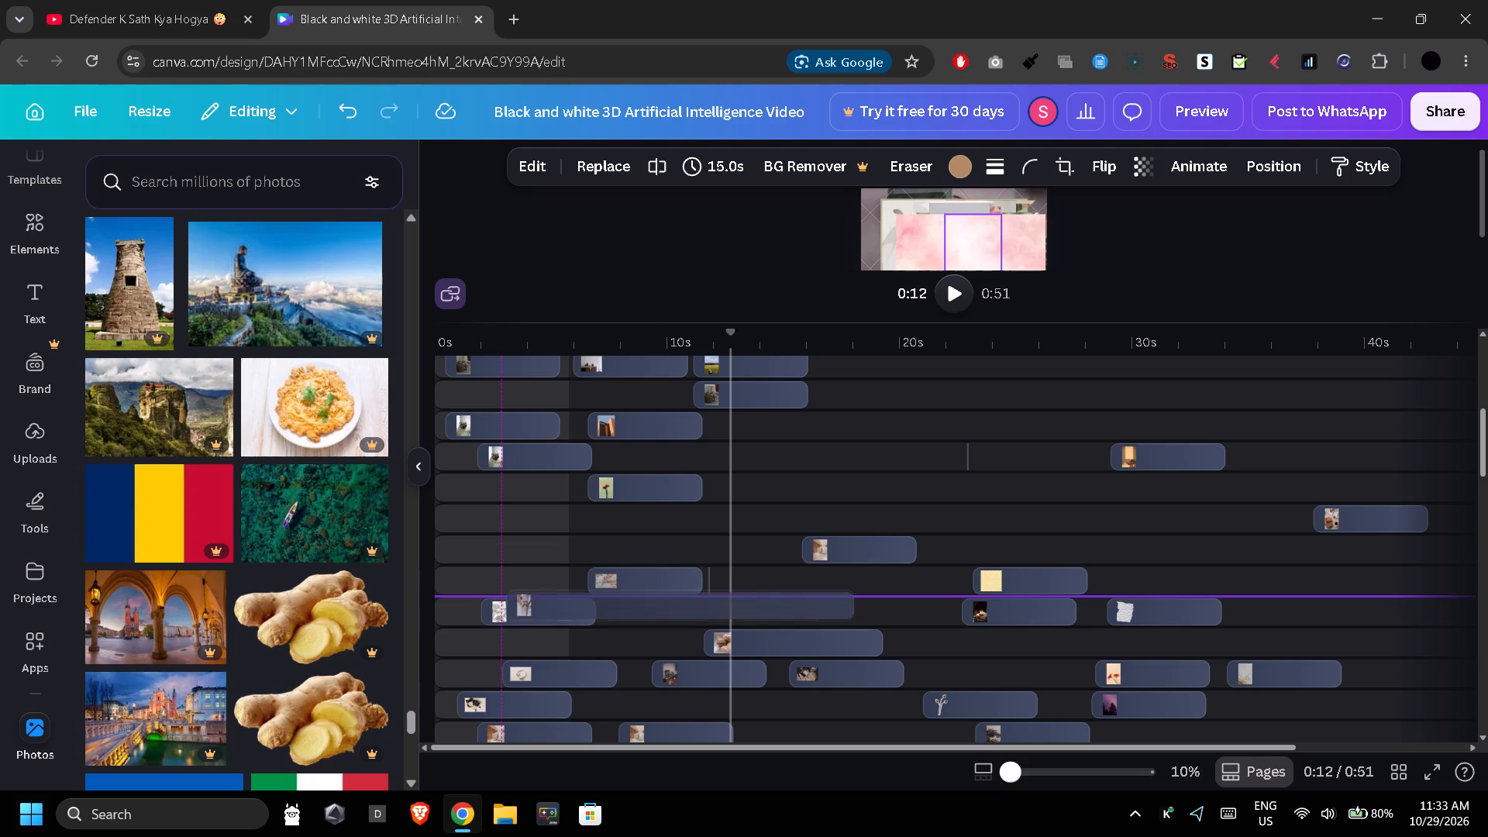
left_click_drag(622, 608, 581, 384)
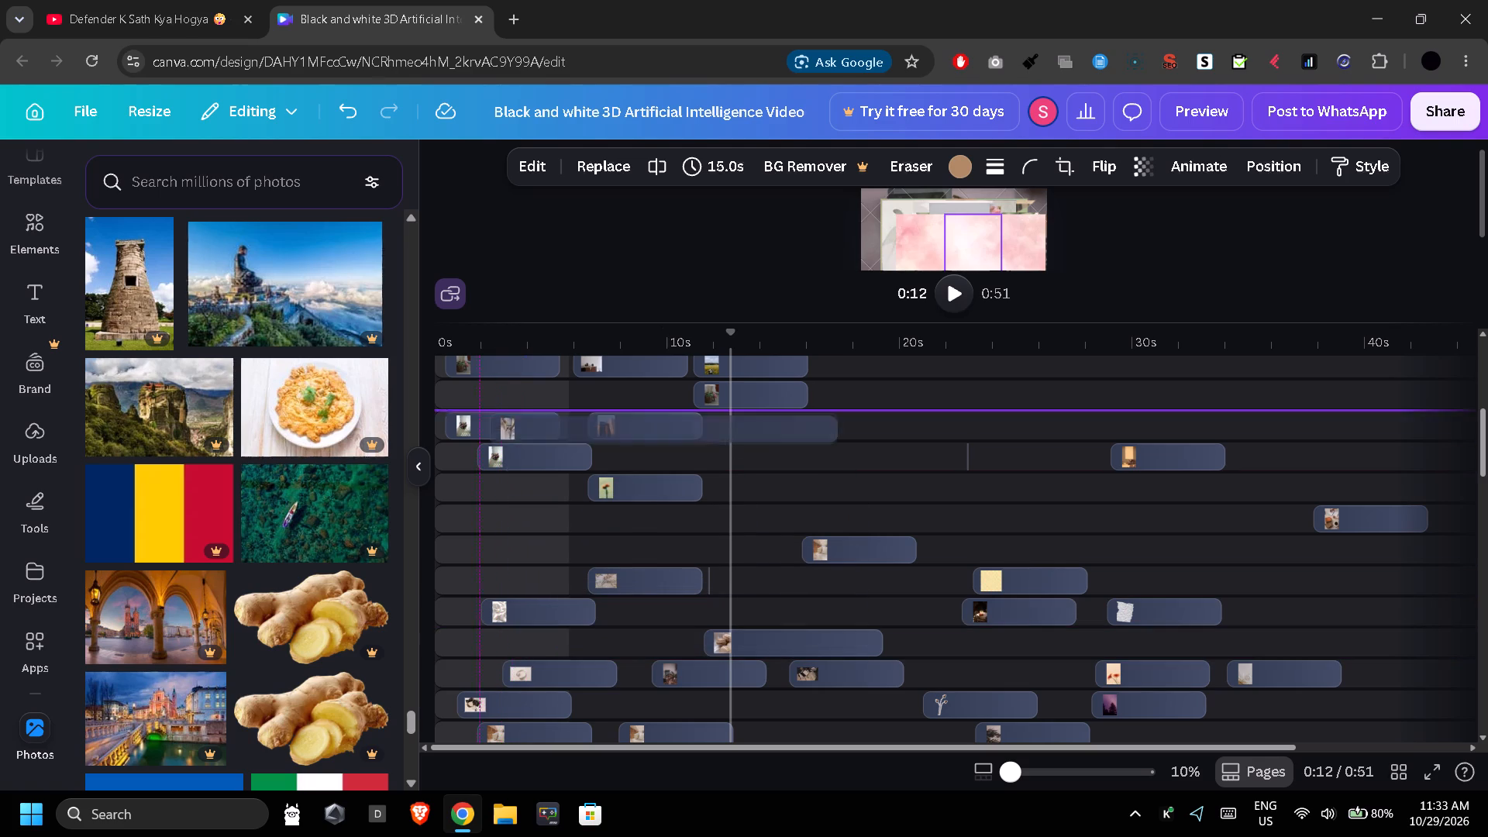
left_click_drag(581, 384, 600, 515)
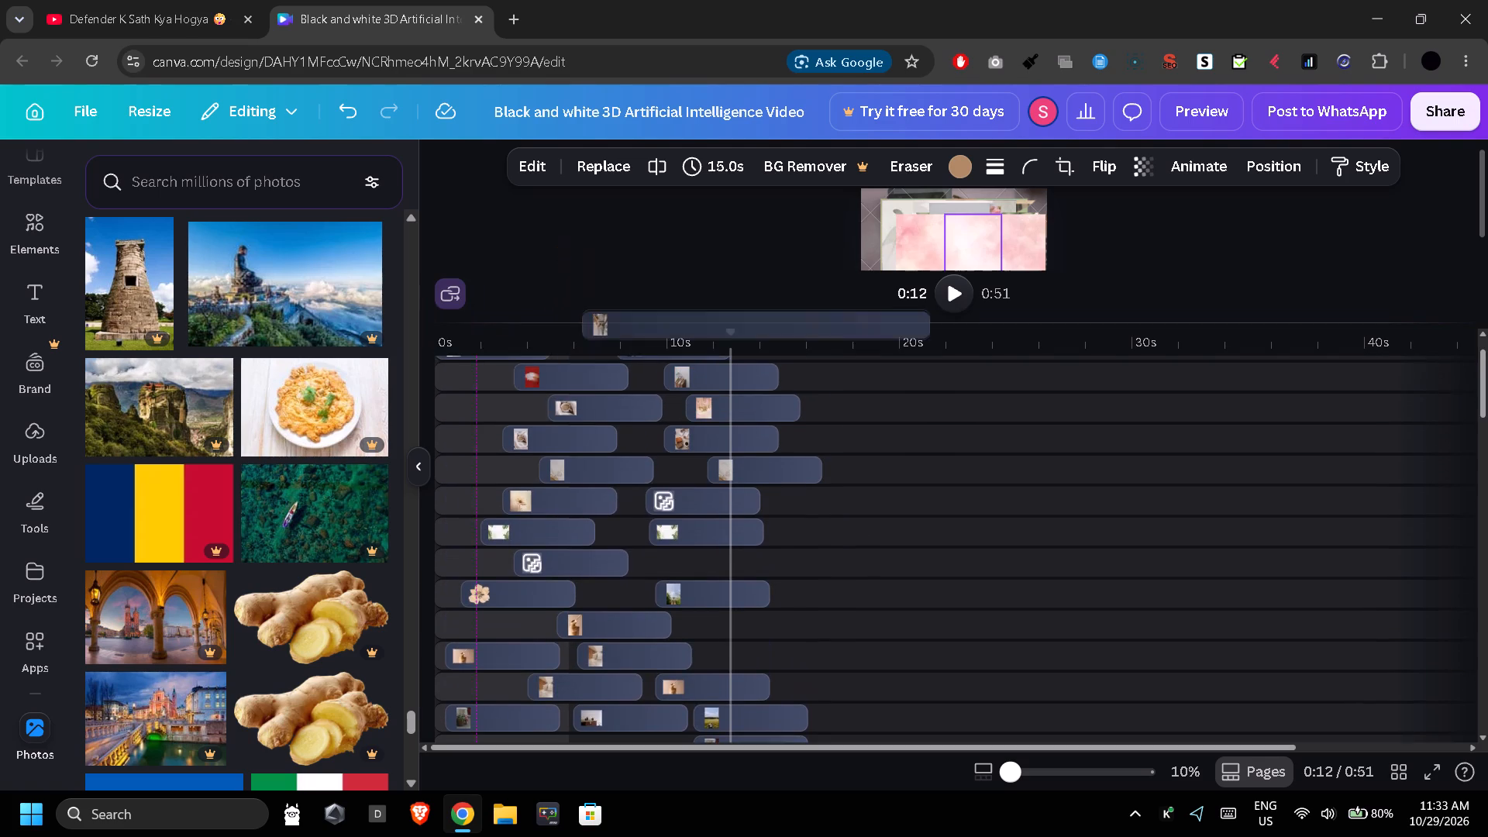
left_click_drag(600, 515, 618, 779)
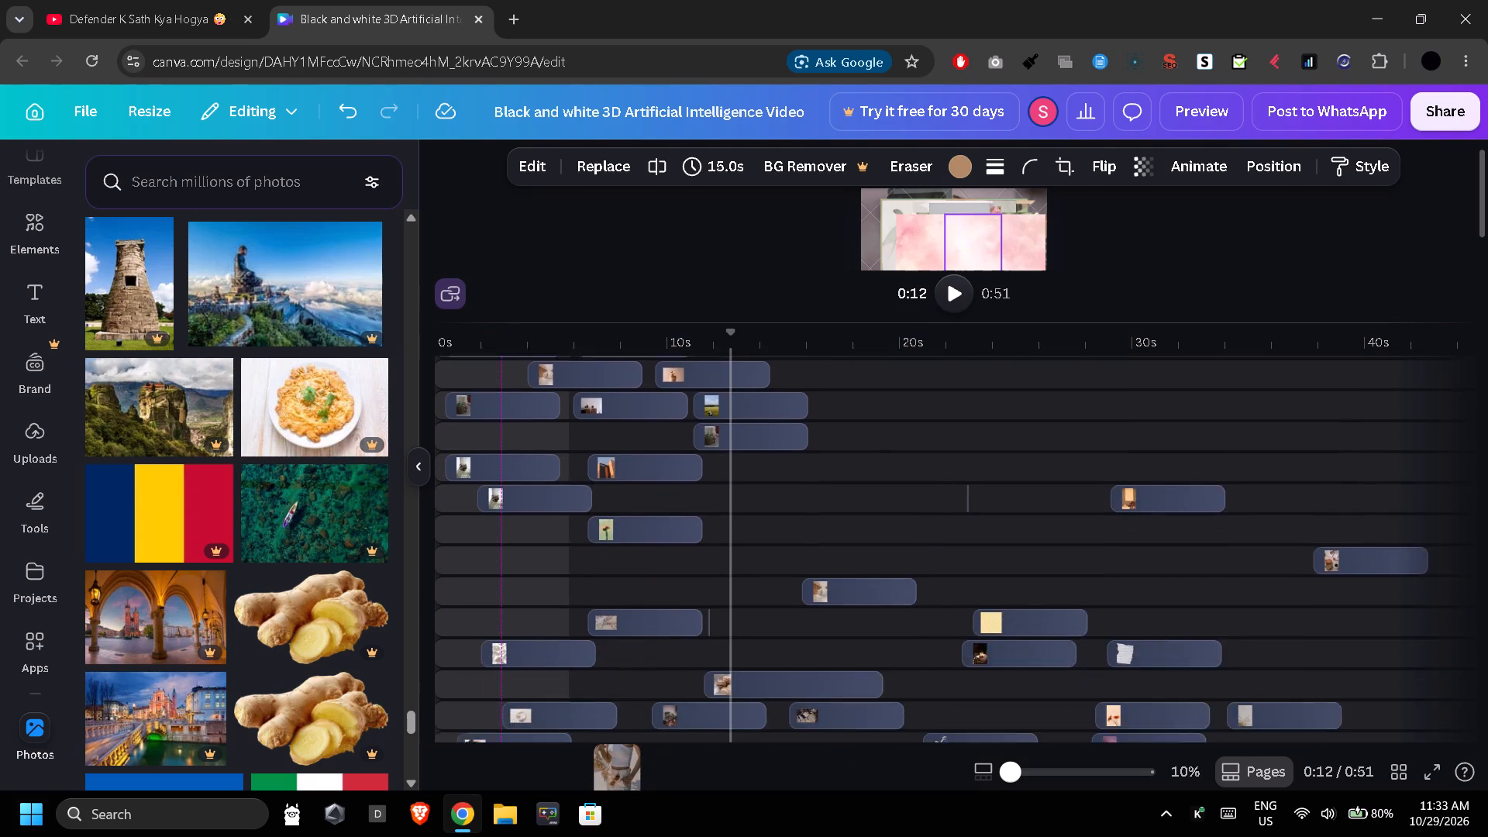
left_click_drag(618, 779, 598, 507)
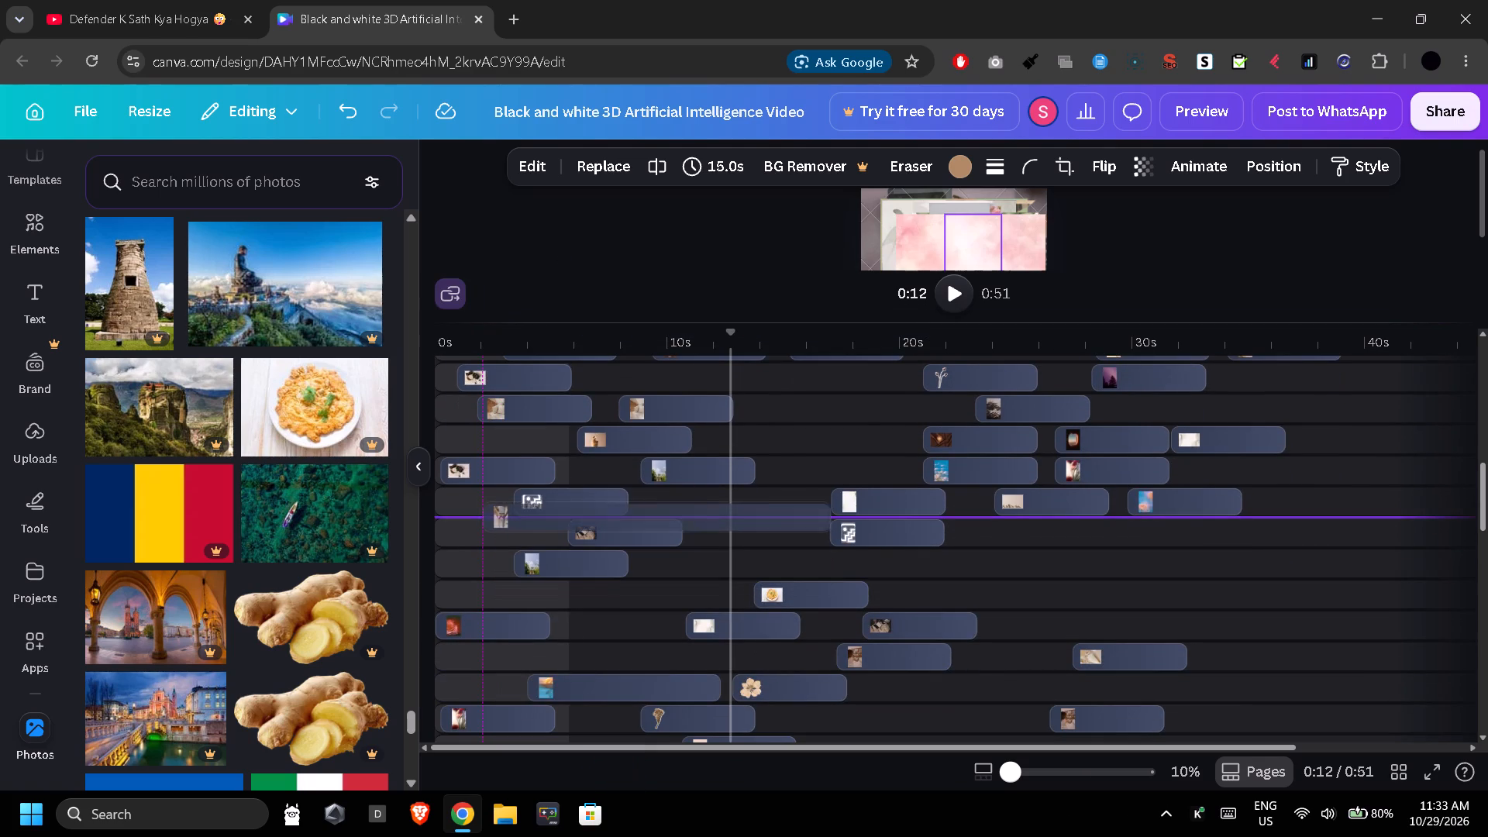
left_click_drag(598, 507, 614, 365)
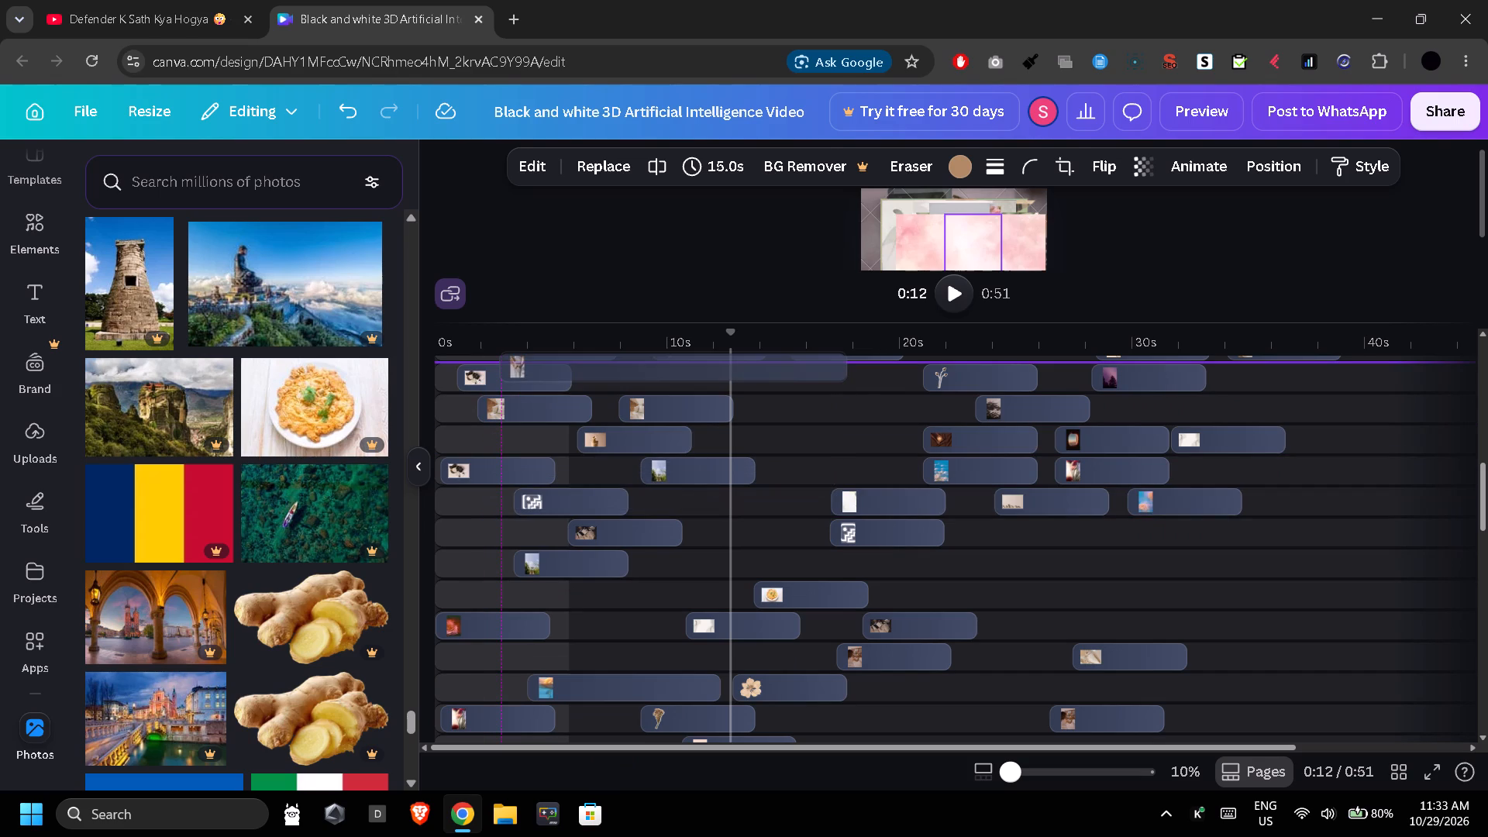
left_click_drag(614, 365, 608, 707)
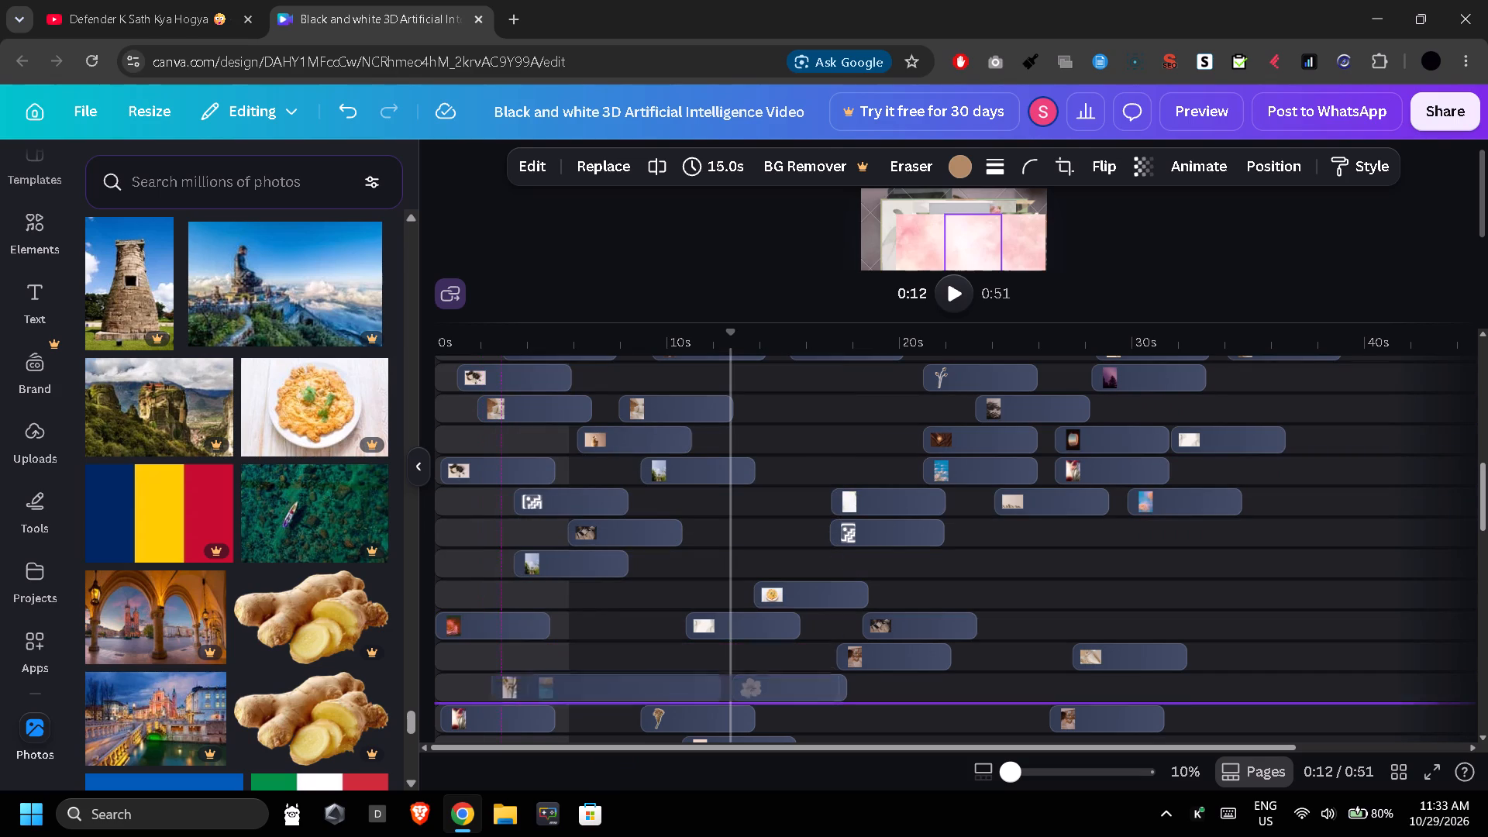
left_click_drag(608, 707, 487, 309)
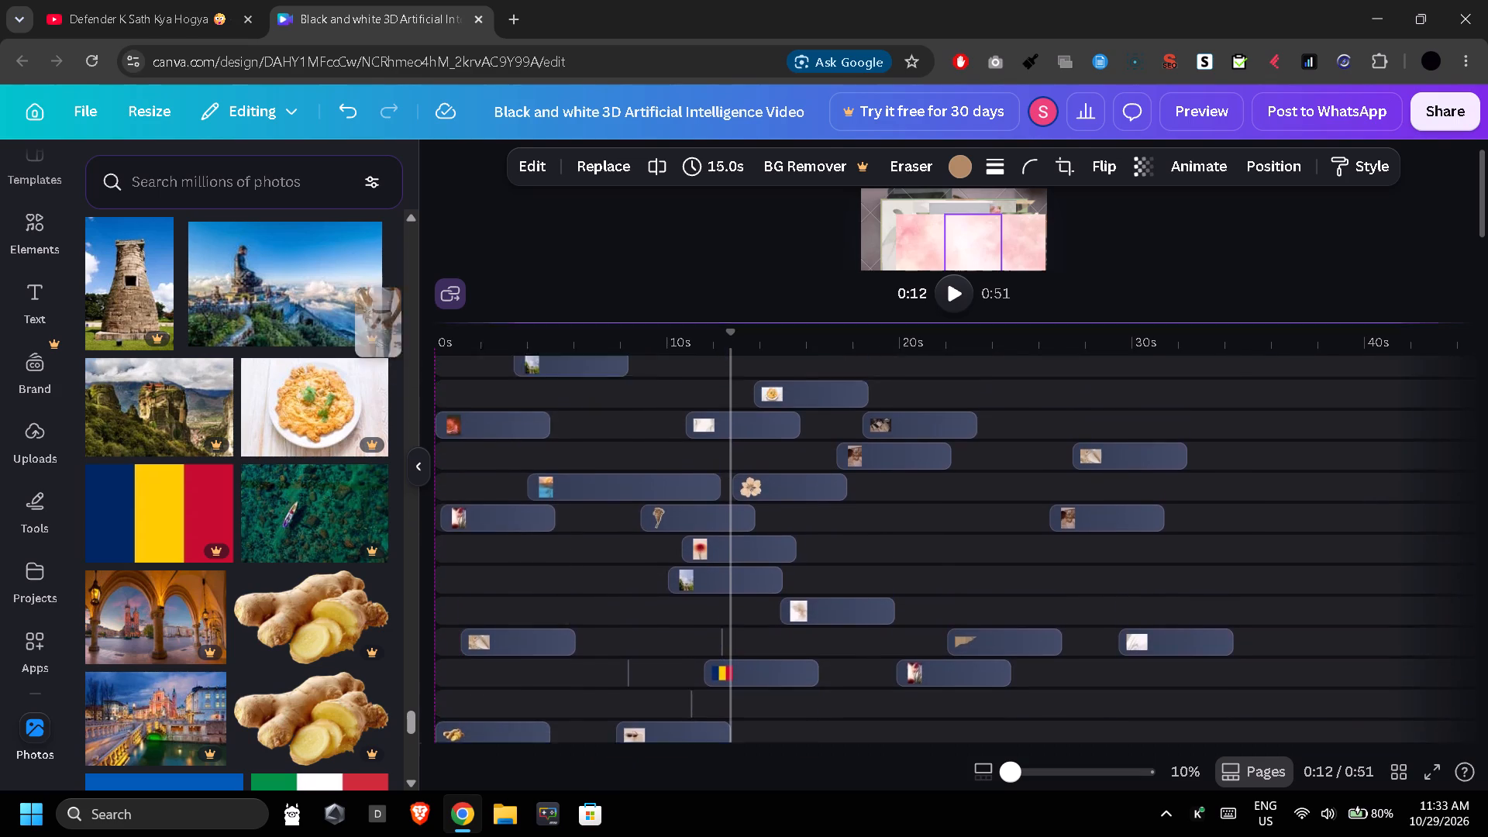
left_click_drag(487, 309, 523, 544)
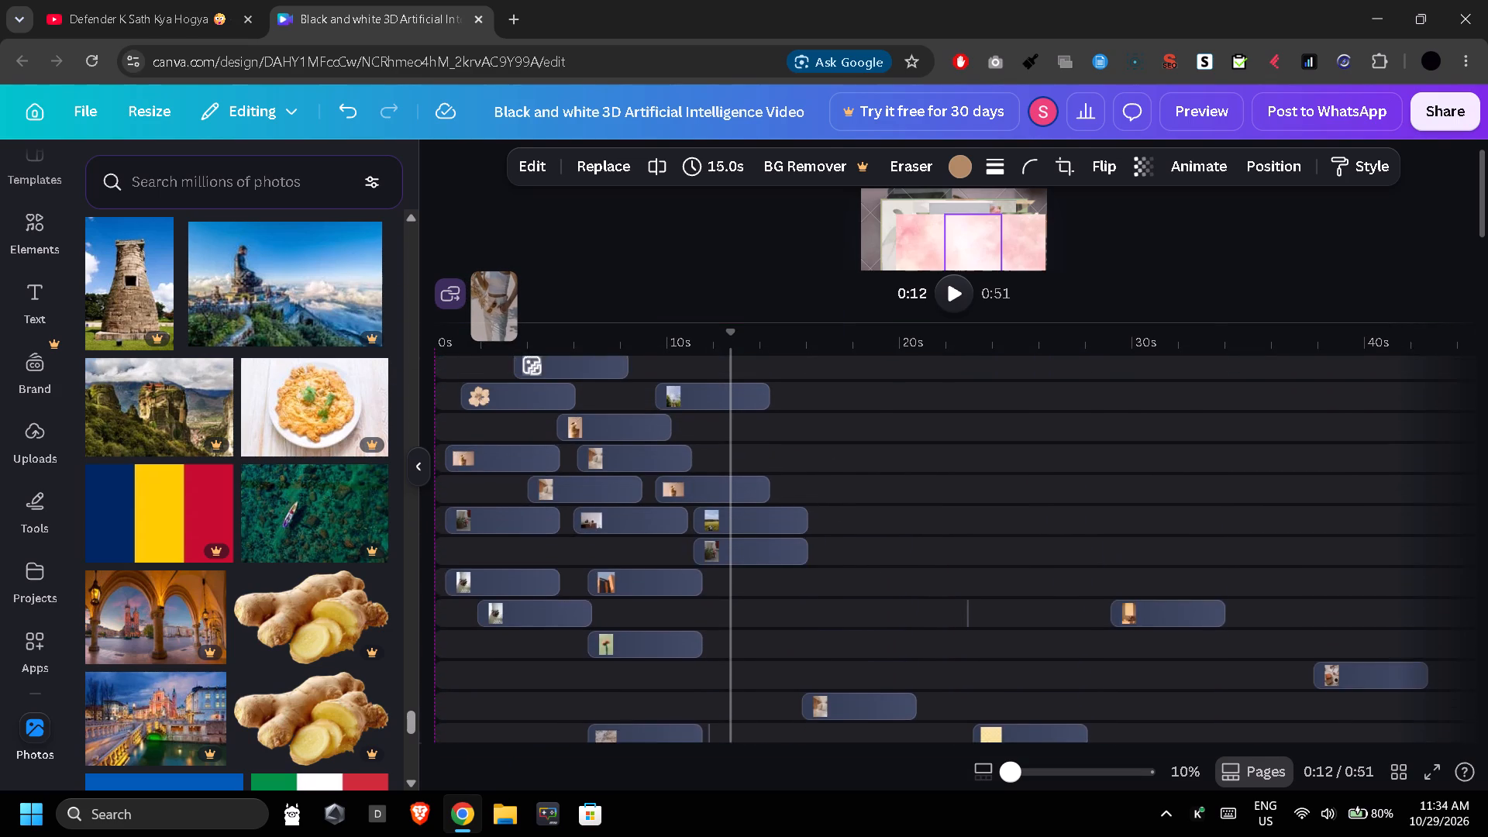
left_click_drag(523, 544, 545, 726)
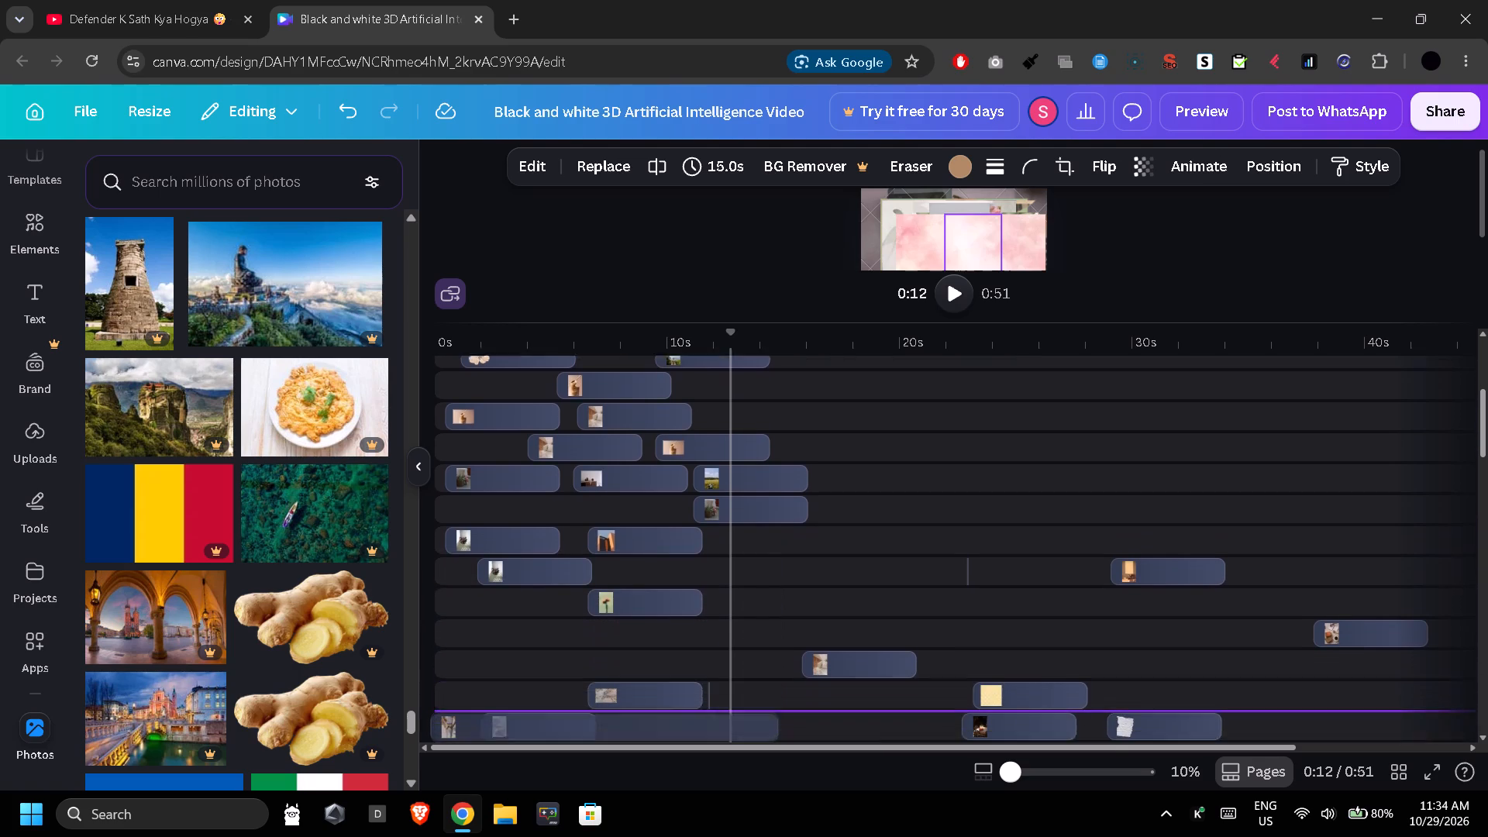
left_click_drag(545, 726, 592, 492)
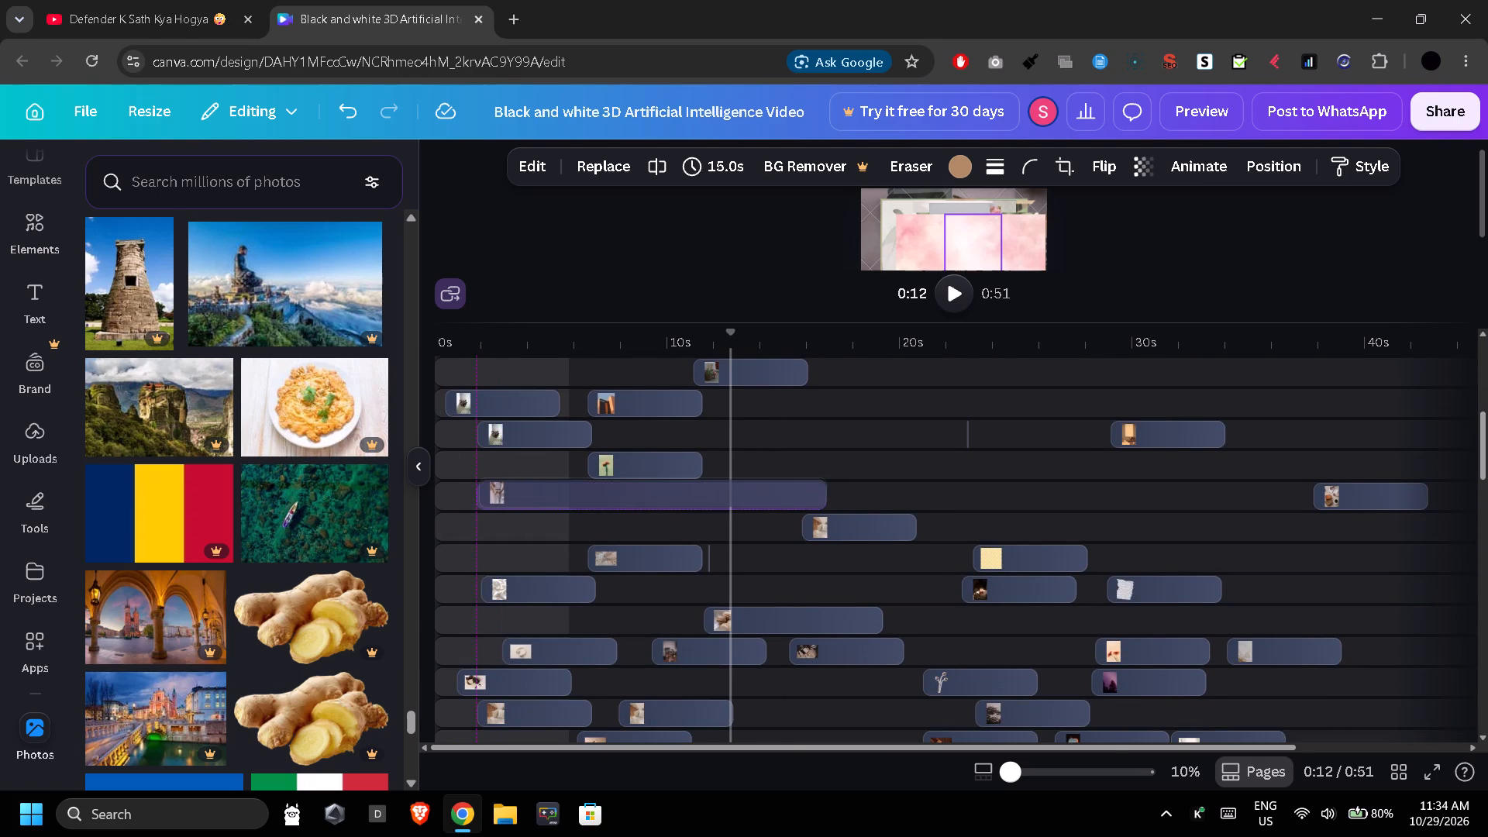
Move the 7.7-second clip to about 9 s on the track of the white clip that starts at about 2 s.
left_click_drag(760, 629, 538, 516)
left_click_drag(538, 516, 742, 553)
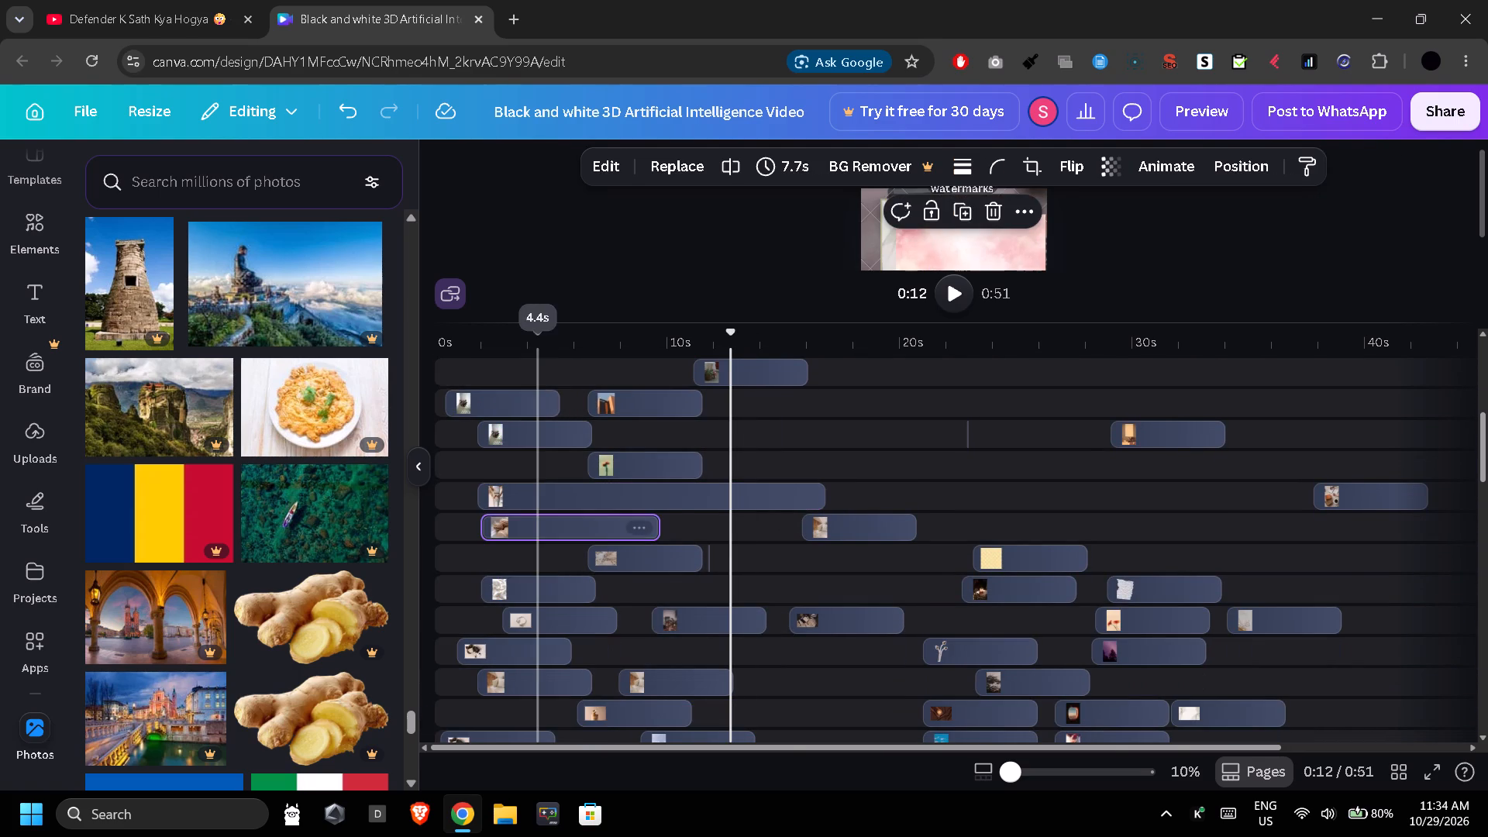
left_click_drag(742, 553, 754, 562)
left_click_drag(754, 562, 546, 572)
left_click_drag(546, 572, 719, 591)
Shift the grey clip, the neighbouring sliver and the white clip about 2 s earlier, with the white clip starting at 0 s.
left_click_drag(719, 591, 546, 604)
left_click_drag(546, 604, 645, 632)
Move the white clip at 0 s and the pale clip at about 3 s onto lower tracks, at about 1 s and 5 s.
left_click_drag(645, 632, 484, 601)
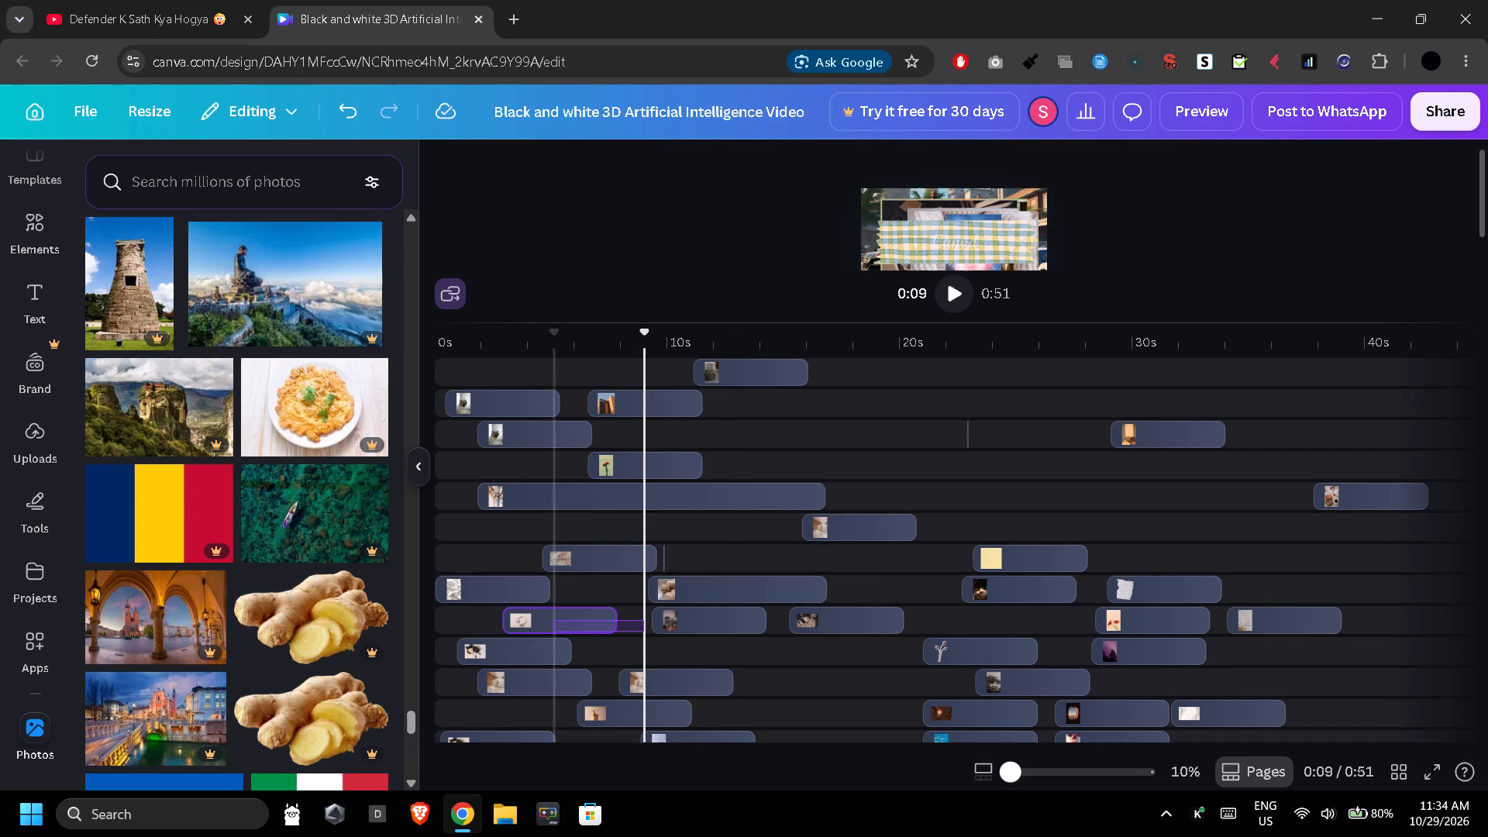
left_click_drag(484, 601, 727, 652)
left_click_drag(727, 652, 536, 632)
left_click_drag(536, 632, 607, 666)
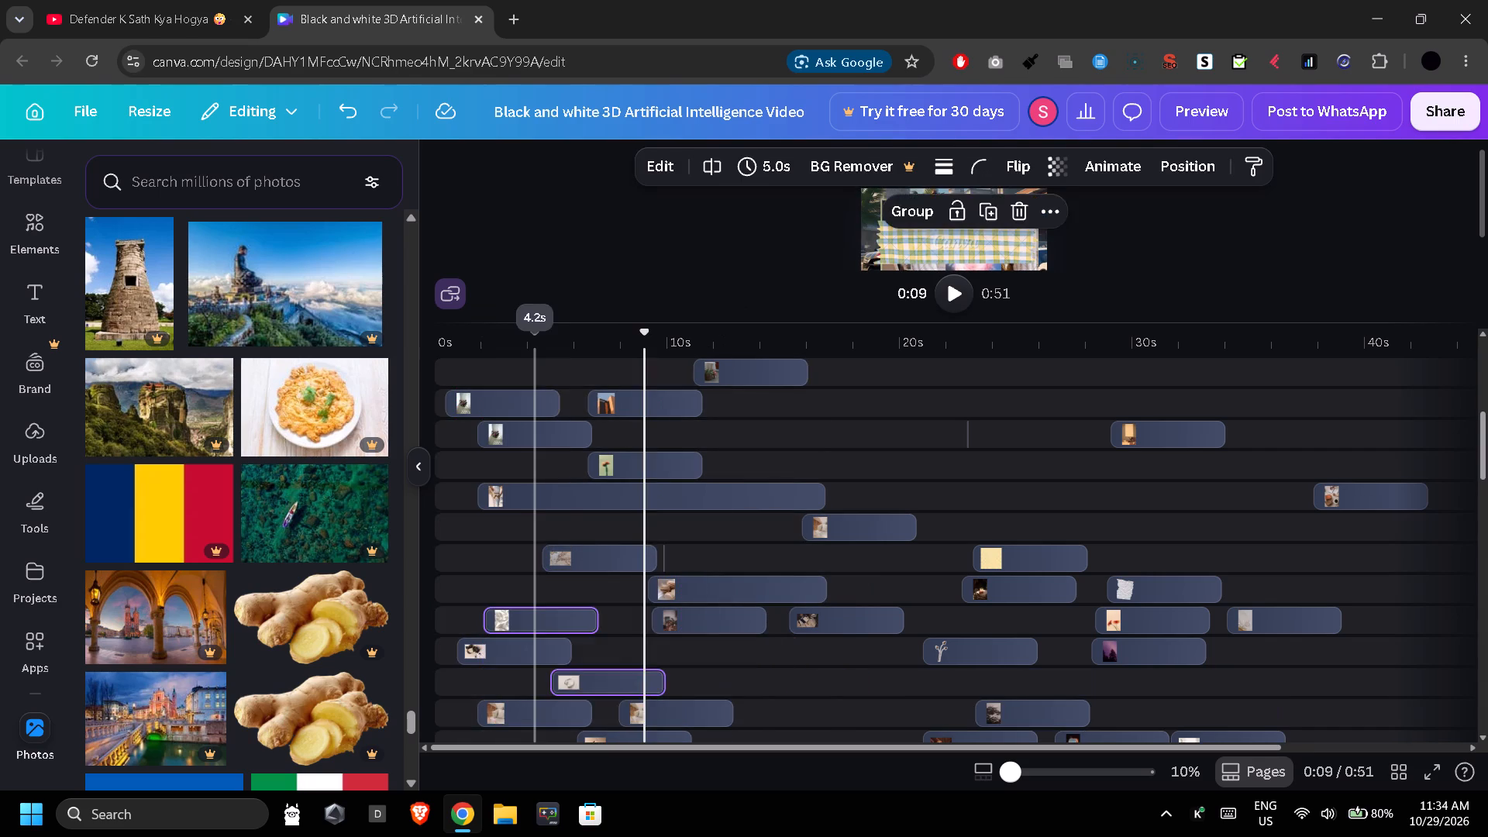
left_click_drag(607, 666, 725, 719)
left_click_drag(725, 719, 546, 694)
left_click(546, 694)
left_click_drag(546, 694, 649, 739)
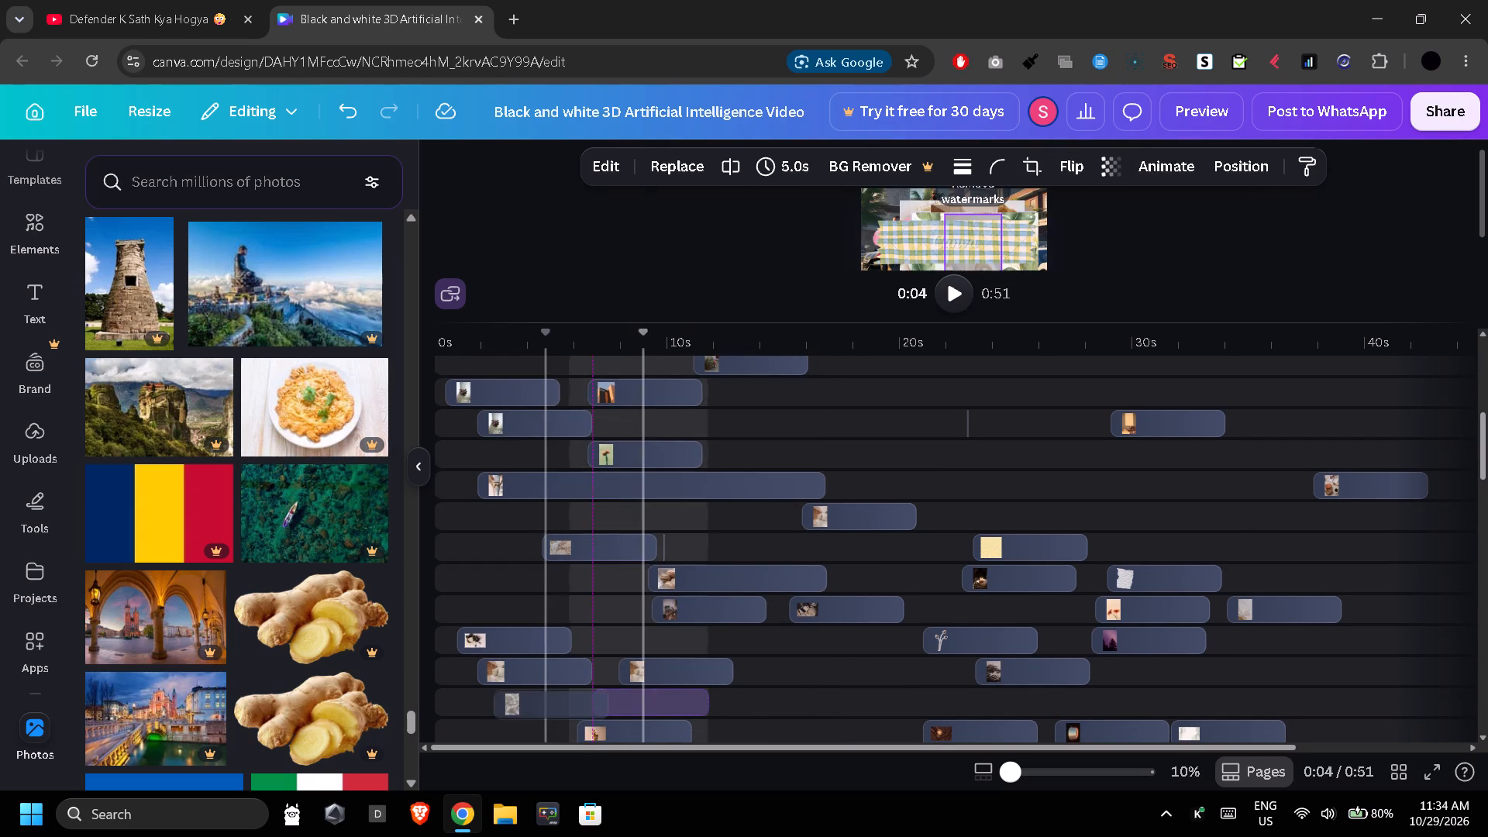
left_click(649, 739)
left_click_drag(649, 739, 506, 702)
left_click(506, 702)
left_click_drag(506, 702, 569, 746)
left_click_drag(569, 746, 496, 724)
left_click_drag(496, 724, 608, 773)
left_click(608, 773)
left_click_drag(608, 773, 497, 741)
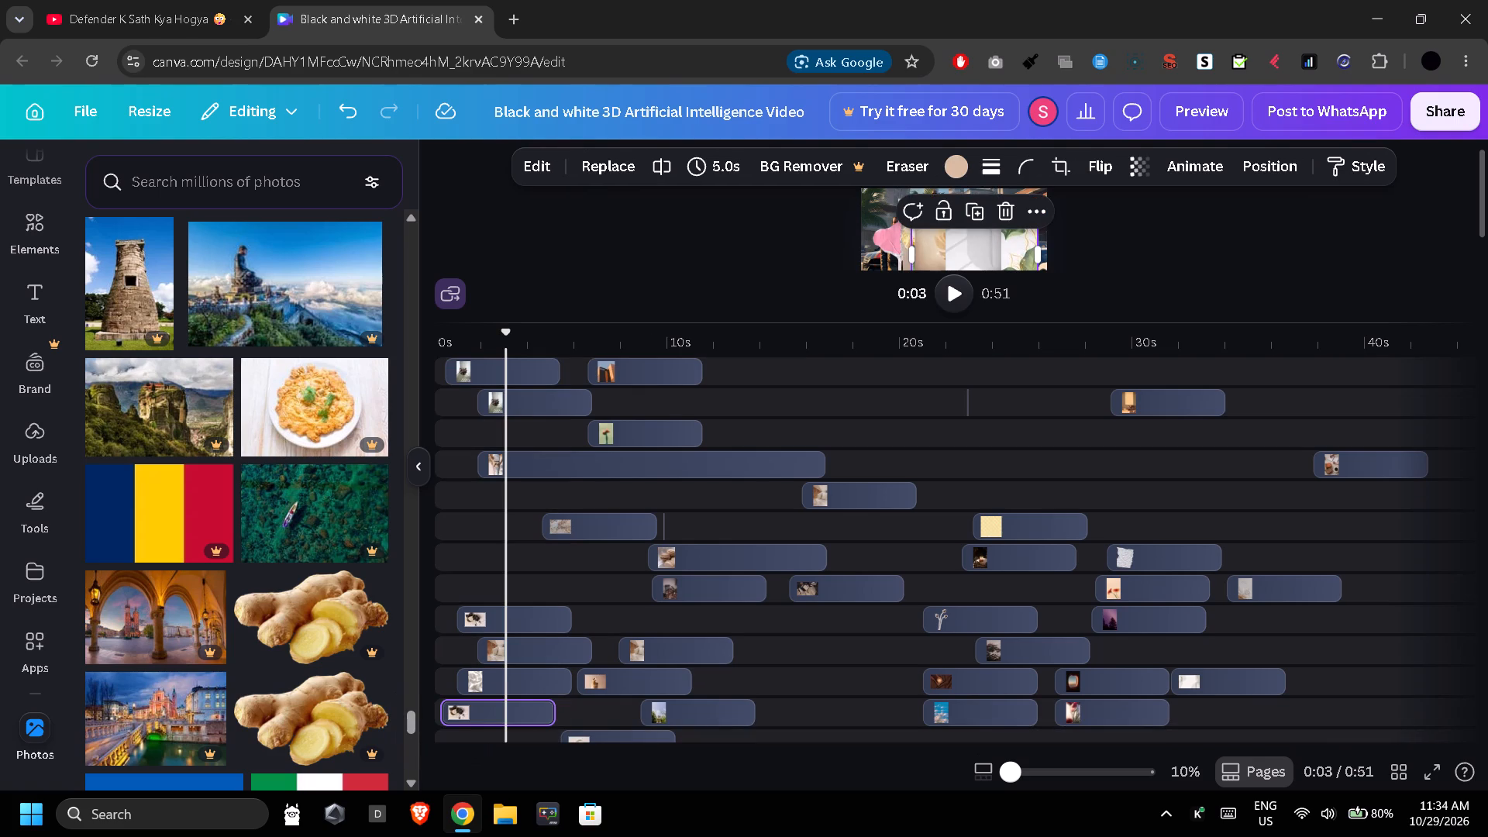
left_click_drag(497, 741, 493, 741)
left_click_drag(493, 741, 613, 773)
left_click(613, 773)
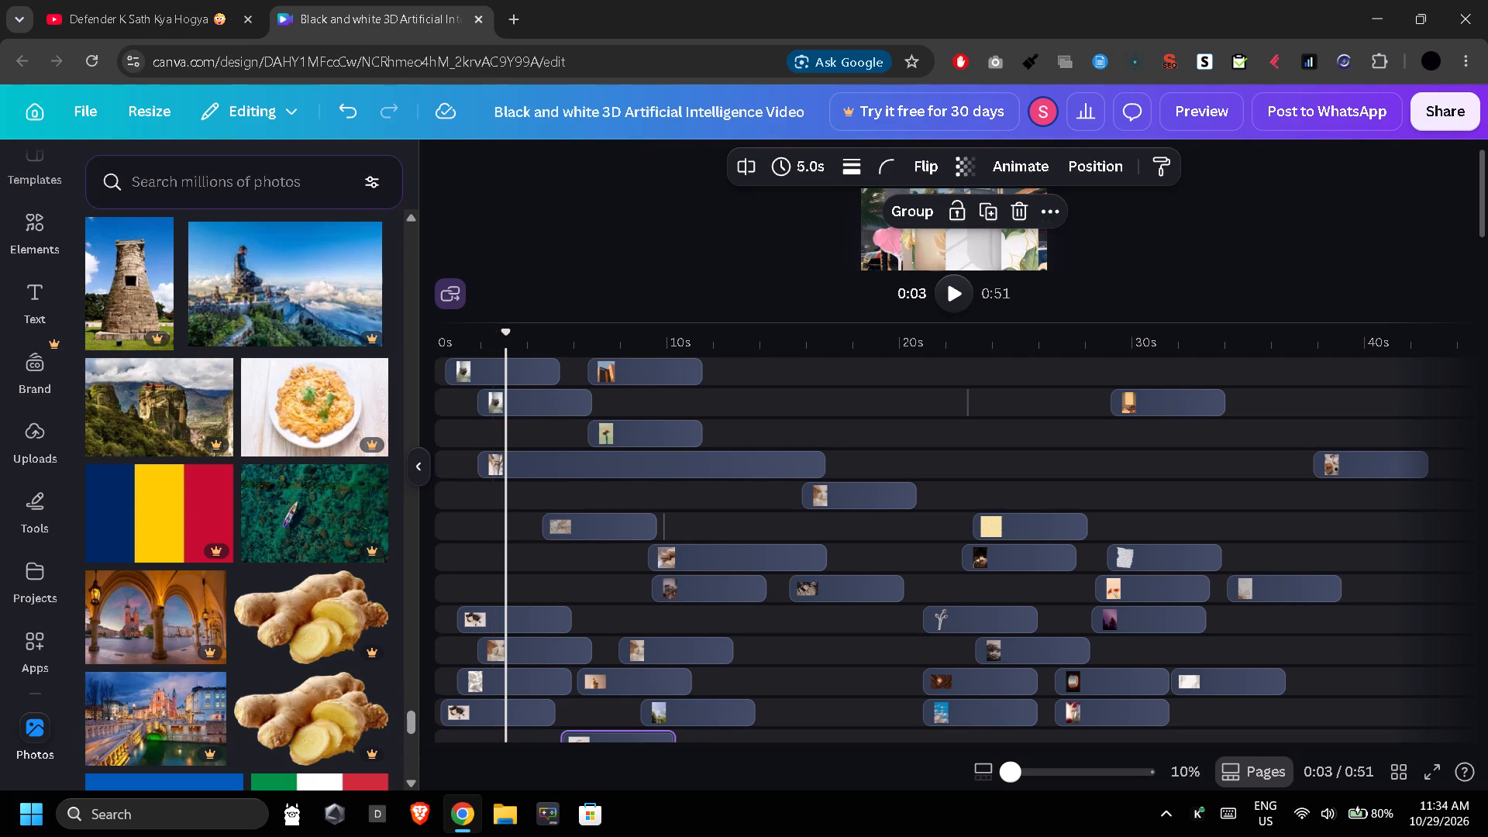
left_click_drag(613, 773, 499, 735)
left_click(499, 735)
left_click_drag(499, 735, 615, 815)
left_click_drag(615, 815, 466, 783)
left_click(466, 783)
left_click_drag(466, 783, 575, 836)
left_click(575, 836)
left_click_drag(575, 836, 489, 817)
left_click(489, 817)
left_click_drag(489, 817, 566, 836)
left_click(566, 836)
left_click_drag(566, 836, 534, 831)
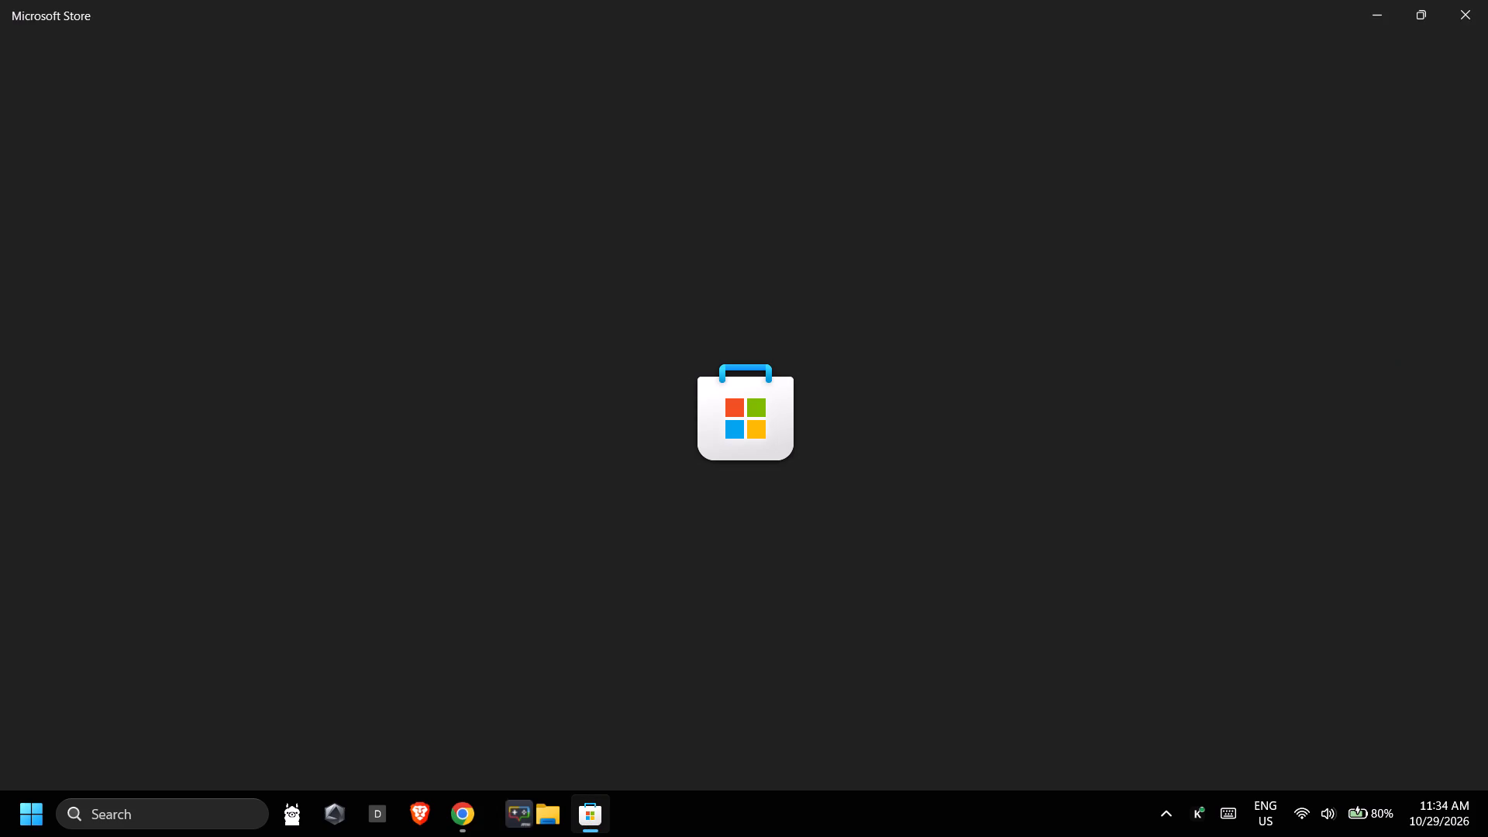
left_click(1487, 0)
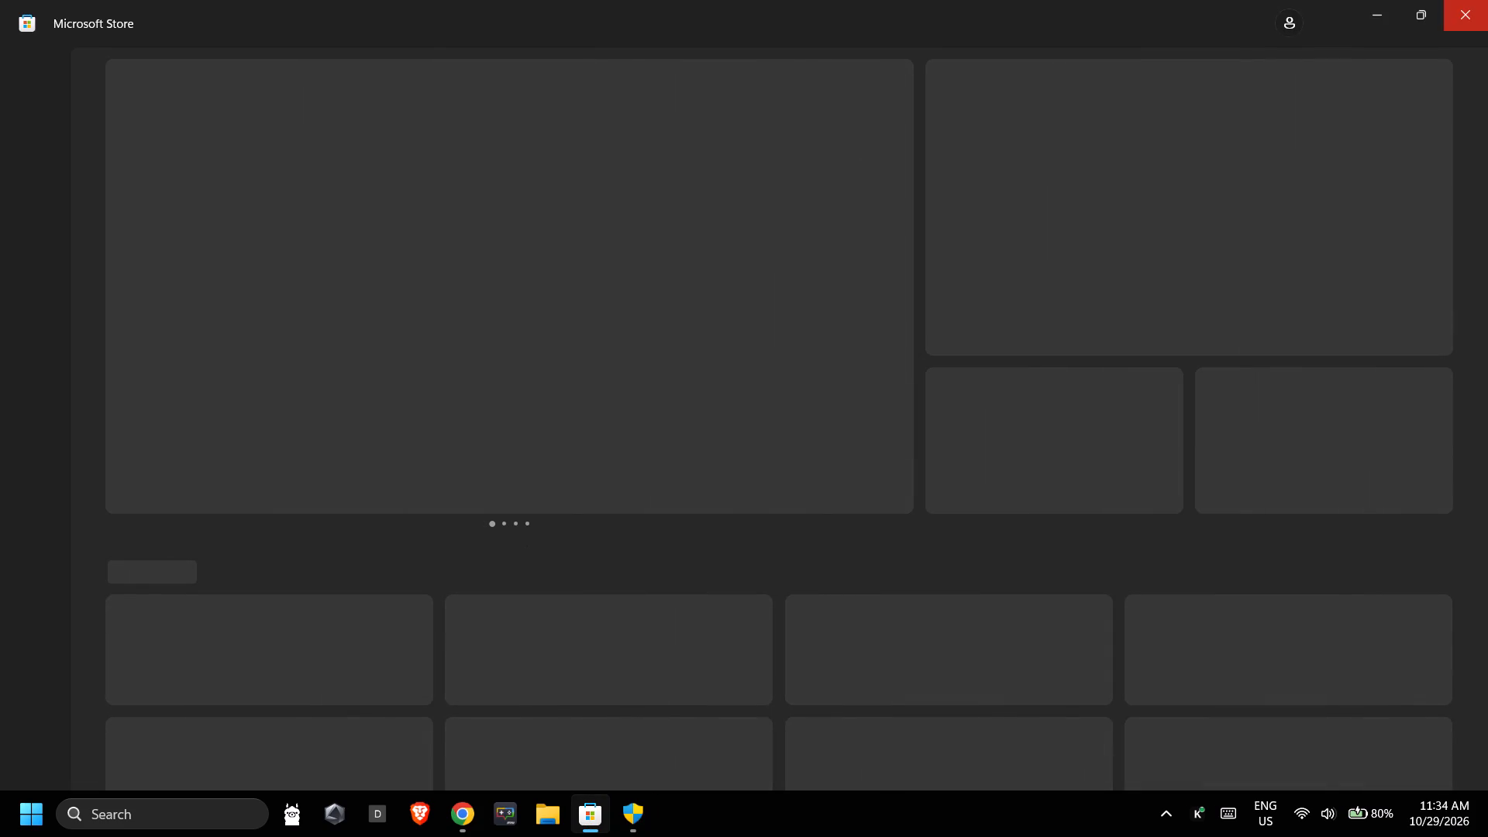